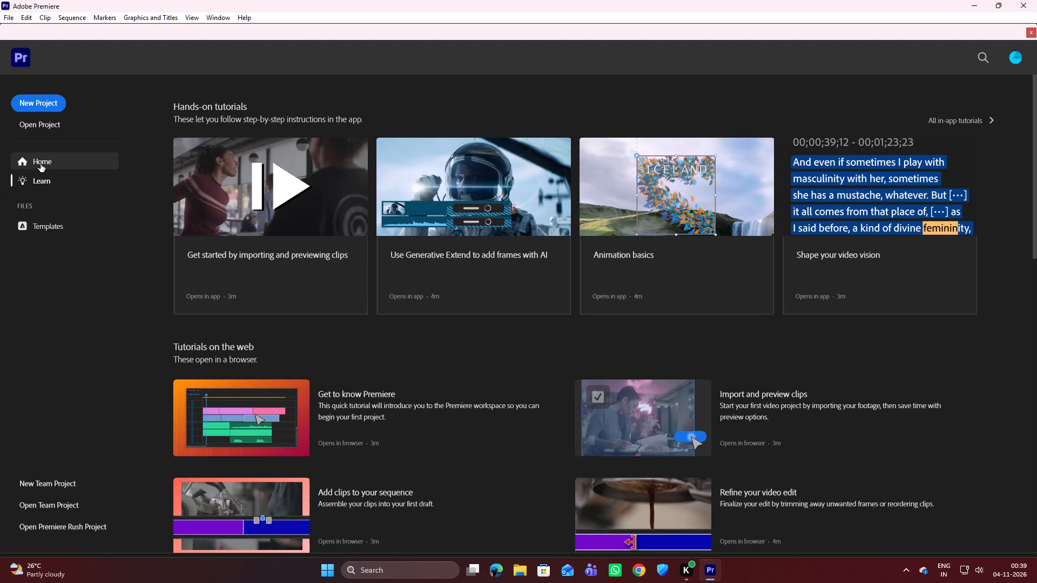
Look through the in-app and web tutorials offered on the Learn page.
scroll(348, 439, down, 5)
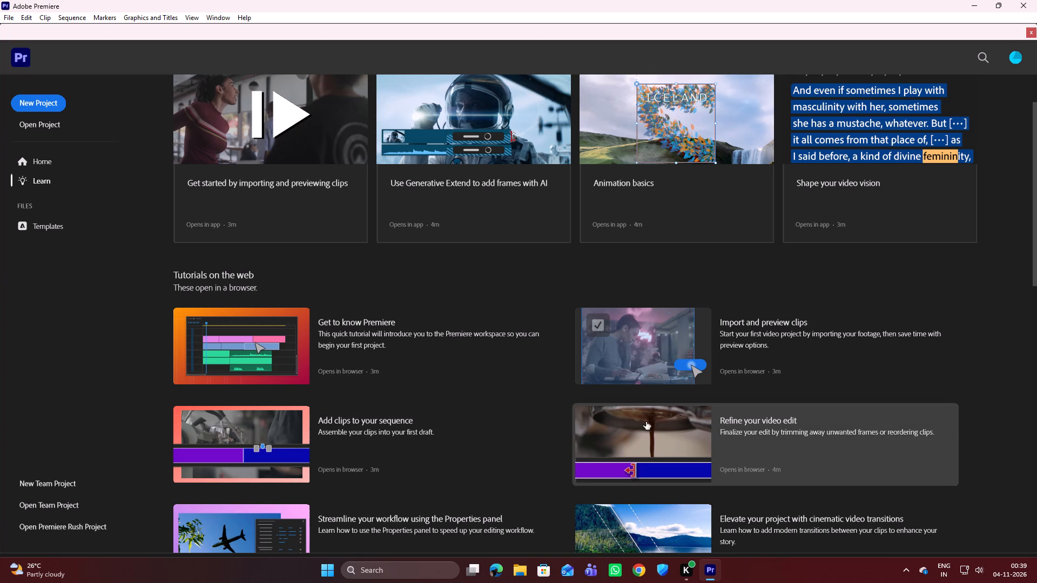
scroll(625, 389, down, 3)
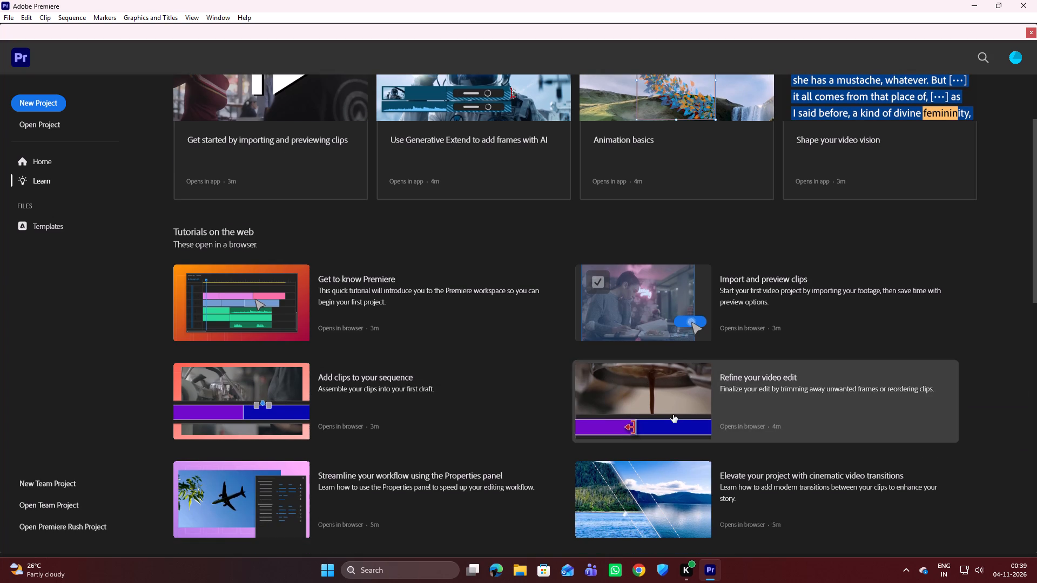
scroll(615, 400, down, 4)
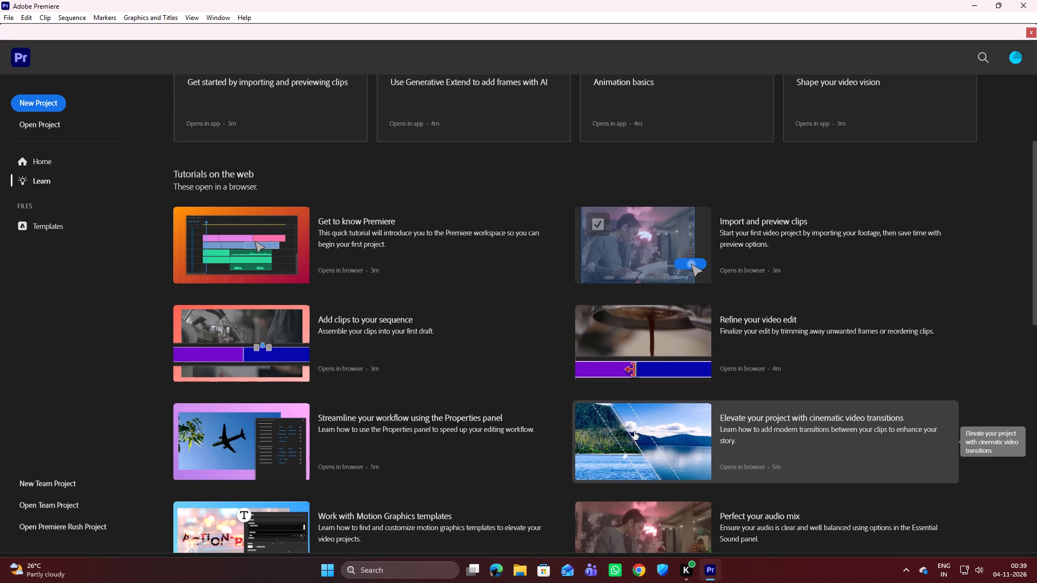
scroll(586, 442, down, 6)
scroll(386, 432, down, 4)
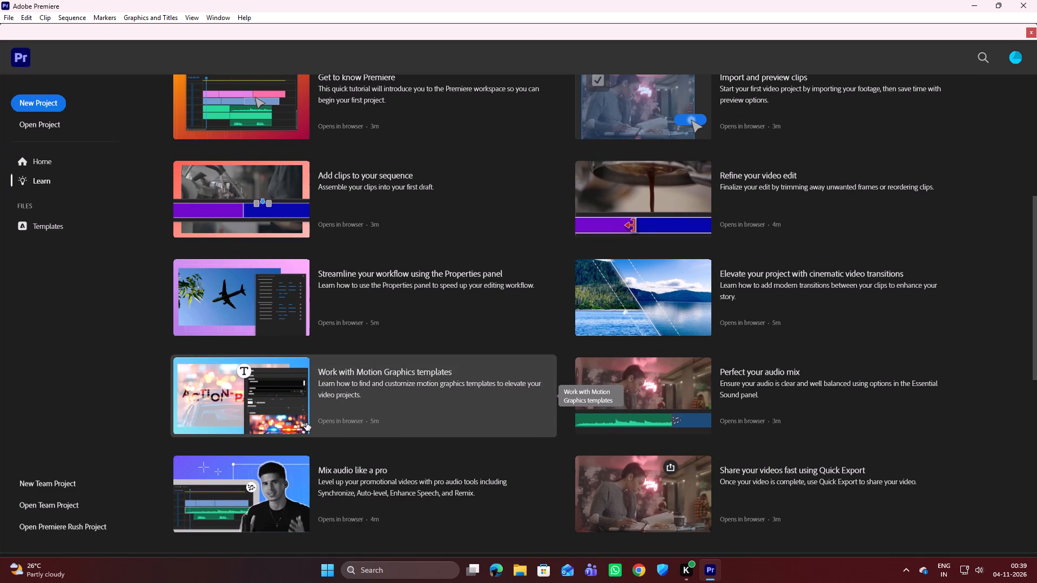
scroll(328, 411, down, 4)
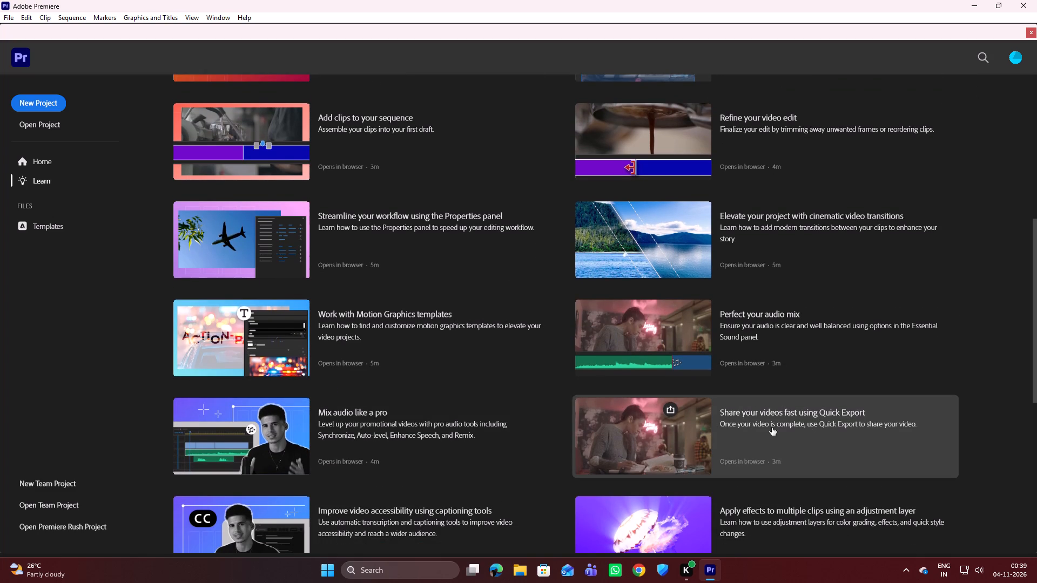
scroll(444, 438, down, 3)
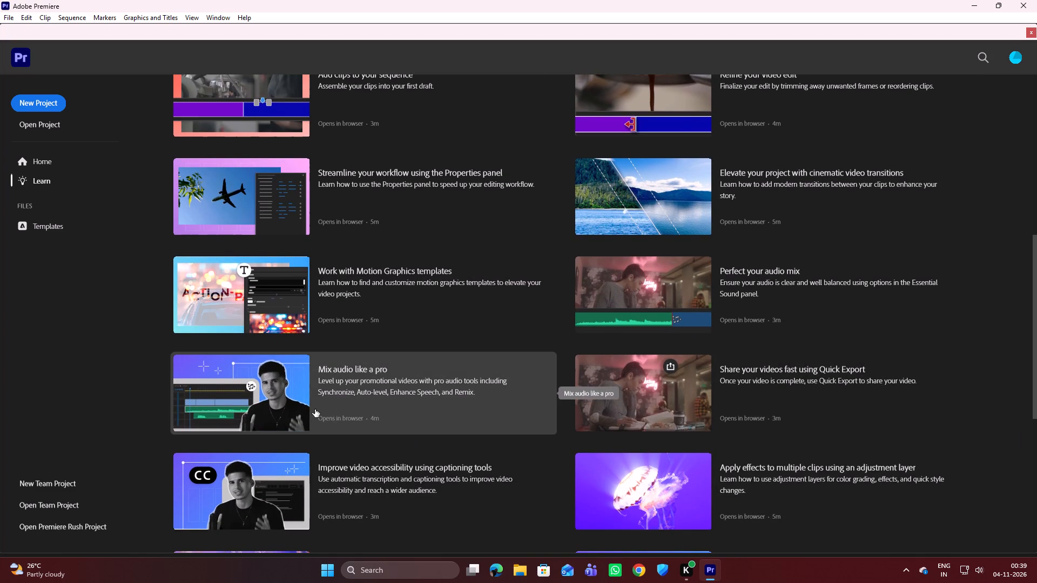
scroll(315, 409, up, 7)
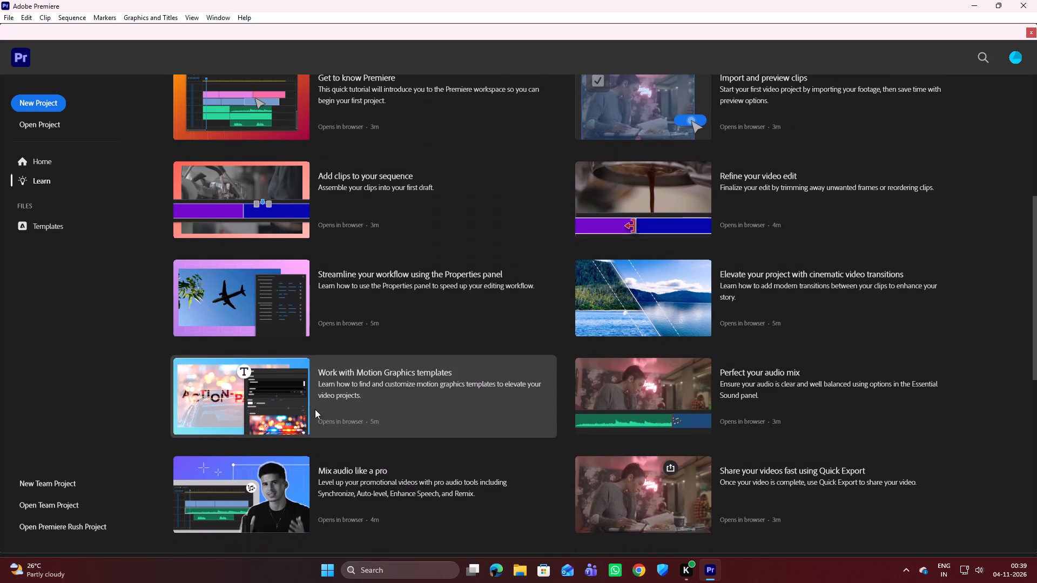
scroll(339, 275, up, 2)
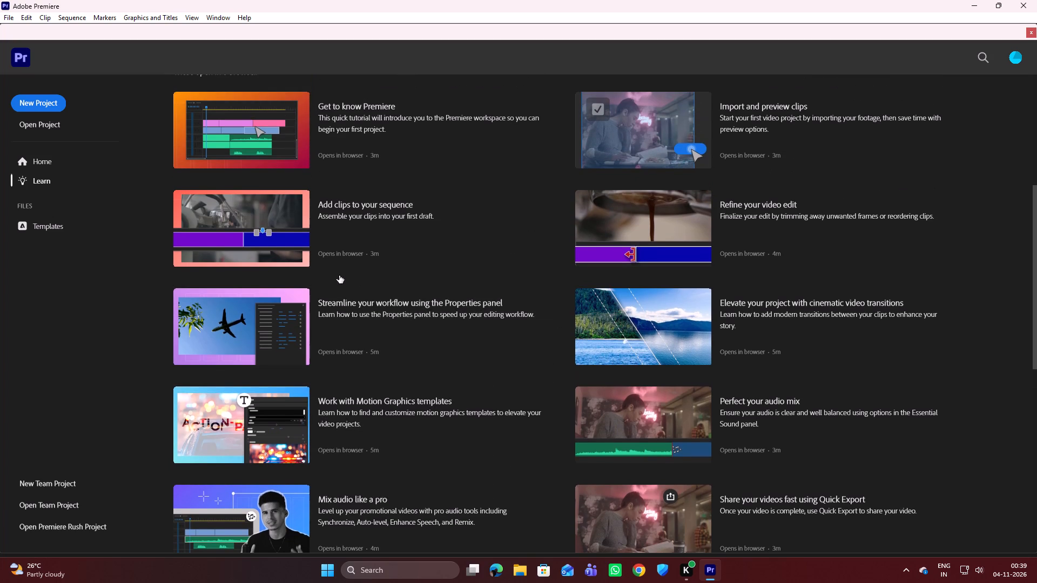
scroll(339, 275, up, 2)
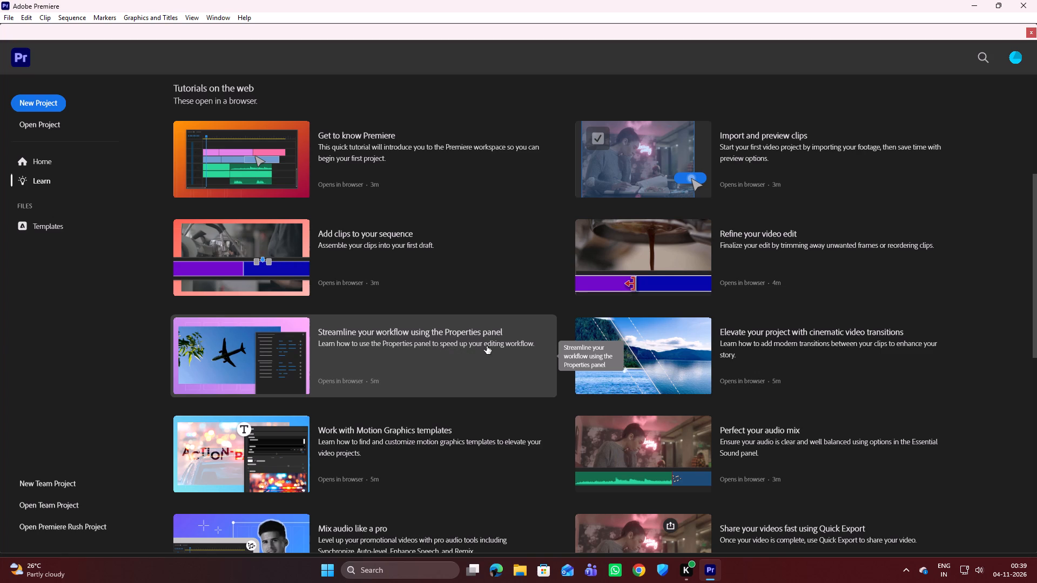
scroll(382, 277, up, 2)
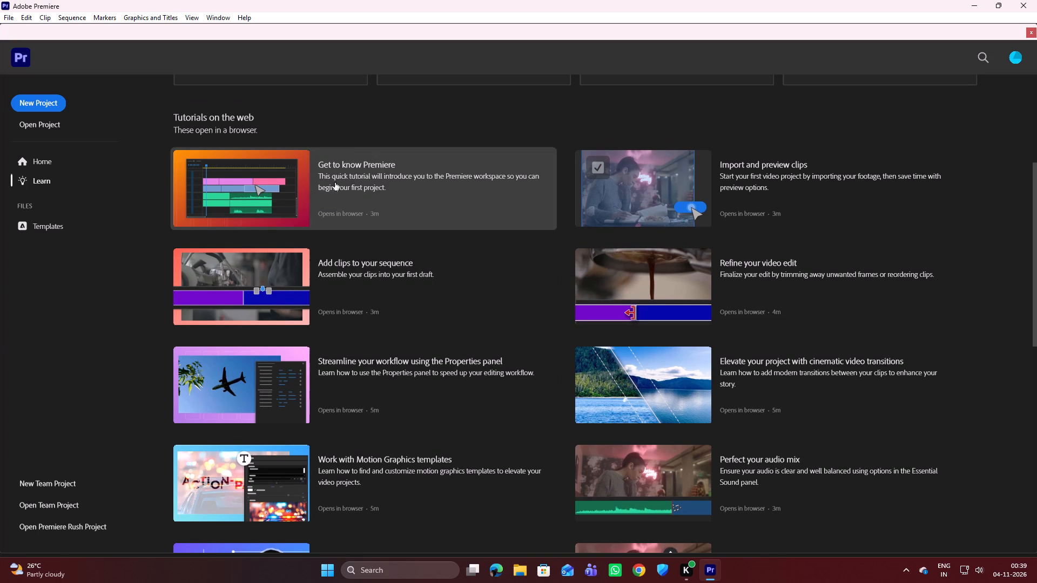
scroll(350, 185, up, 1)
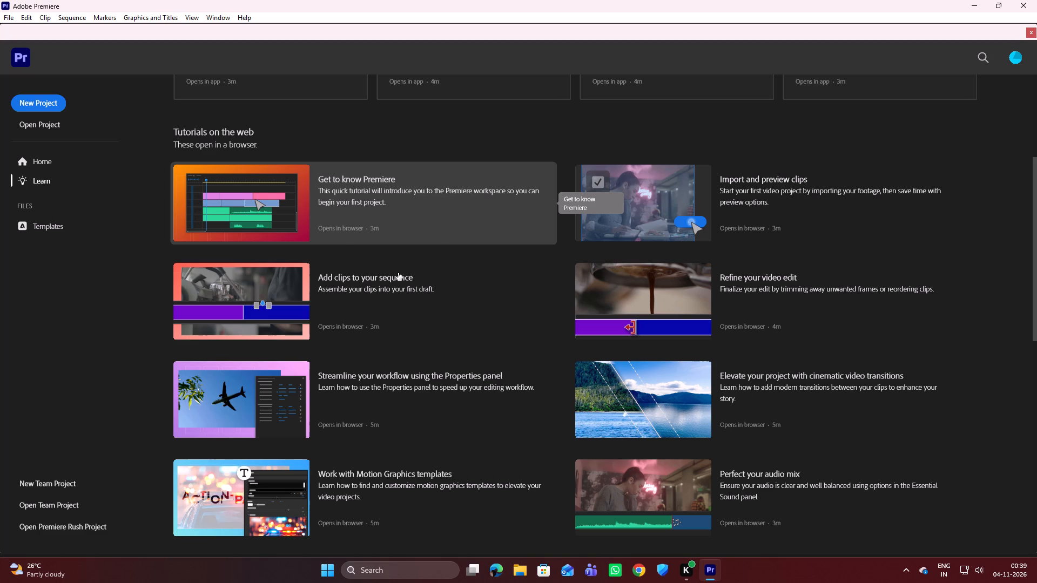
scroll(342, 291, up, 8)
Switch to the Home page with the recent projects.
click(46, 163)
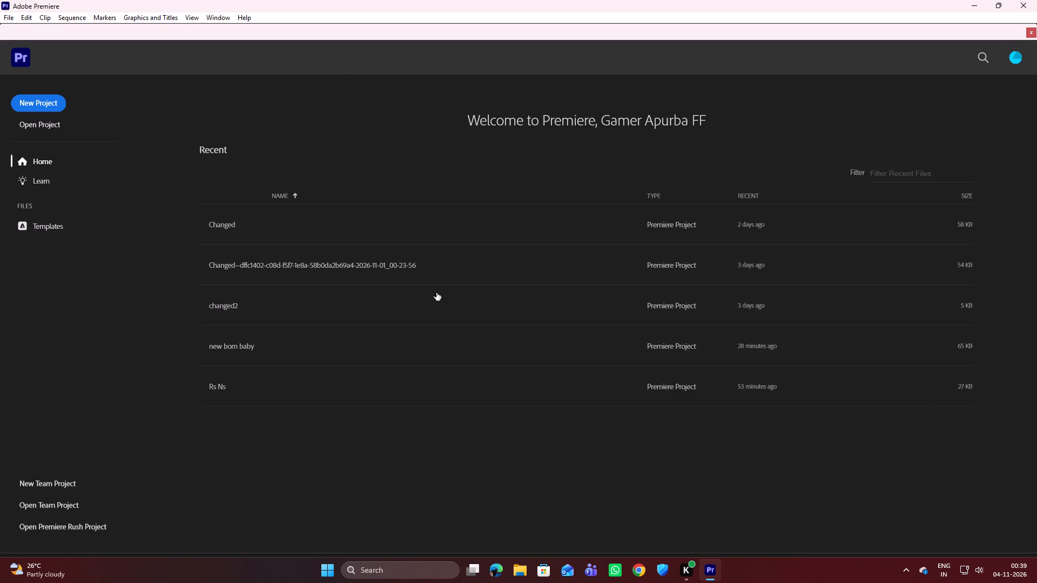
scroll(419, 401, up, 3)
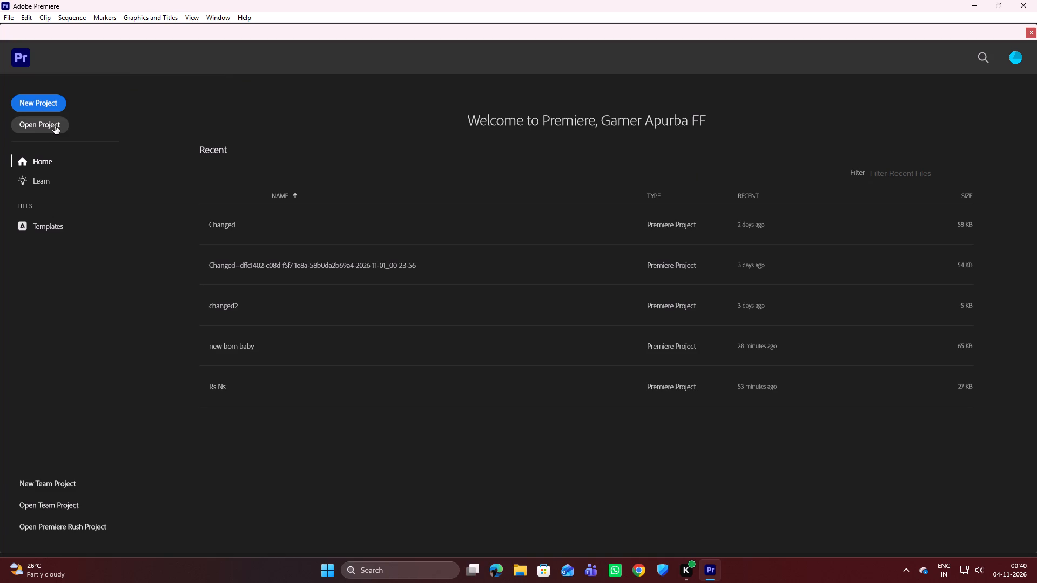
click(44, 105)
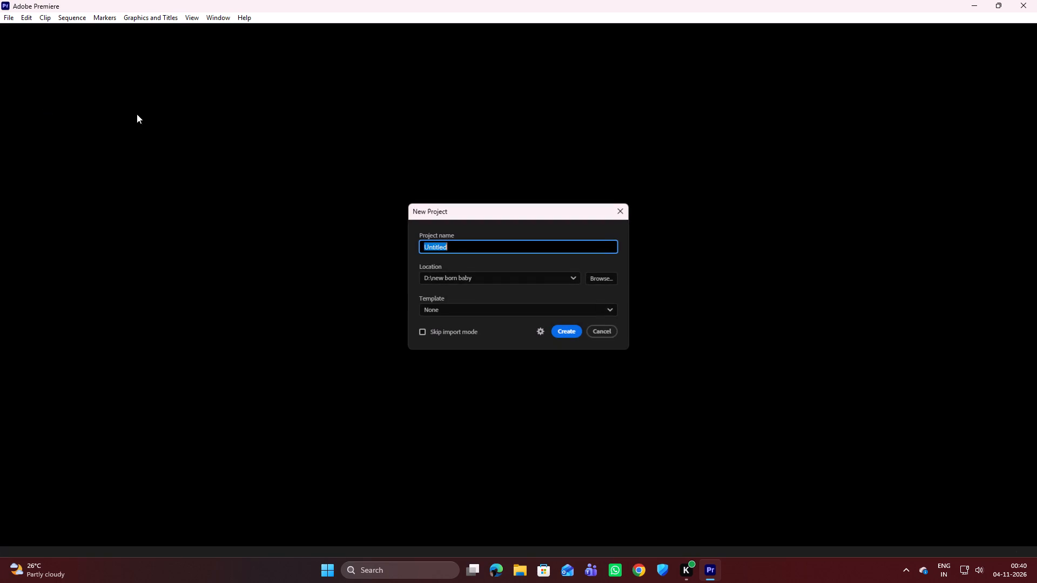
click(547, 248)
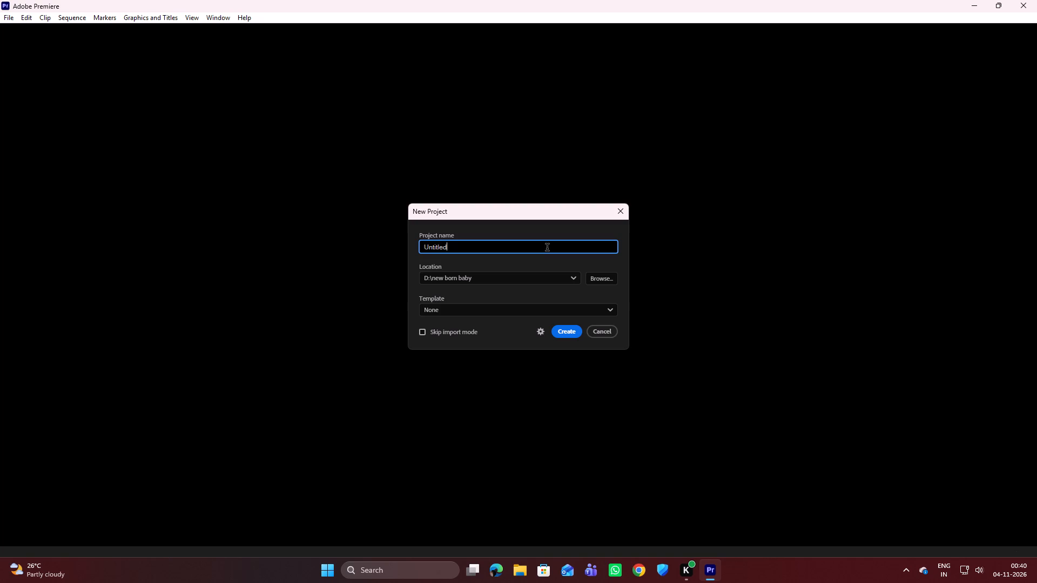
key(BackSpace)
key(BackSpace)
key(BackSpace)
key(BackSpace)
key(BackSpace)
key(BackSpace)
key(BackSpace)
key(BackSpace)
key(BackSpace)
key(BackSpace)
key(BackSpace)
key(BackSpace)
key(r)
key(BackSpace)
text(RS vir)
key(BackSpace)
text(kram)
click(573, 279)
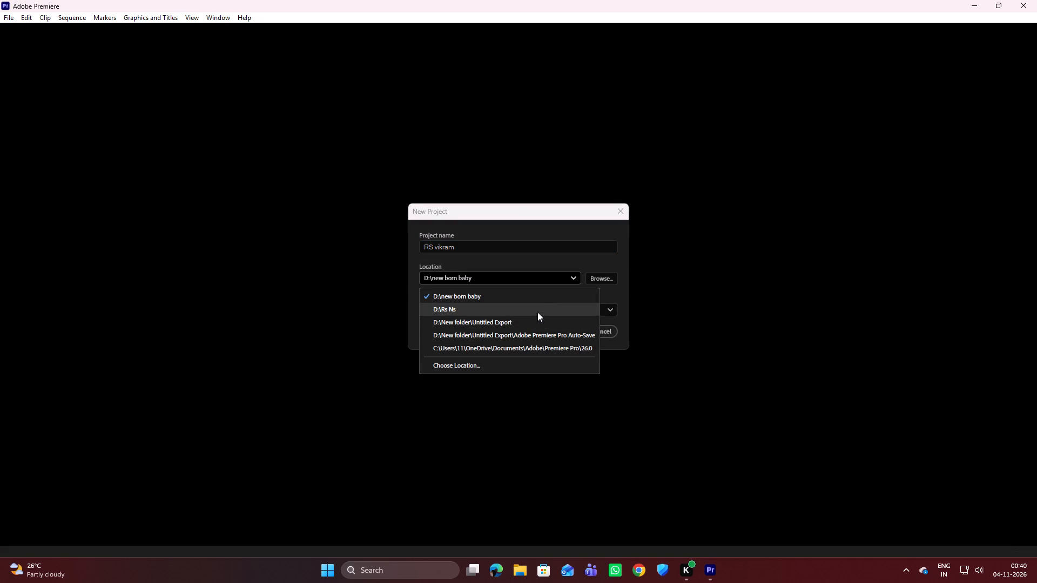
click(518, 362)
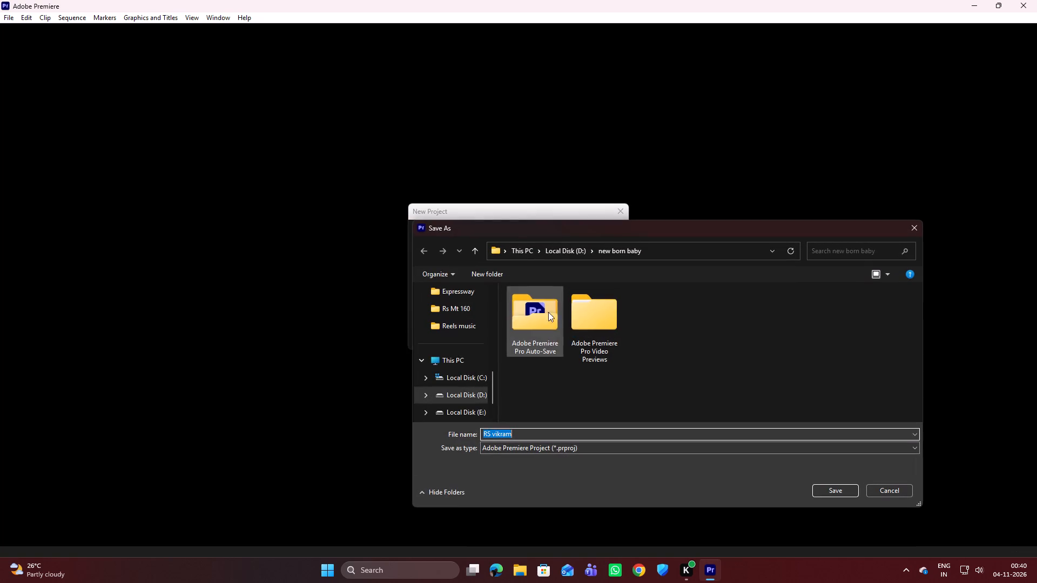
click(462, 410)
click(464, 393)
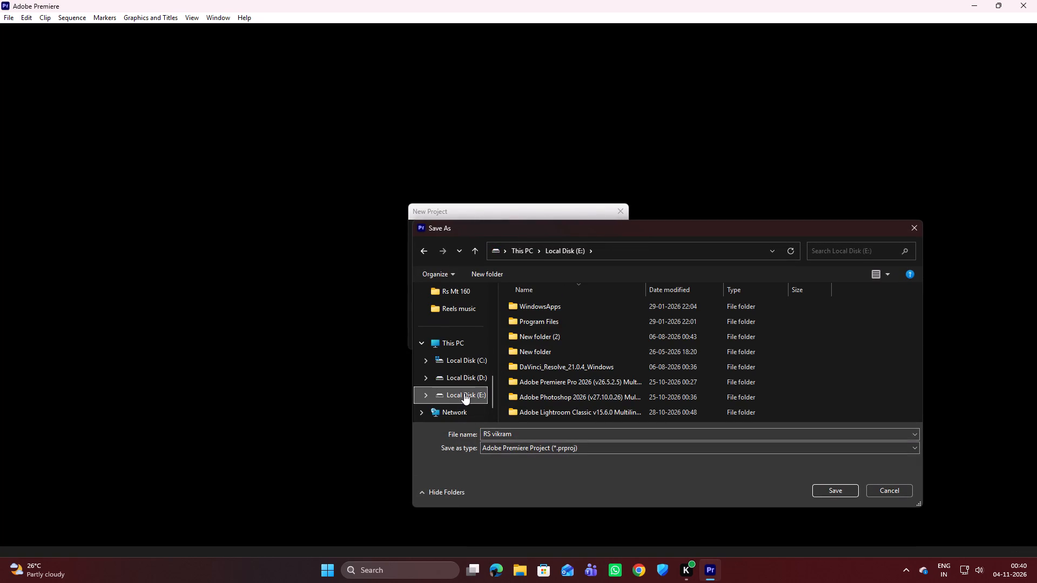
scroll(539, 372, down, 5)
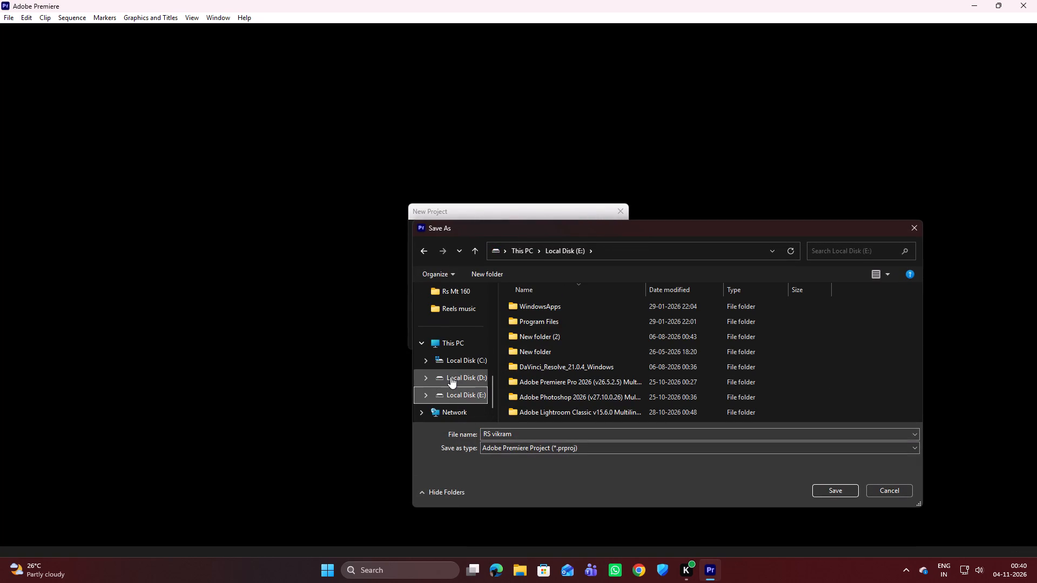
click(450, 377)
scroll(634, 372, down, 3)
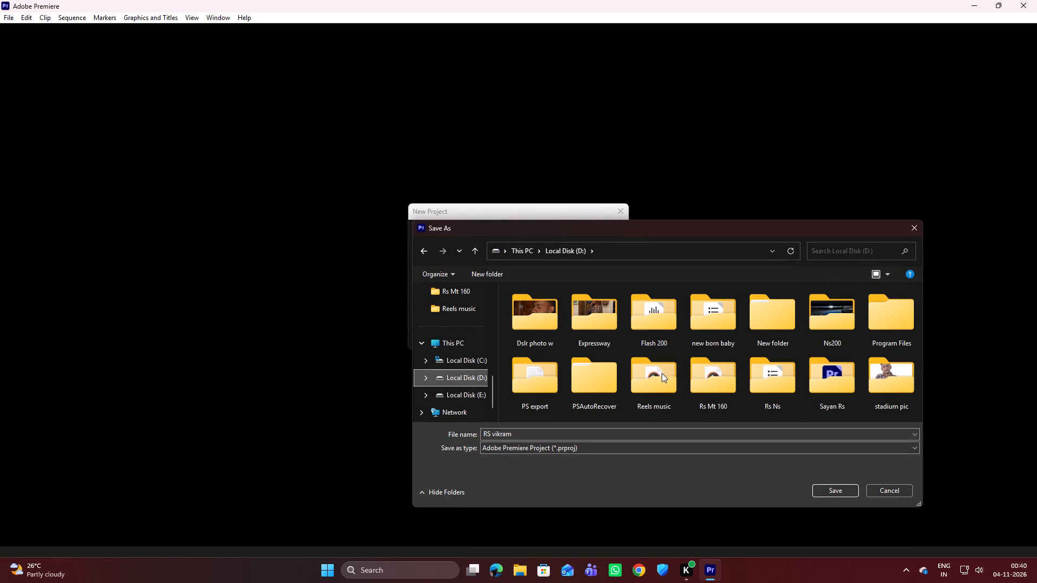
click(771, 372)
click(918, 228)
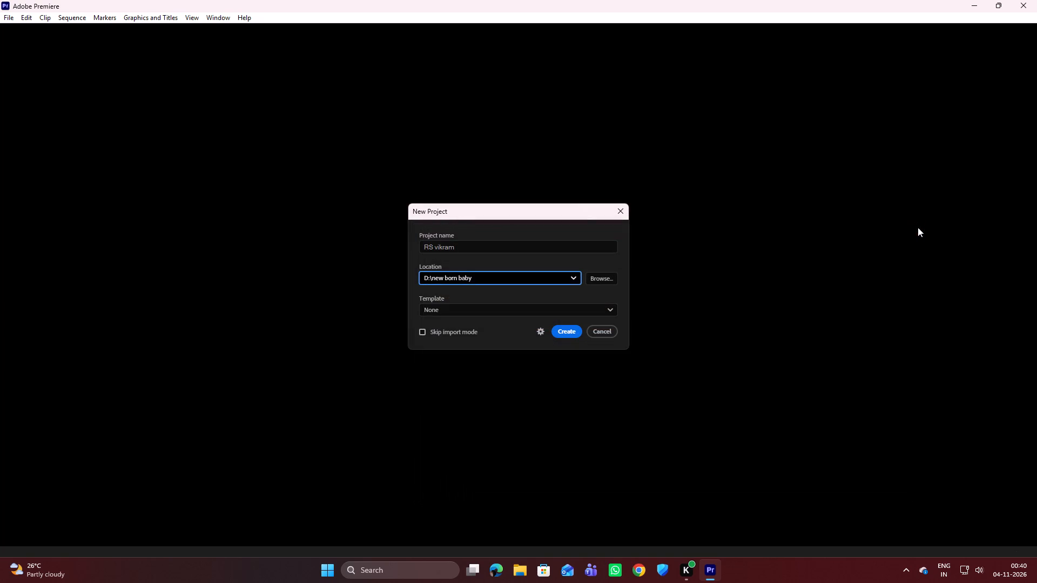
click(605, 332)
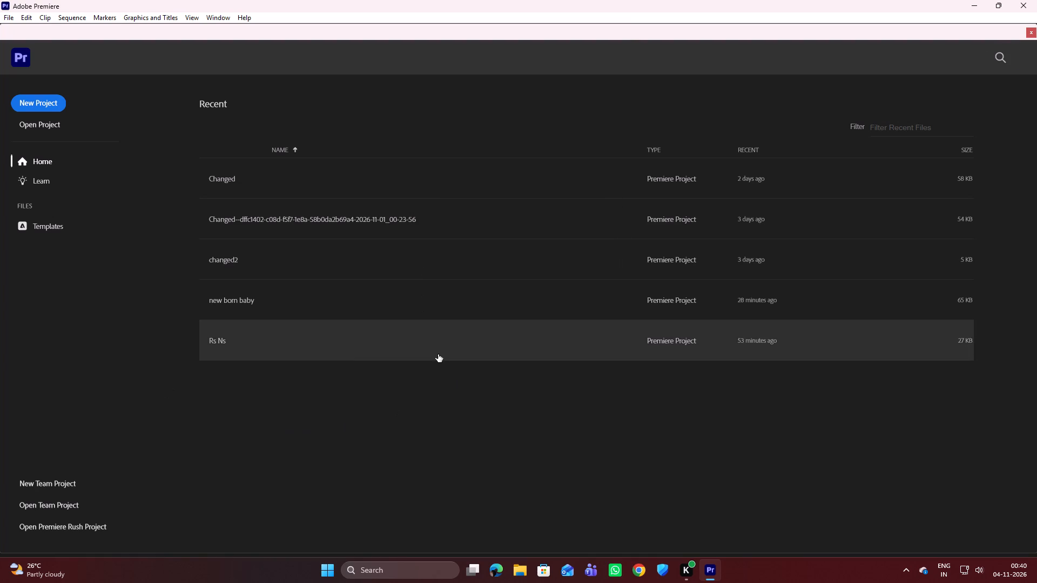
Open the recent project Rs Ns and dismiss the relinking of its missing media.
double_click(440, 354)
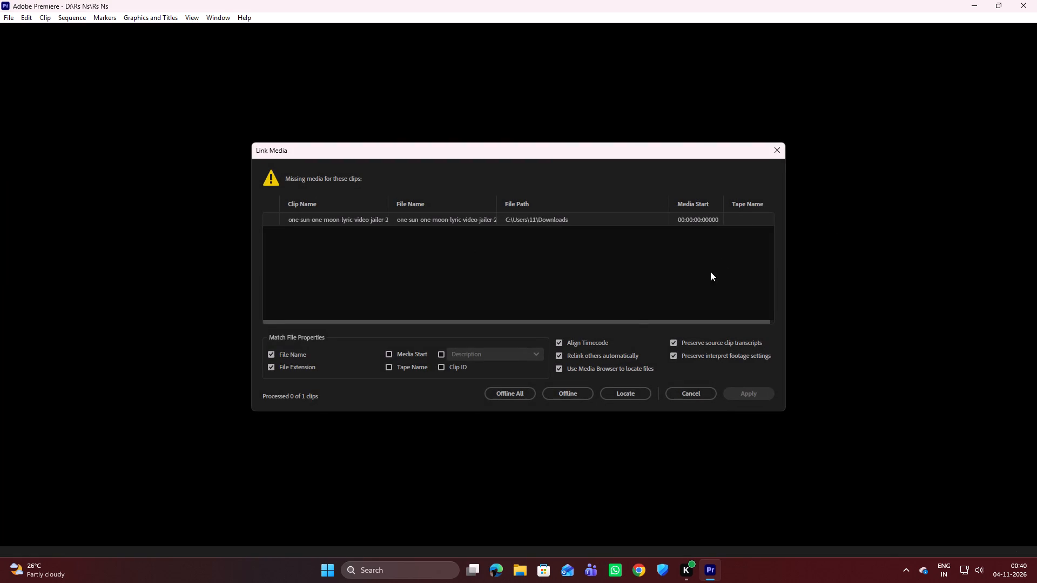
click(693, 392)
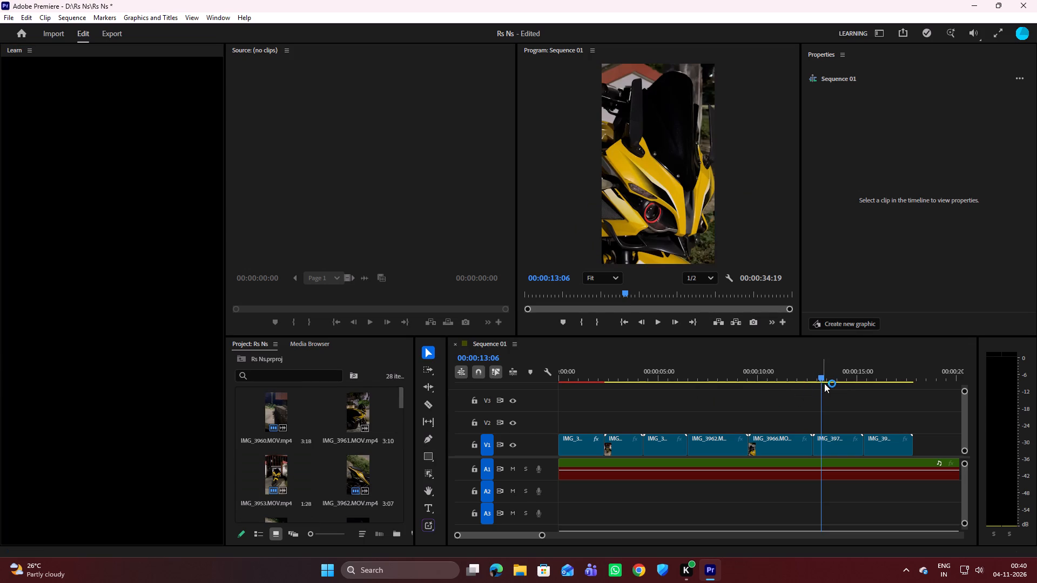
Play back the opening seconds of Sequence 01 from its start.
drag(821, 374, 614, 381)
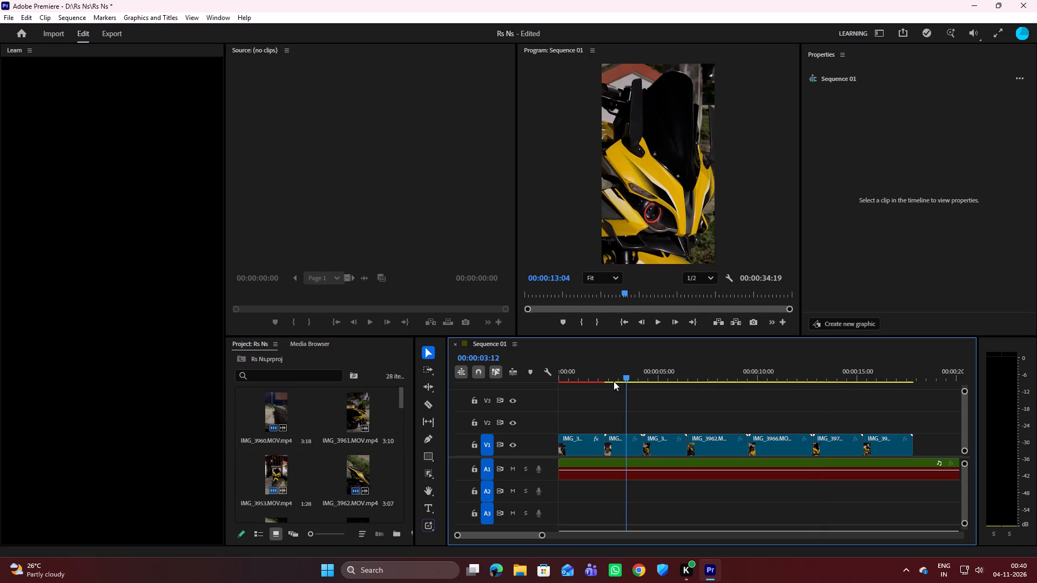
drag(614, 381, 533, 382)
key(space)
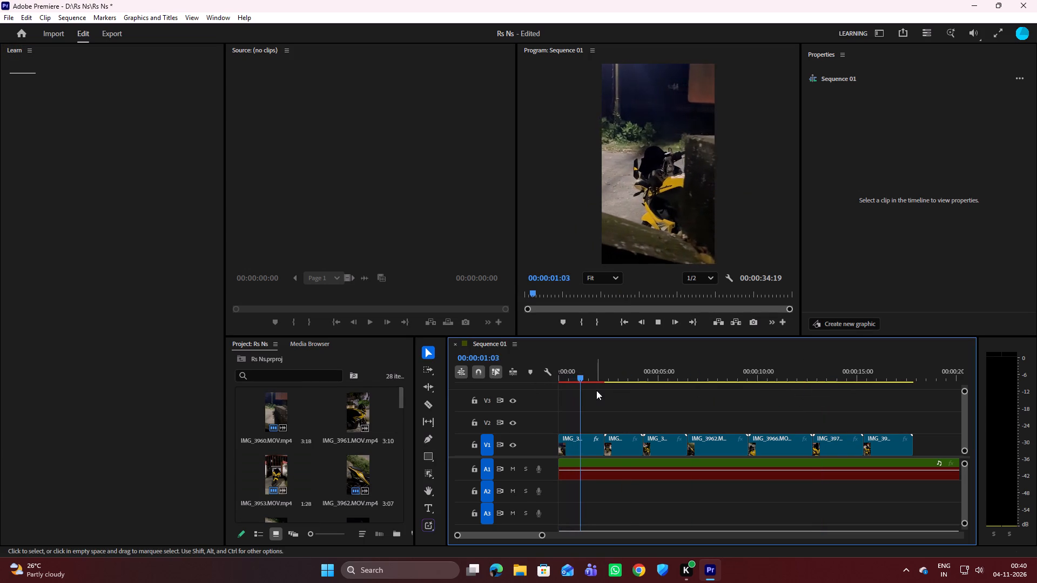
key(space)
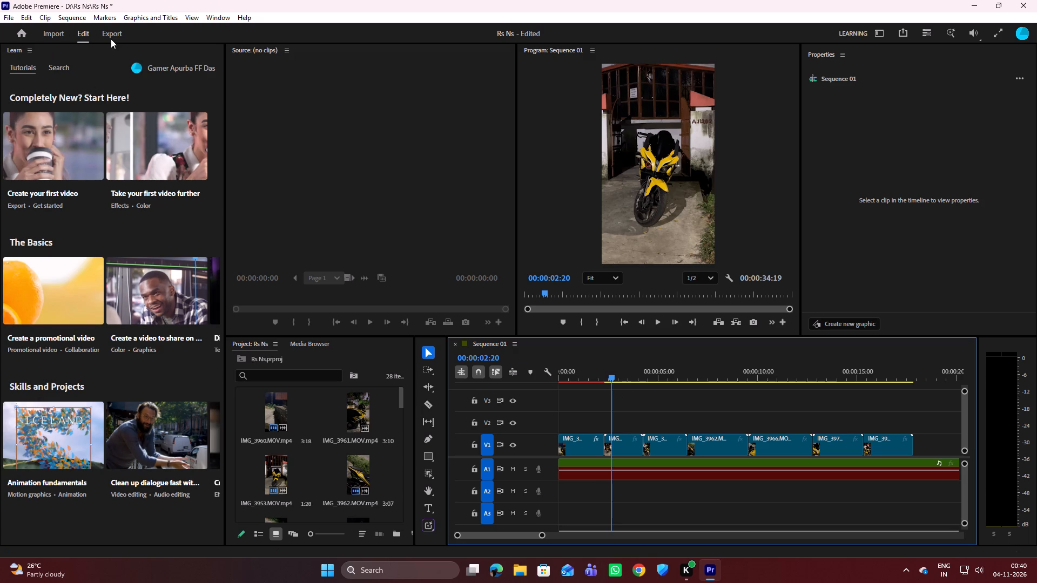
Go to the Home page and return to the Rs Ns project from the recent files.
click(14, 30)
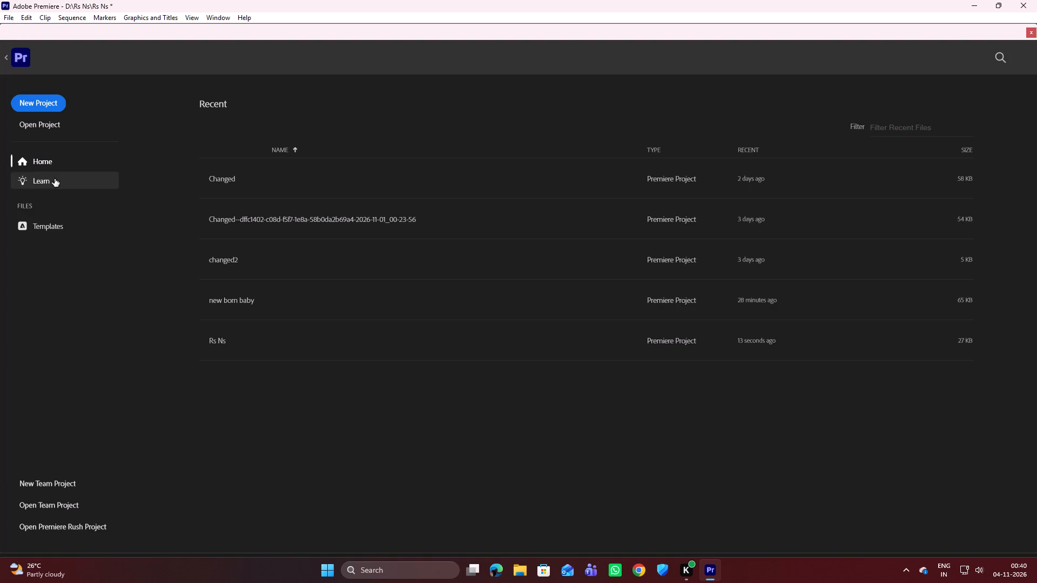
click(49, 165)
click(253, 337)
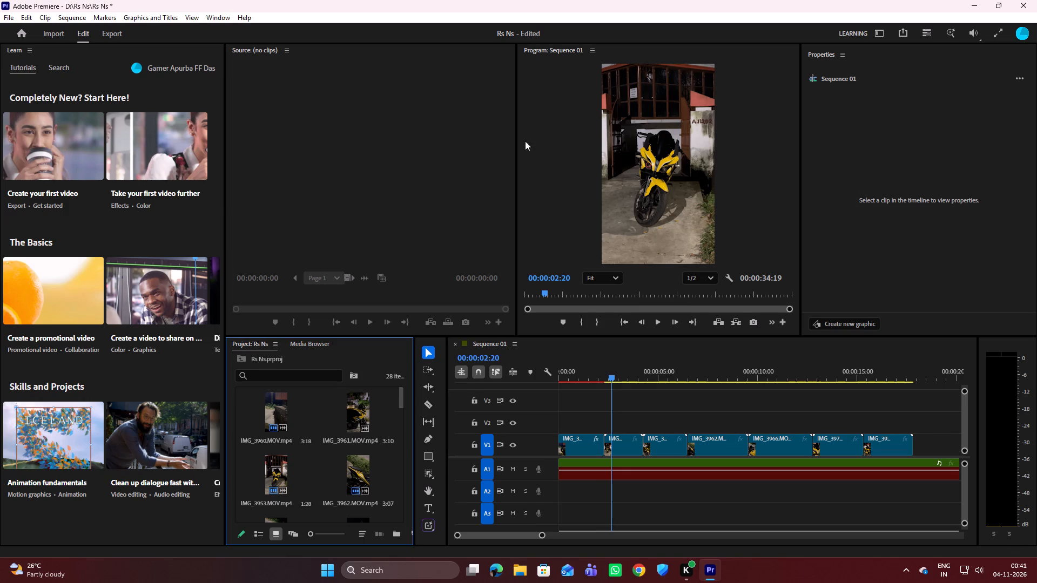
Switch the workspace to Editing.
click(879, 36)
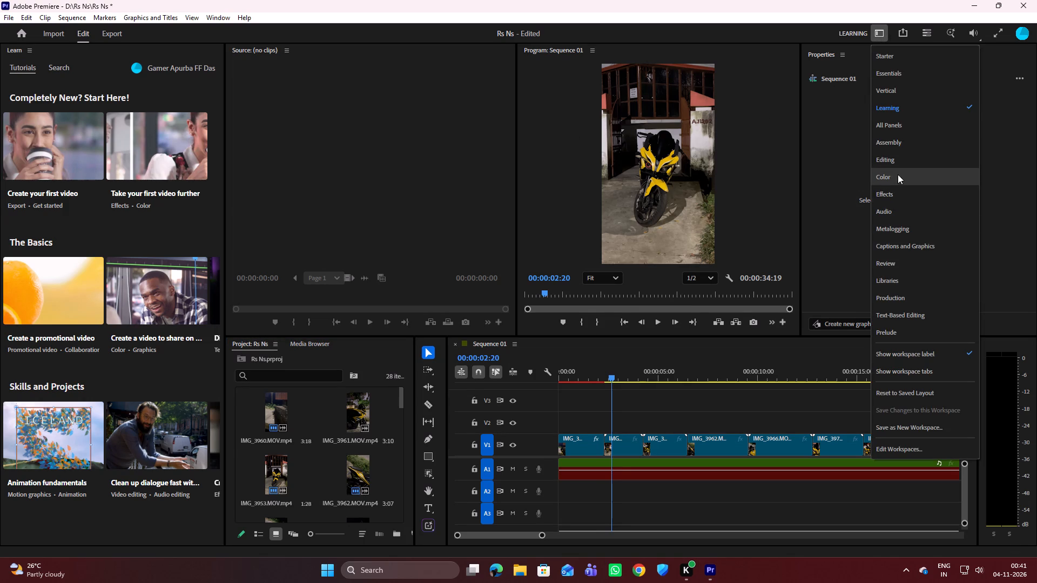
click(896, 165)
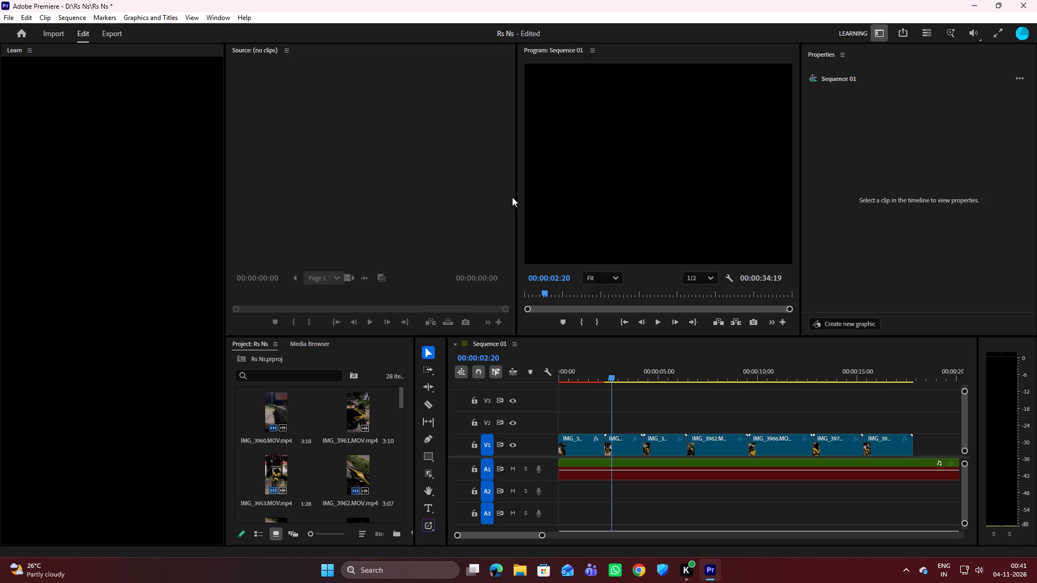
click(879, 35)
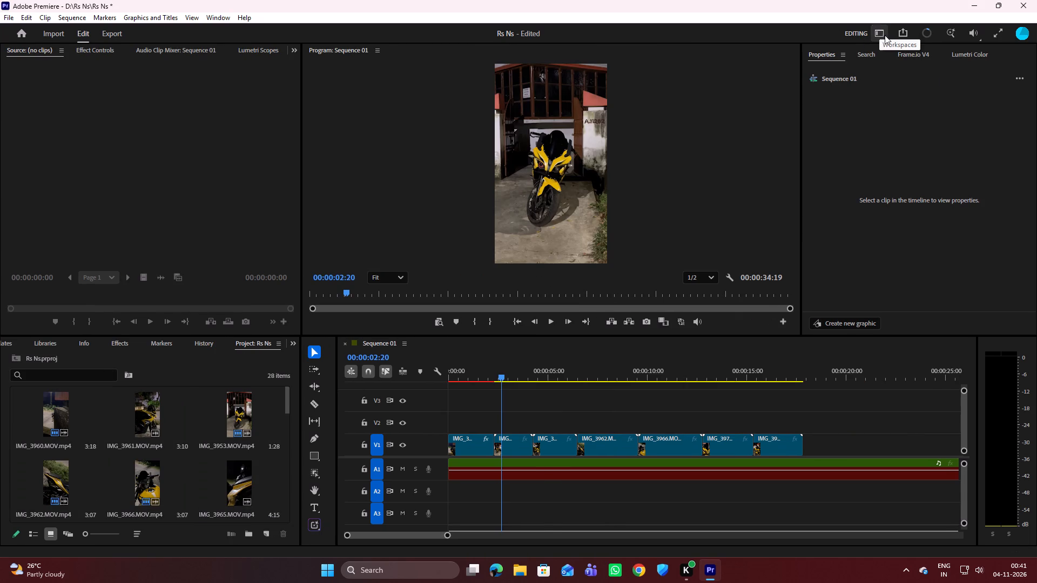
Examine the video clips and the music track along the full length of Sequence 01.
scroll(799, 428, down, 6)
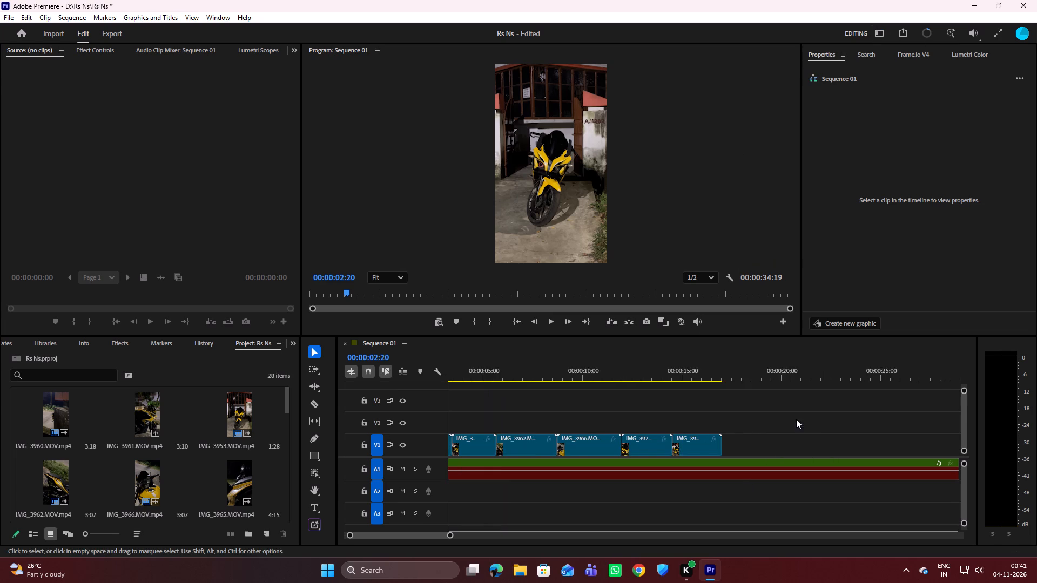
scroll(790, 416, down, 11)
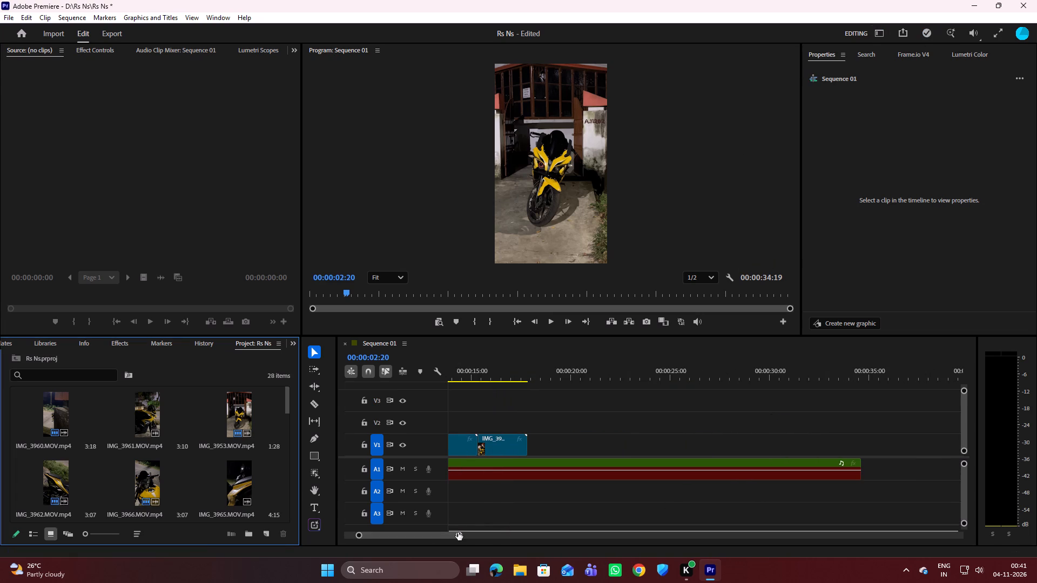
drag(458, 532, 432, 547)
scroll(684, 391, down, 6)
scroll(684, 390, up, 17)
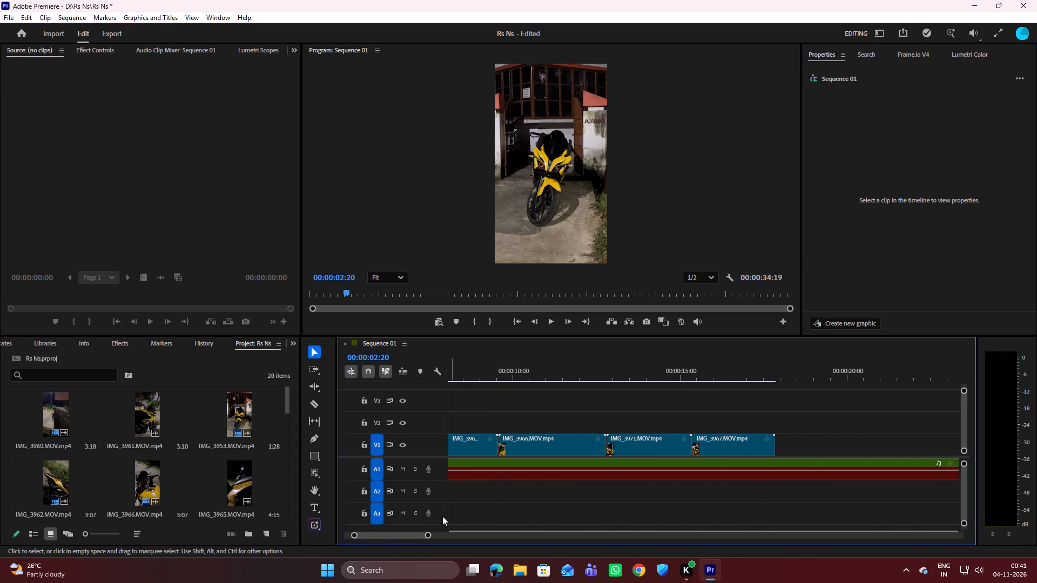
drag(426, 532, 416, 536)
drag(399, 535, 373, 540)
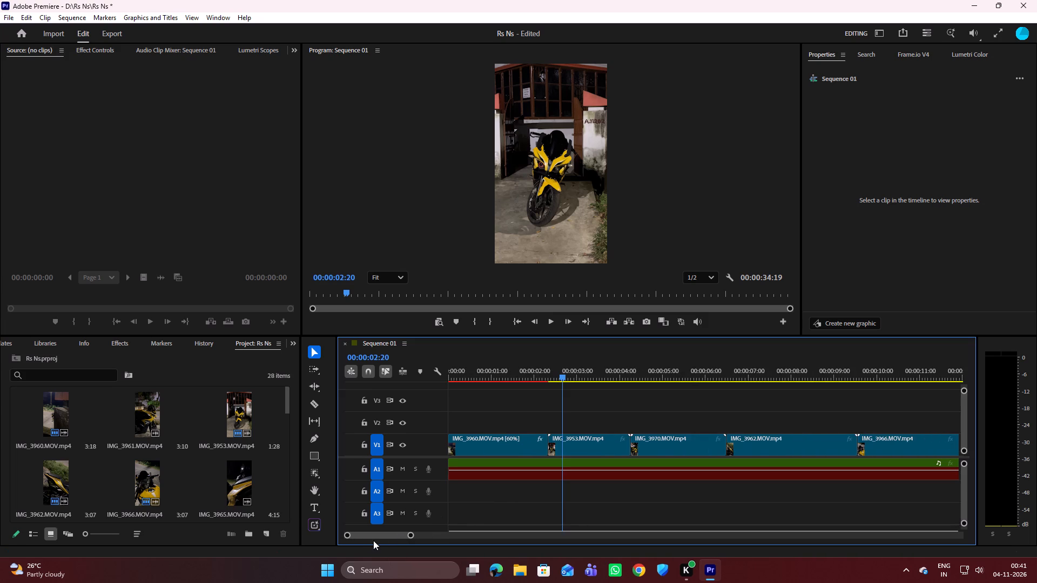
drag(373, 540, 367, 541)
drag(410, 535, 429, 535)
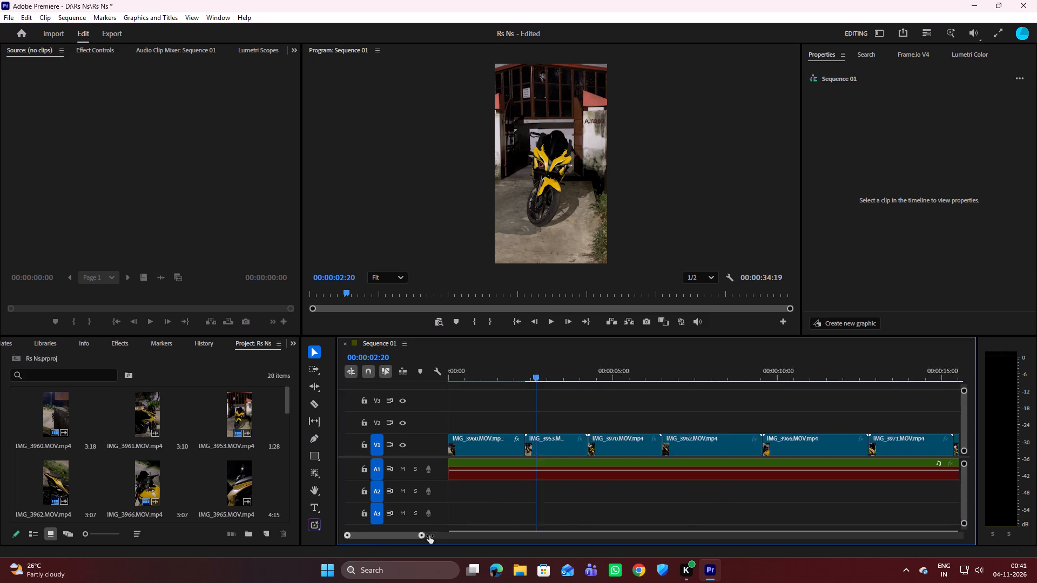
drag(429, 535, 484, 531)
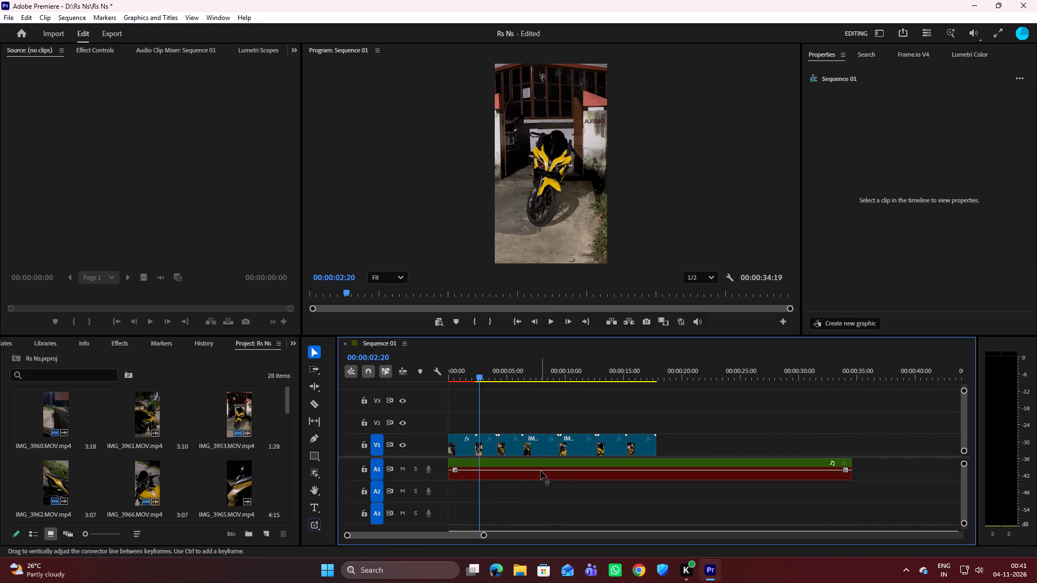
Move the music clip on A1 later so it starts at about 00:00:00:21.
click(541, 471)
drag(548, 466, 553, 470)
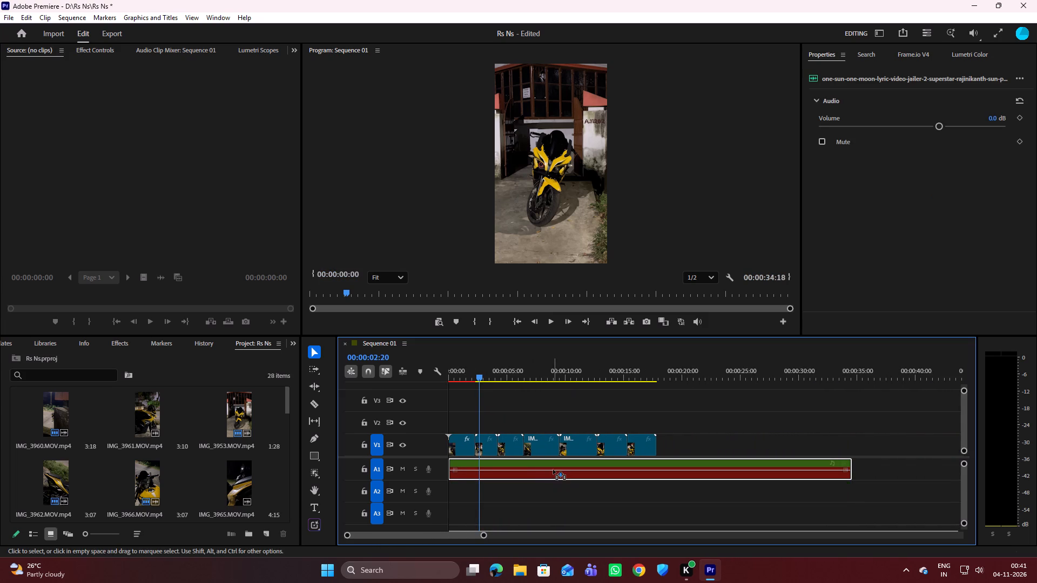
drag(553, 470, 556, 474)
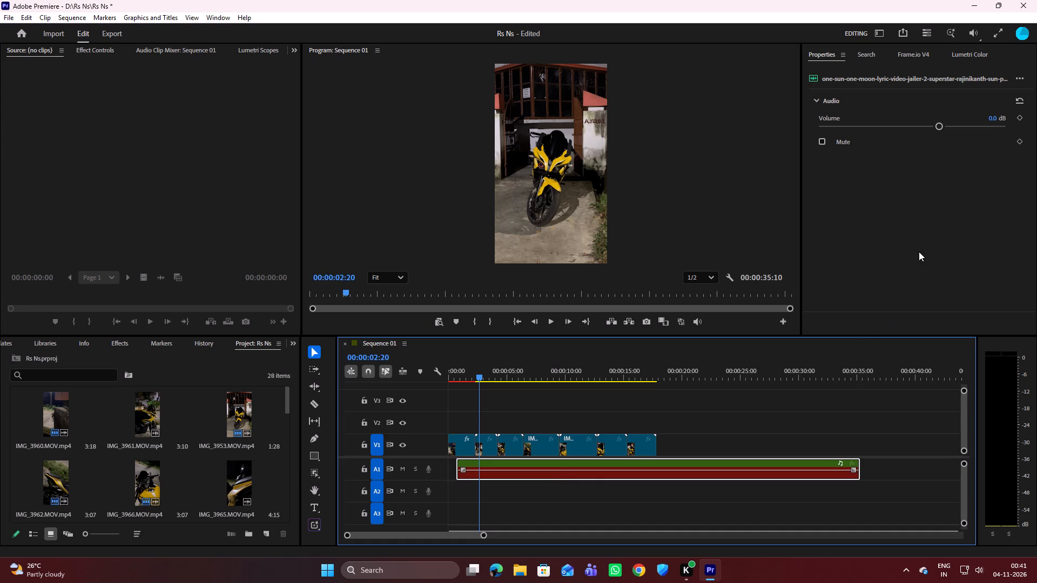
Open the advanced effect controls for the music clip on A1.
click(949, 83)
double_click(949, 80)
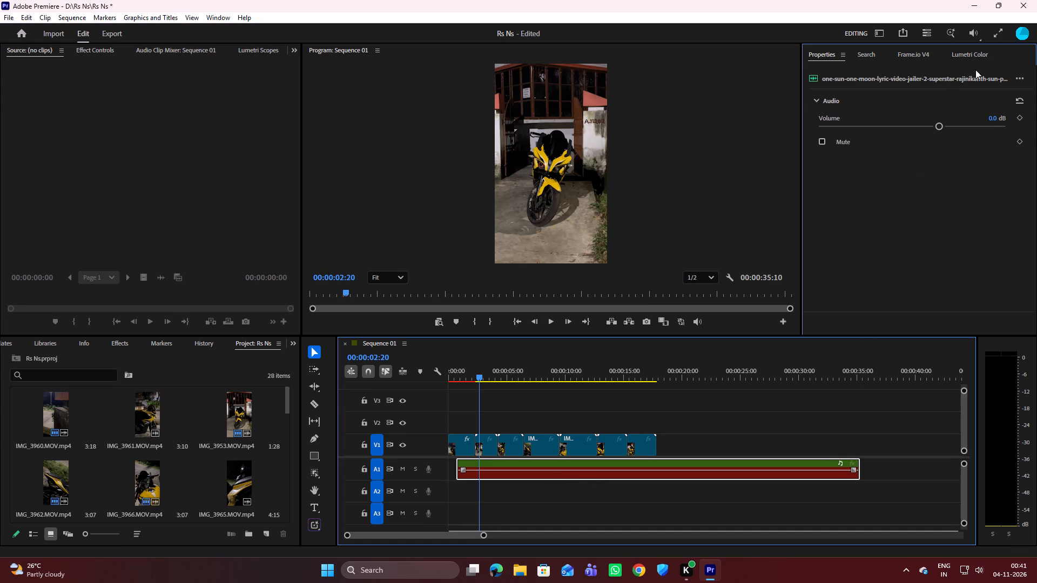
click(1019, 76)
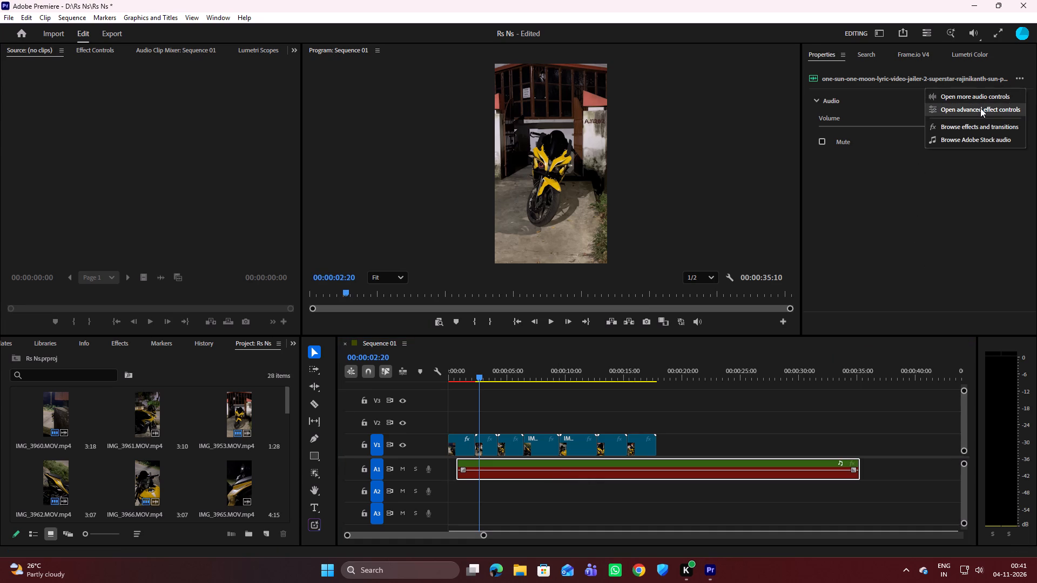
click(980, 108)
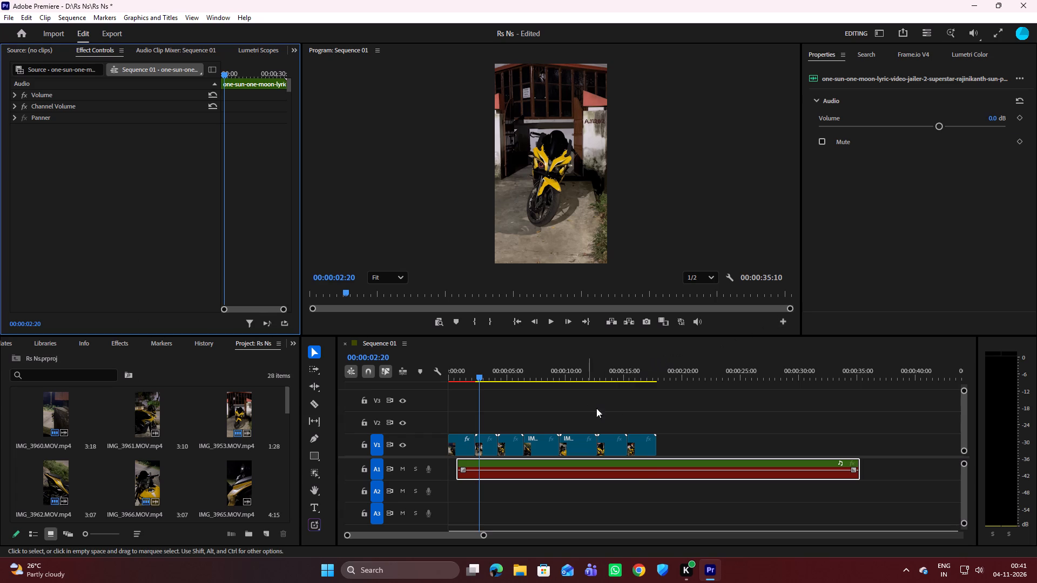
Delete the music clip from audio track A1.
click(641, 464)
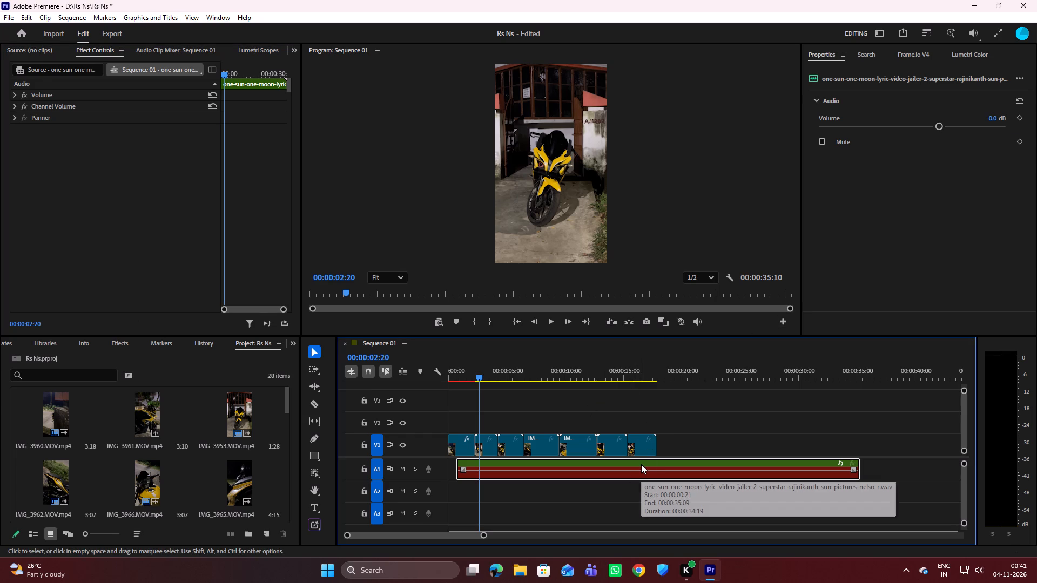
key(Delete)
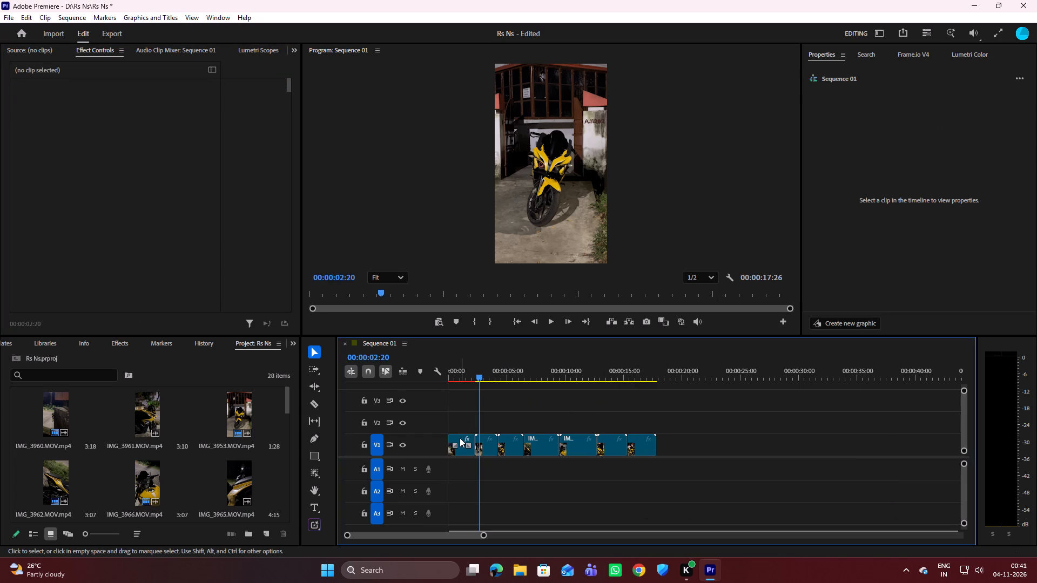
Delete the opening clip IMG_3960.MOV.mp4 from V1 and place the playhead at 00:00:00:10.
click(460, 438)
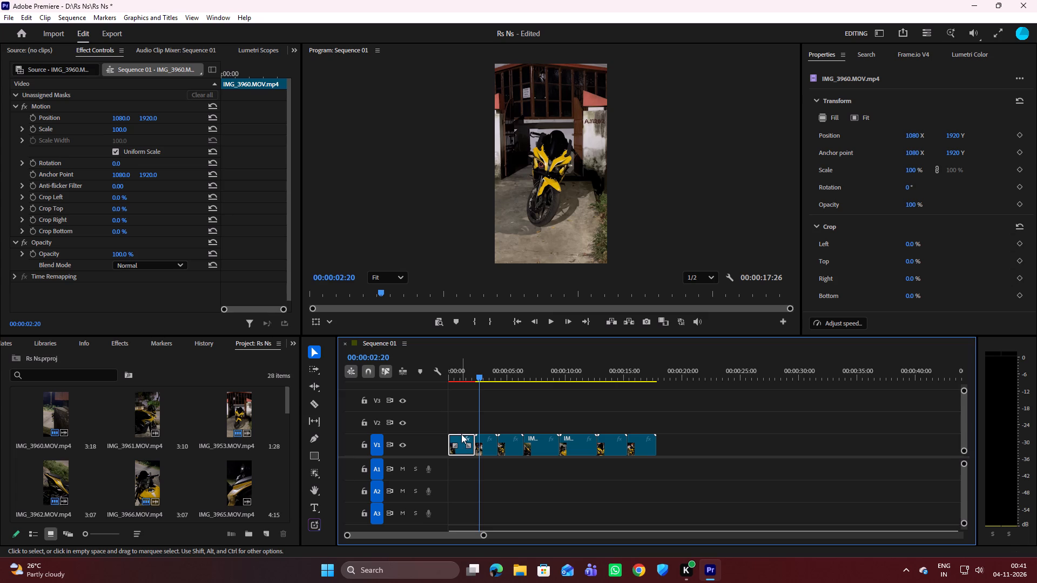
drag(476, 376, 449, 376)
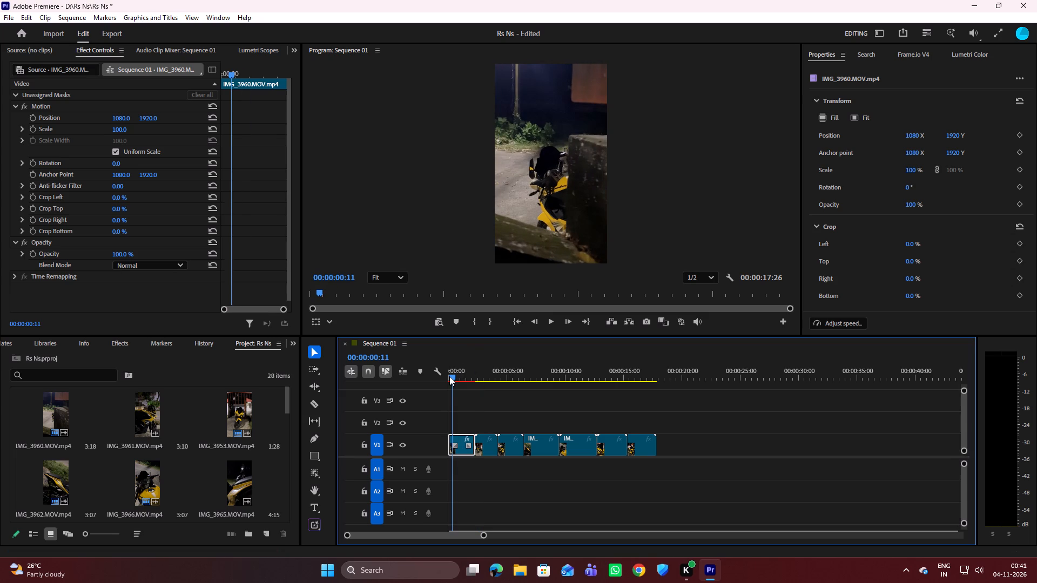
drag(449, 376, 449, 376)
key(Delete)
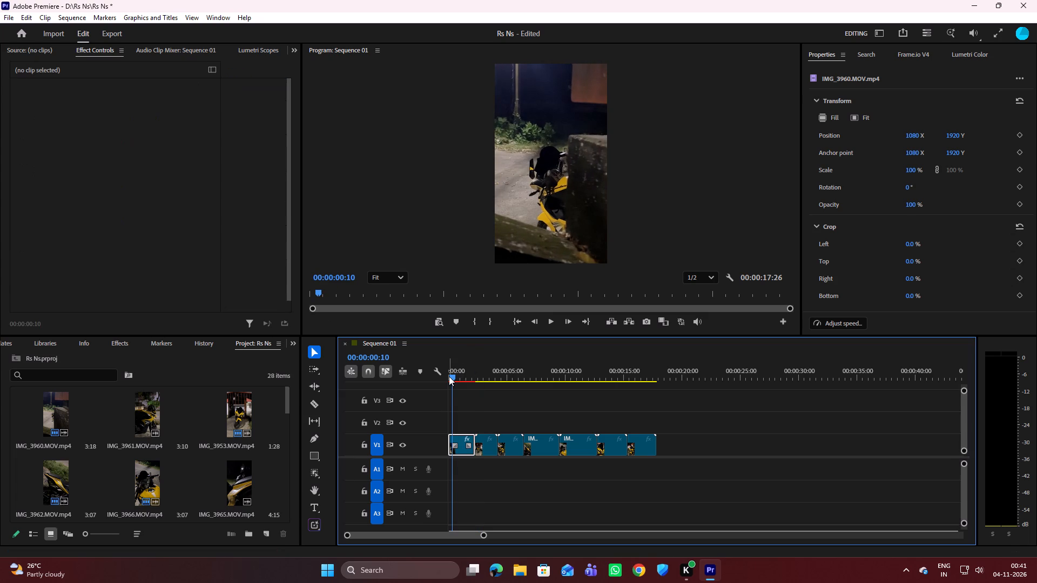
Open IMG_3966.MOV.mp4 in the Source Monitor and play it back from its start.
double_click(142, 476)
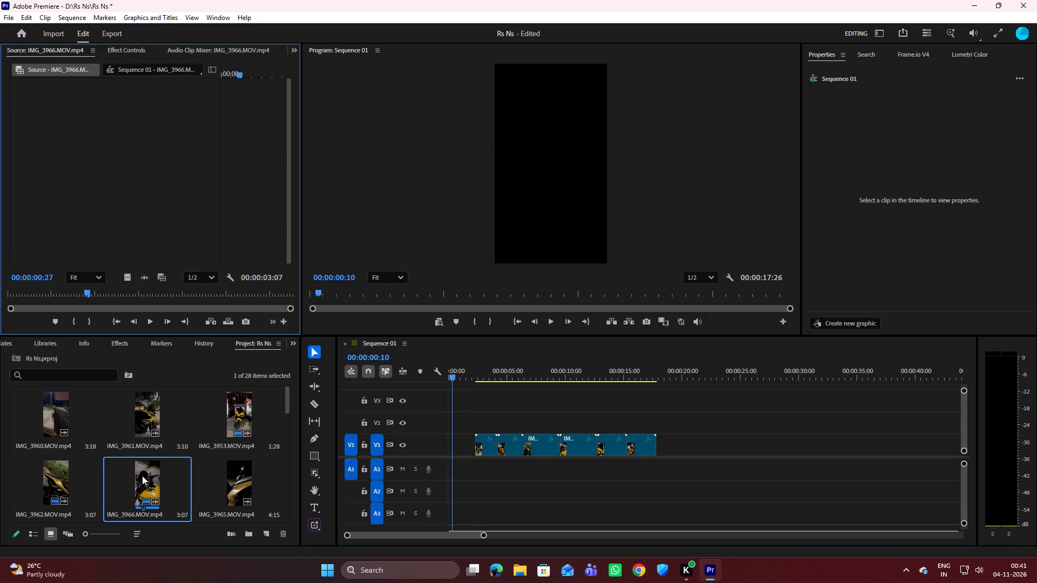
drag(89, 294, 86, 294)
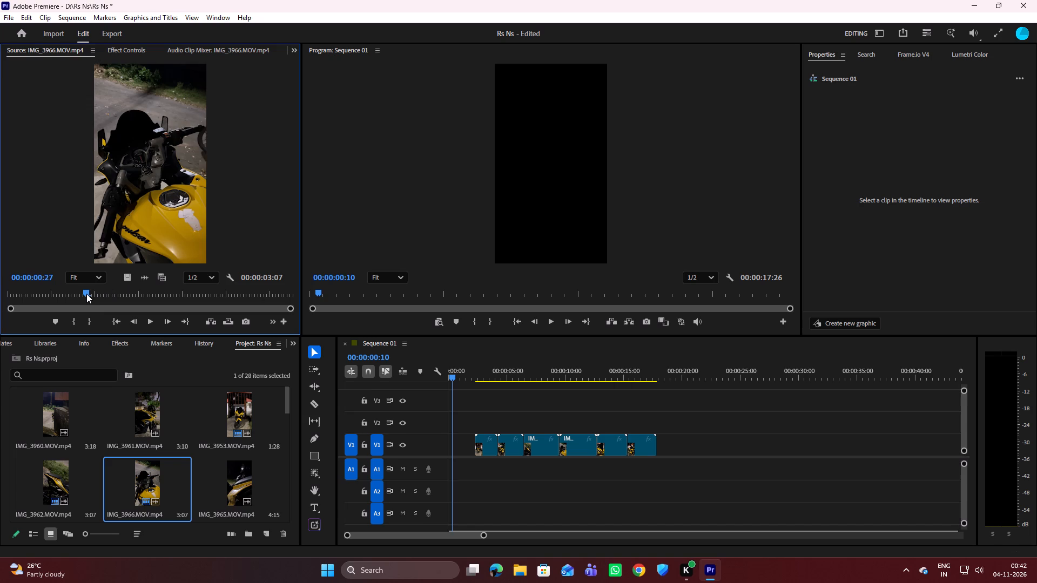
drag(86, 294, 0, 298)
click(147, 324)
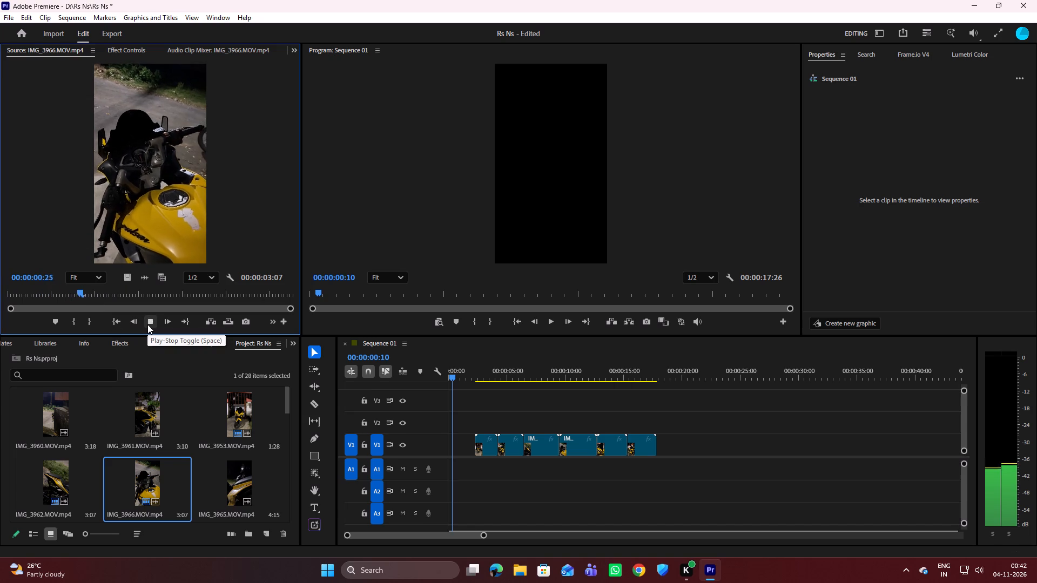
click(147, 324)
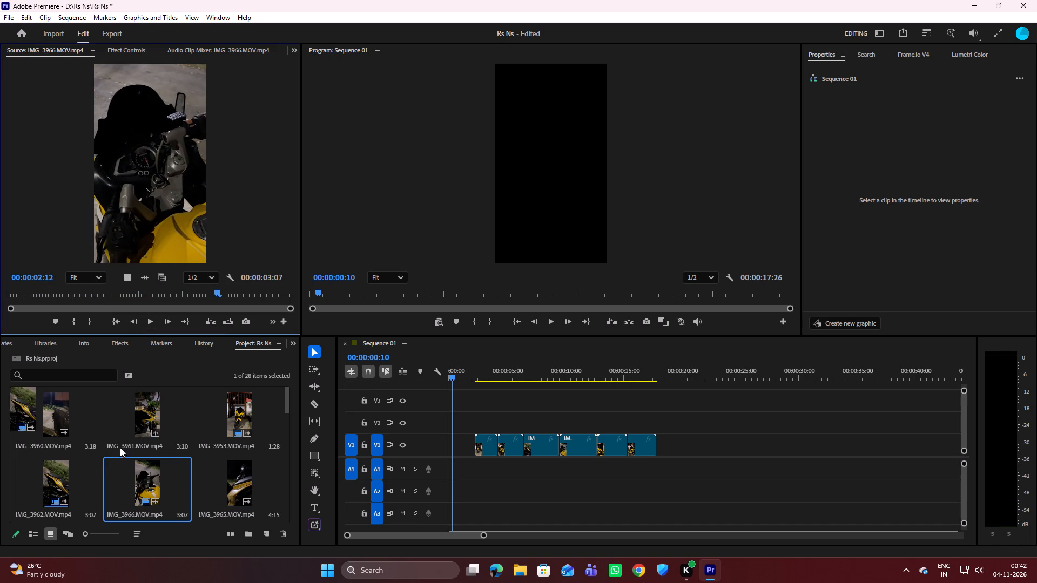
Find IMG_3960.MOV.mp4 in the project bin, open it in the Source Monitor and play it back from its start.
scroll(139, 428, up, 2)
scroll(145, 448, down, 2)
scroll(146, 449, up, 3)
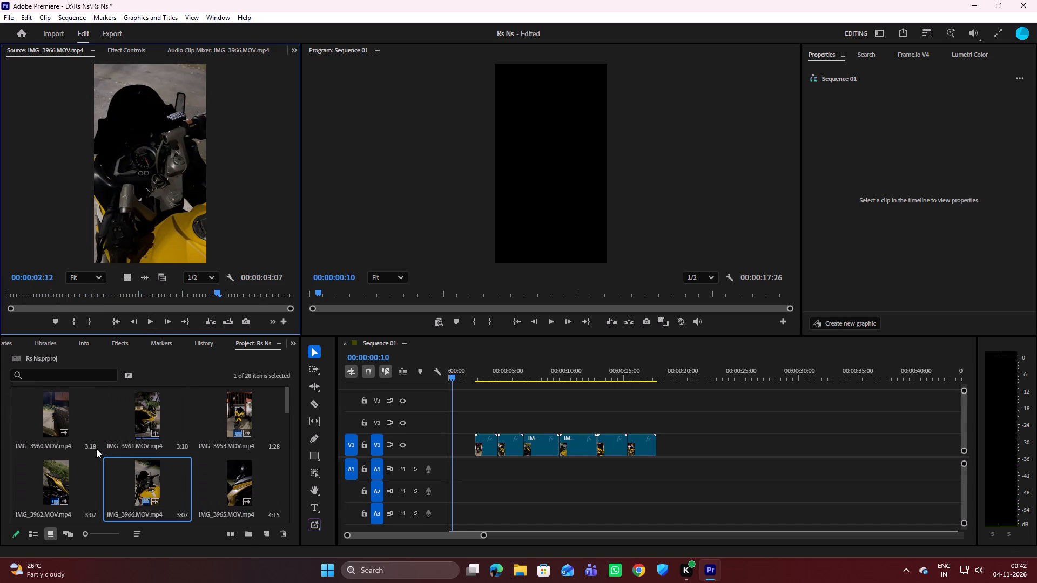
double_click(55, 416)
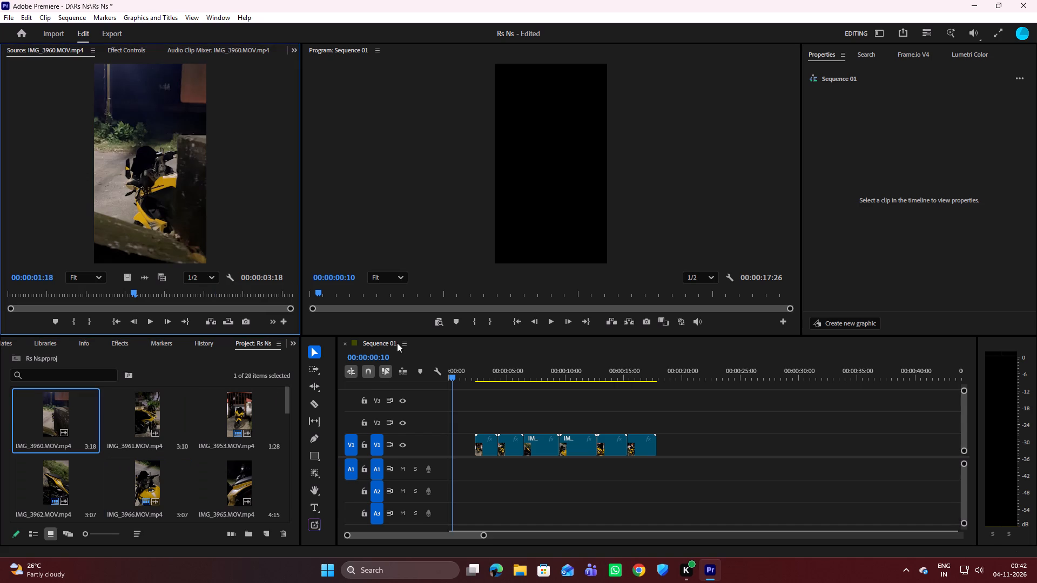
drag(129, 291, 121, 291)
drag(121, 291, 2, 290)
key(space)
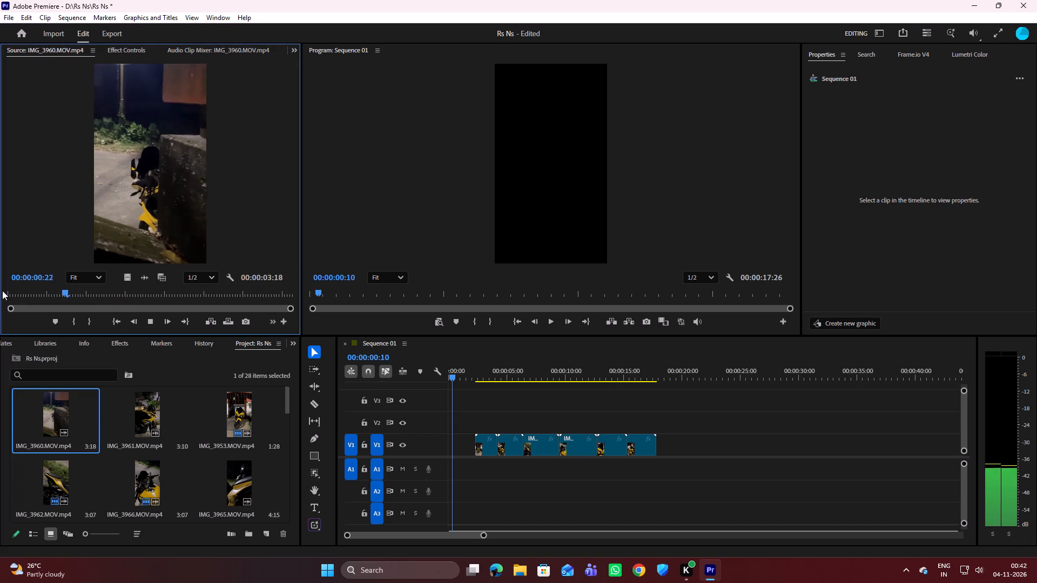
key(space)
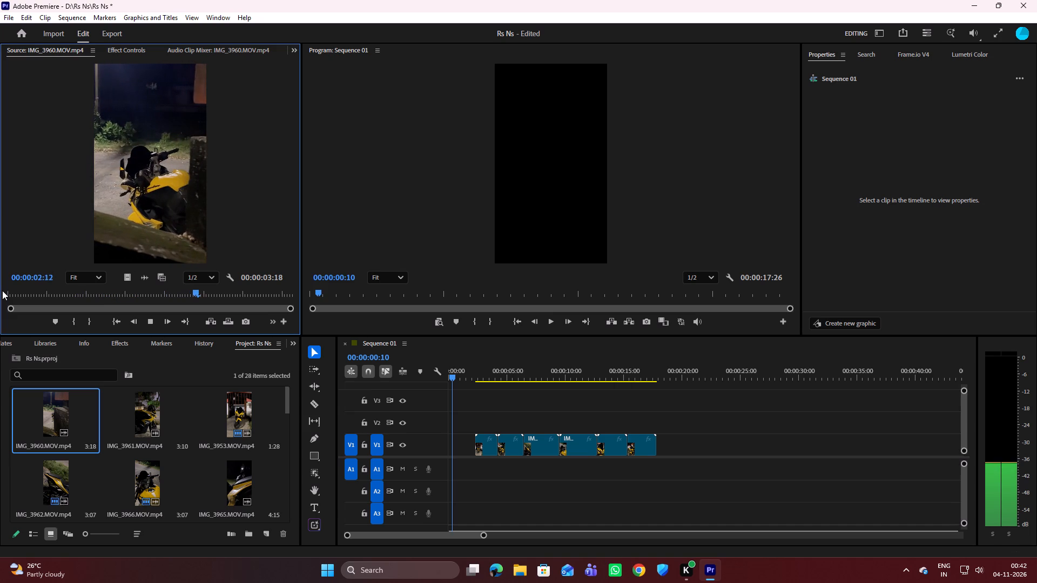
key(space)
key(space)
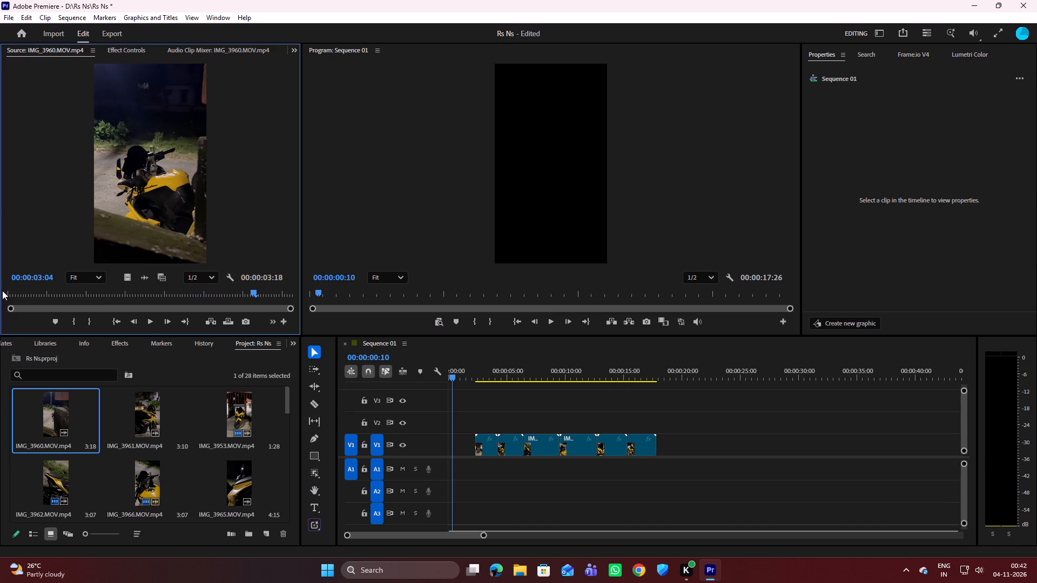
Step back through the IMG_3960.MOV.mp4 source clip and set its Out point at 00:00:02:20.
key(Left)
key(Left)
key(Left)
key(Left)
key(Left)
key(Left)
key(Left)
key(Left)
key(Left)
key(Left)
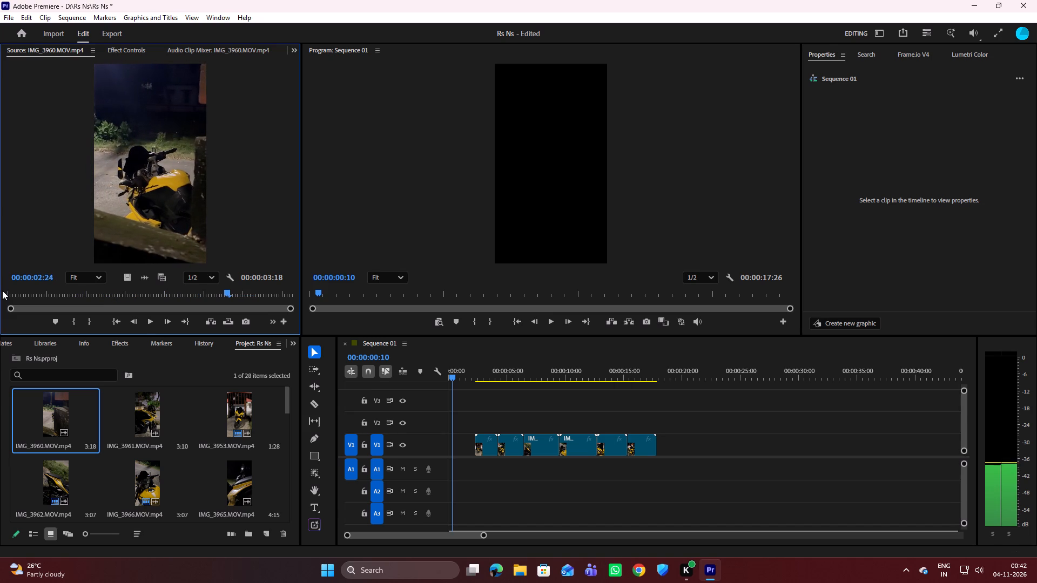
key(Left)
key(Left)
key(Left)
key(Left)
key(o)
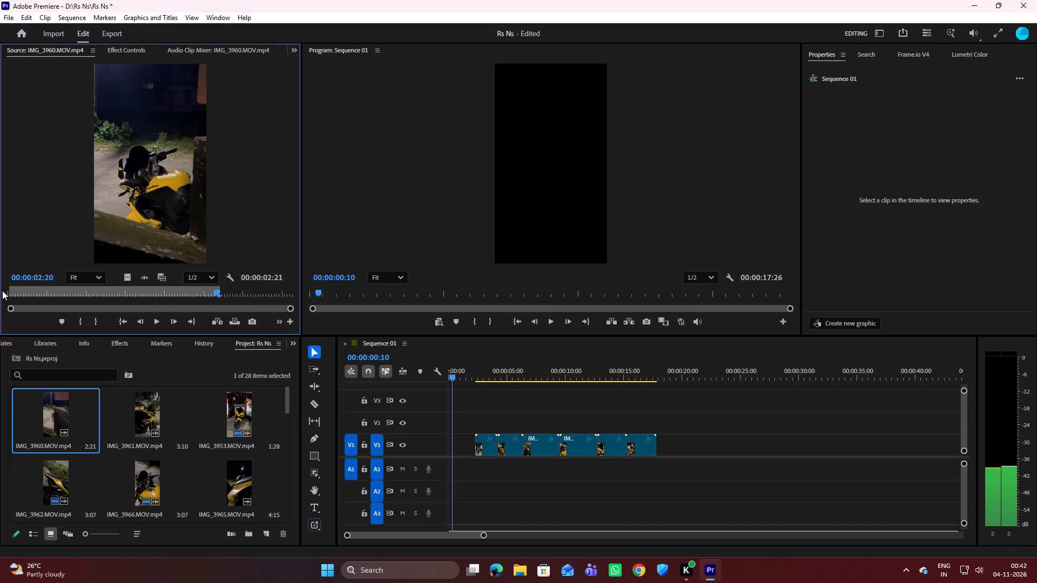
Place only the video of the trimmed IMG_3960.MOV.mp4 on V2 at the start of Sequence 01.
drag(129, 277, 170, 297)
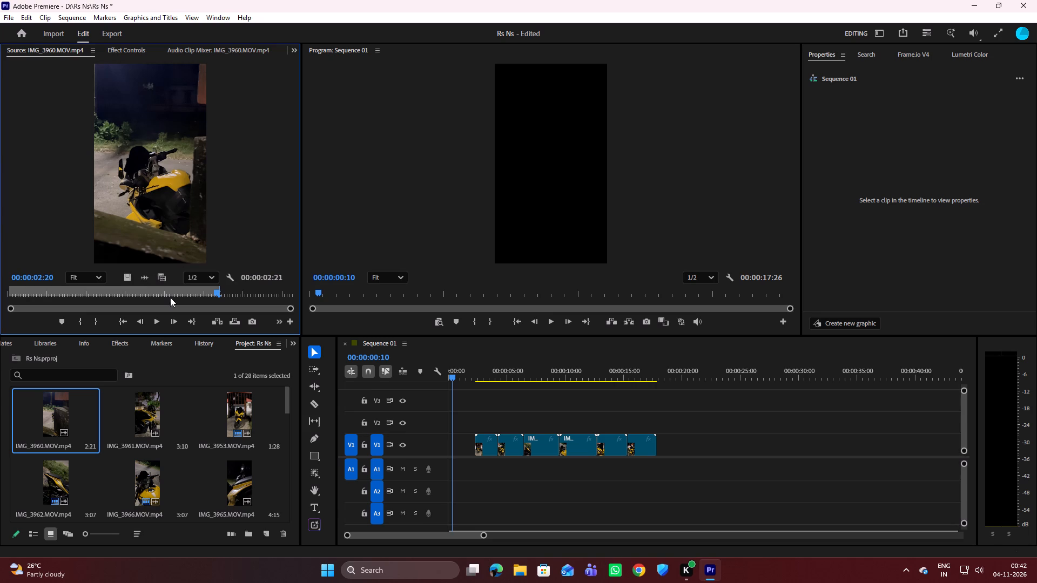
drag(170, 297, 434, 425)
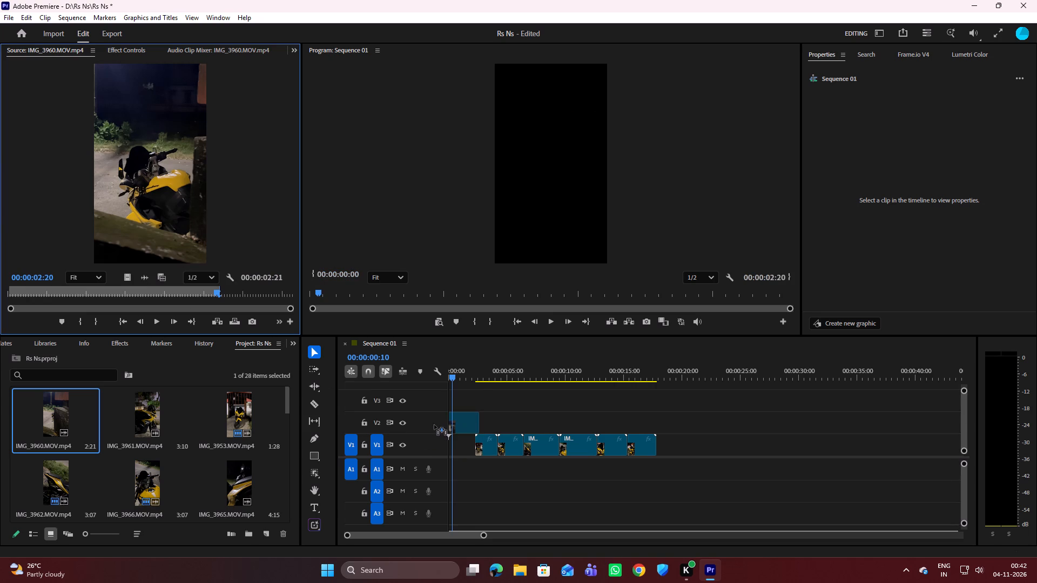
drag(434, 425, 433, 418)
Shift the six V1 clips about one second later and move the IMG_3960.MOV.mp4 clip from V2 to the start of V1.
drag(490, 413, 534, 432)
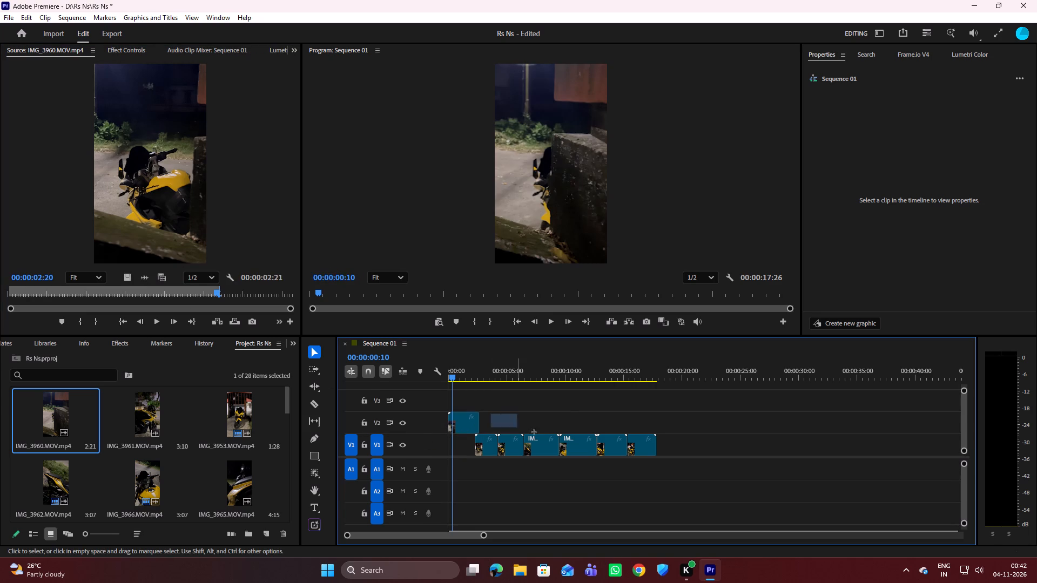
drag(534, 432, 633, 452)
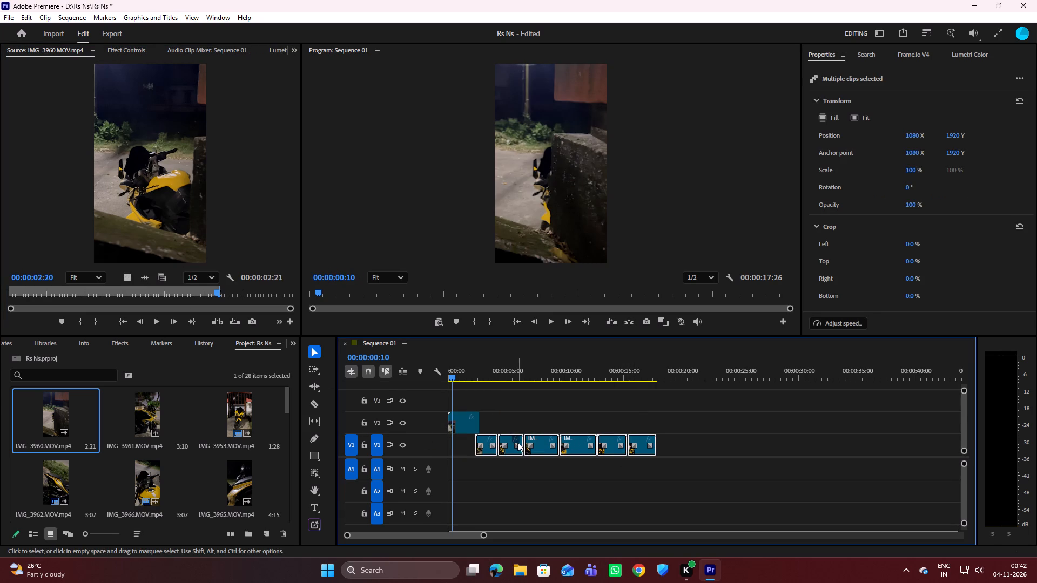
drag(518, 445, 530, 440)
drag(530, 439, 544, 433)
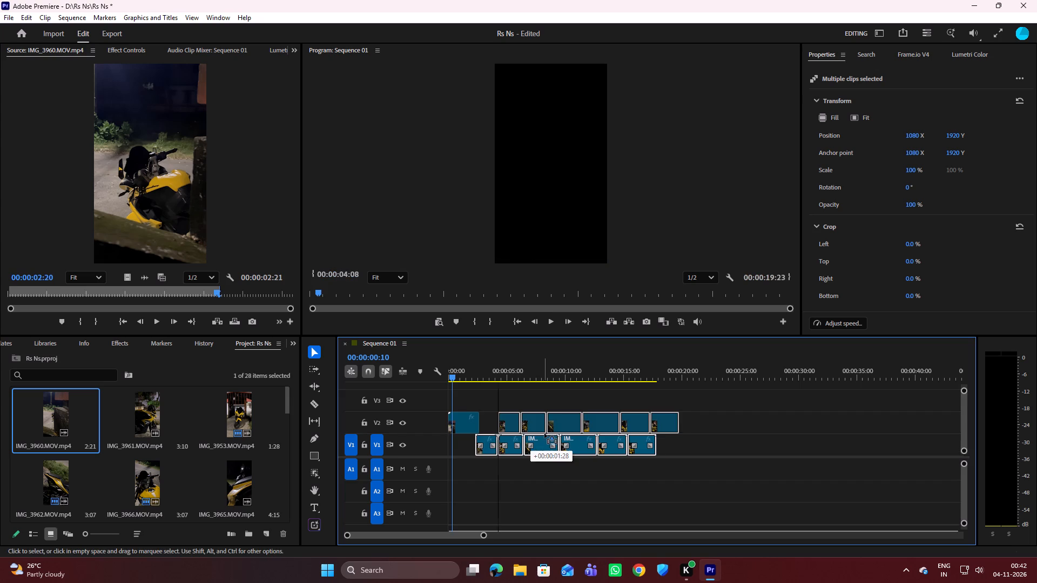
drag(544, 433, 541, 440)
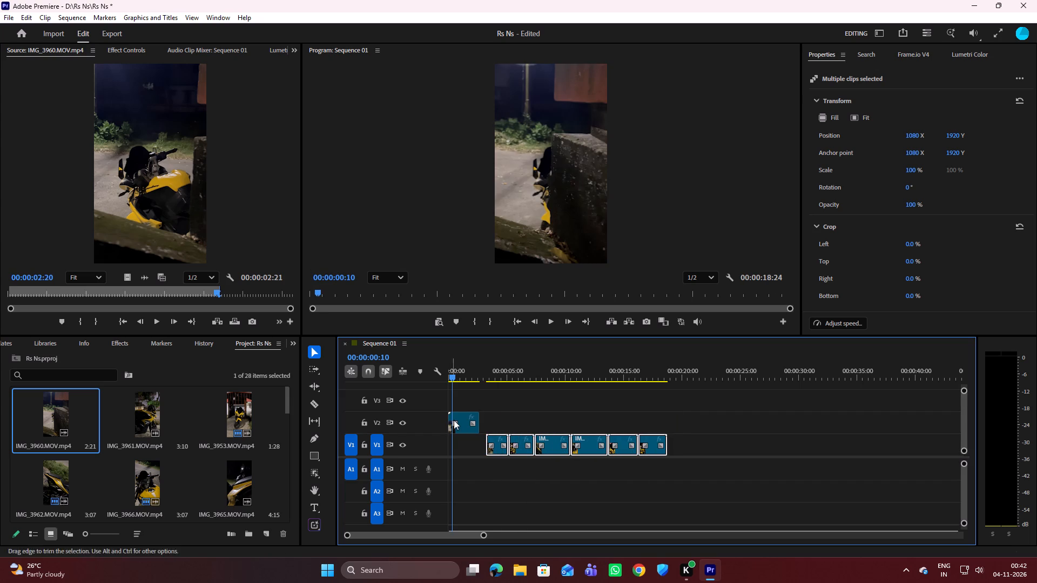
drag(461, 420, 463, 443)
Close the gap on V1 by moving the six clips against the end of IMG_3960.MOV.mp4, and return the playhead to the start.
drag(496, 411, 617, 458)
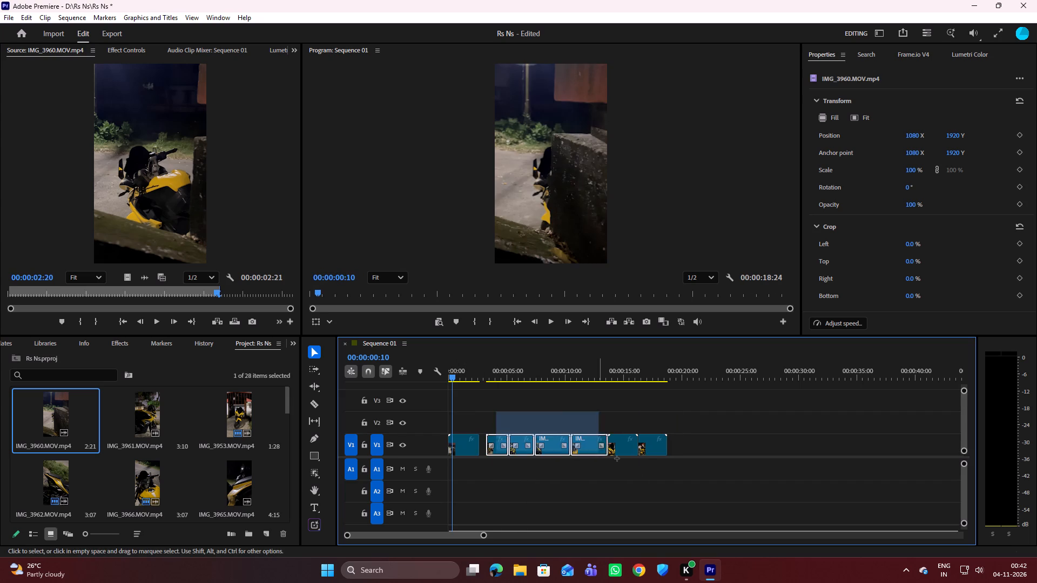
drag(617, 458, 651, 478)
drag(552, 447, 547, 448)
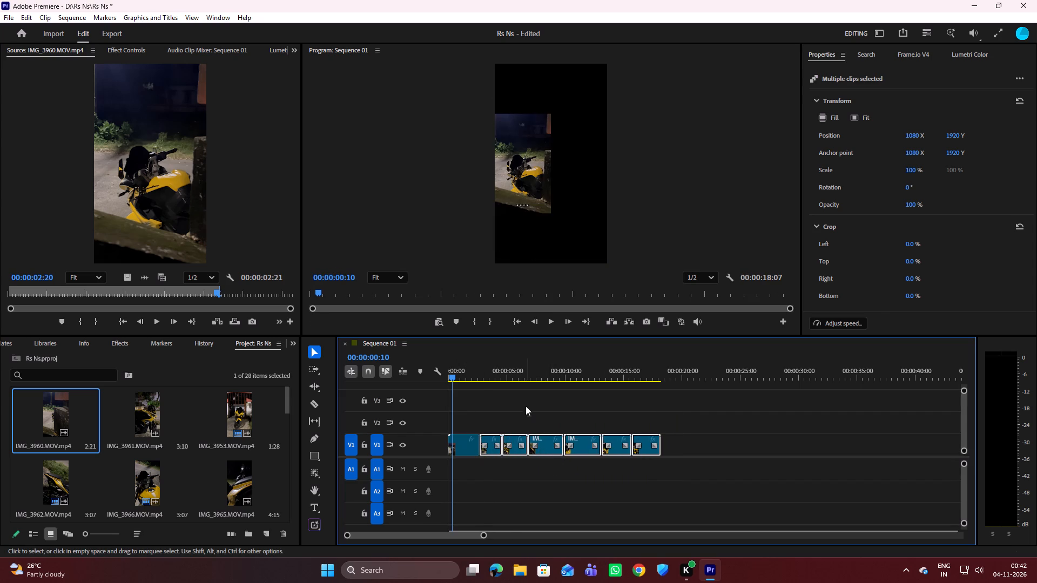
click(525, 401)
drag(449, 372, 440, 375)
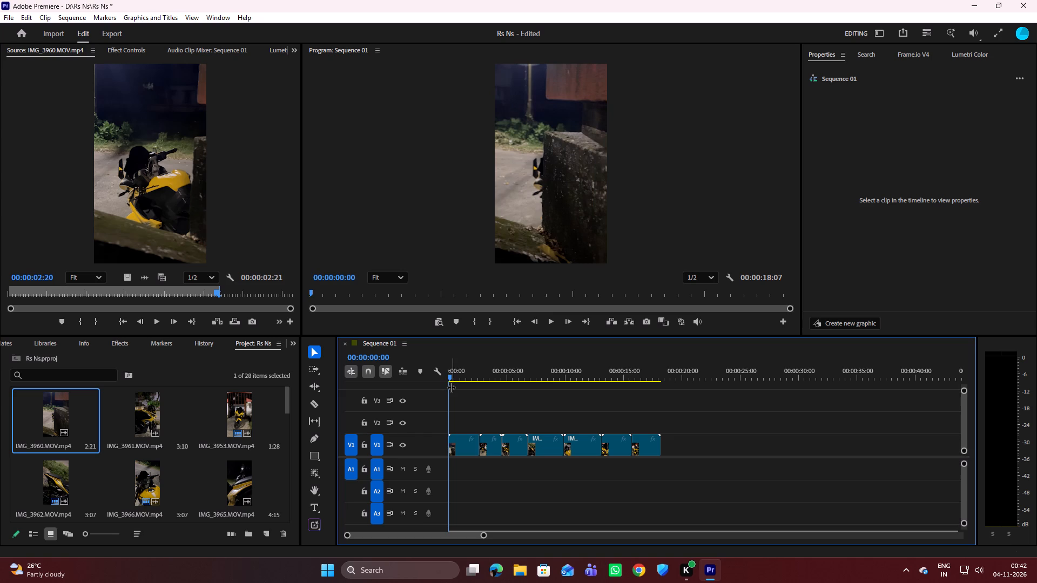
Find the old one-sun-one-moon music file in the project bin and delete it.
scroll(166, 494, down, 11)
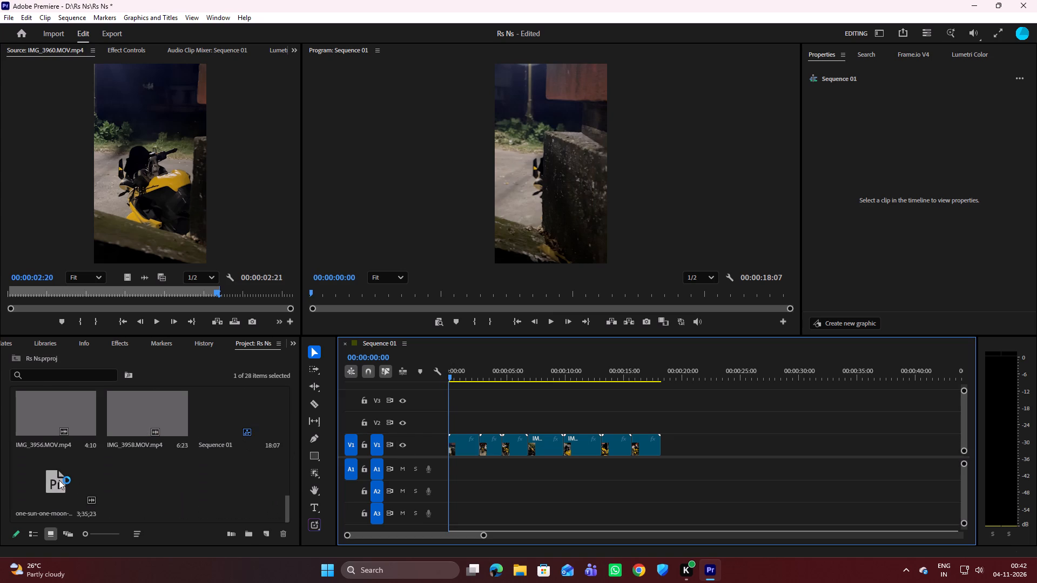
scroll(61, 479, up, 1)
scroll(61, 479, down, 4)
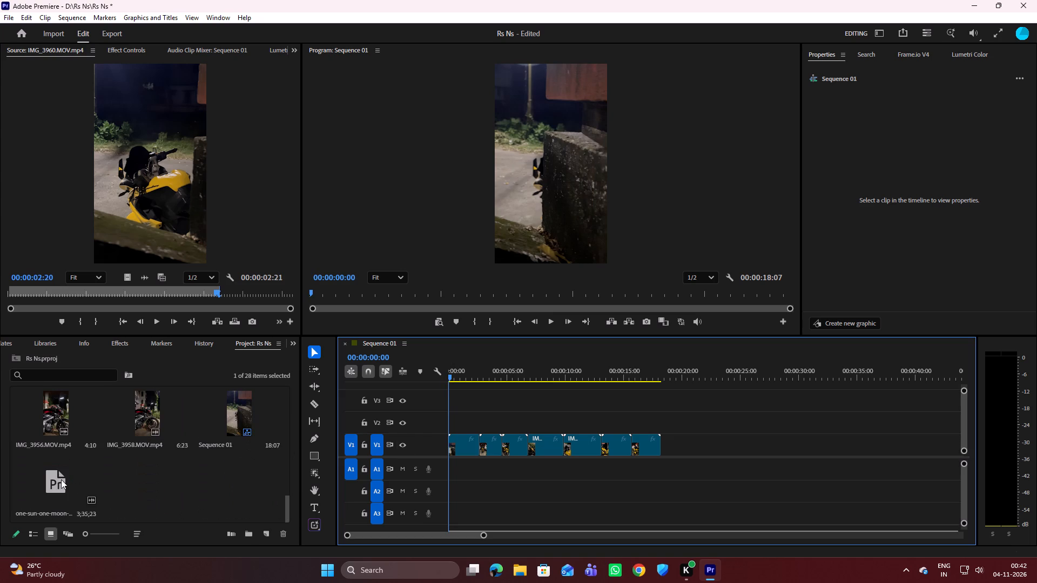
scroll(61, 479, down, 1)
scroll(60, 485, up, 9)
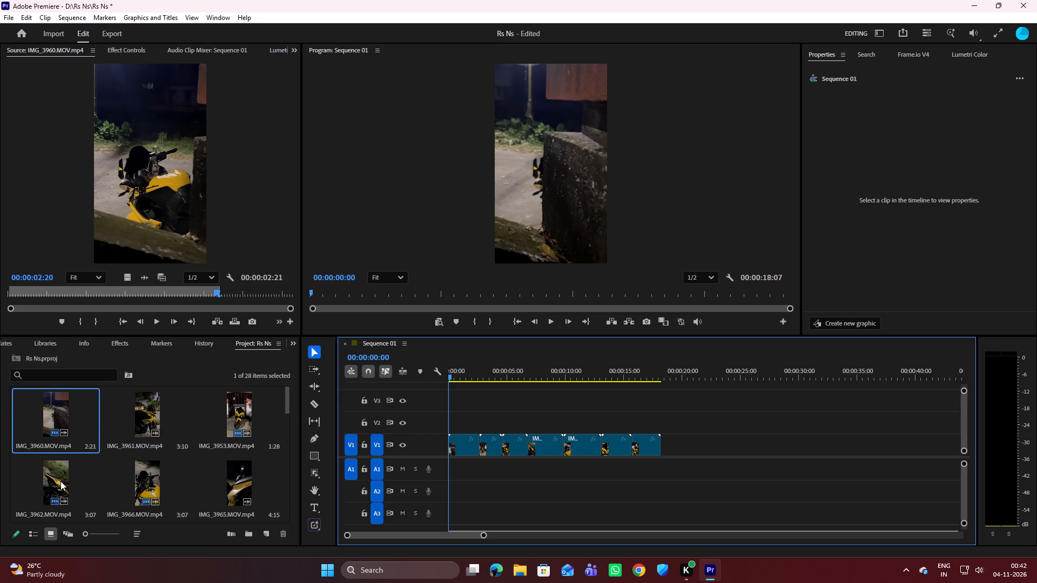
scroll(60, 481, up, 2)
scroll(60, 481, down, 11)
click(60, 481)
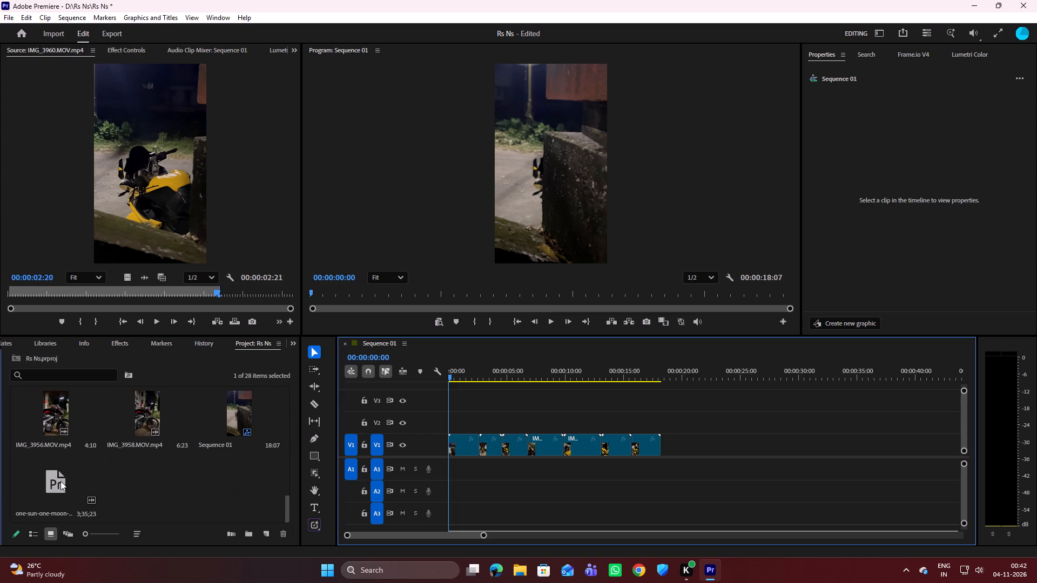
key(Delete)
Import the vikram-title-track music file from the Reels music folder on Local Disk (D:) into the project.
scroll(60, 480, up, 4)
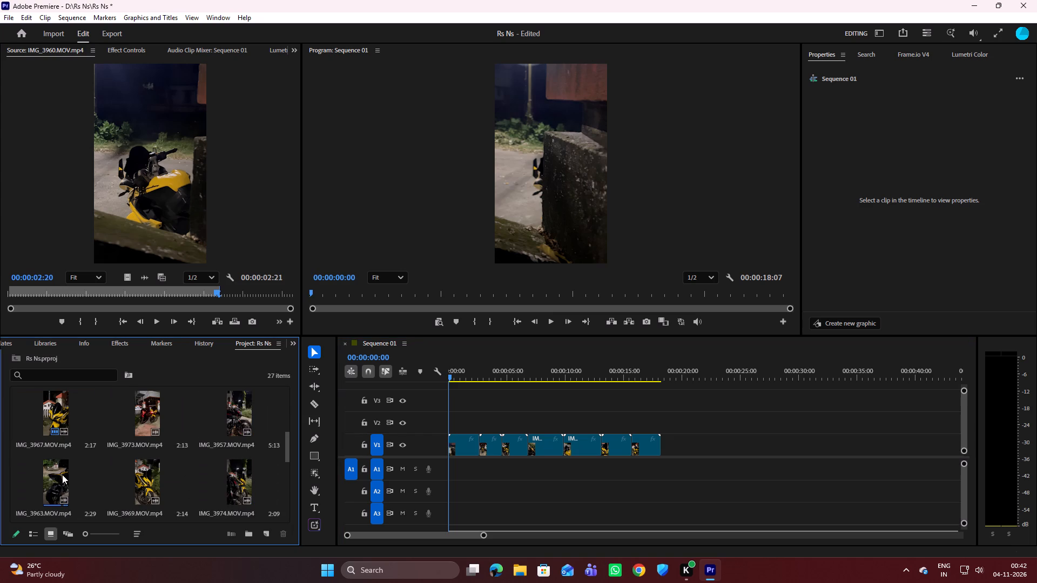
key(ctrl+i)
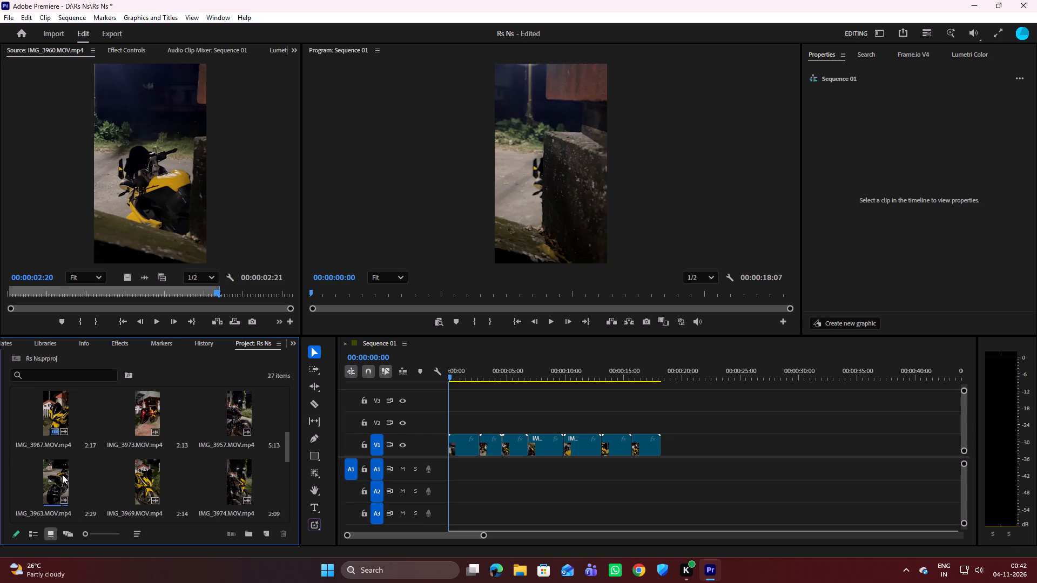
scroll(51, 174, down, 5)
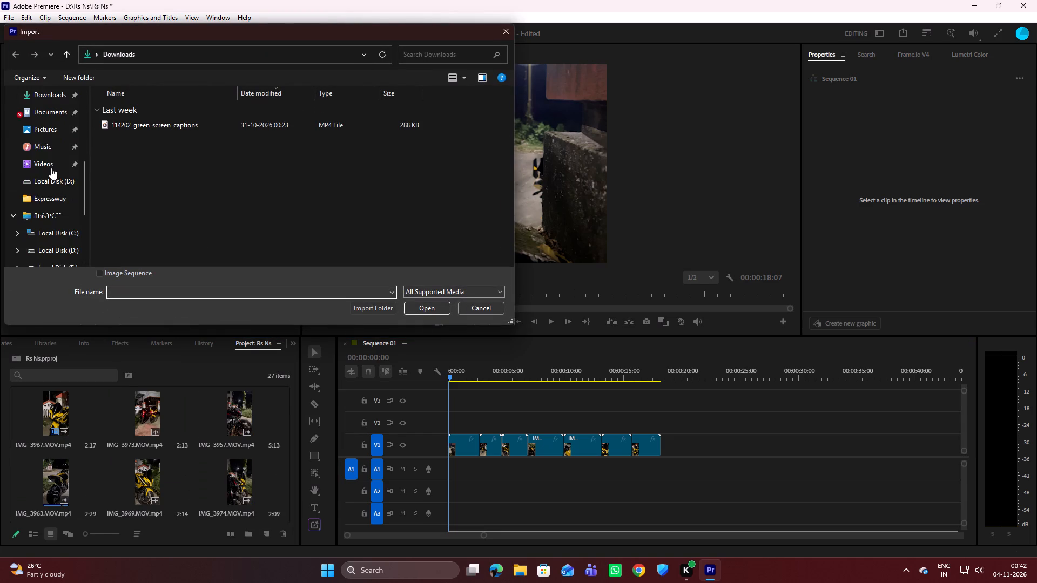
click(43, 206)
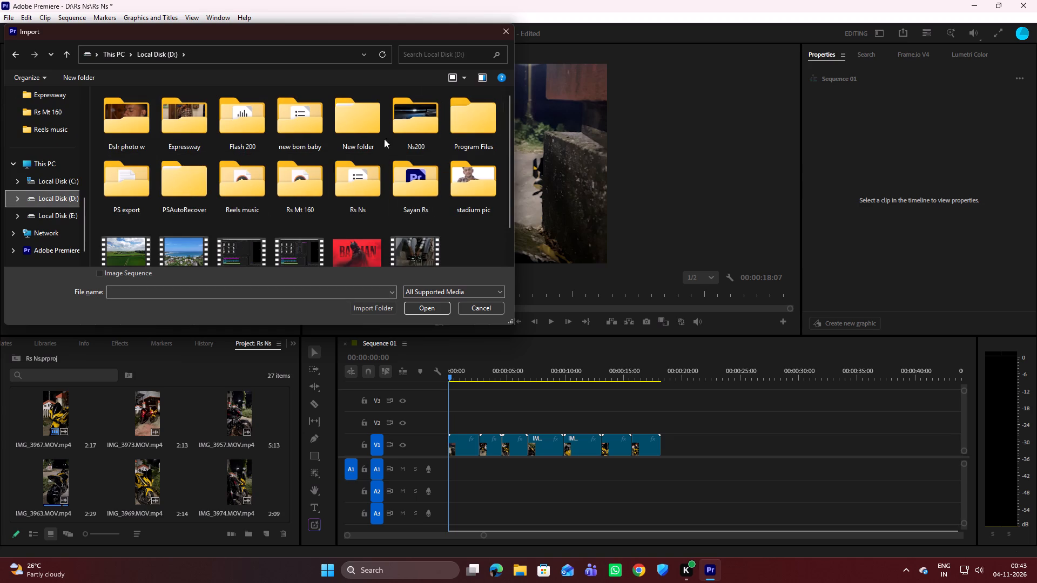
double_click(246, 186)
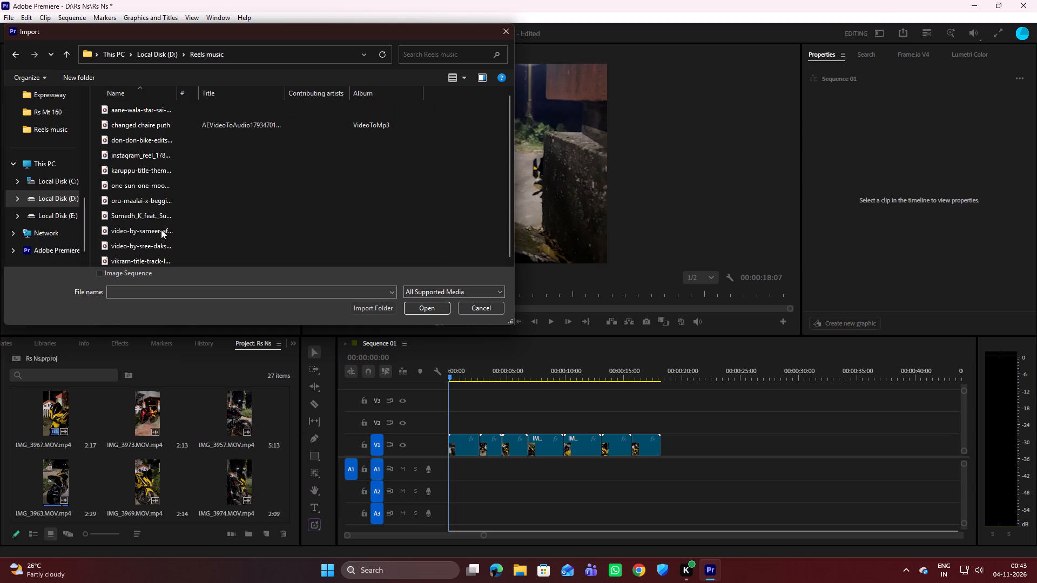
click(166, 255)
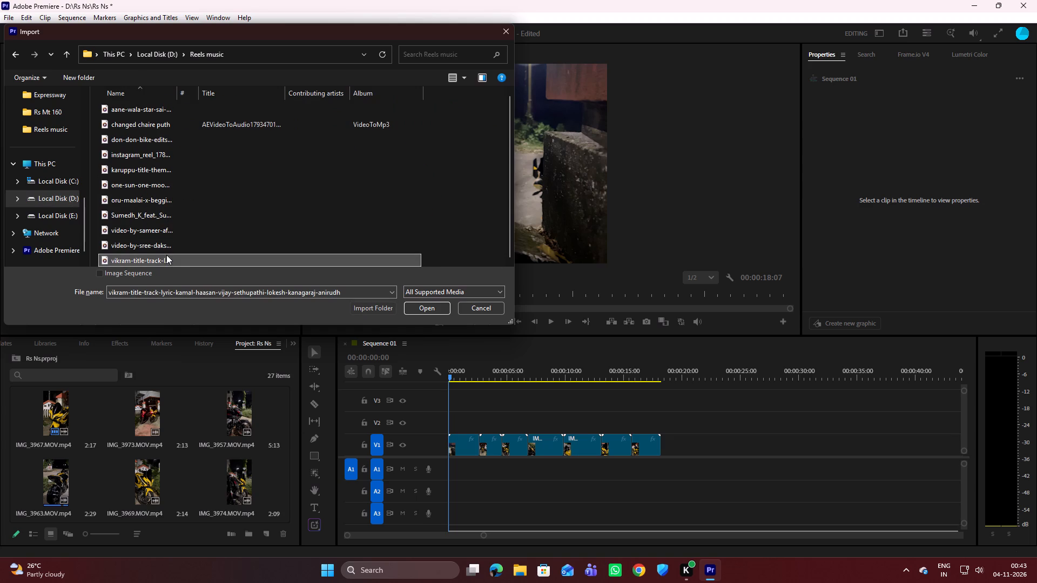
click(420, 306)
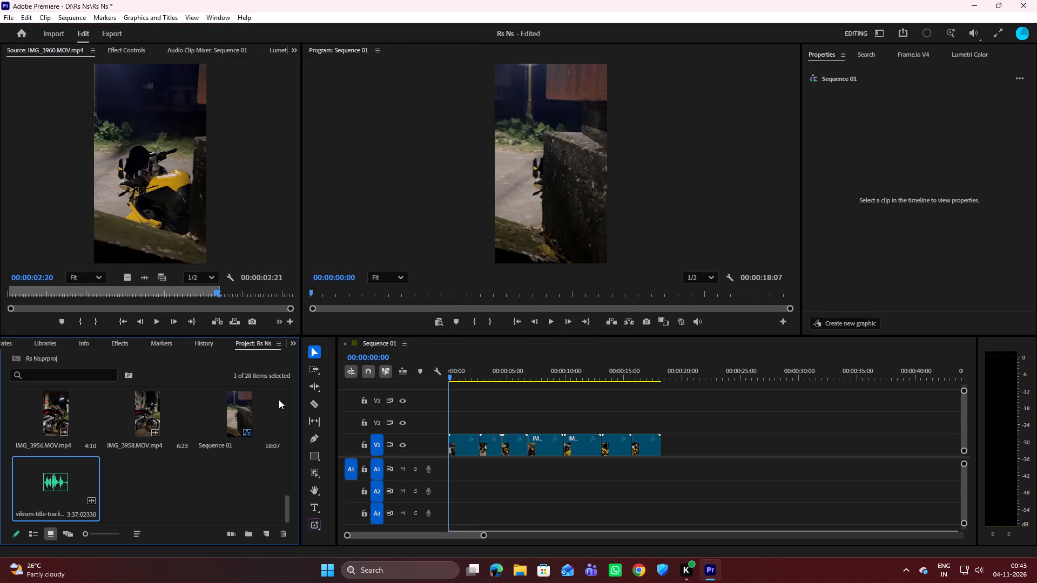
Place the vikram-title-track music on A1 at the start of Sequence 01.
drag(56, 483, 449, 472)
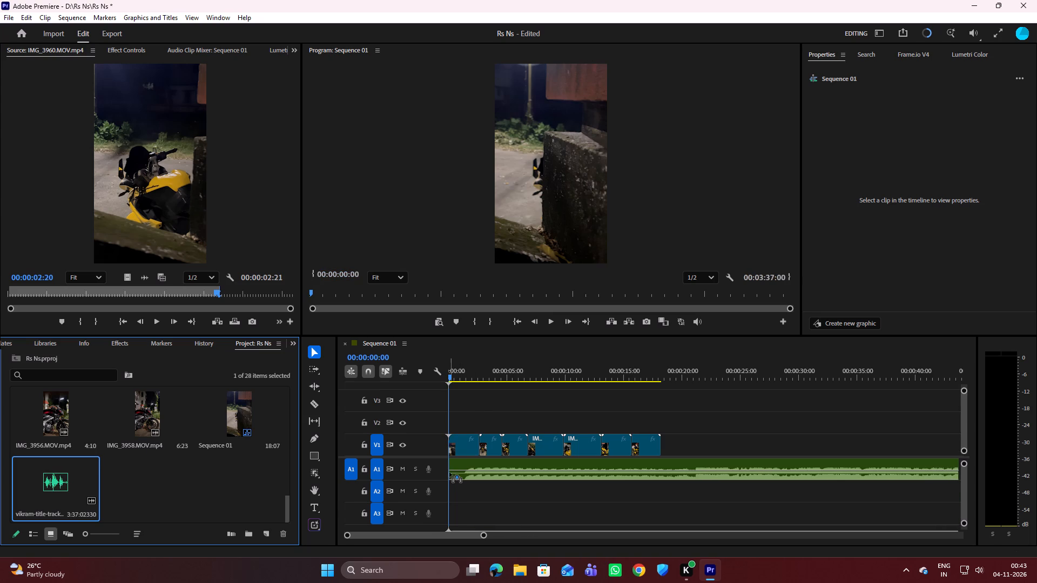
drag(449, 472, 443, 470)
Play back Sequence 01 with the music, listening to the opening and the passage just after the last video clip for a cut point.
key(space)
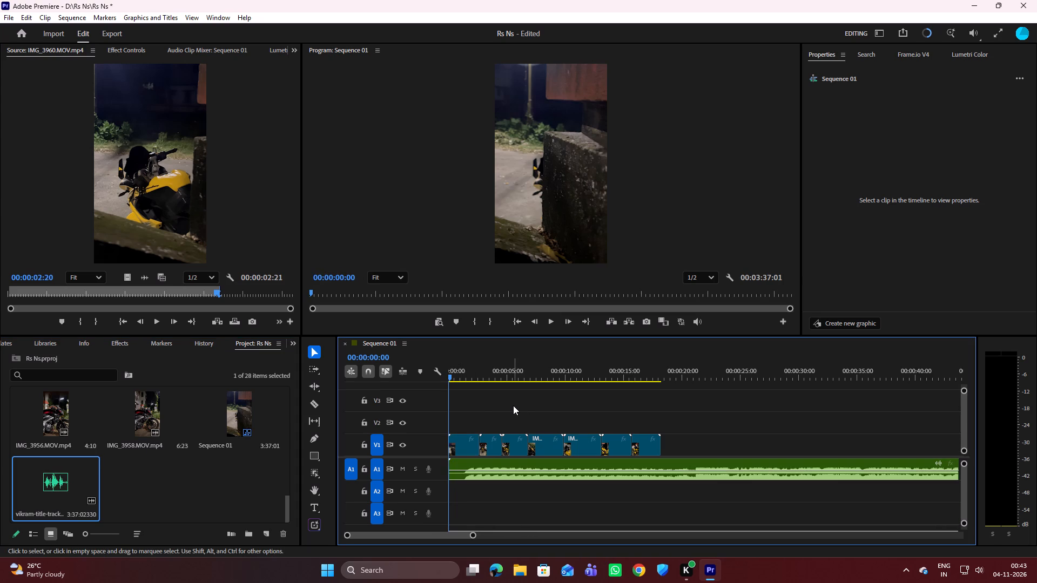
key(space)
key(space)
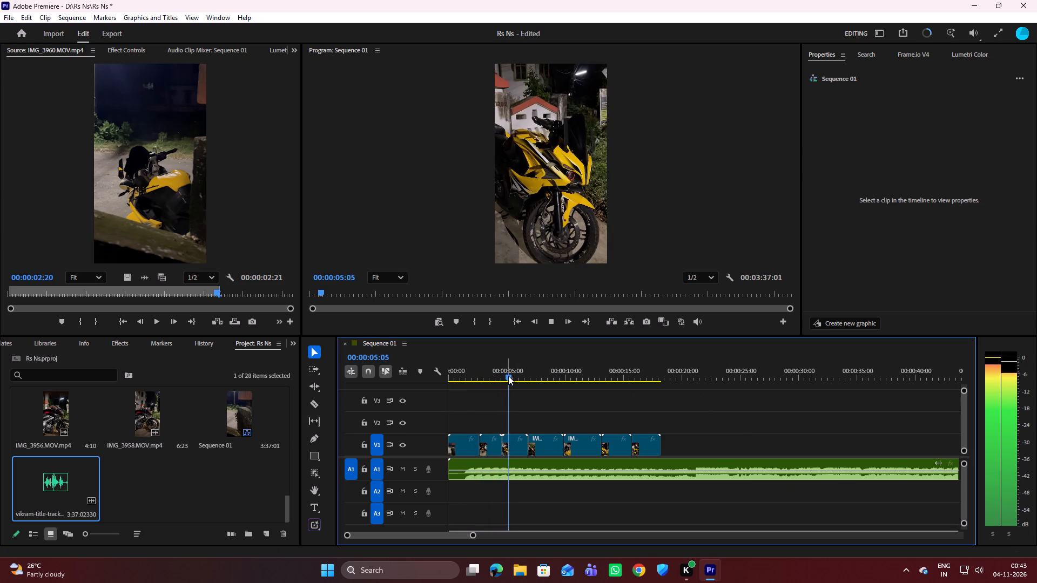
drag(508, 376, 642, 388)
key(space)
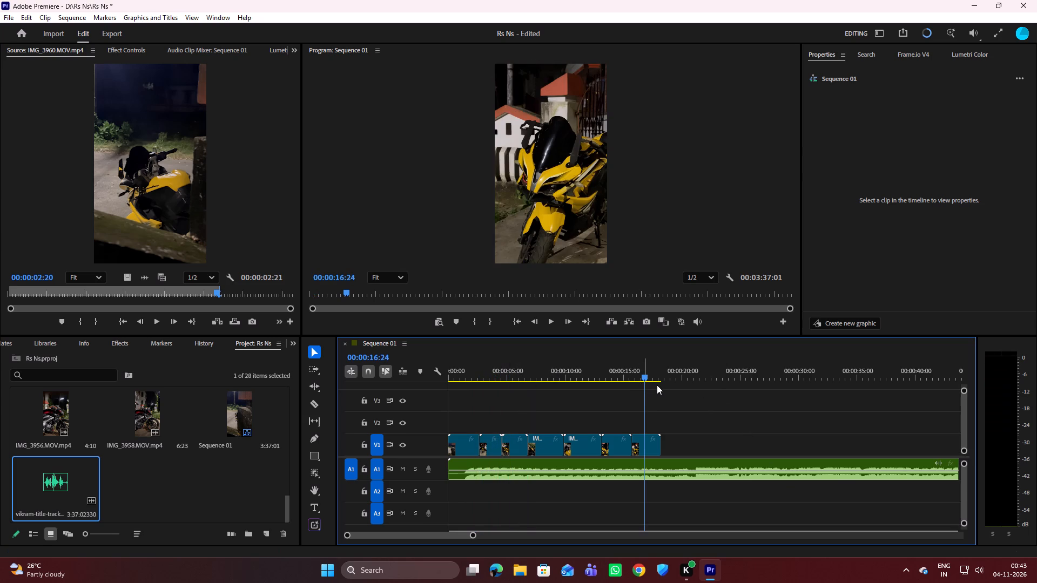
key(space)
drag(641, 374, 672, 377)
key(space)
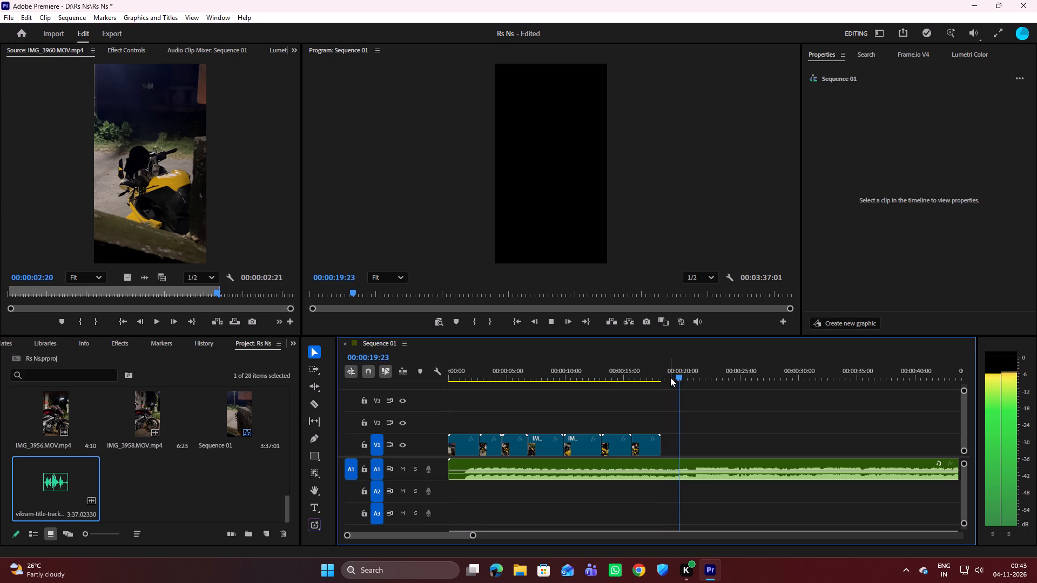
key(space)
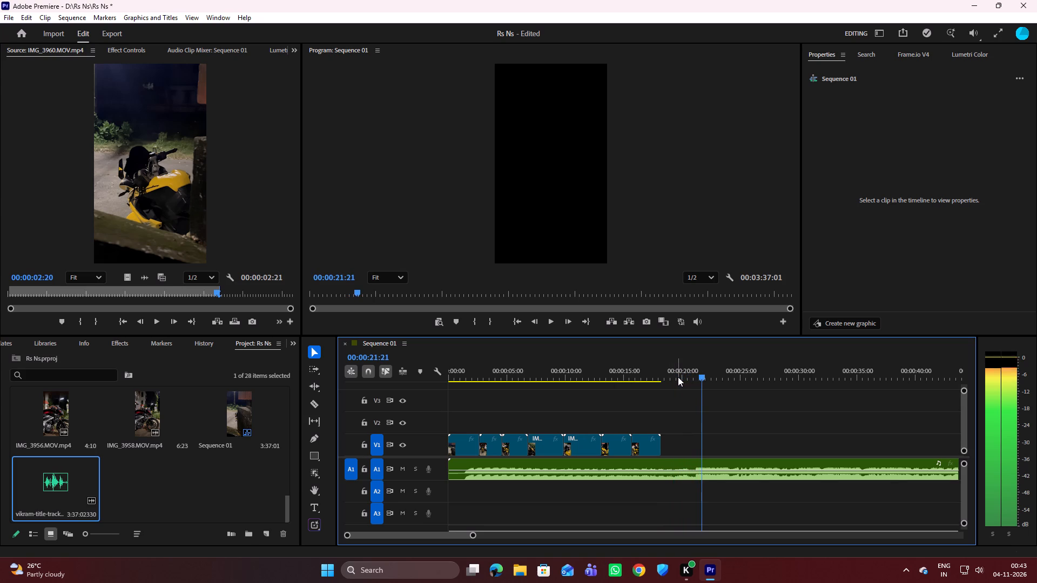
drag(702, 376, 691, 376)
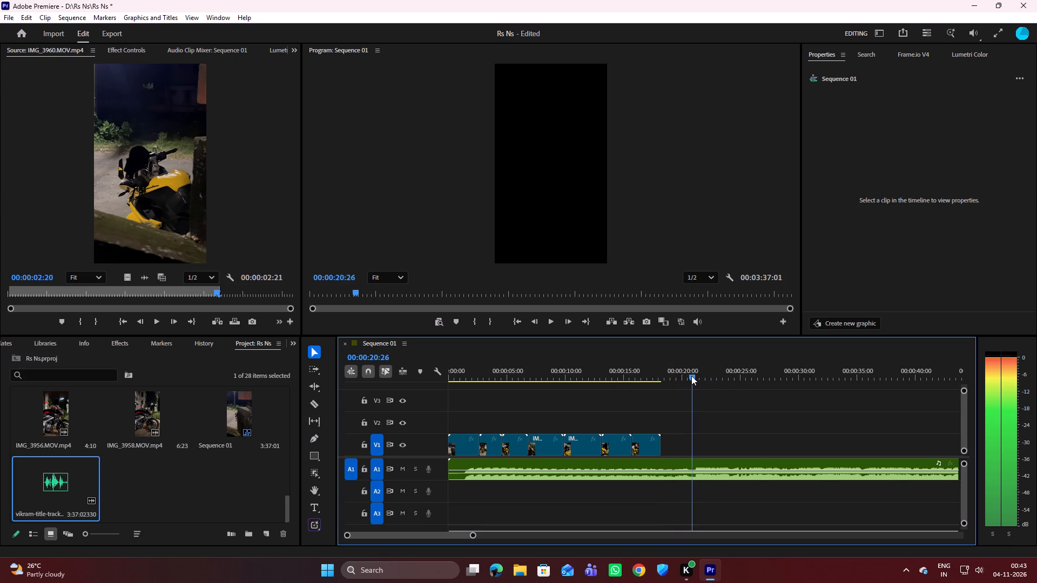
drag(691, 376, 677, 375)
key(space)
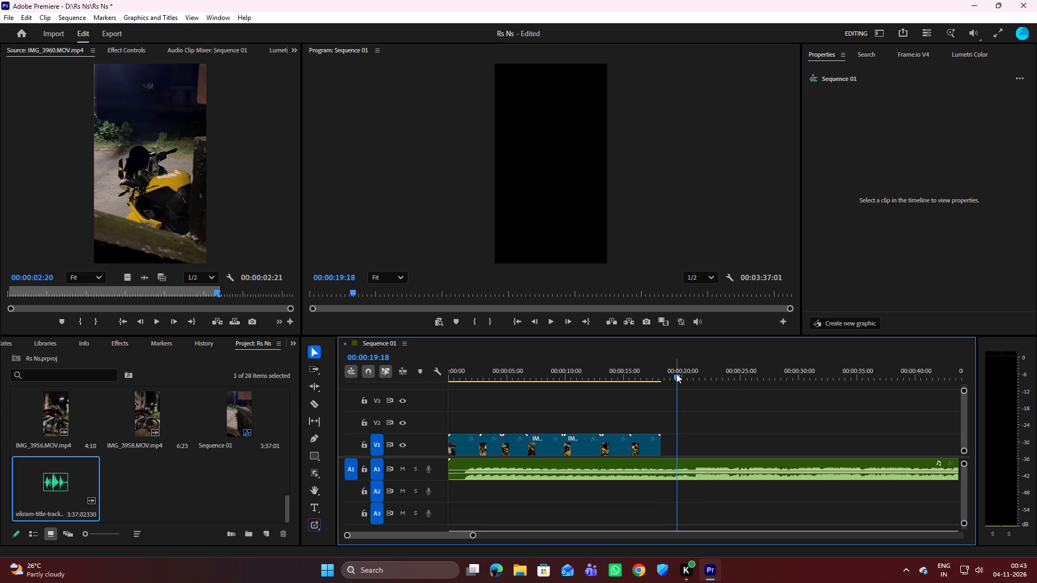
key(space)
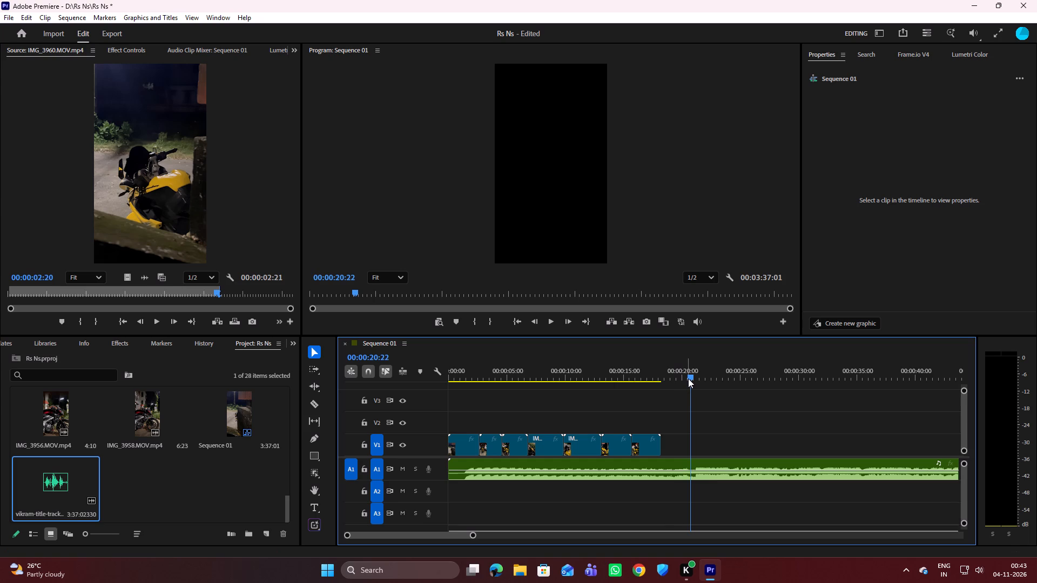
Split the vikram-title-track music on A1 at 00:00:19:07 with the Razor tool.
drag(688, 378, 671, 377)
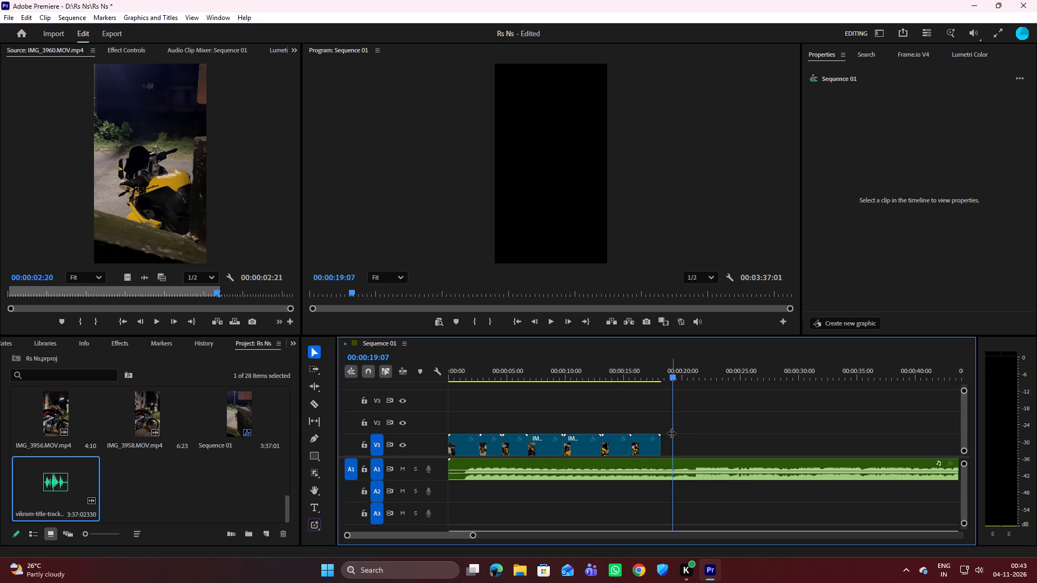
key(c)
click(673, 465)
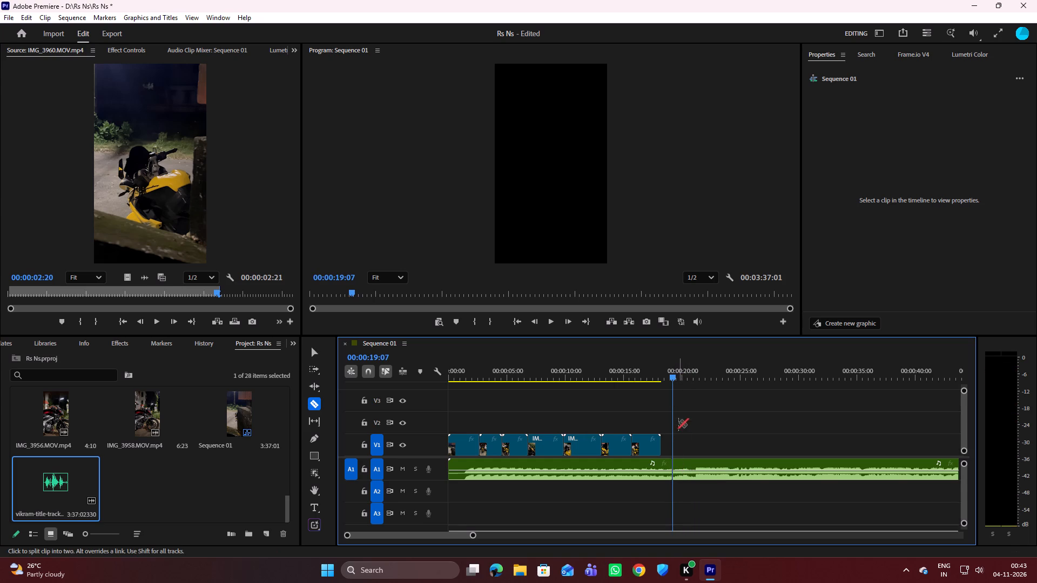
key(v)
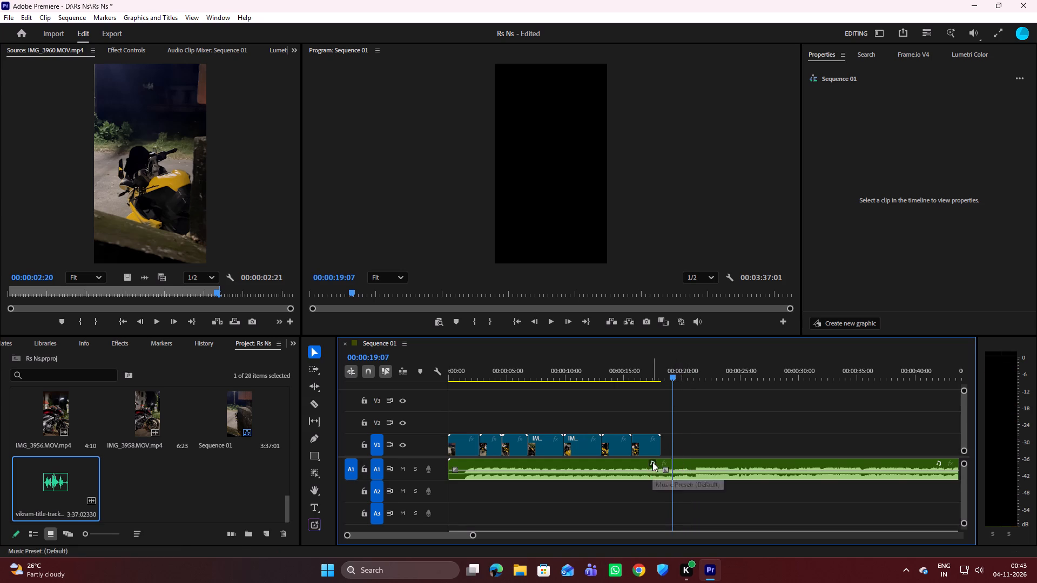
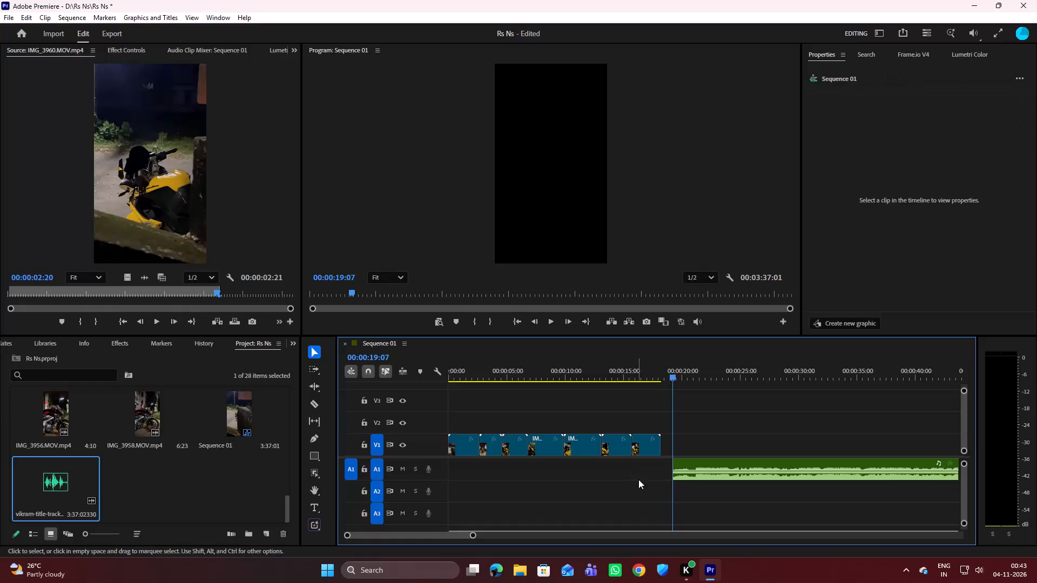
Move the remaining vikram-title-track music on A1 back to the very start of Sequence 01.
click(723, 466)
drag(723, 462, 697, 464)
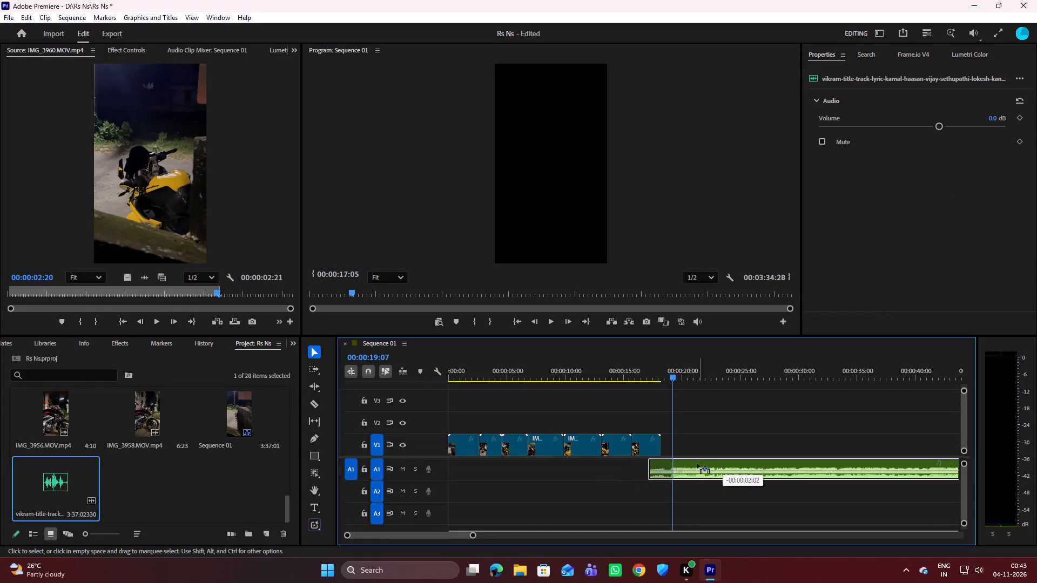
drag(697, 464, 495, 470)
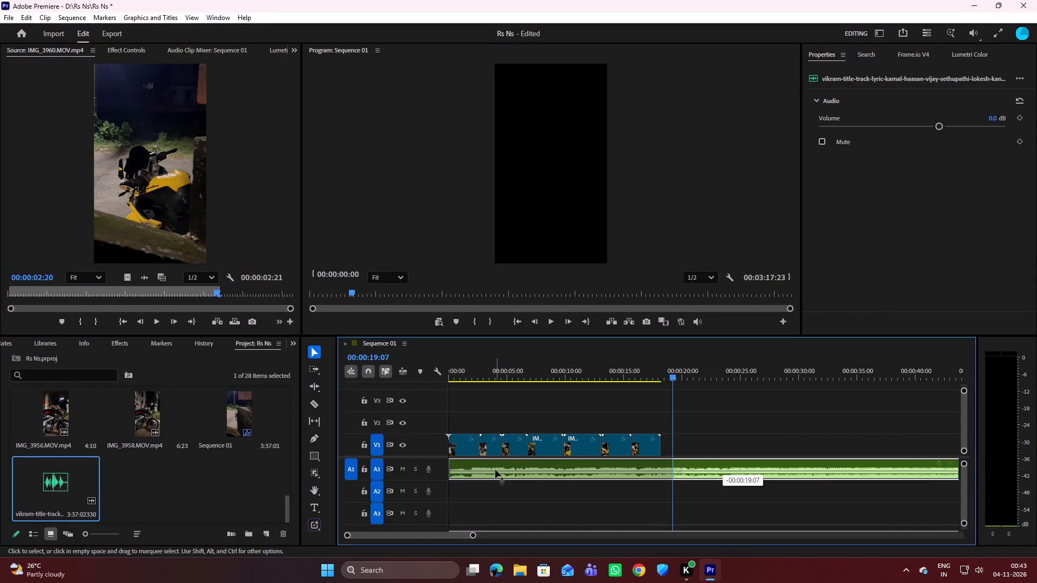
Listen through the vikram-title-track music from the sequence start to about 00:01:49, skipping ahead in stages, for another cut point.
drag(676, 373, 429, 390)
key(space)
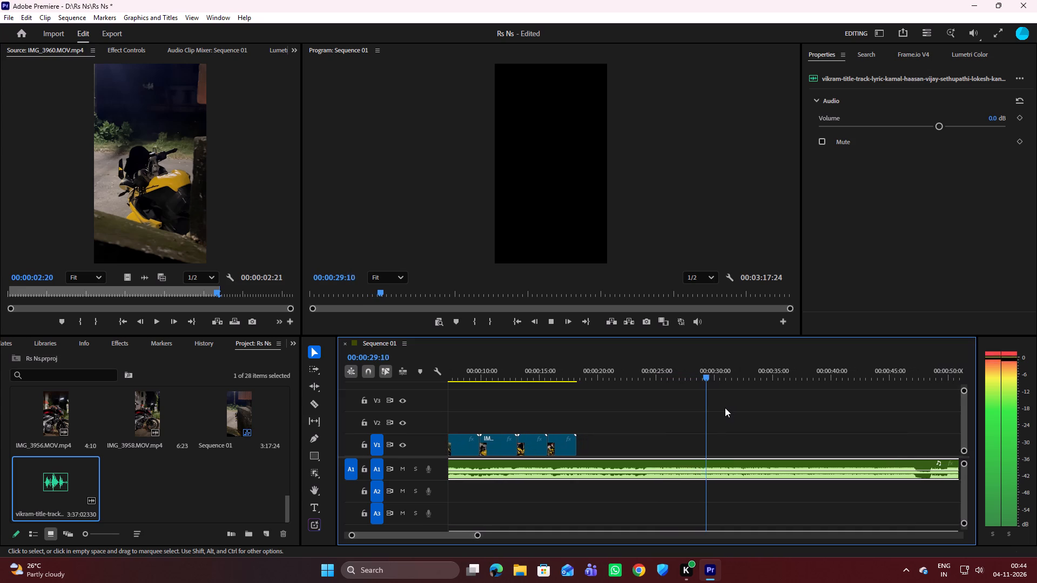
scroll(725, 408, down, 4)
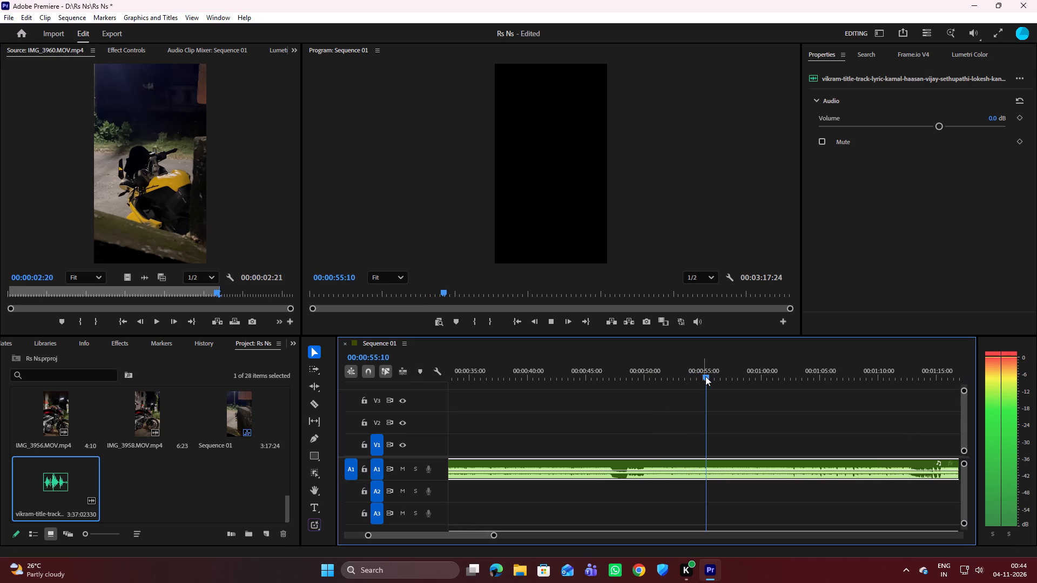
drag(705, 376, 784, 379)
key(space)
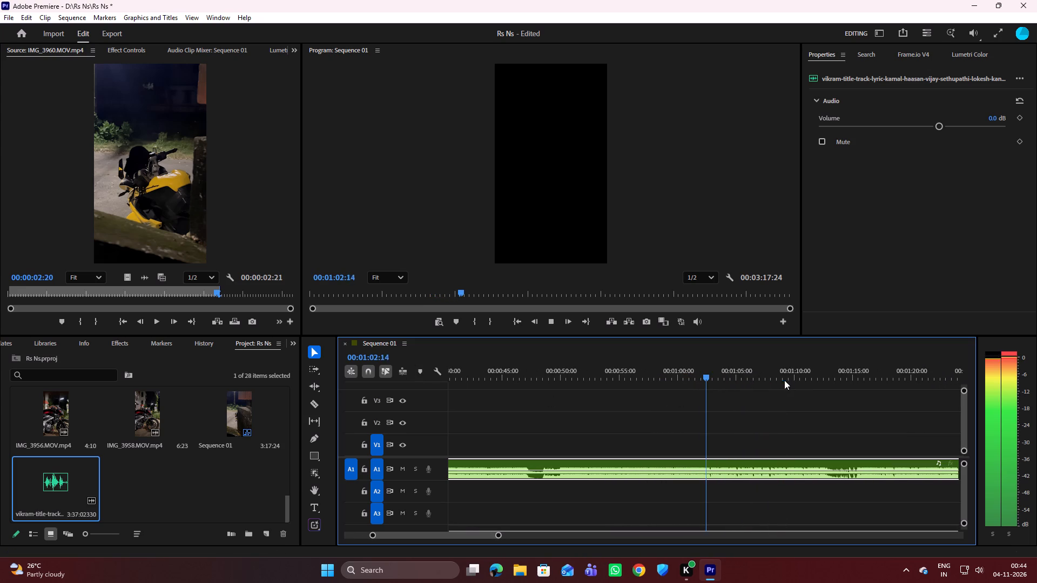
drag(707, 376, 808, 372)
key(space)
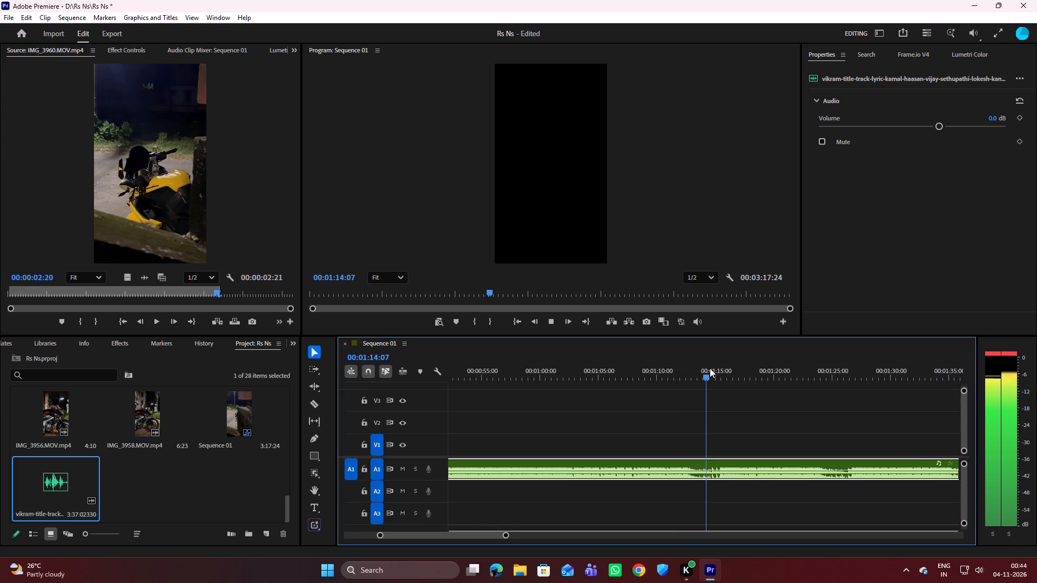
drag(706, 376, 788, 380)
key(space)
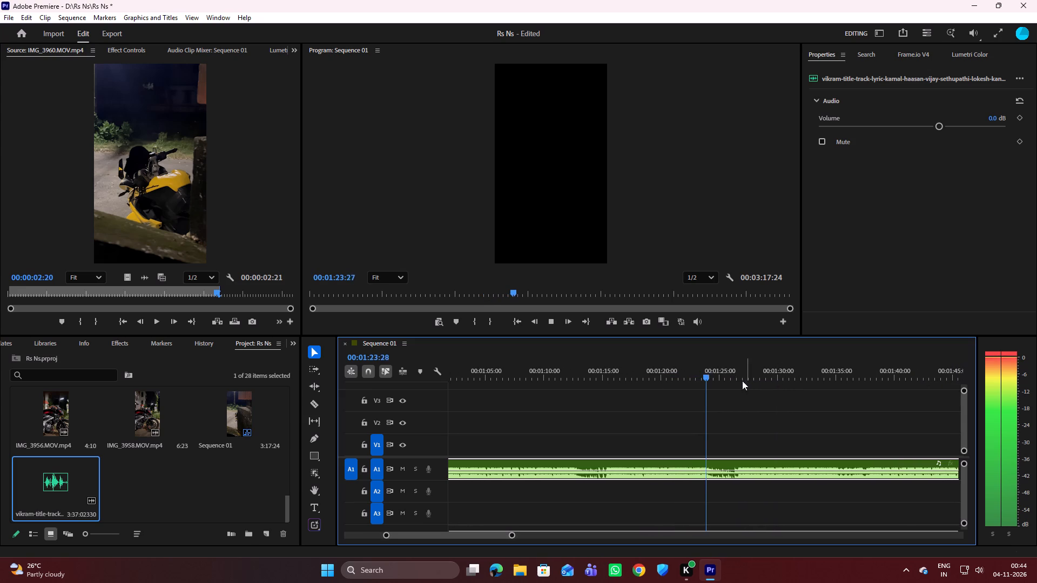
drag(708, 376, 772, 374)
key(space)
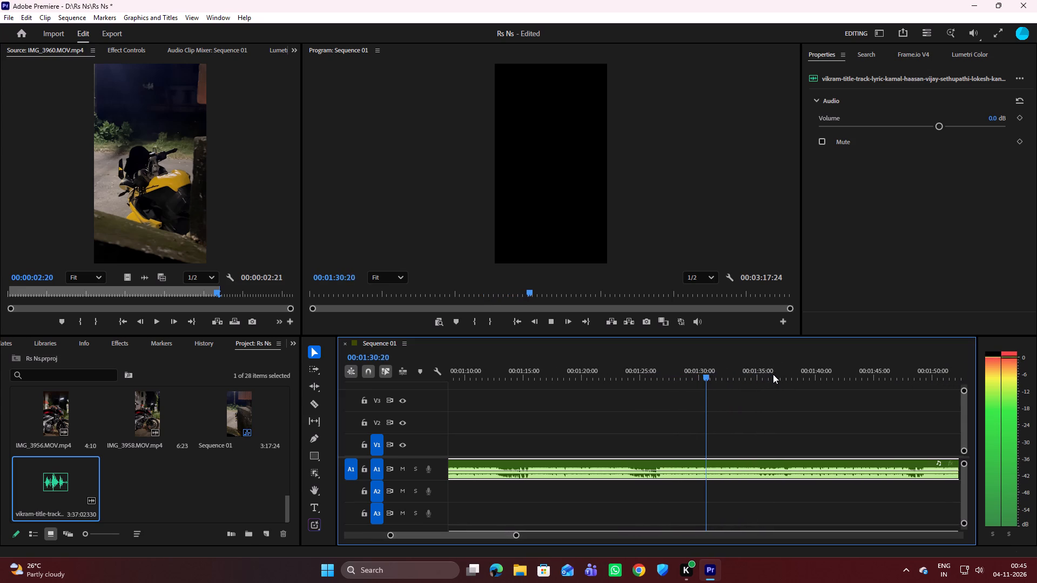
drag(708, 376, 755, 376)
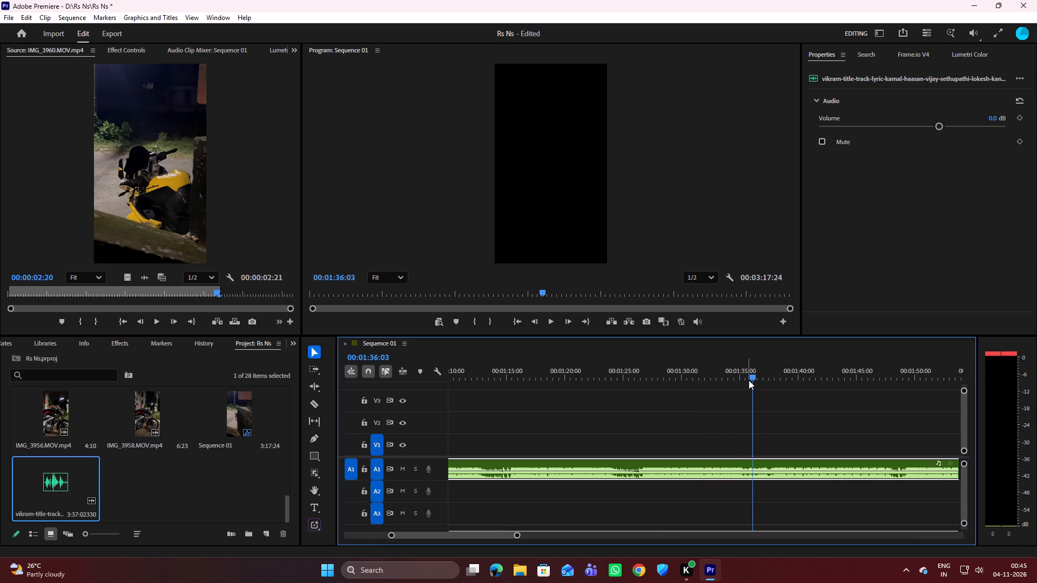
key(space)
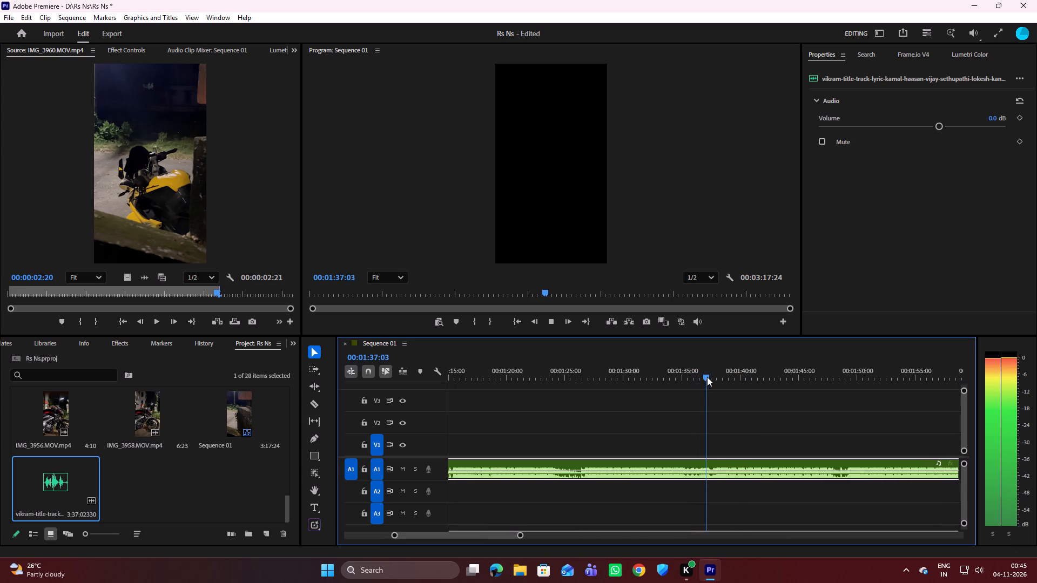
drag(707, 377, 746, 370)
key(space)
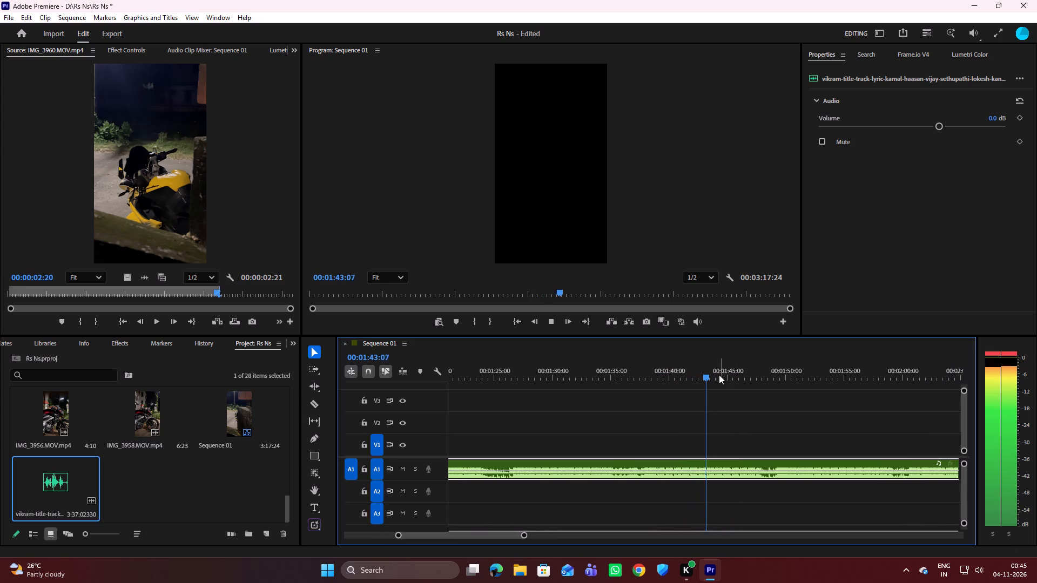
drag(710, 375, 740, 371)
key(space)
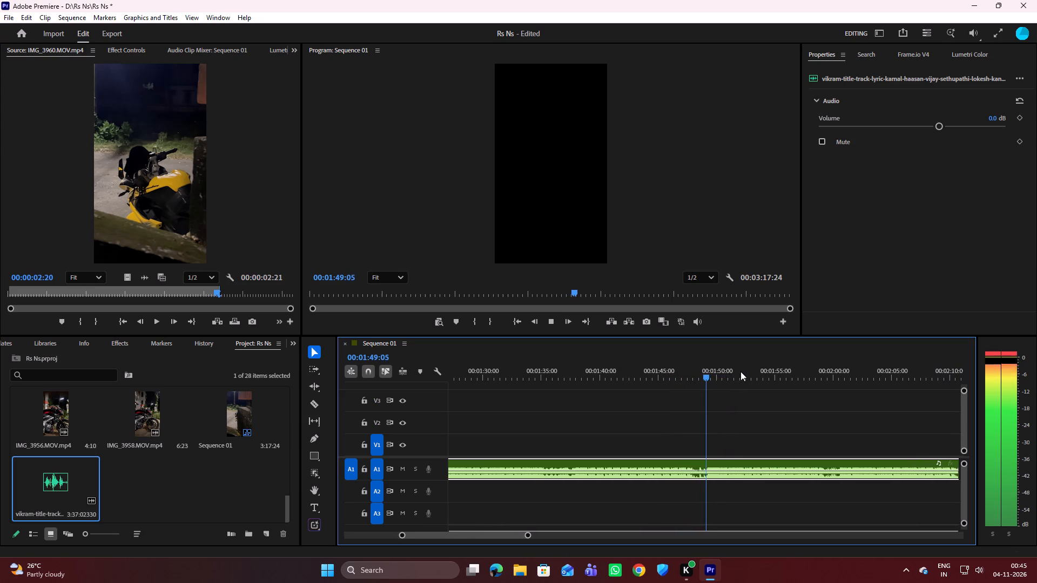
Find the exact cut point near 00:01:48 by replaying the passage, and split the music on A1 at 00:01:47:26 with the Razor tool.
key(space)
drag(705, 375, 685, 375)
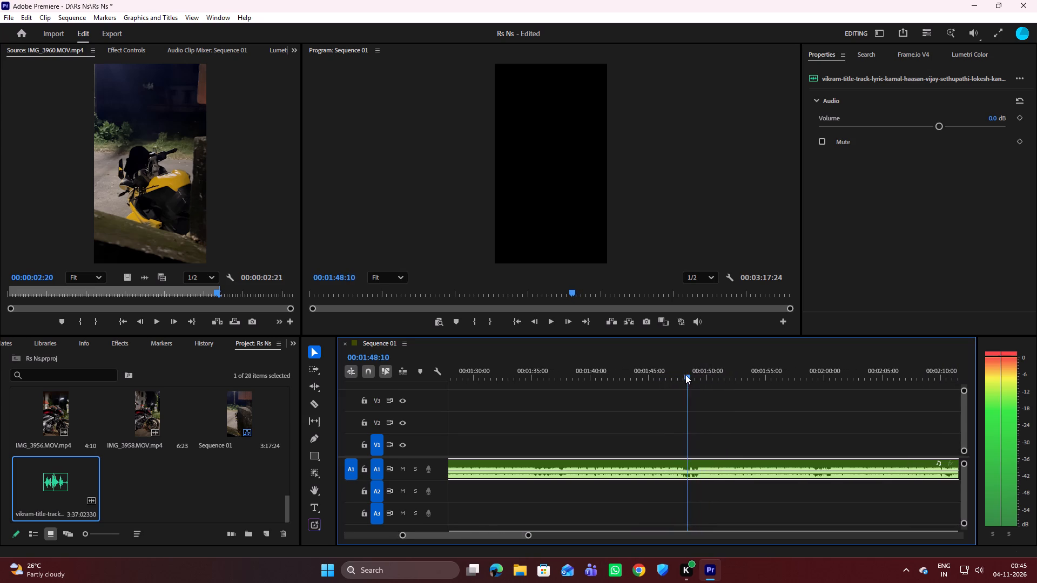
drag(685, 375, 674, 375)
key(space)
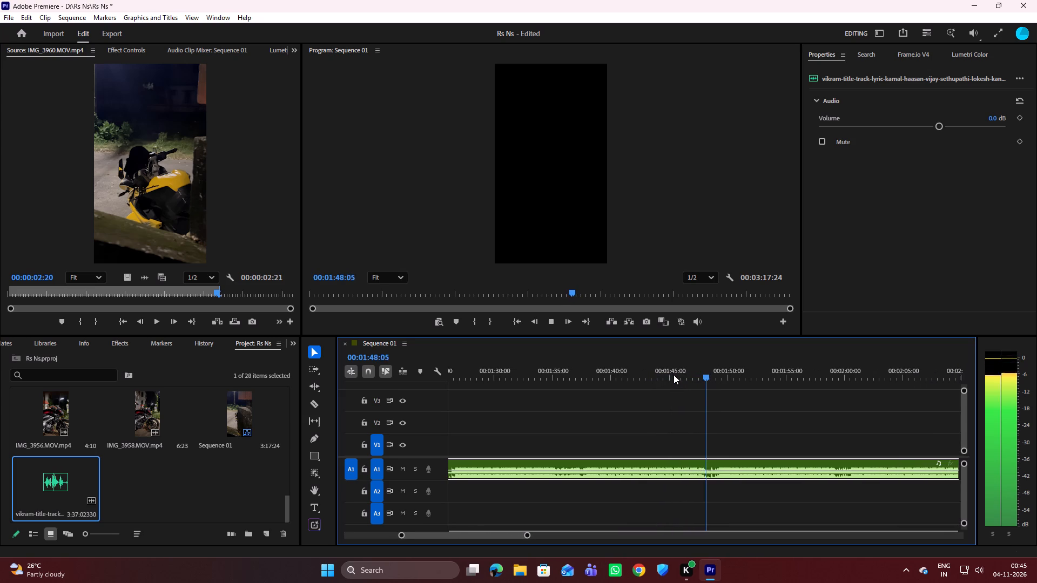
key(space)
key(space)
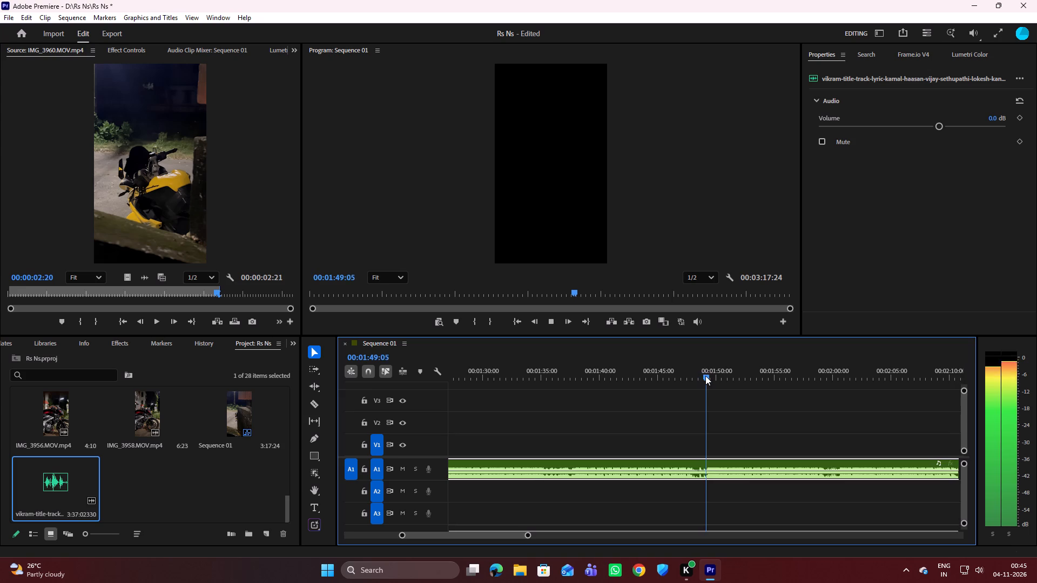
key(space)
drag(706, 376, 686, 367)
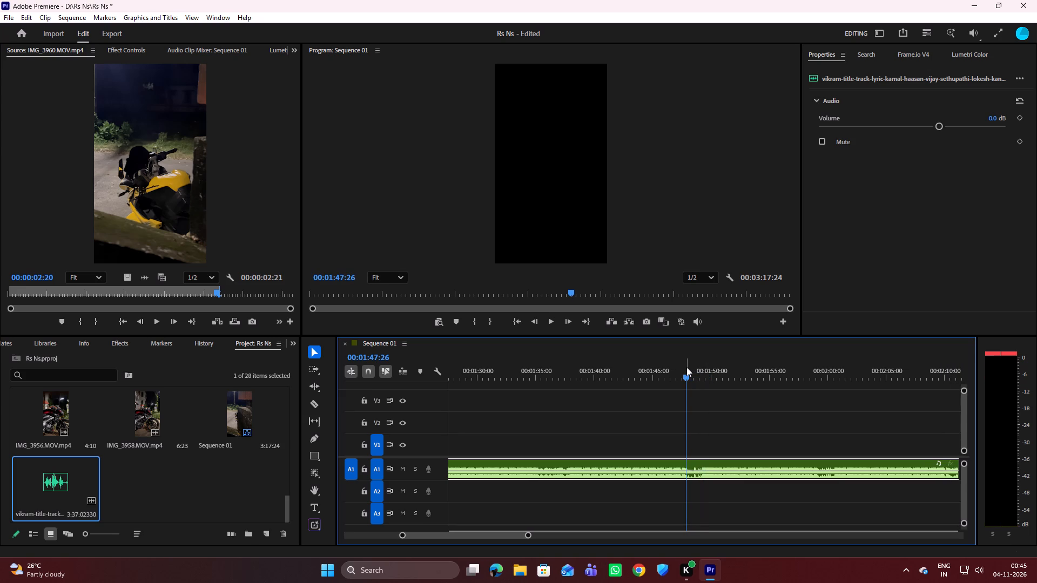
key(c)
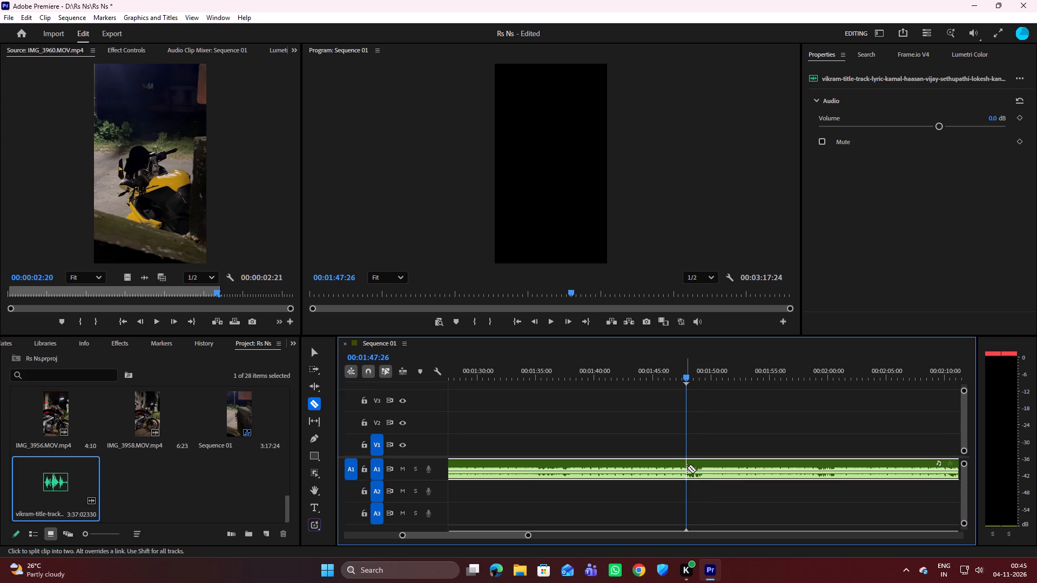
click(686, 466)
key(v)
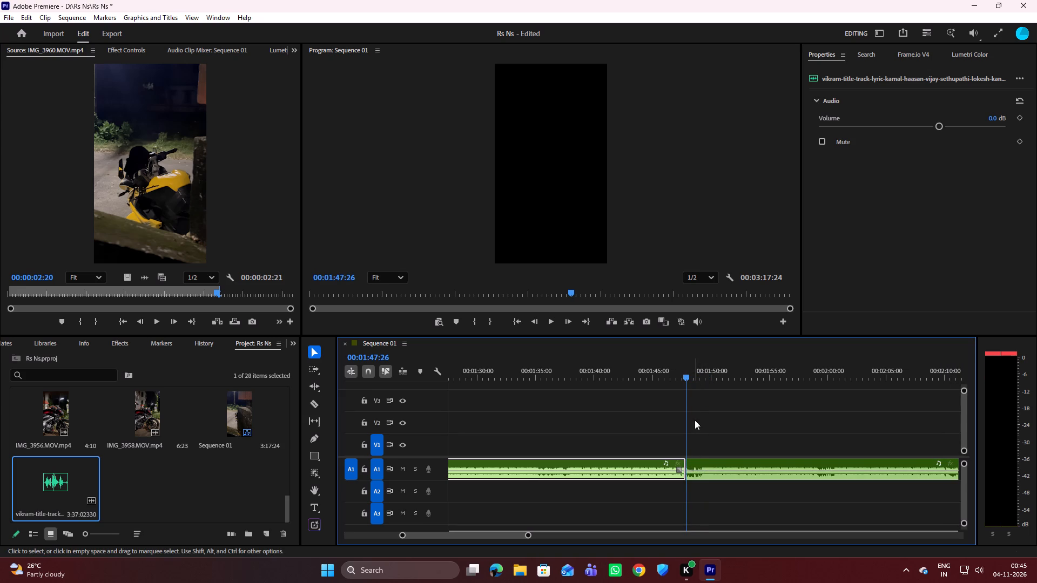
Listen through the rest of the vikram-title-track music from the 00:01:47:26 cut to its ending, skipping ahead in stages.
key(space)
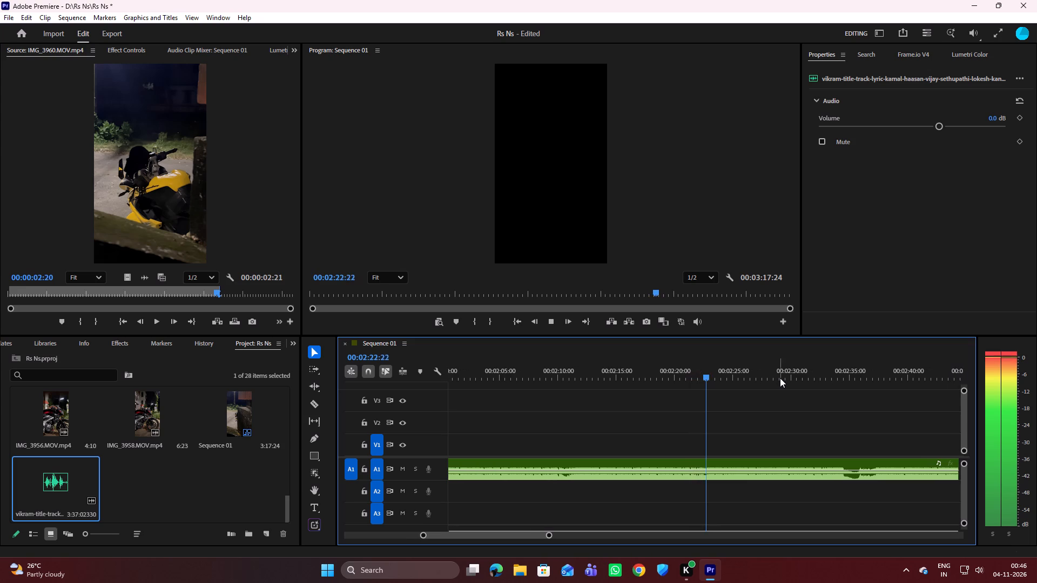
scroll(778, 415, down, 11)
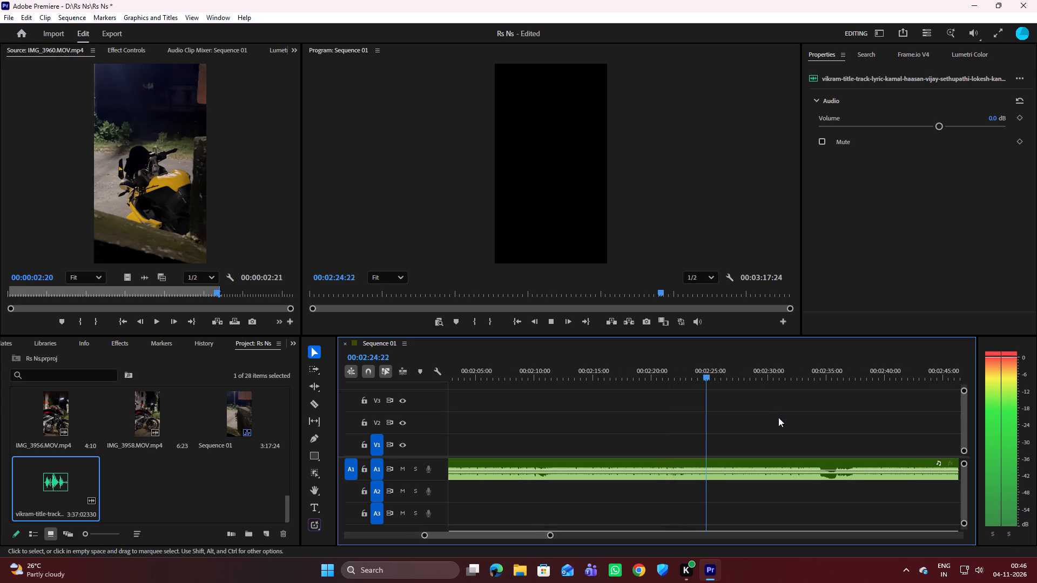
scroll(778, 417, down, 8)
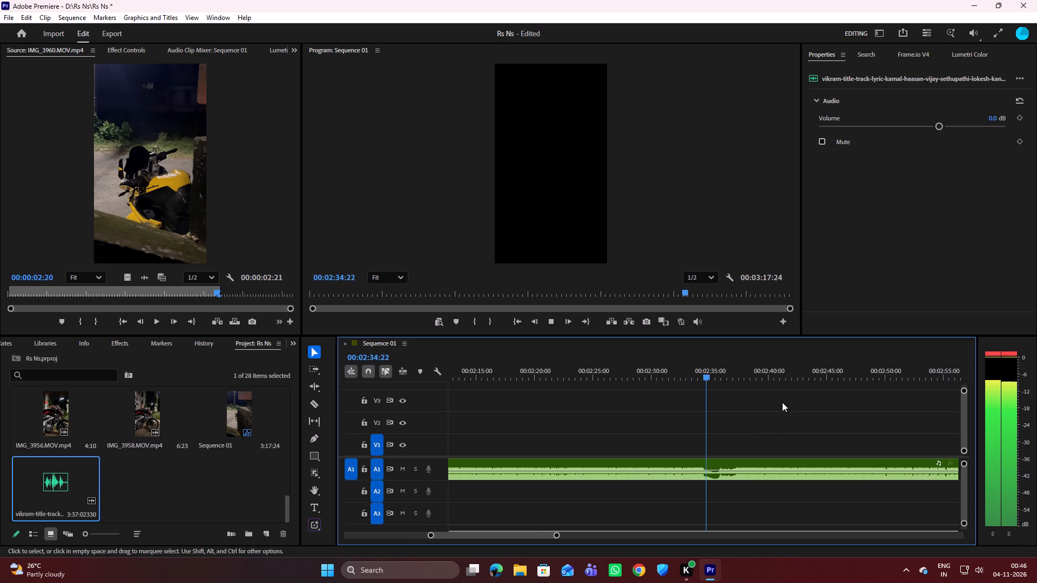
scroll(763, 410, down, 1)
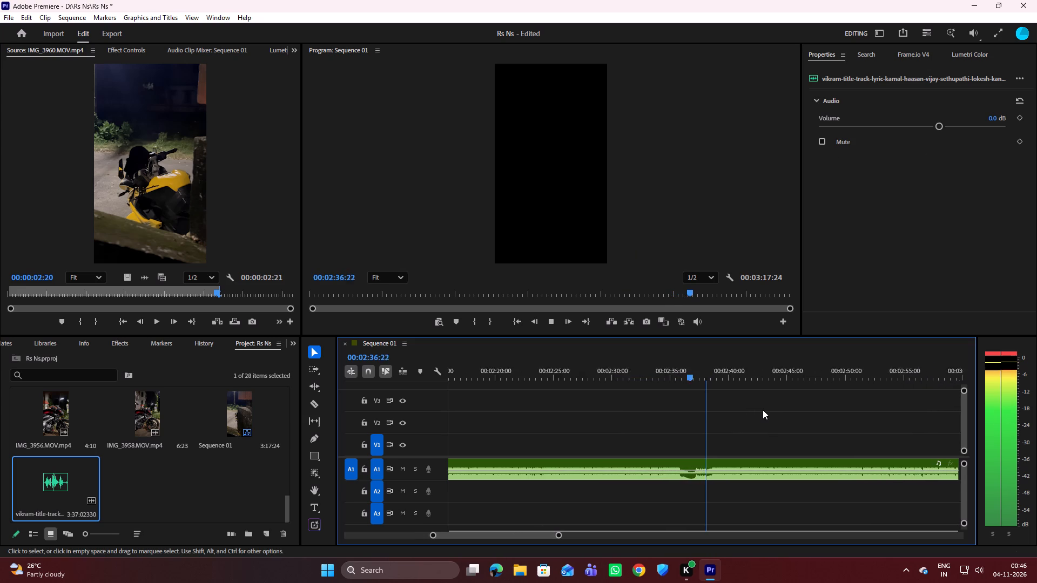
scroll(763, 410, down, 5)
key(space)
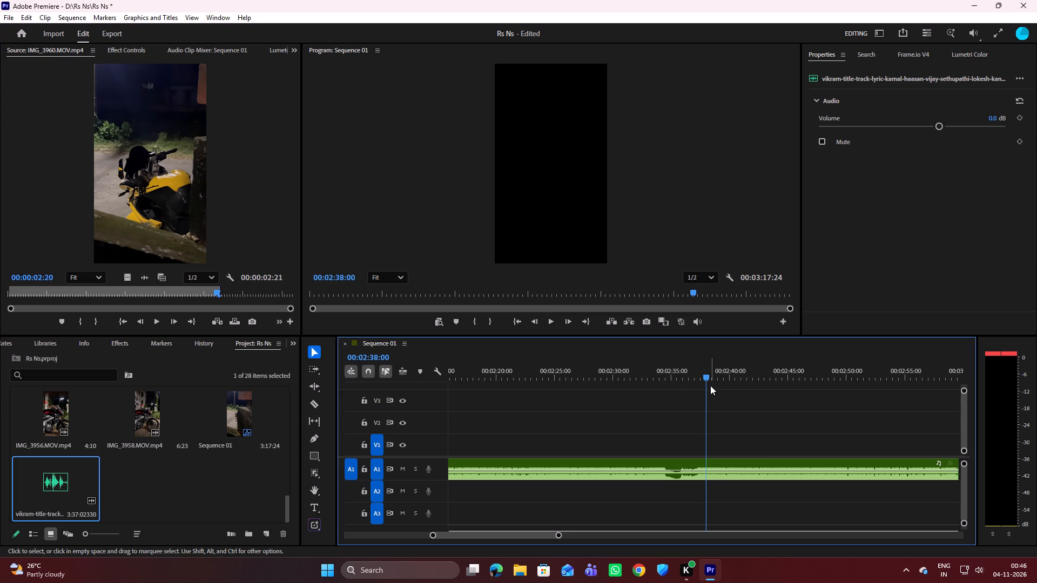
drag(706, 379, 794, 374)
key(space)
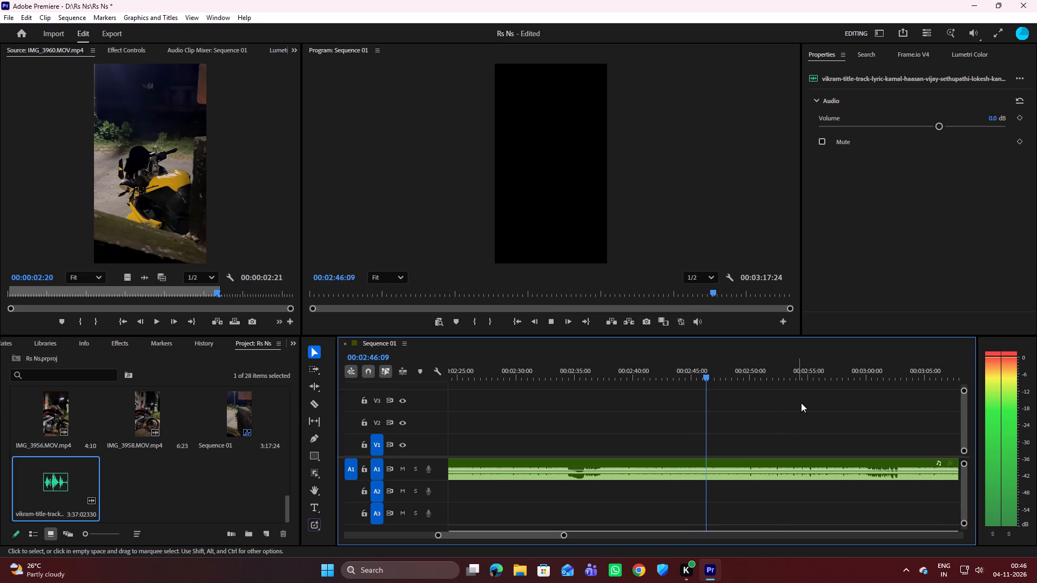
scroll(805, 404, down, 2)
drag(522, 538, 523, 538)
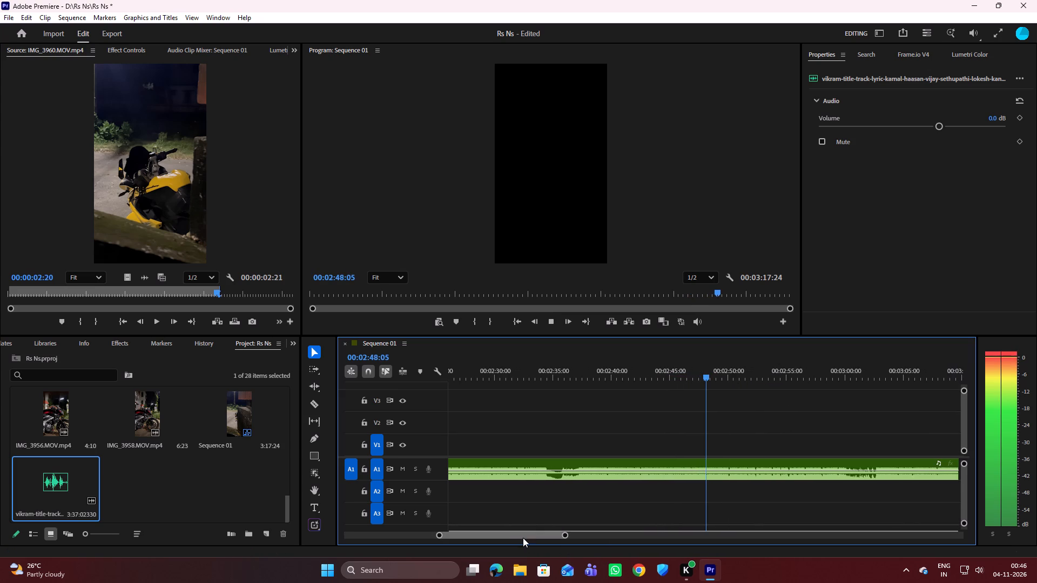
drag(523, 538, 550, 533)
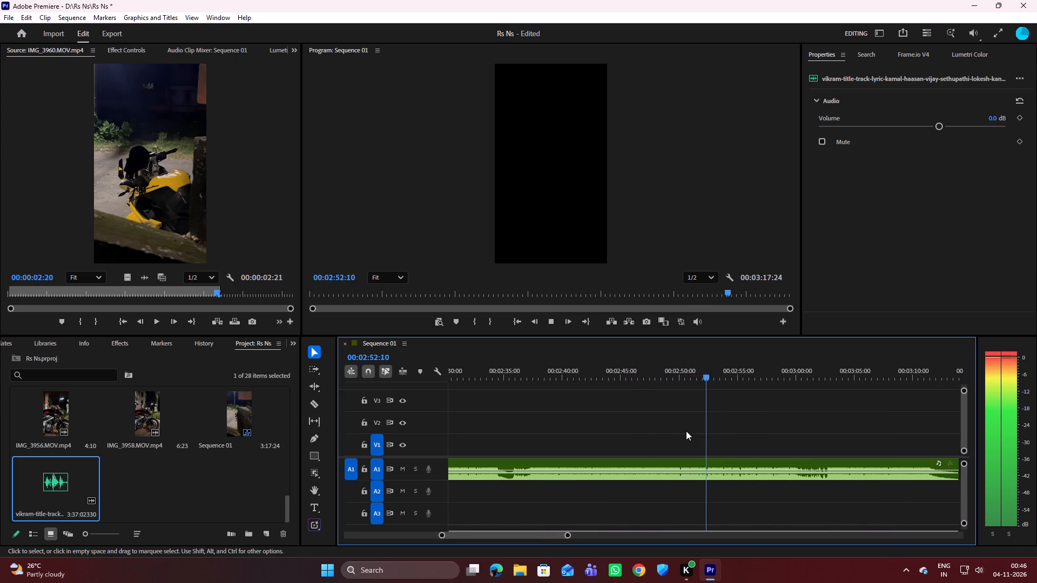
key(space)
scroll(686, 431, down, 8)
key(space)
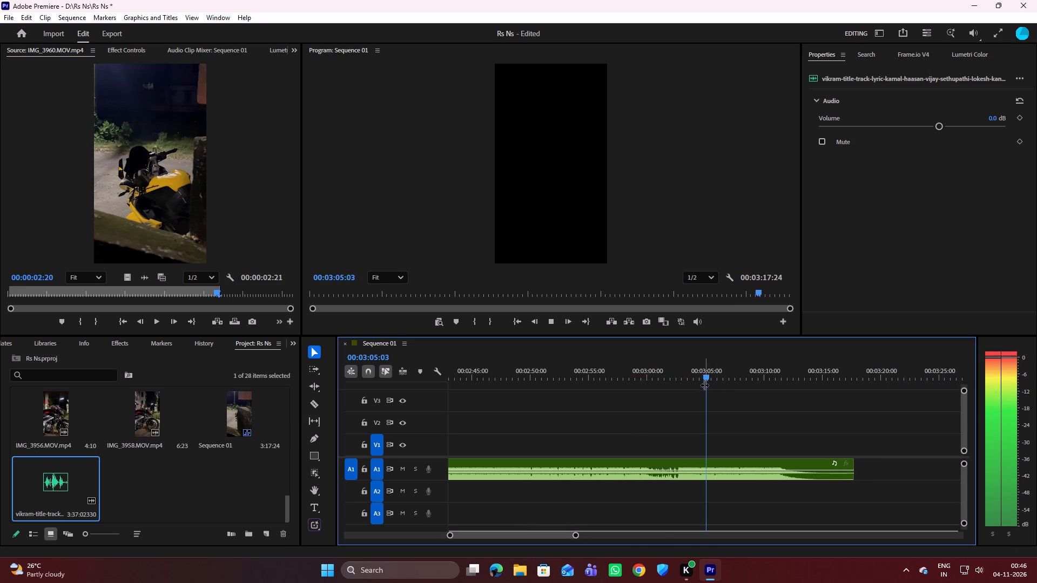
drag(707, 378, 784, 376)
key(space)
key(space)
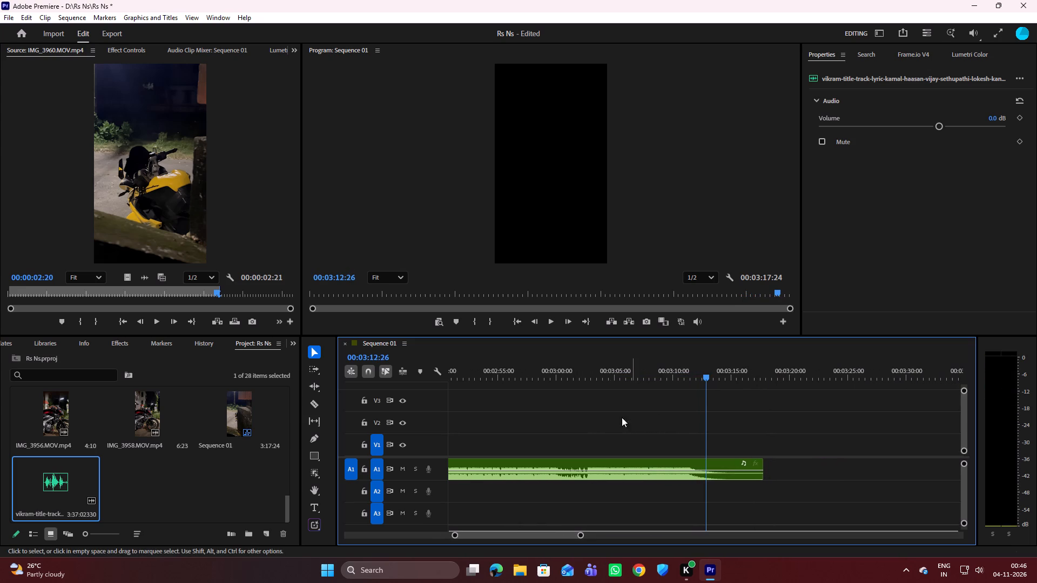
Return the playhead to 00:00:00:00 and shift the first six video clips on V1 together about 0.8 seconds later.
scroll(584, 424, up, 4)
drag(490, 535, 355, 555)
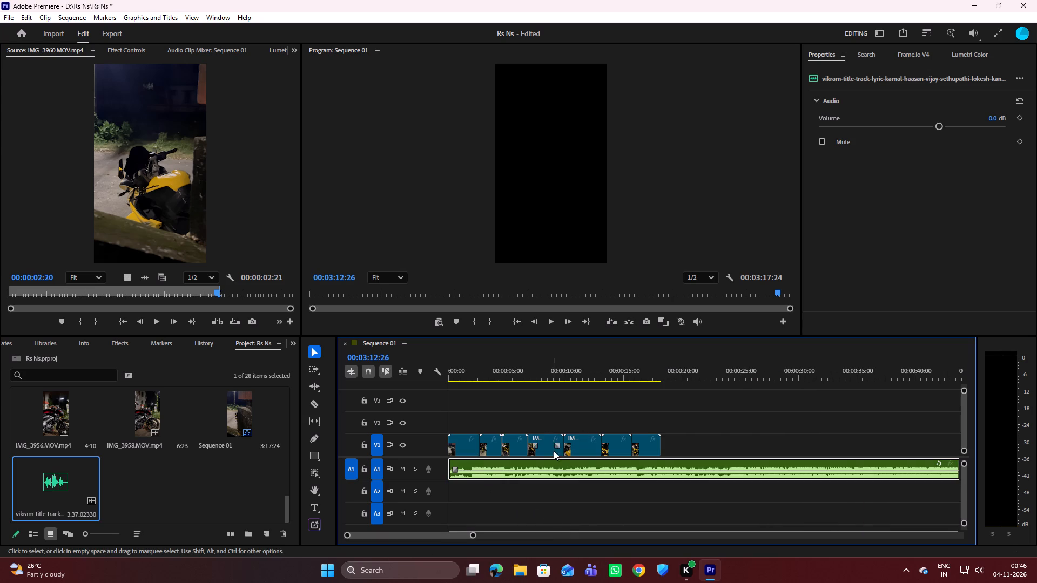
click(701, 399)
key(space)
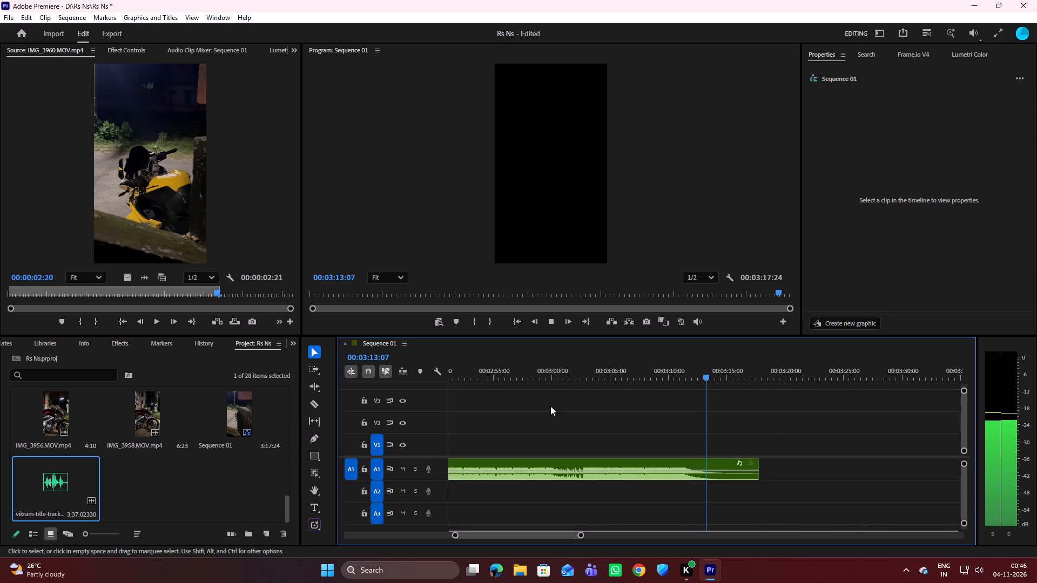
key(space)
drag(707, 375, 226, 433)
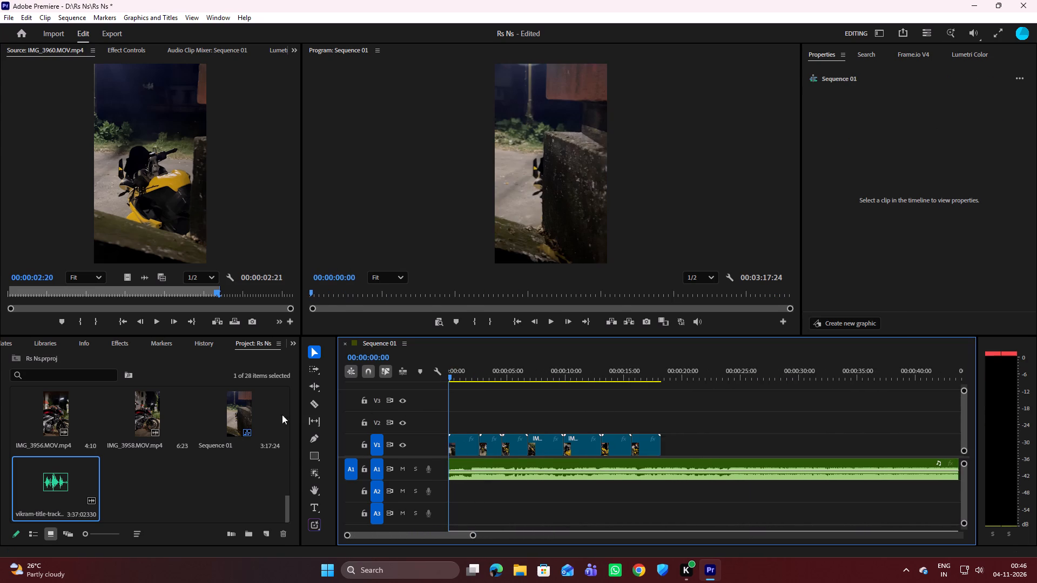
drag(456, 418, 613, 440)
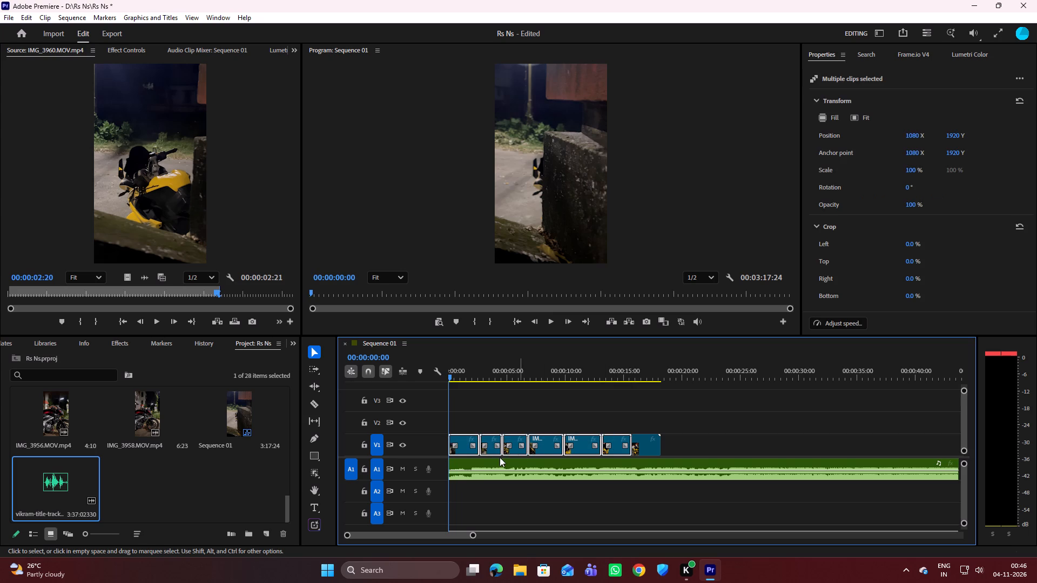
drag(463, 446, 479, 440)
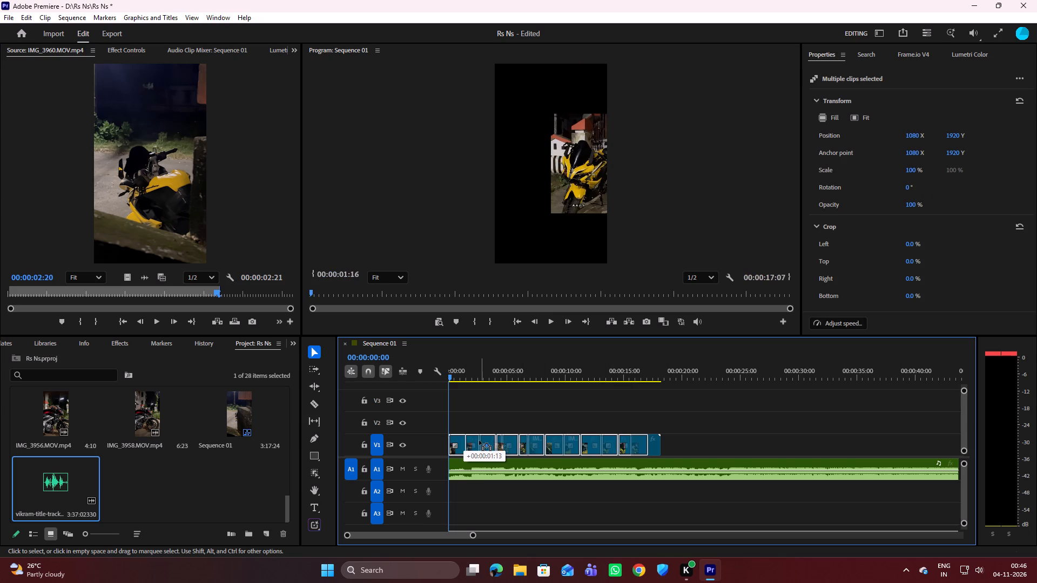
drag(479, 440, 473, 439)
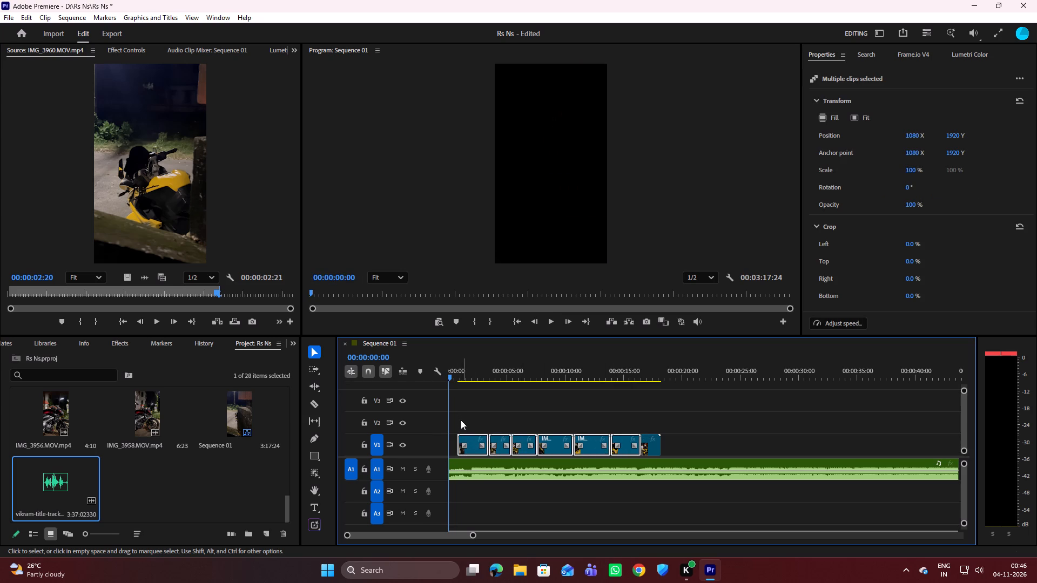
Play the shifted V1 clips against the A1 music from the sequence start, replaying the opening seconds to check the timing.
key(space)
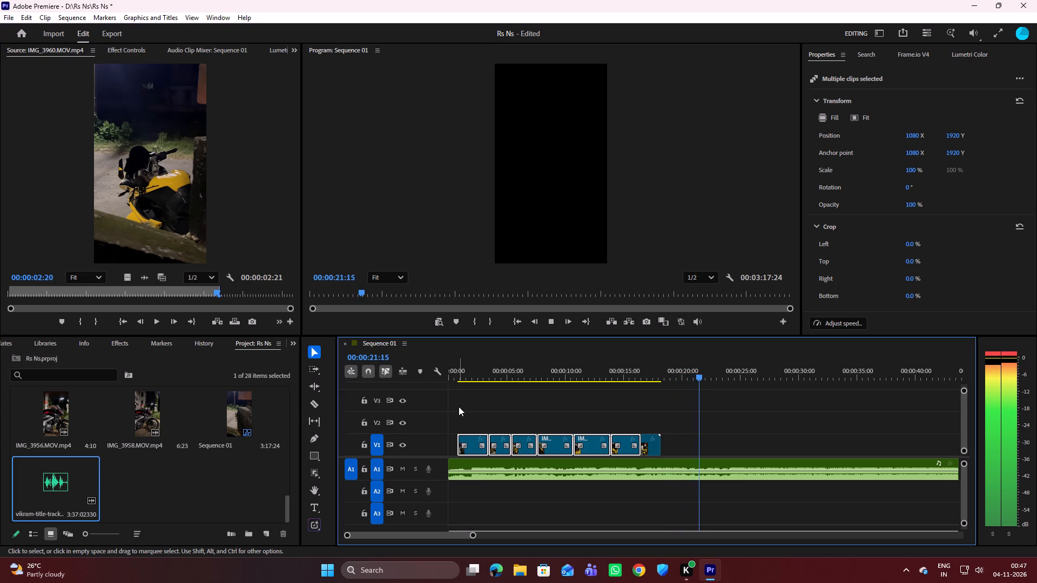
key(space)
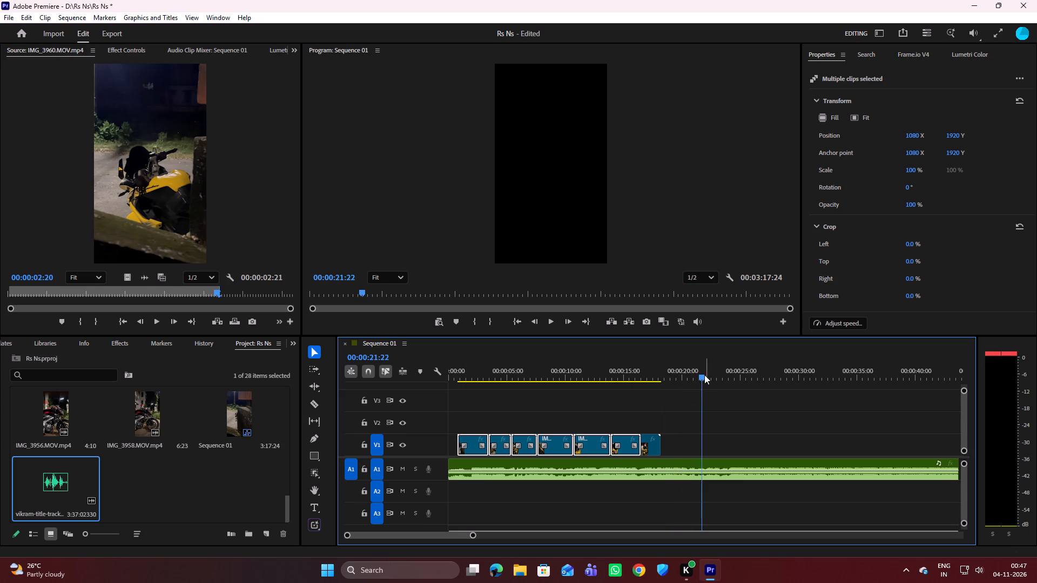
drag(699, 375, 440, 390)
key(space)
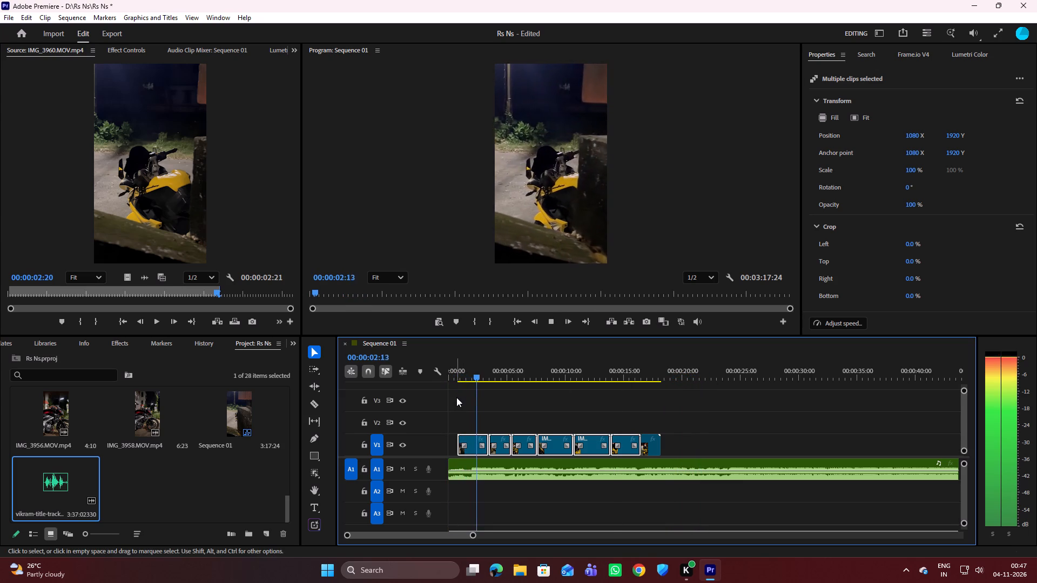
key(space)
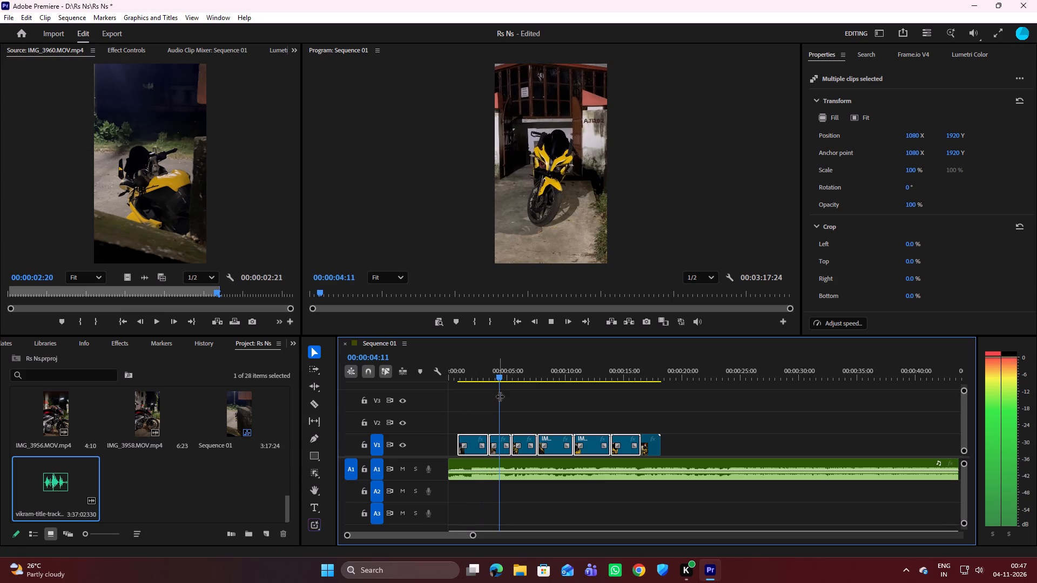
drag(504, 376, 446, 382)
key(space)
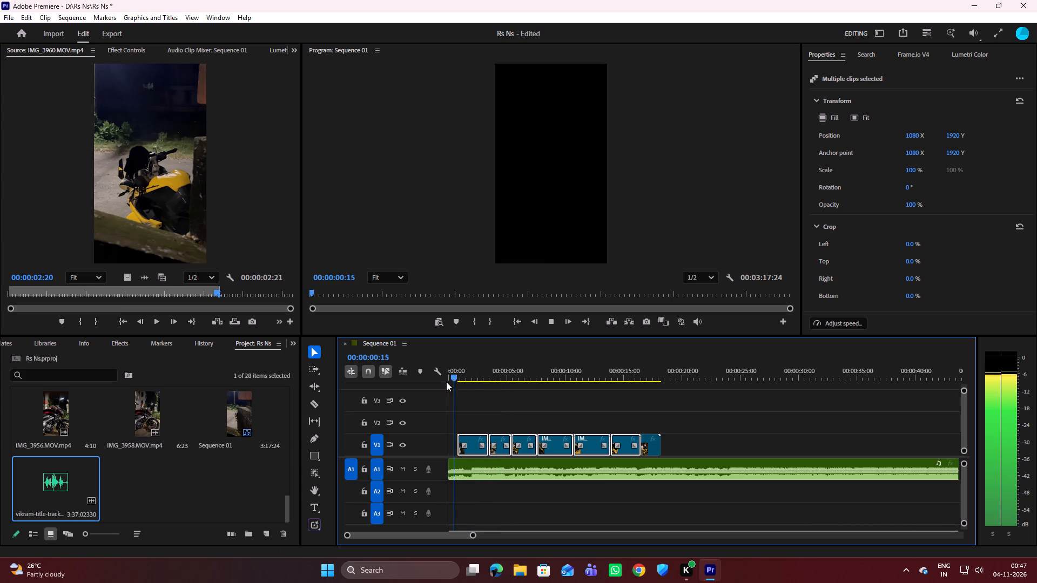
key(space)
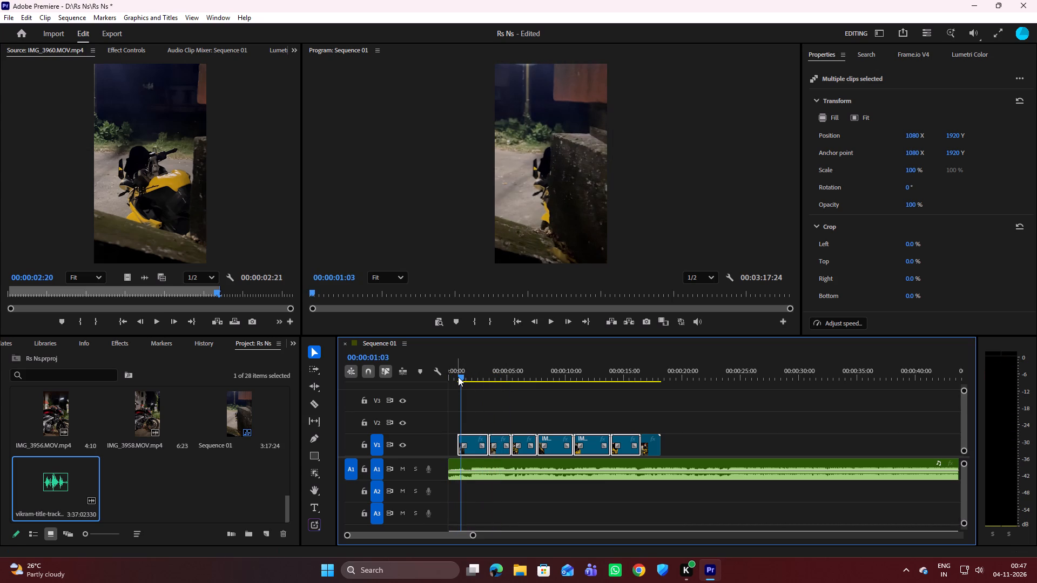
Listen from 00:00:00:26 to about 00:00:50 on A1, and replay the video clips from the sequence start to about 00:00:19.
click(461, 377)
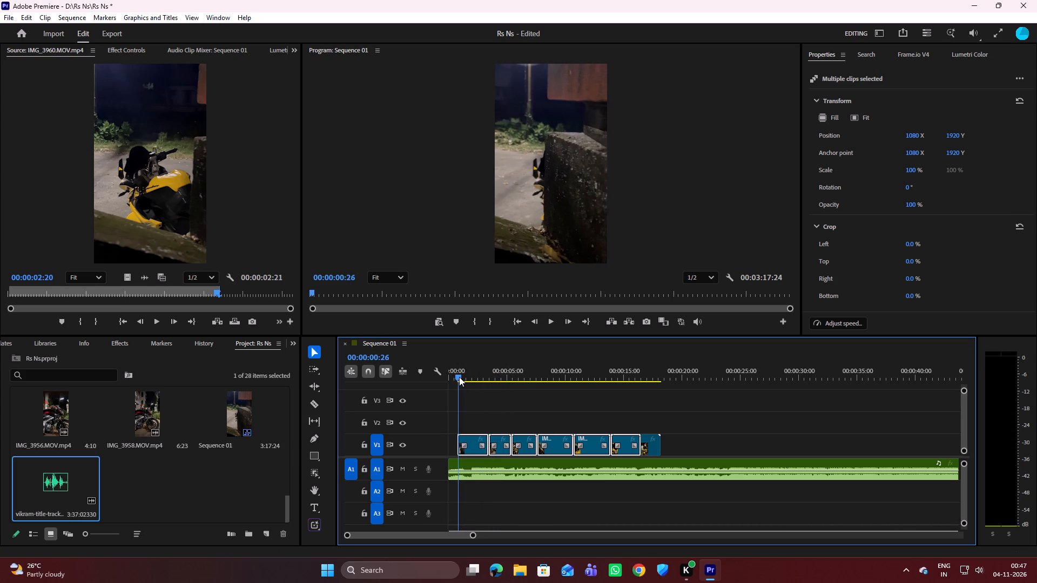
key(space)
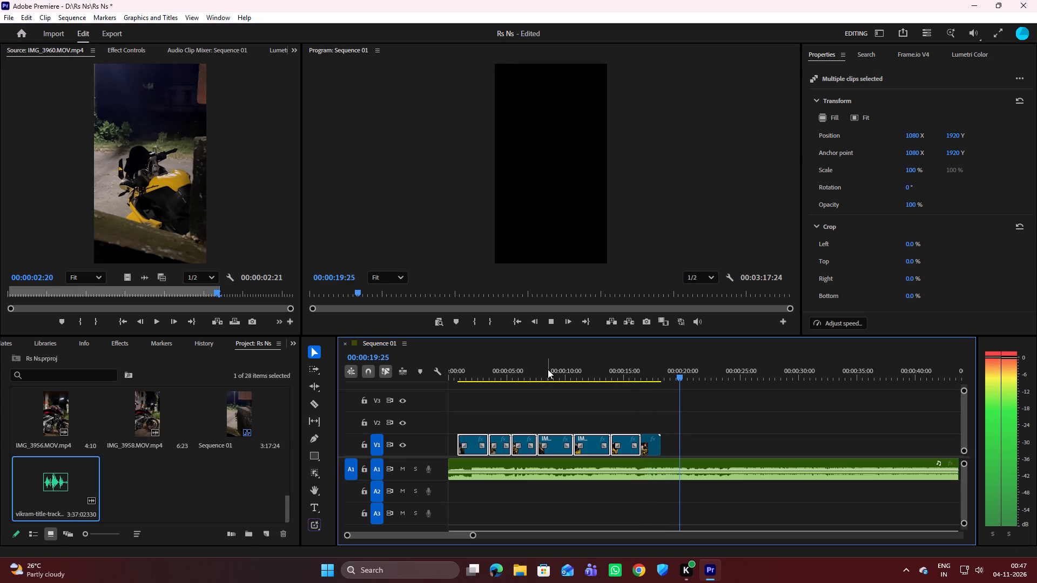
key(space)
key(space)
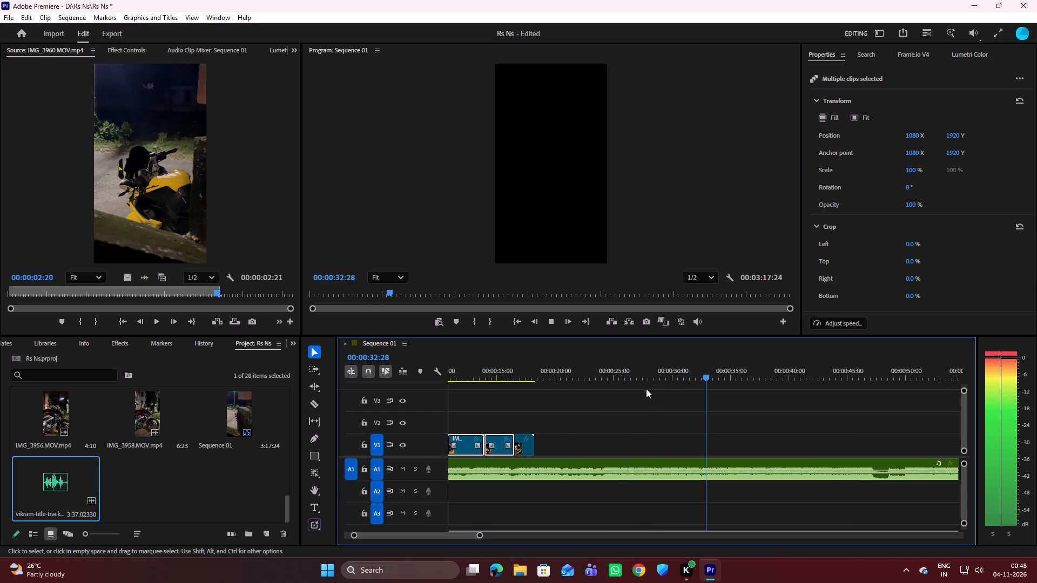
click(819, 76)
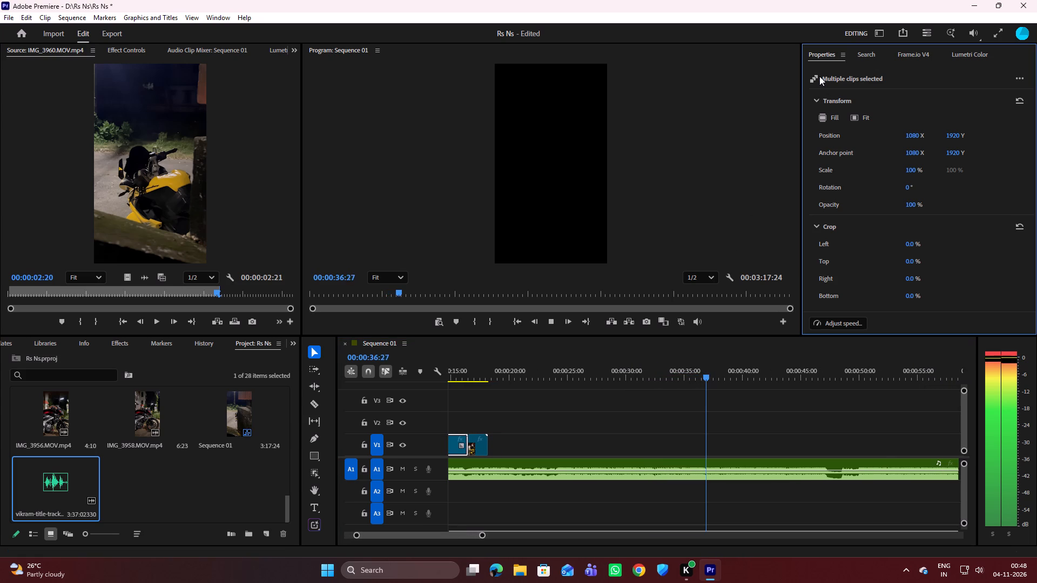
click(819, 76)
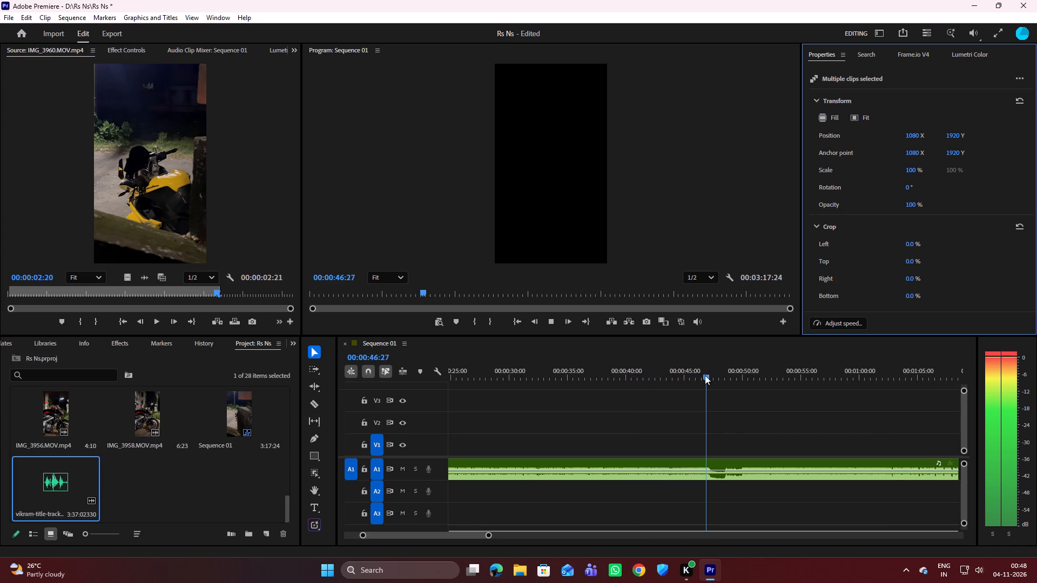
key(space)
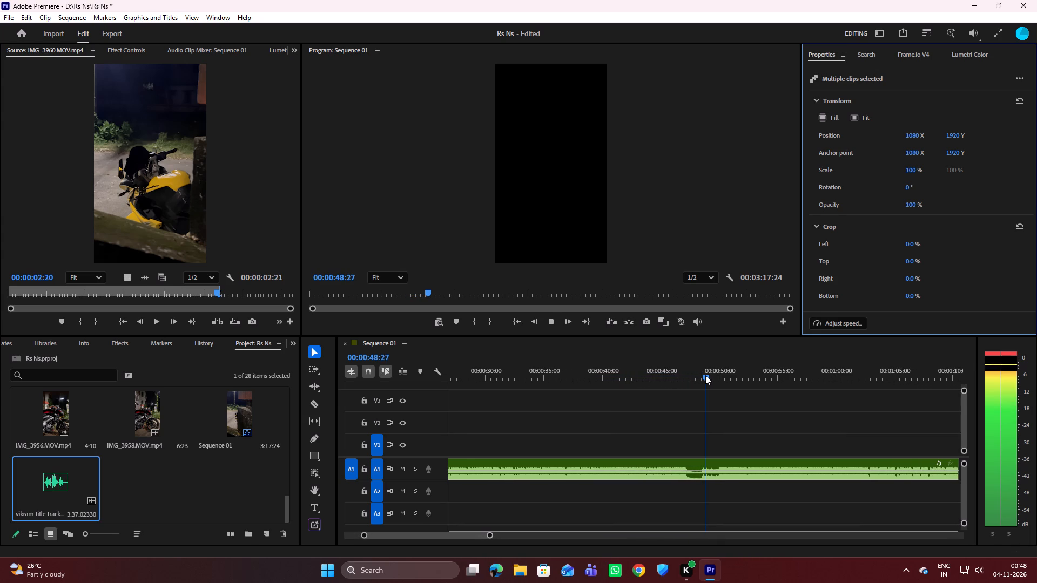
key(space)
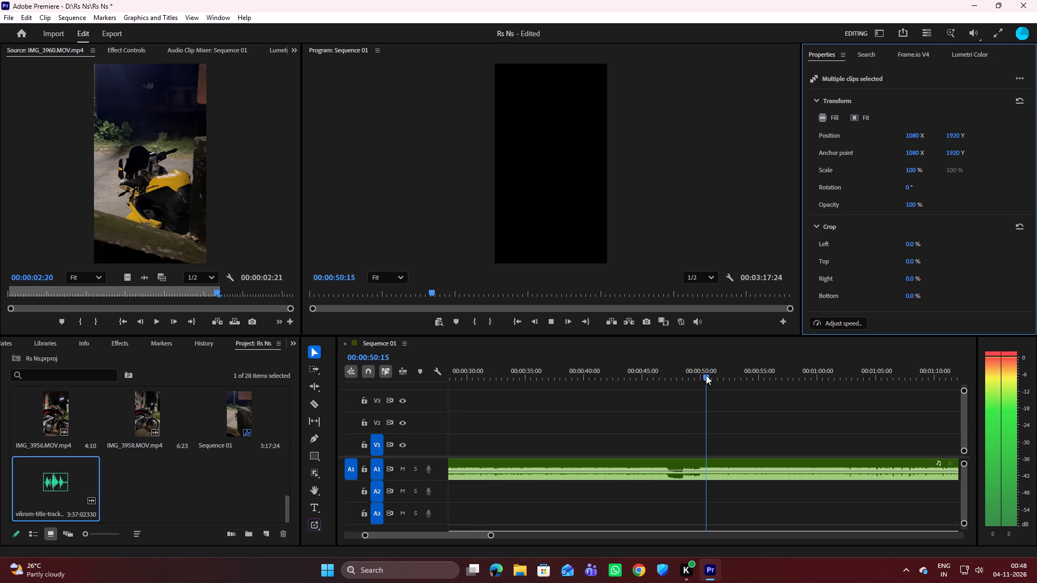
key(space)
drag(708, 375, 437, 394)
key(space)
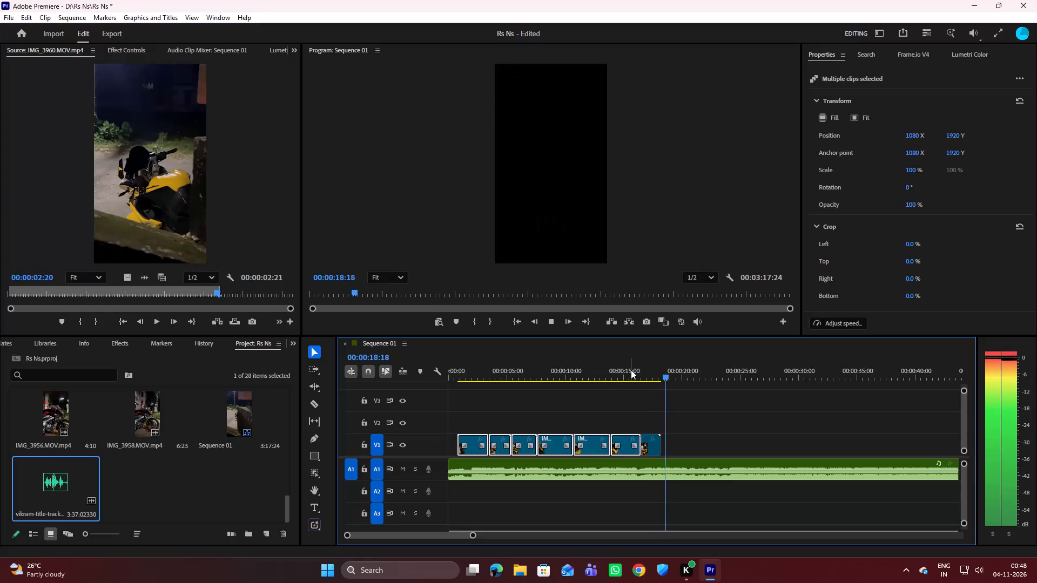
key(space)
Move the music segment after the 00:01:47:26 cut from A1 to A2, starting at 00:00:00:00.
scroll(748, 408, down, 5)
scroll(651, 430, down, 9)
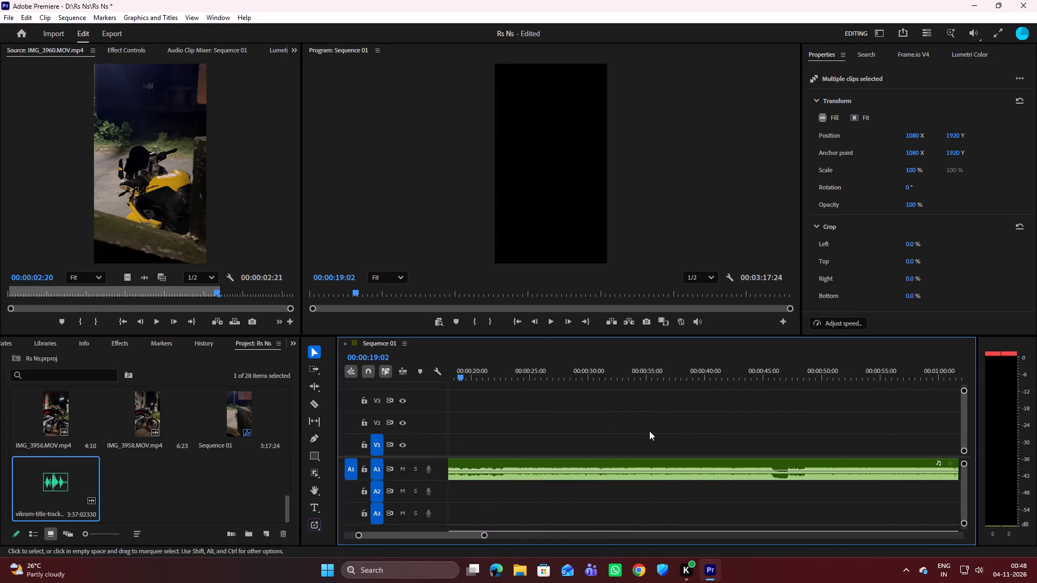
scroll(649, 431, down, 19)
scroll(649, 431, down, 9)
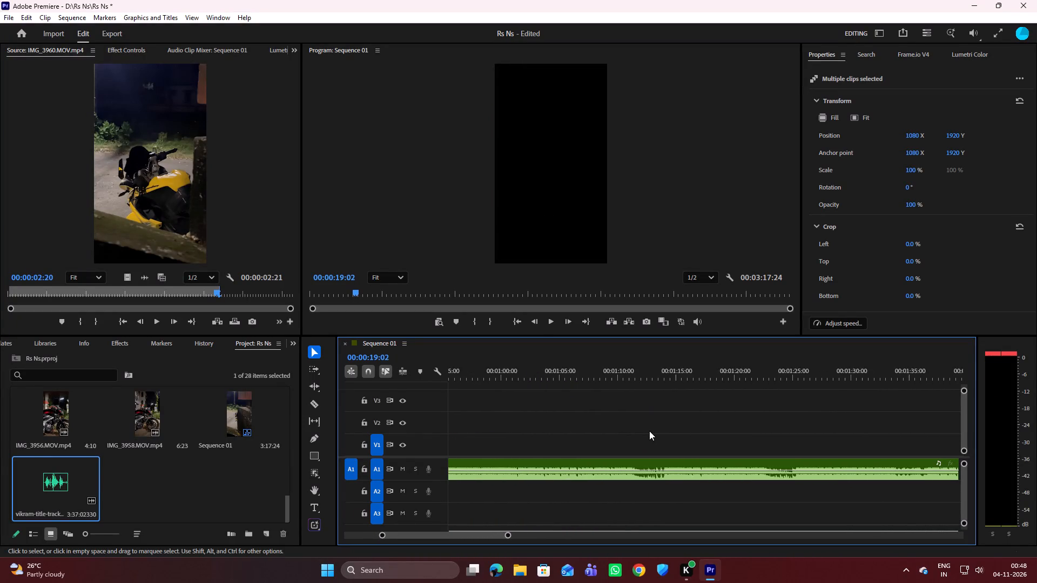
scroll(649, 431, down, 10)
drag(516, 535, 589, 535)
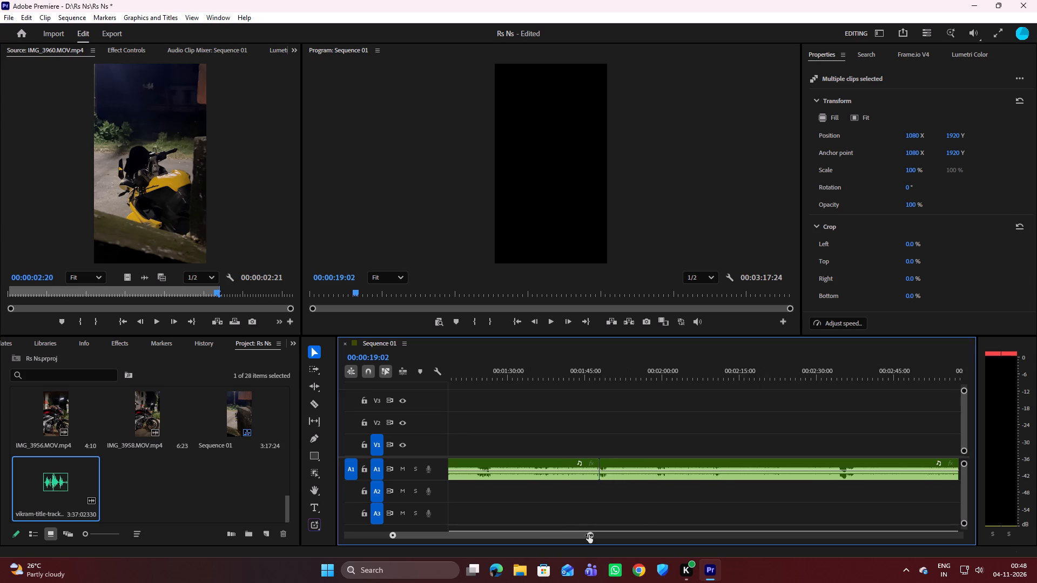
drag(589, 535, 605, 536)
click(652, 473)
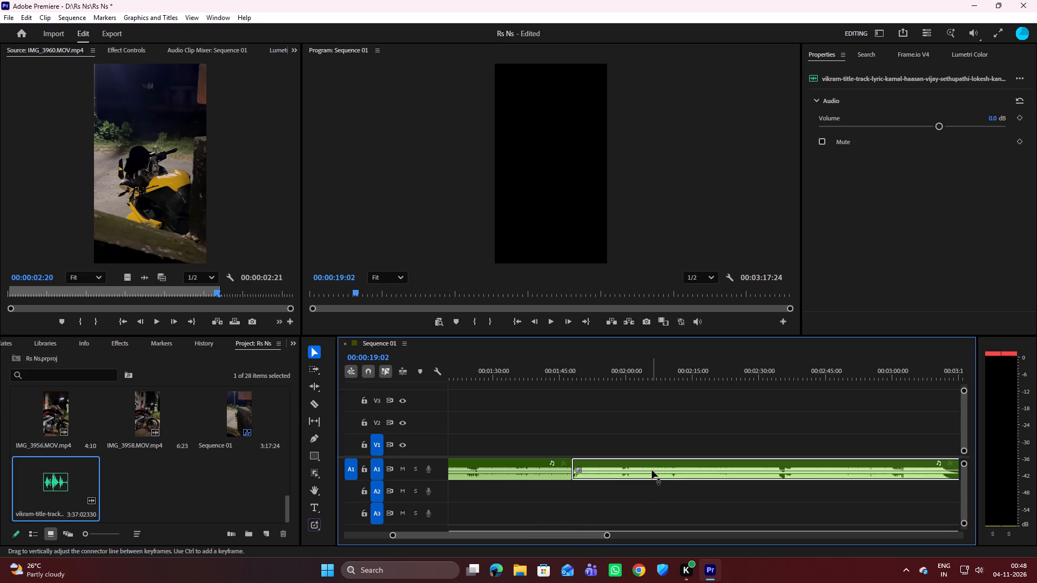
drag(652, 470, 602, 504)
key(ctrl+z)
drag(650, 463, 643, 517)
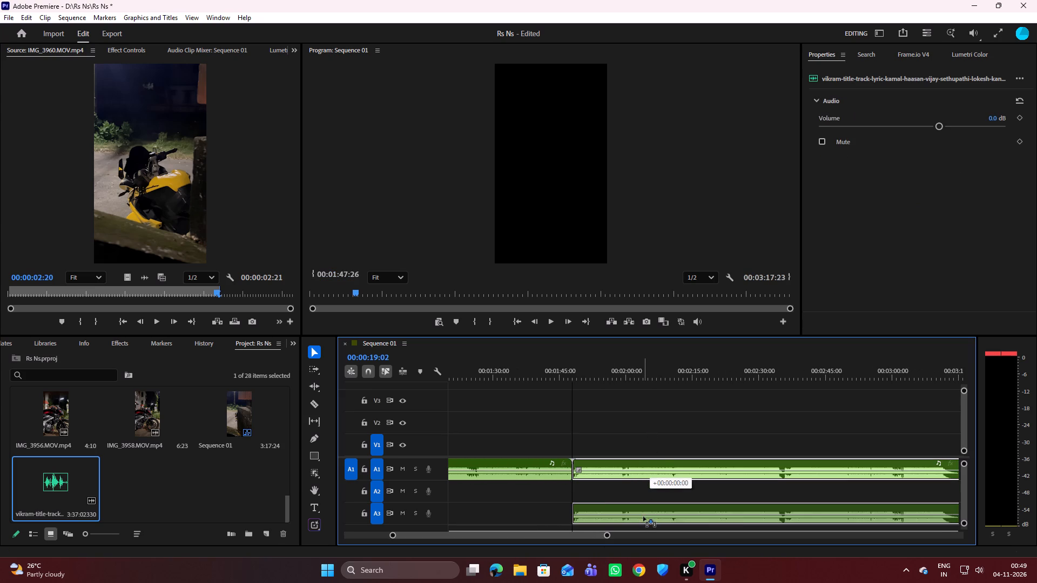
drag(643, 517, 441, 492)
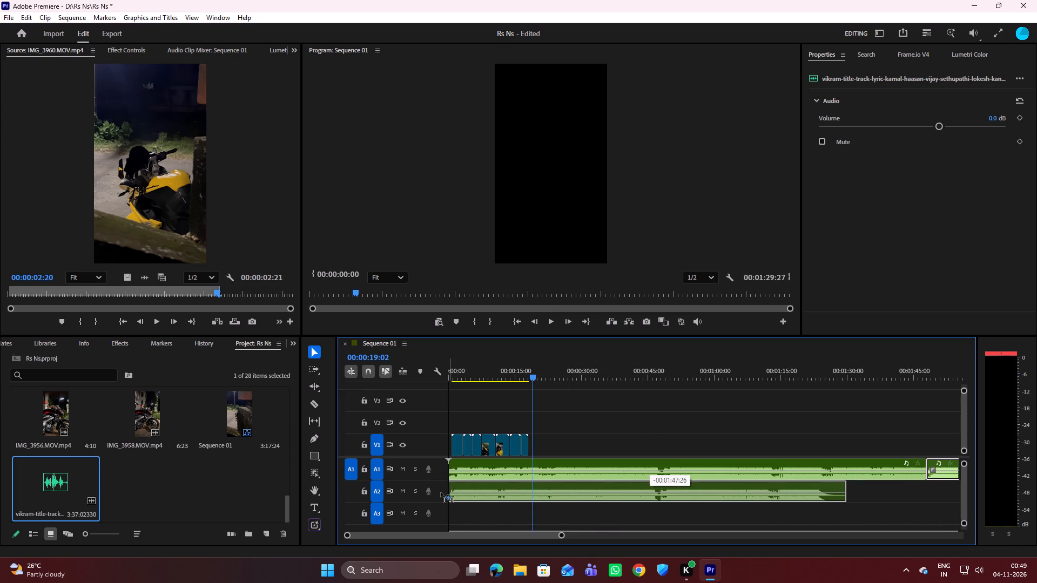
drag(441, 492, 444, 492)
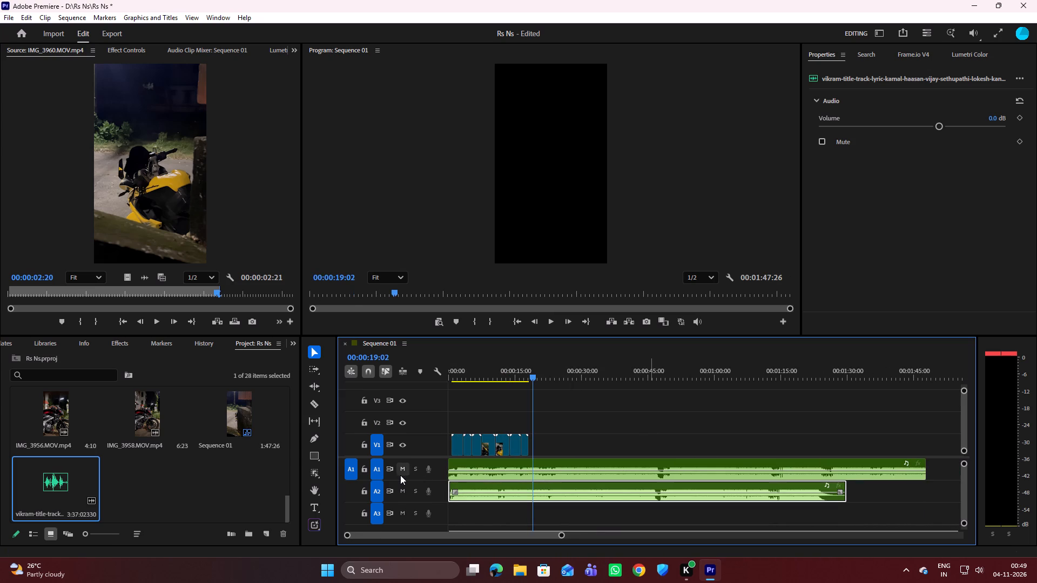
Mute A1 and play the A2 music from the sequence start to about 00:00:52, replaying the video clips' section to judge the fit.
click(400, 475)
drag(533, 382, 423, 381)
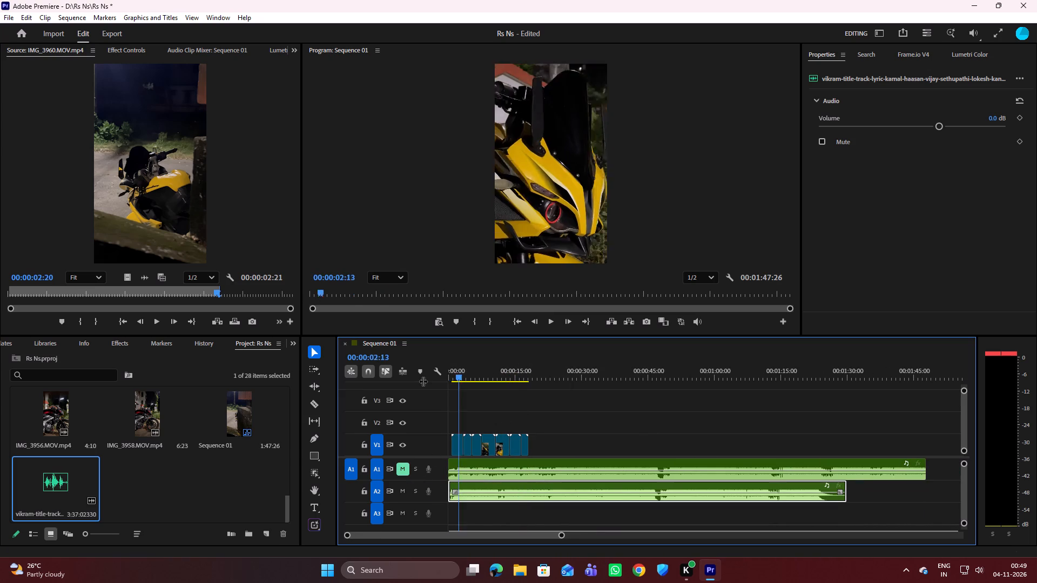
drag(423, 381, 413, 382)
key(space)
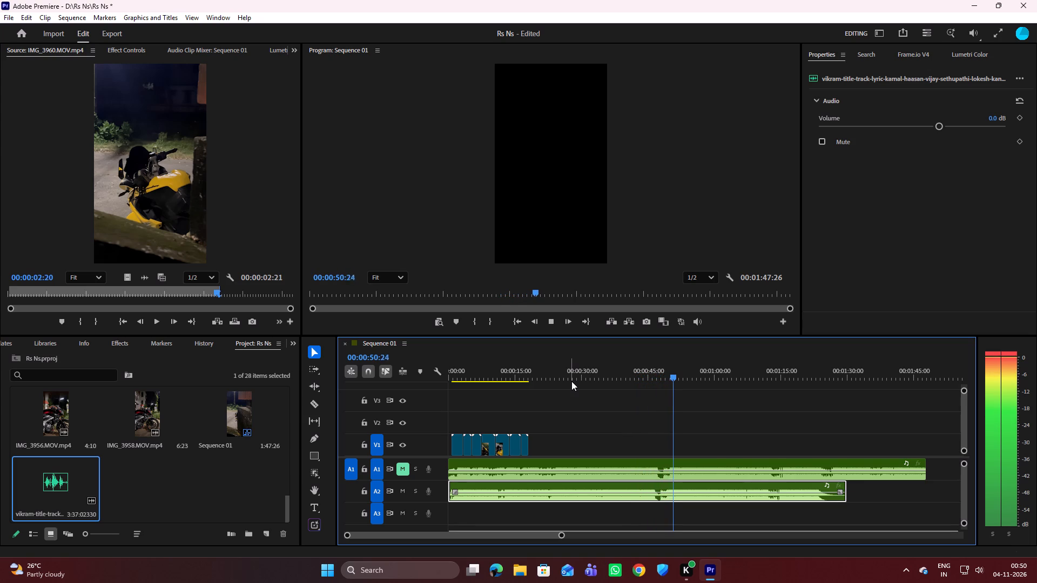
key(space)
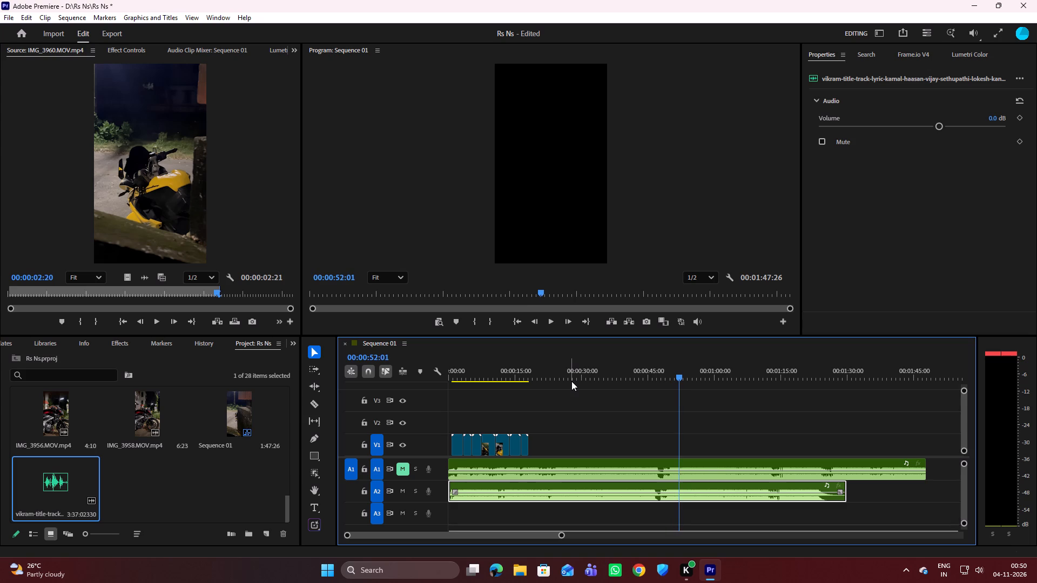
drag(678, 376, 542, 393)
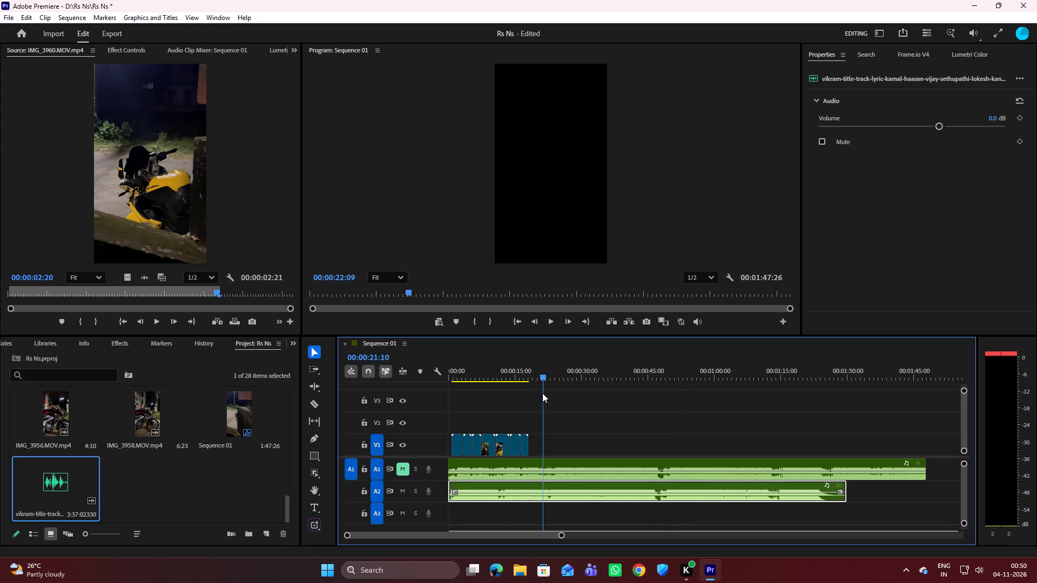
drag(542, 393, 440, 398)
key(space)
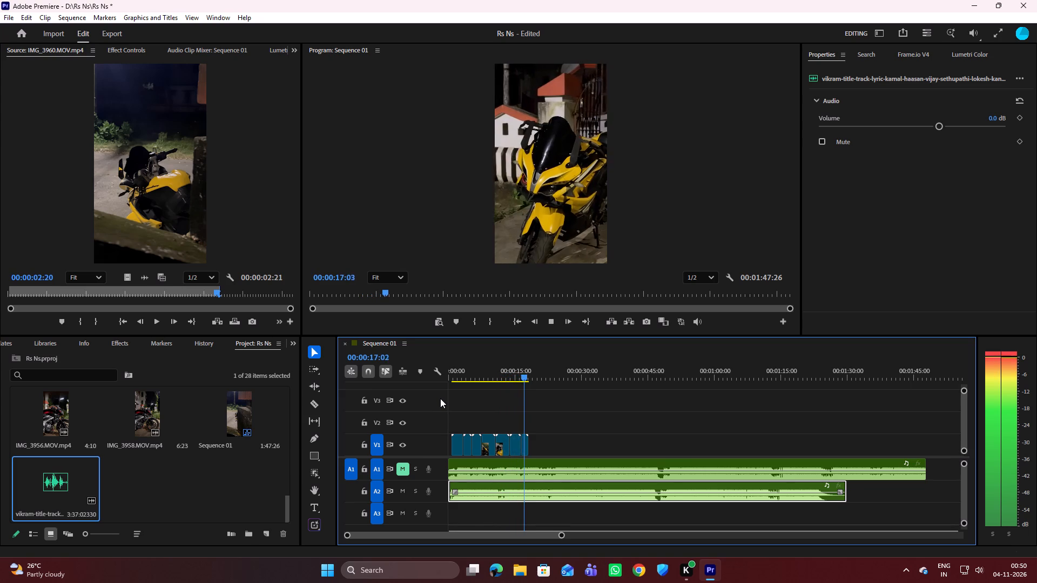
key(space)
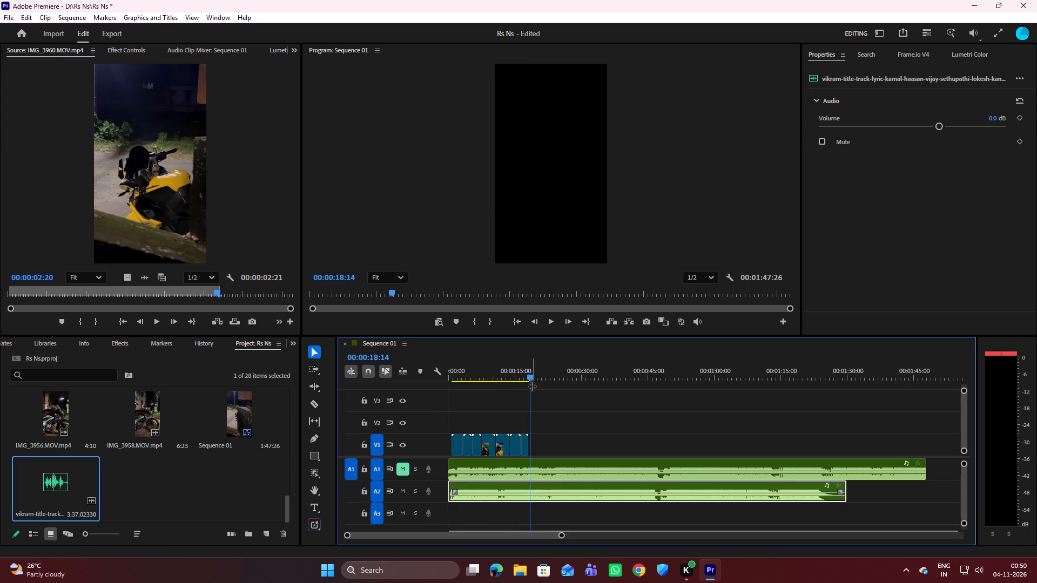
drag(530, 379, 420, 397)
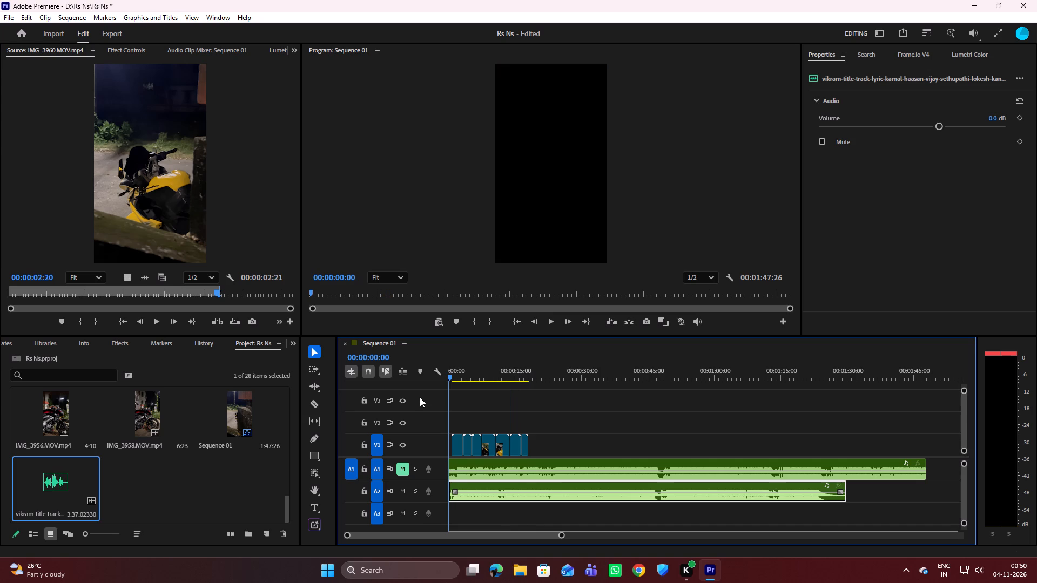
Mute A2 and unmute A1 to switch back to the first music segment.
click(403, 487)
click(407, 471)
Play the video clips with the A1 music from the start to about 00:00:21, and return the playhead to 00:00:00:00.
key(space)
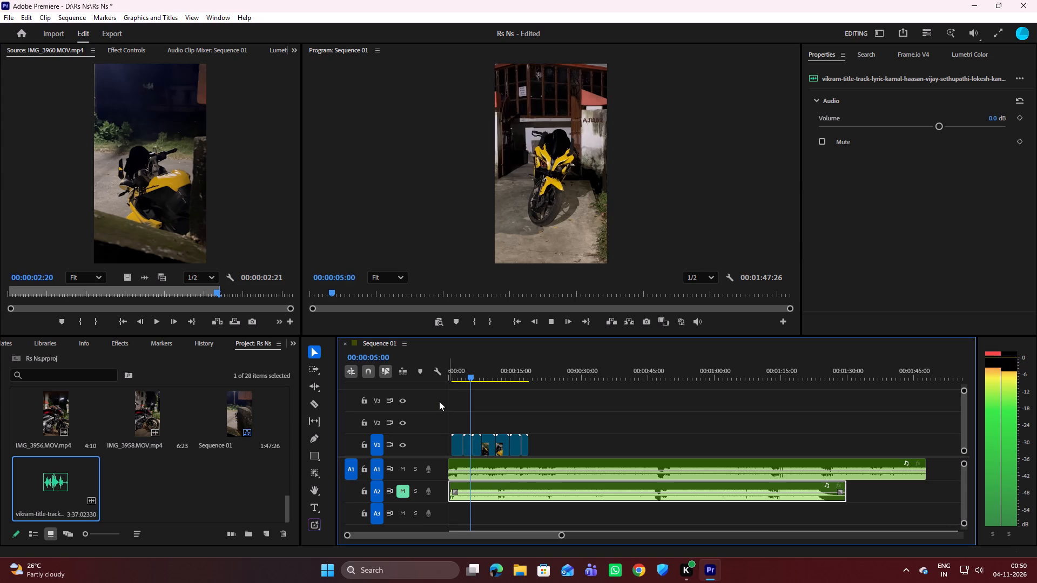
key(space)
key(space)
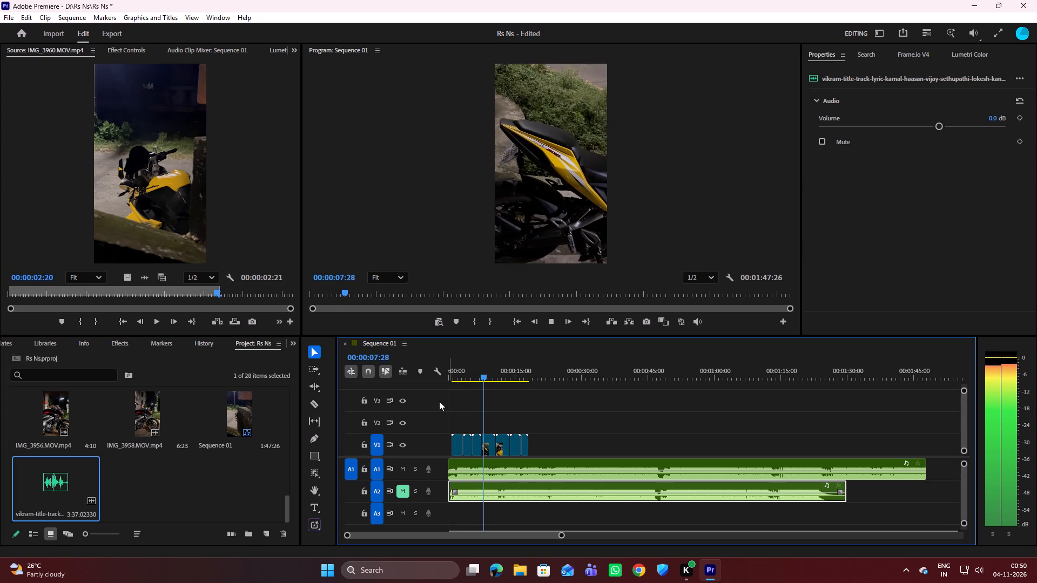
key(space)
key(space)
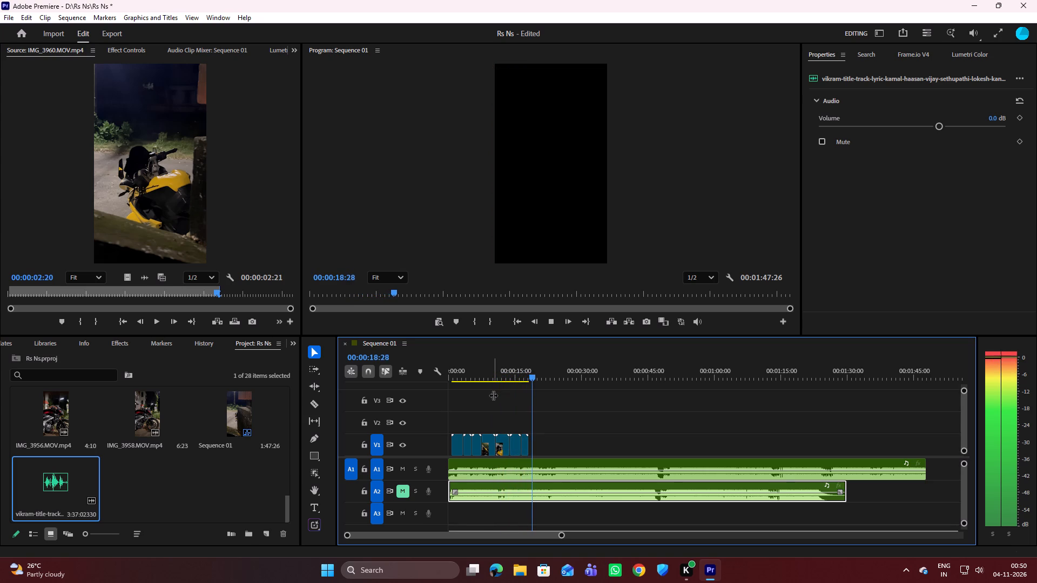
key(space)
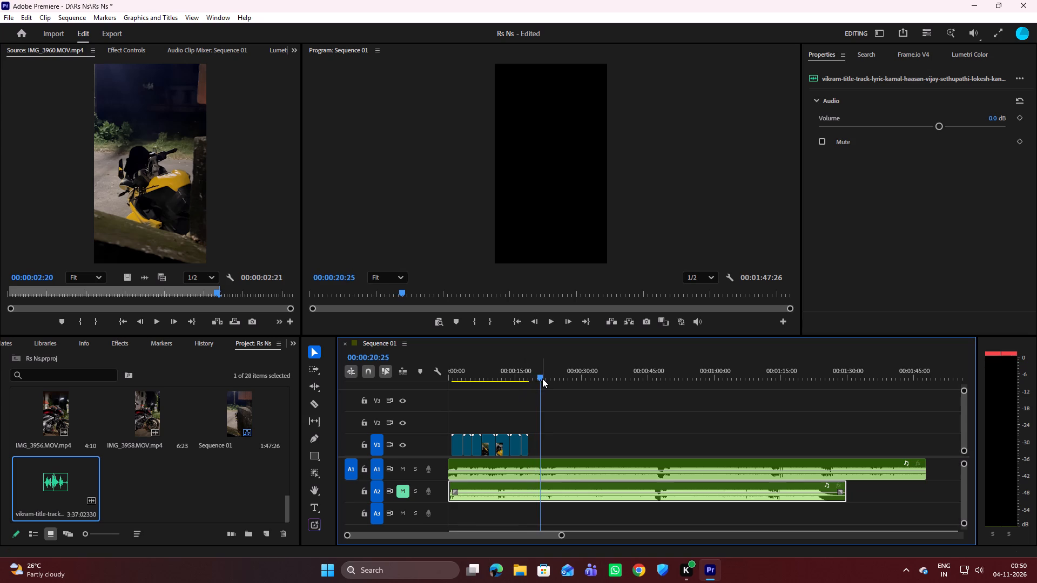
drag(542, 376, 437, 365)
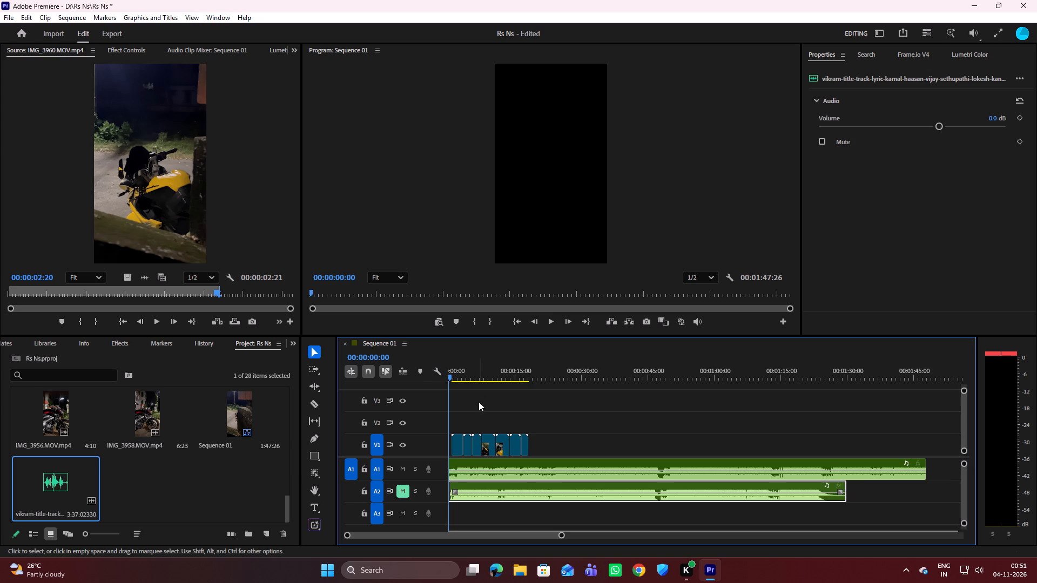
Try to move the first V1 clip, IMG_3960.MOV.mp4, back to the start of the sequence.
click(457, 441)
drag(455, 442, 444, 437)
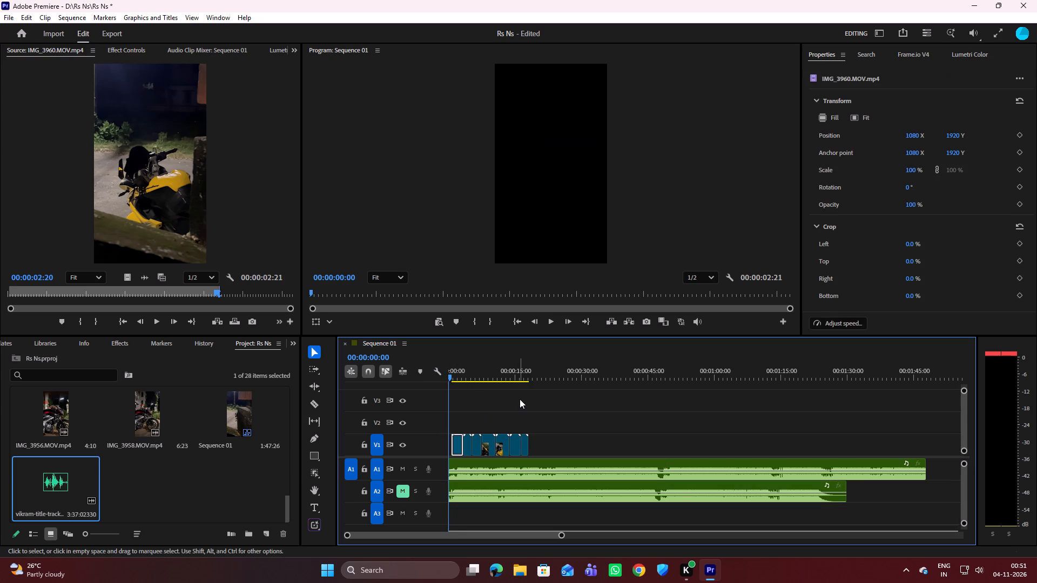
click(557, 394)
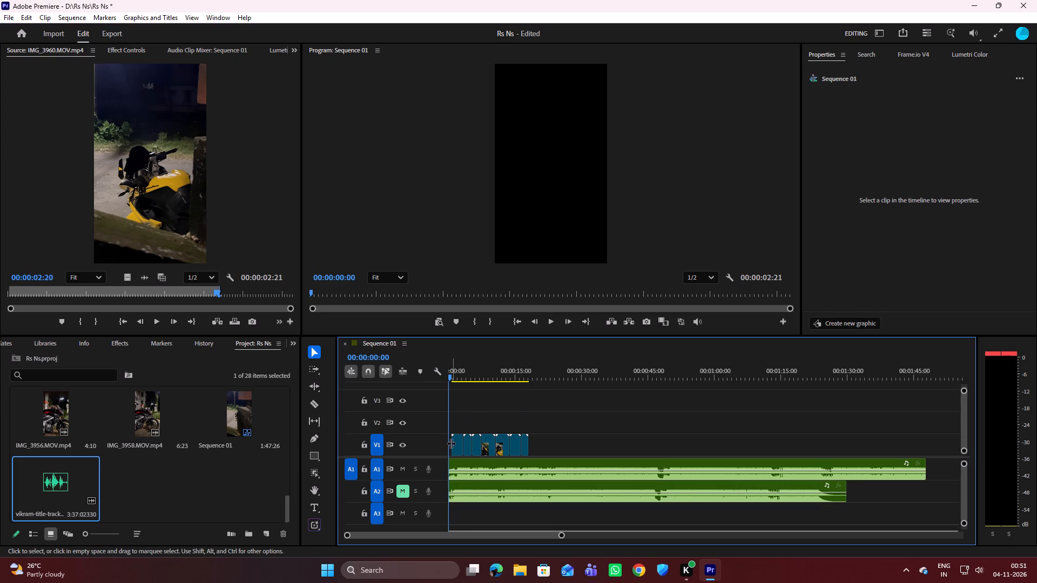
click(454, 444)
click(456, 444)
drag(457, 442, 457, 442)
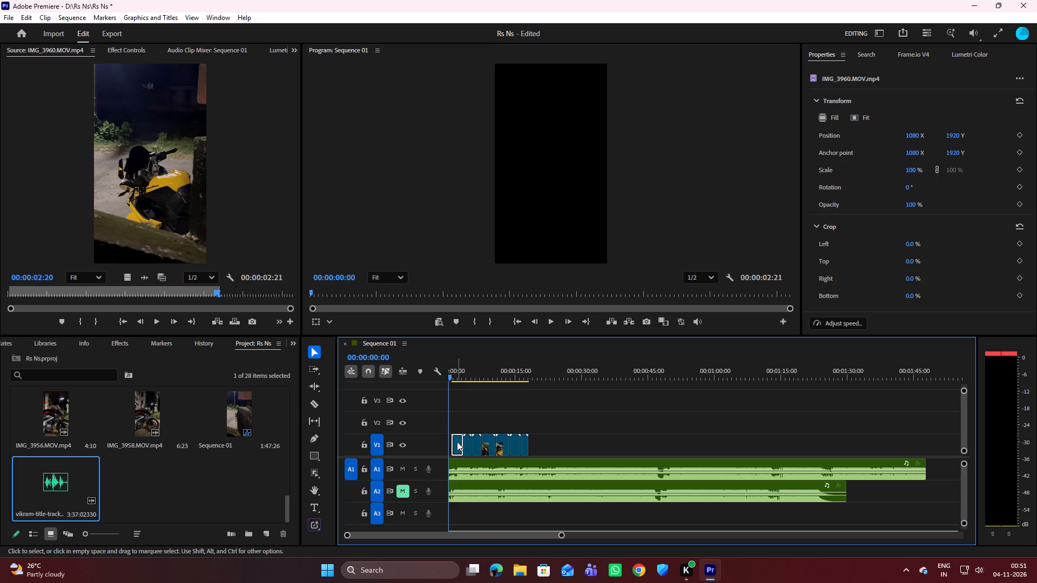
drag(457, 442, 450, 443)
Set the first V1 clip's speed to 50% with Optical flow time interpolation.
click(452, 443)
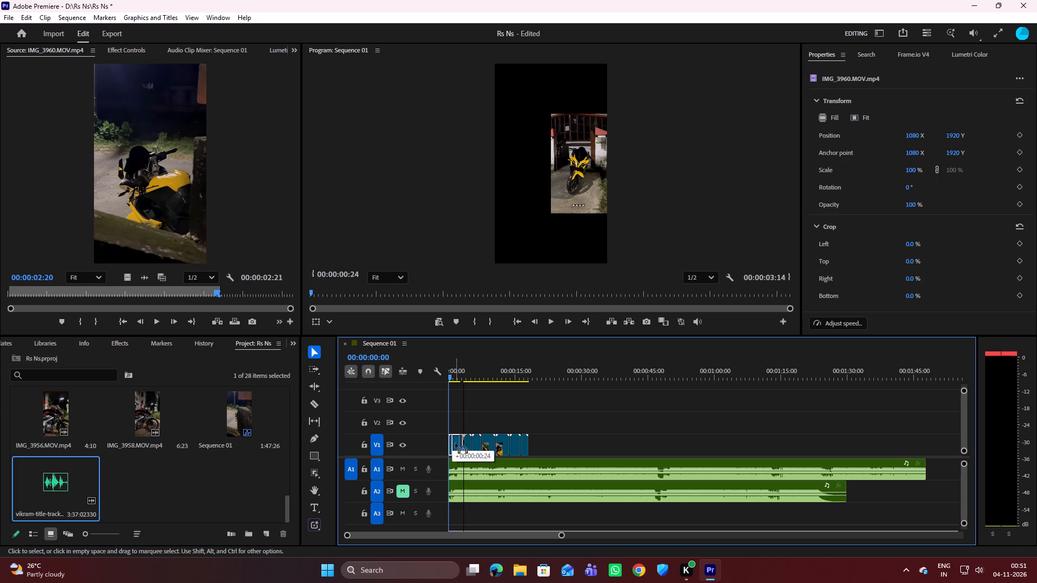
click(832, 326)
click(507, 234)
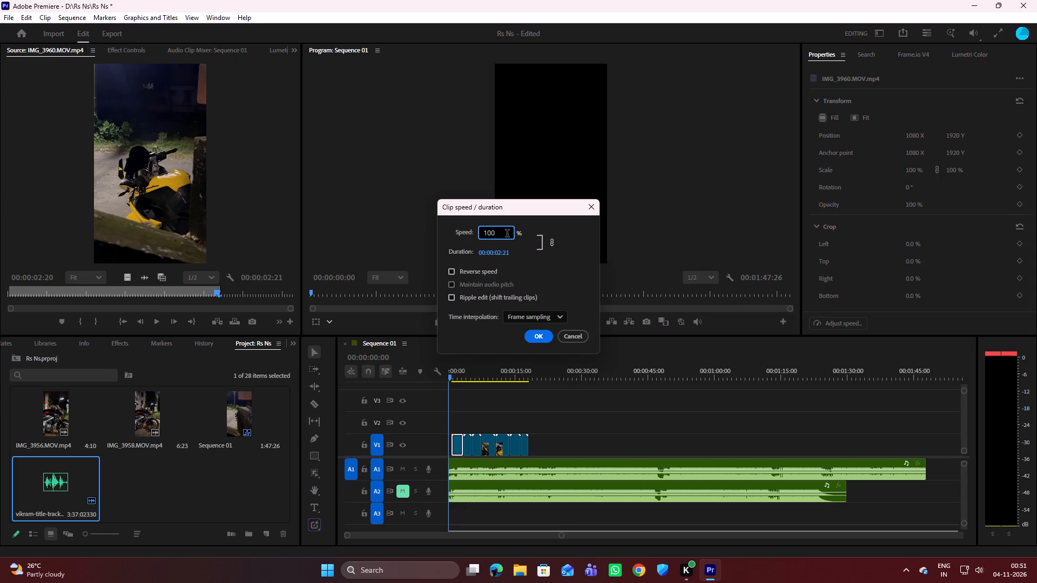
key(BackSpace)
key(BackSpace)
key(BackSpace)
key(6)
key(BackSpace)
text(50)
click(546, 310)
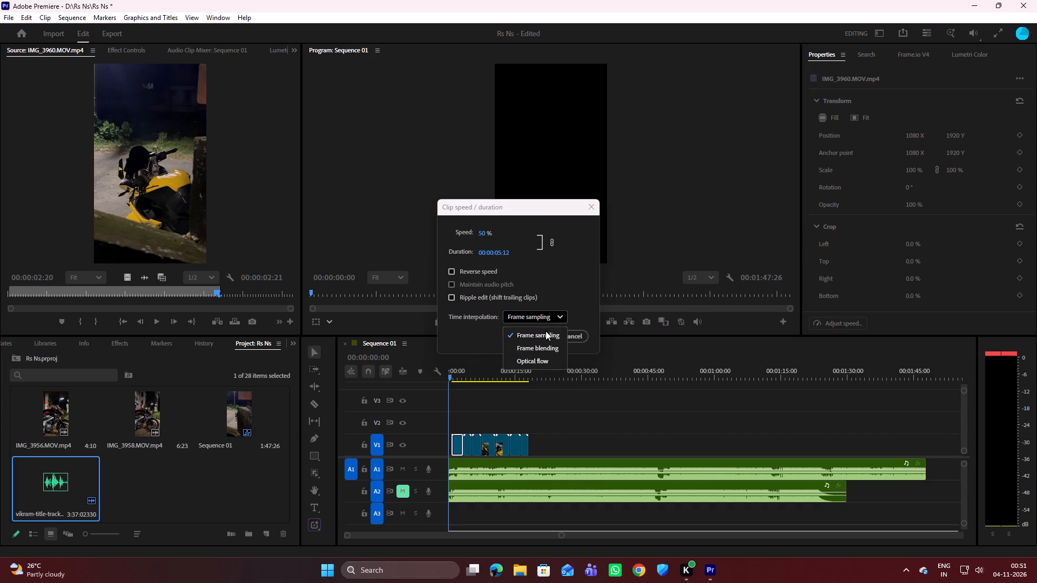
click(530, 357)
click(536, 336)
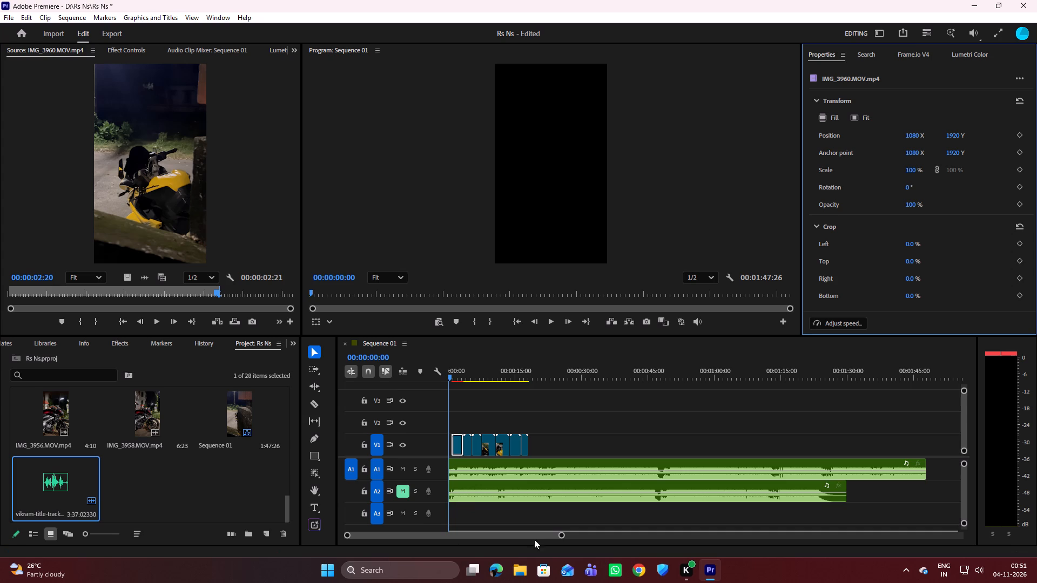
Play and scrub the opening seconds of the sequence to check the slowed first clip against the A1 music.
drag(559, 537, 479, 535)
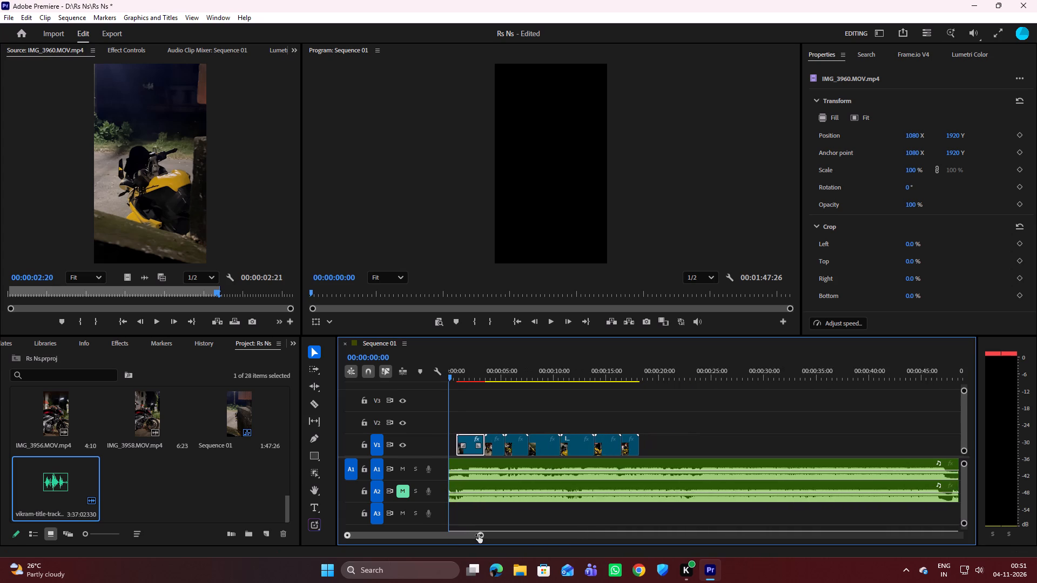
drag(479, 535, 461, 536)
key(space)
key(space)
key(space)
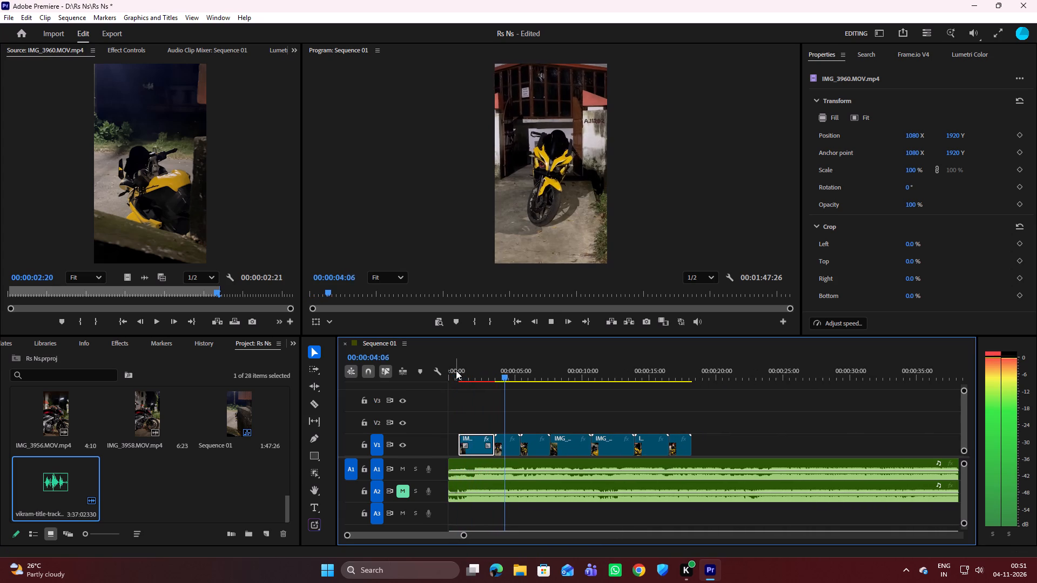
key(space)
drag(510, 376, 490, 381)
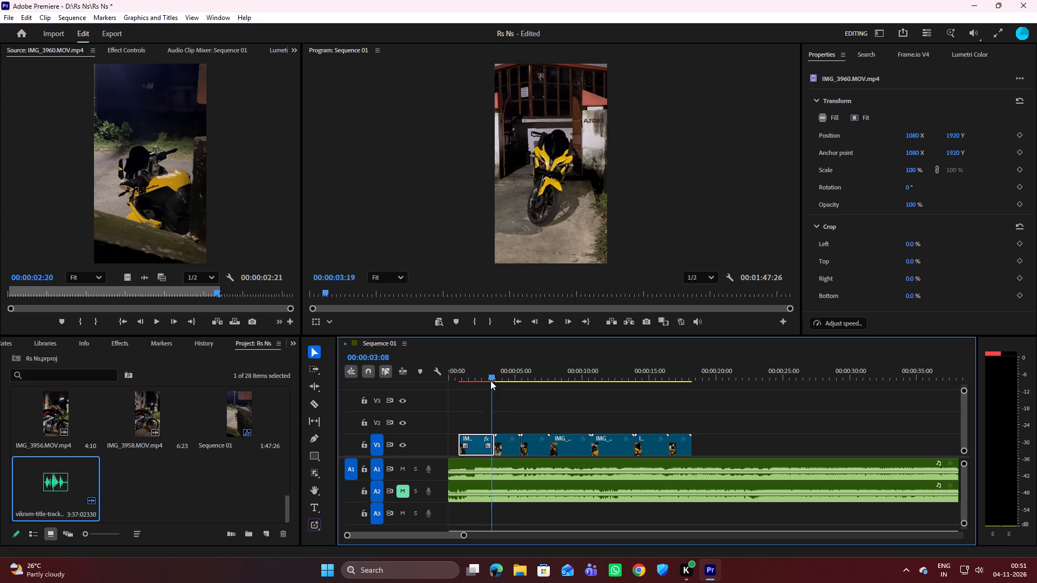
drag(490, 381, 460, 386)
key(space)
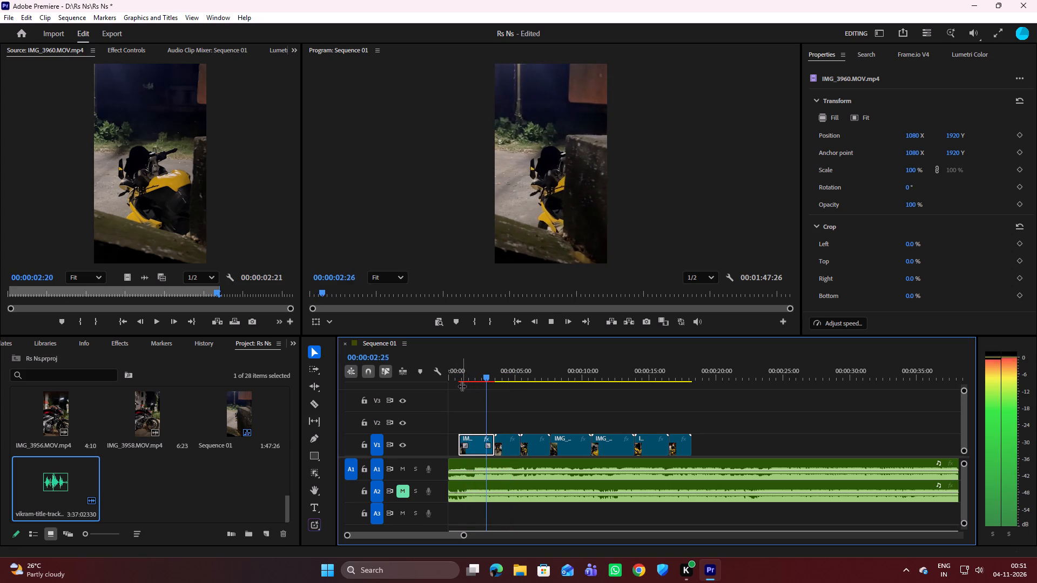
key(space)
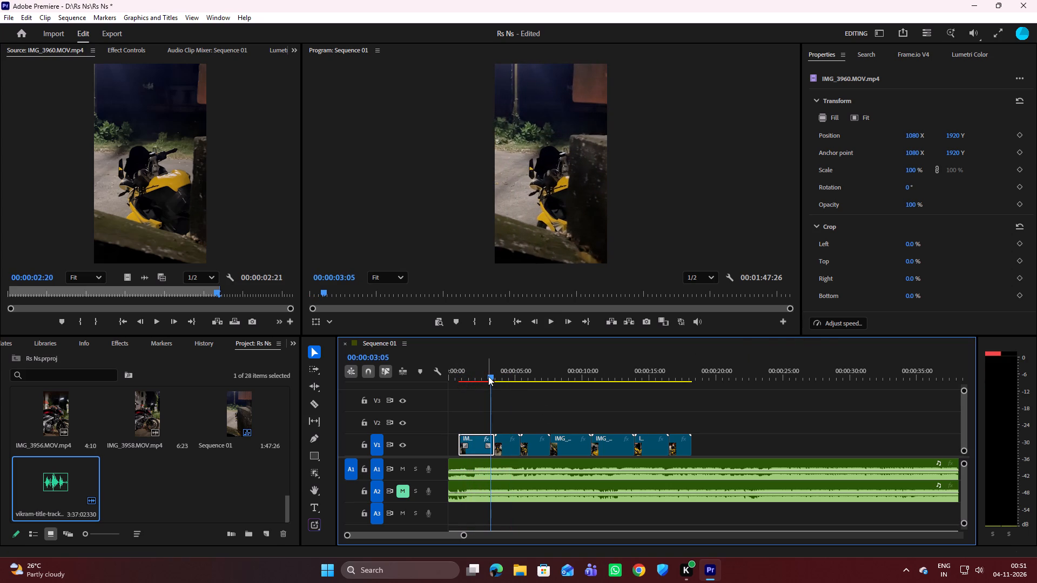
drag(488, 376, 466, 386)
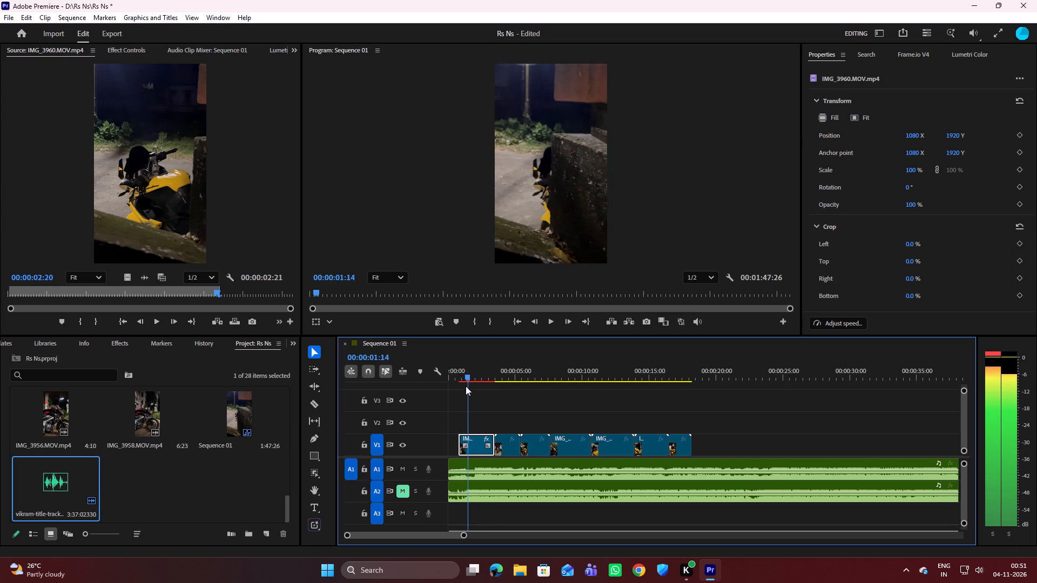
drag(466, 386, 467, 386)
Set the first V1 clip's speed to 60%, keeping Optical flow interpolation.
click(843, 331)
click(843, 327)
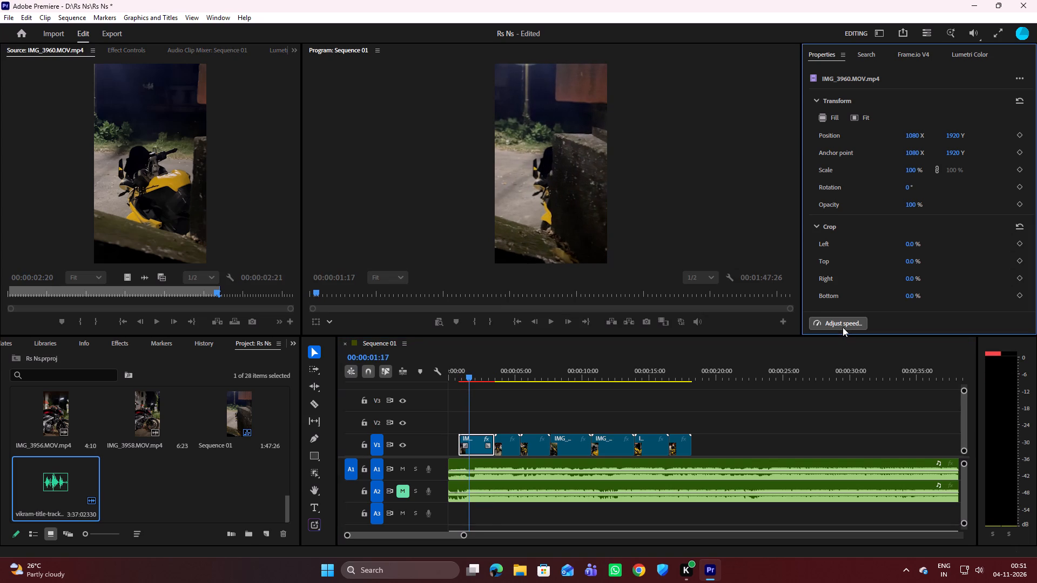
click(507, 231)
click(507, 231)
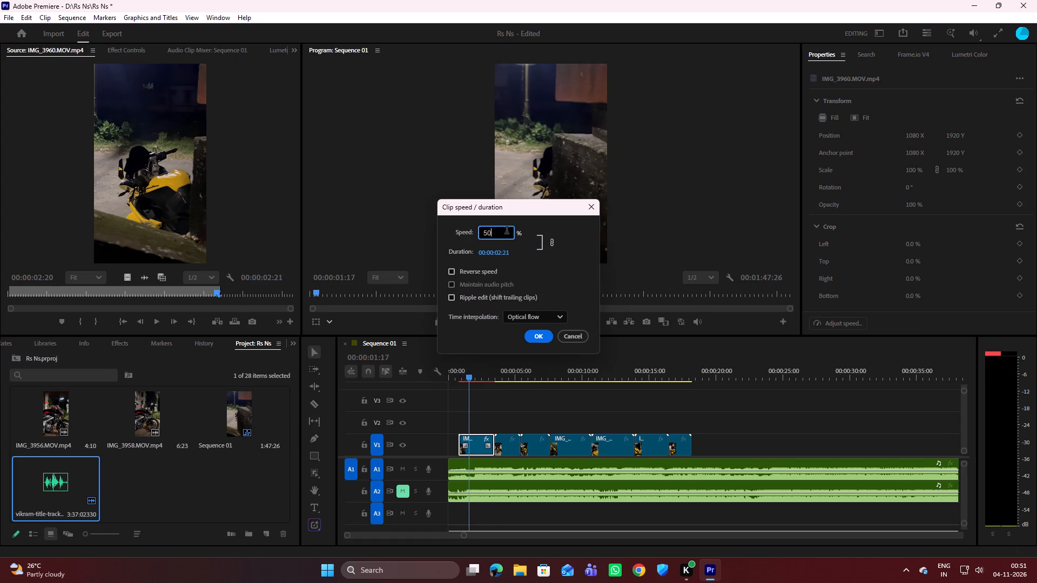
key(BackSpace)
key(BackSpace)
key(BackSpace)
text(60)
click(533, 340)
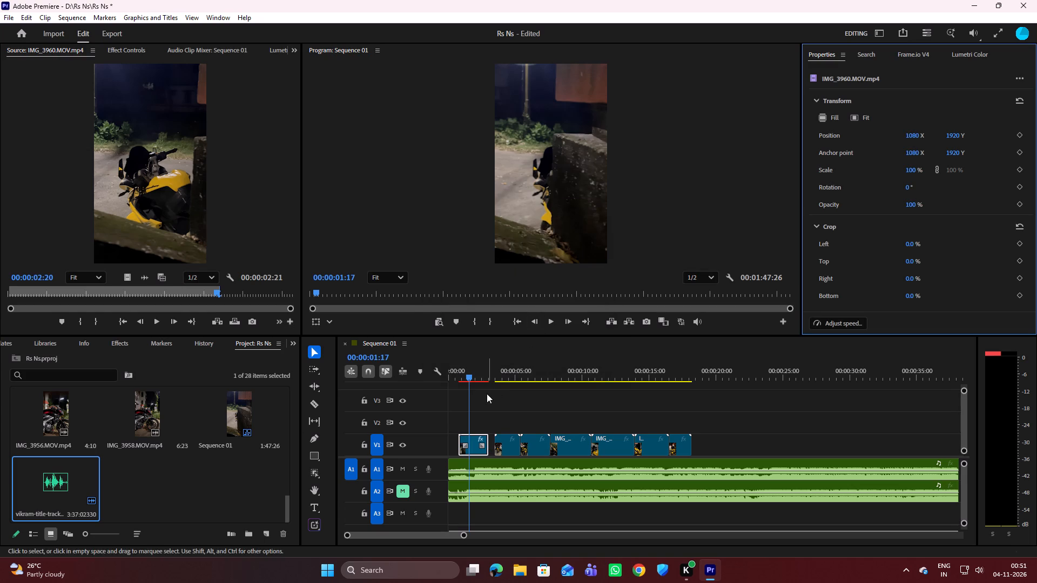
Play the video clips with the A1 music from near the start to about 00:00:19.
drag(467, 374, 453, 371)
key(space)
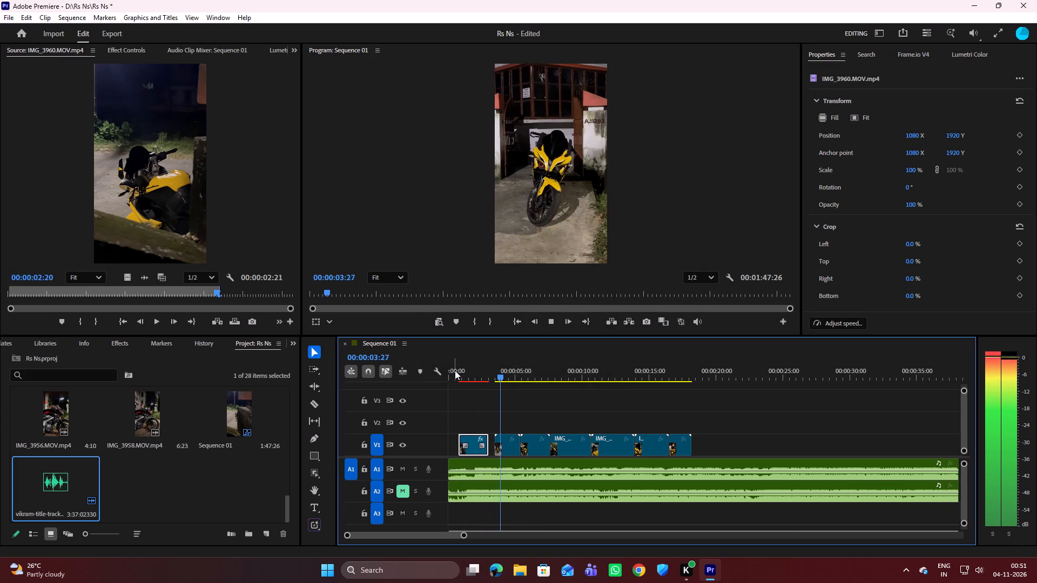
key(space)
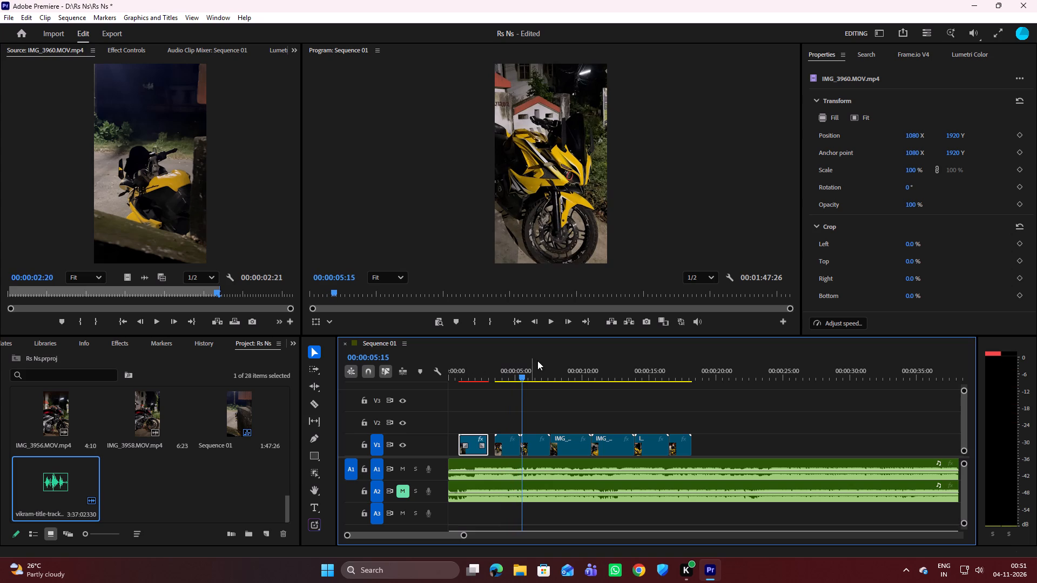
key(space)
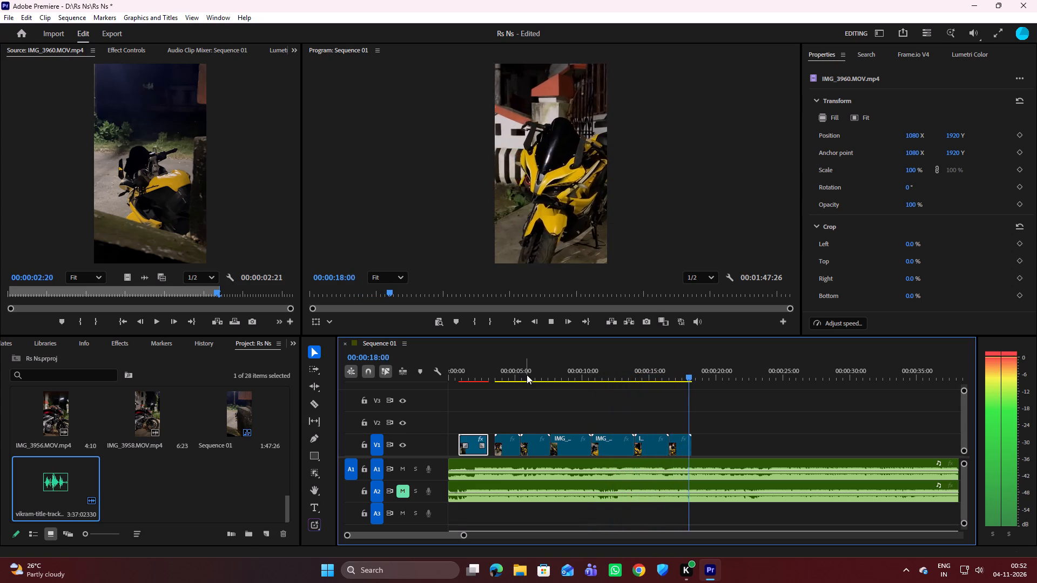
key(space)
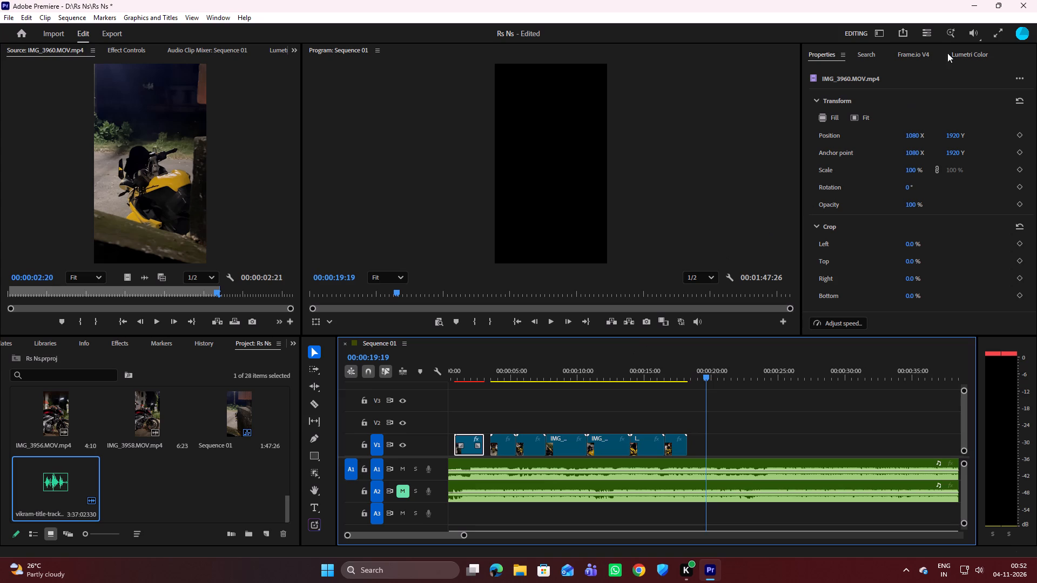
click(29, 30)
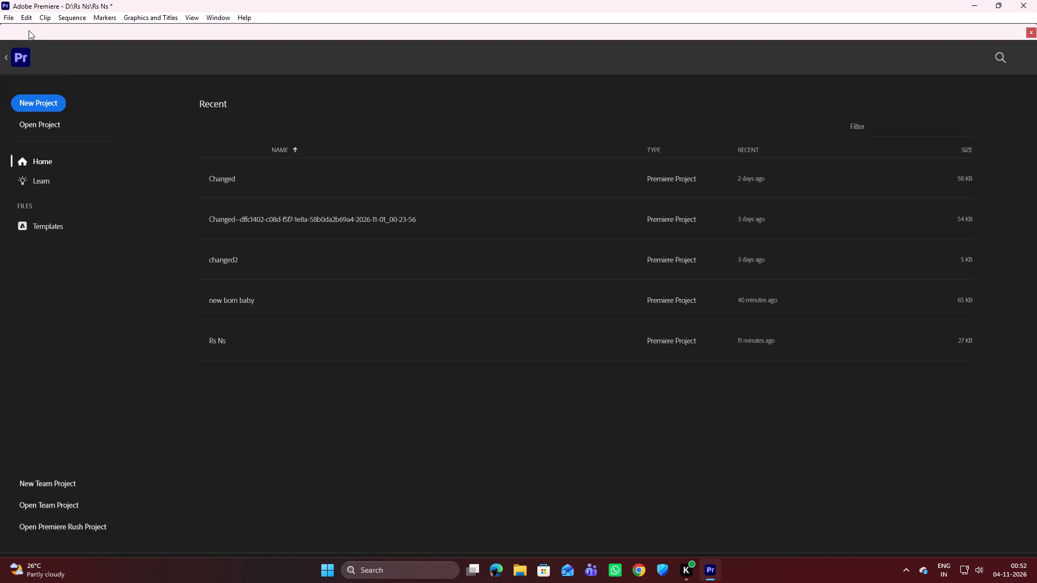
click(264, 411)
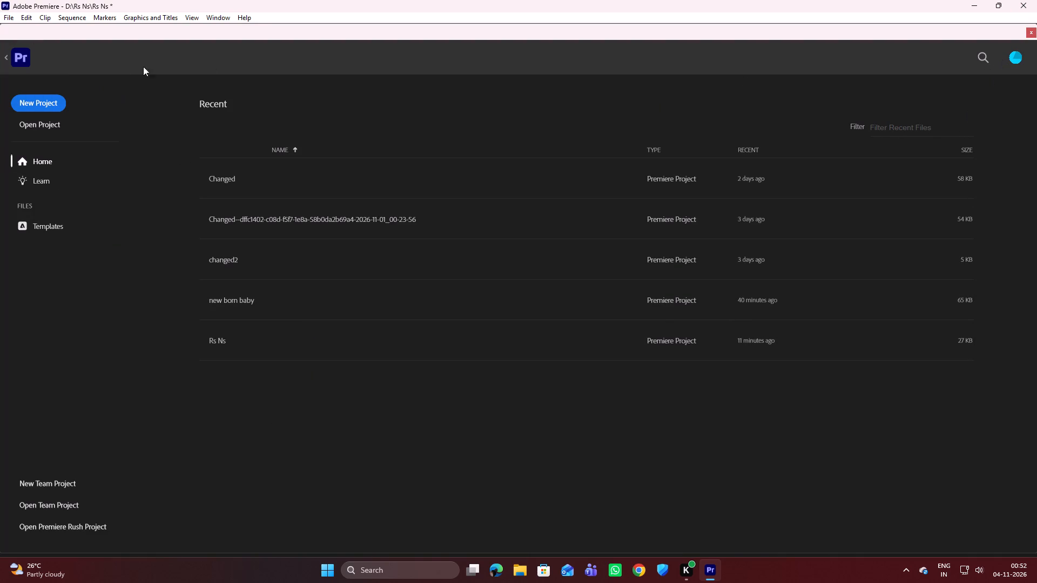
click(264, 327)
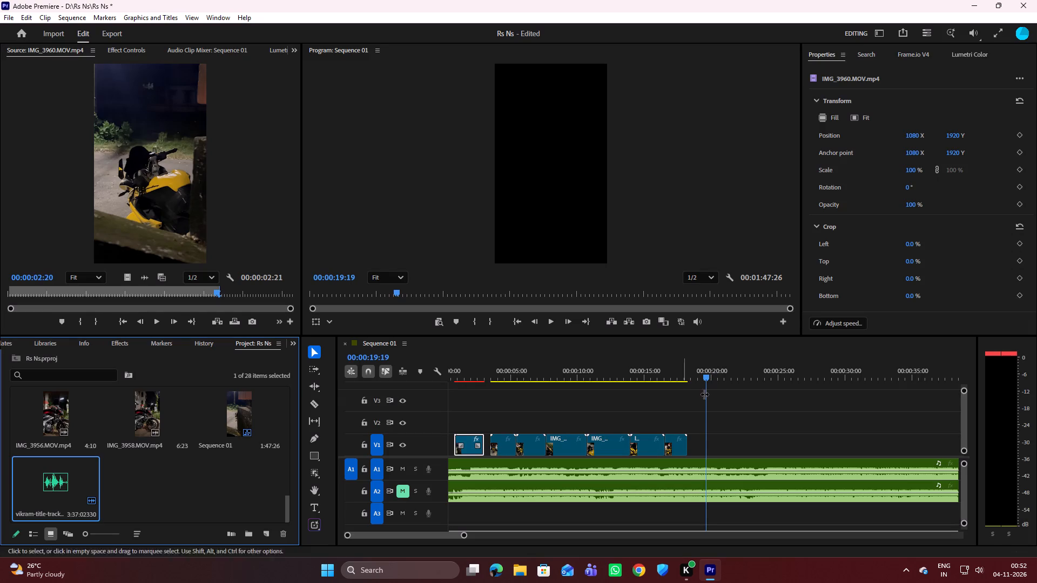
Mute A1, unmute A2, and play the video clips with the A2 music from 00:00:00:00 to about 00:00:13.
drag(703, 376, 428, 360)
click(399, 467)
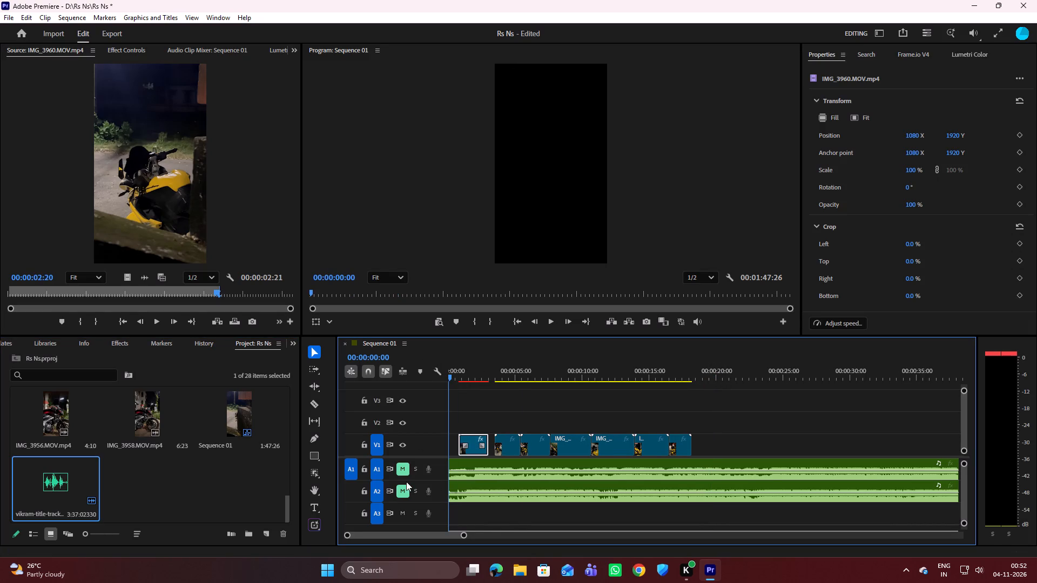
click(406, 487)
key(space)
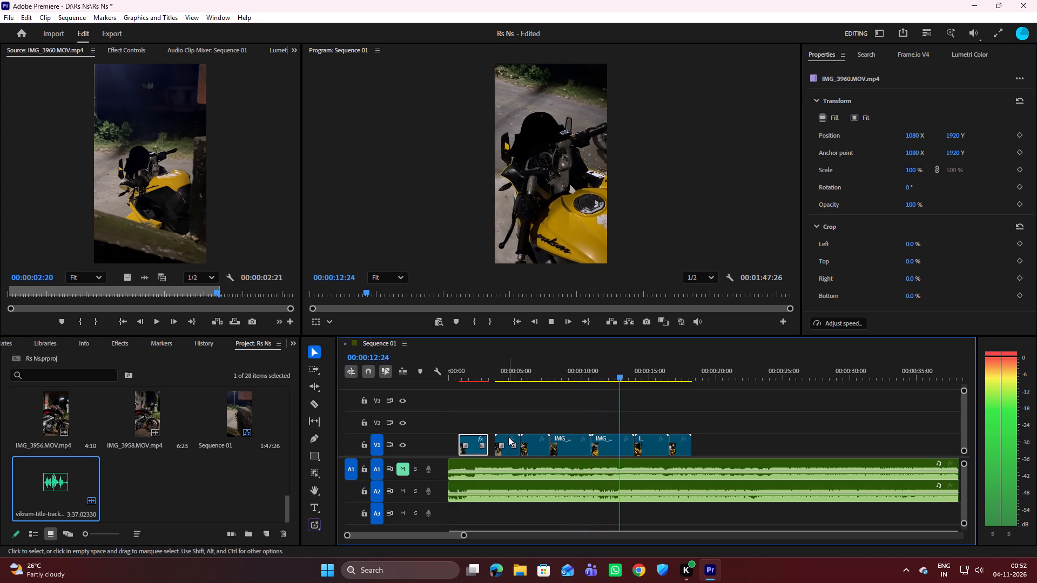
key(space)
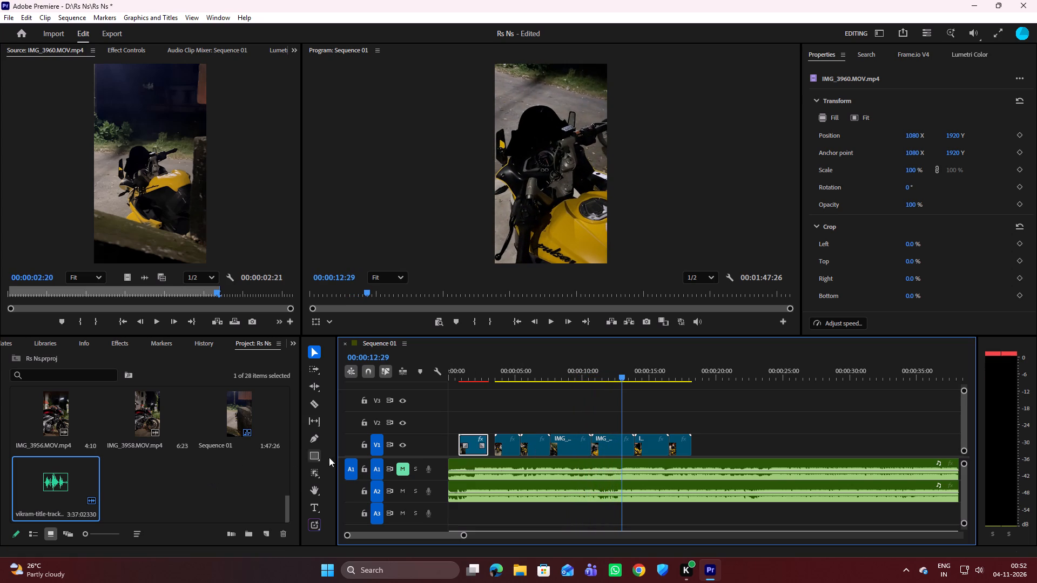
Delete both vikram-title-track music segments from A2 and A1, leaving only the video clips in Sequence 01.
drag(447, 447, 695, 474)
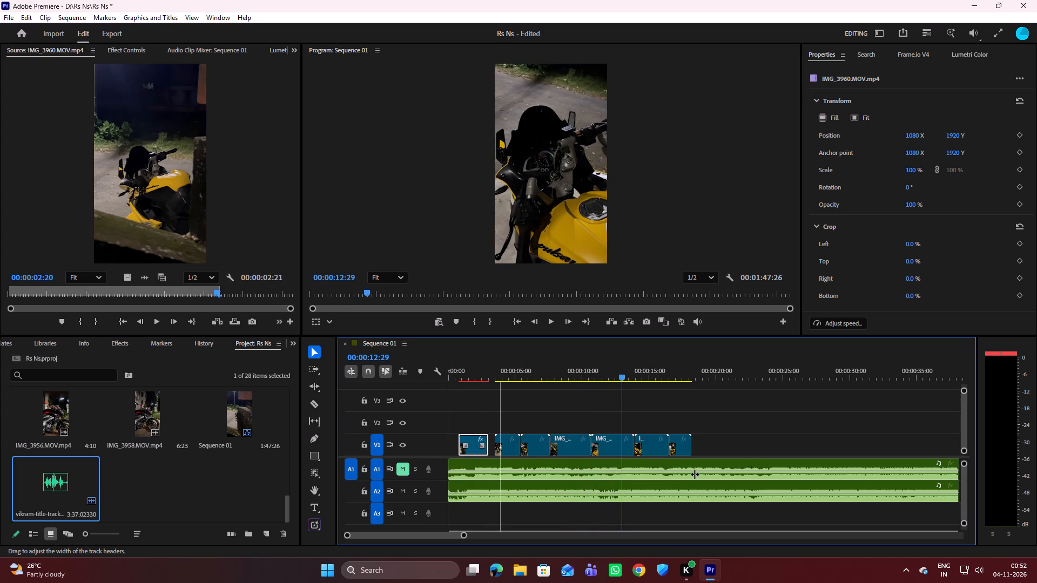
drag(695, 474, 736, 463)
click(770, 464)
click(773, 485)
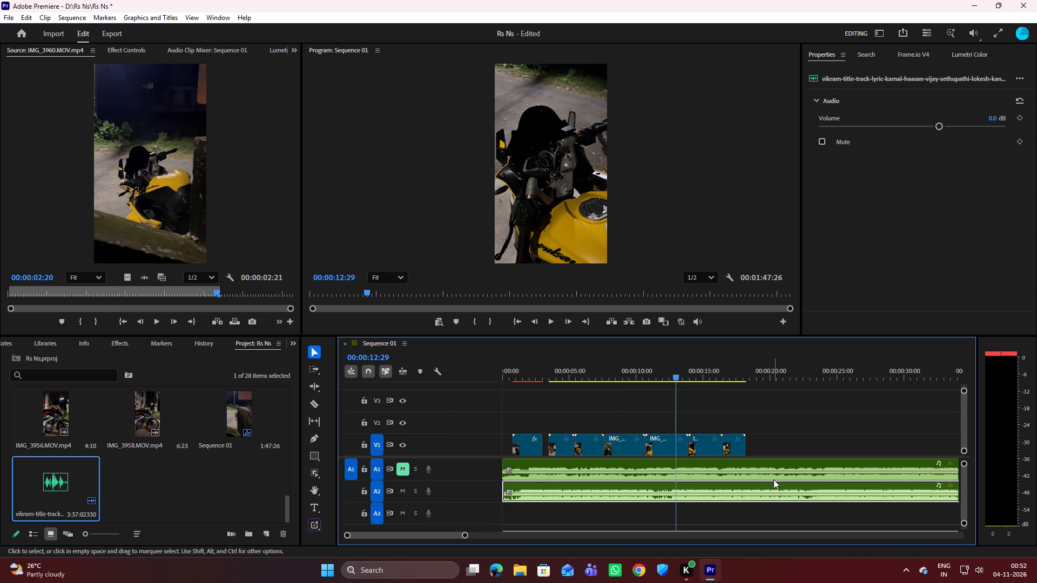
ctrl+click(773, 477)
ctrl+click(773, 485)
key(Delete)
click(819, 466)
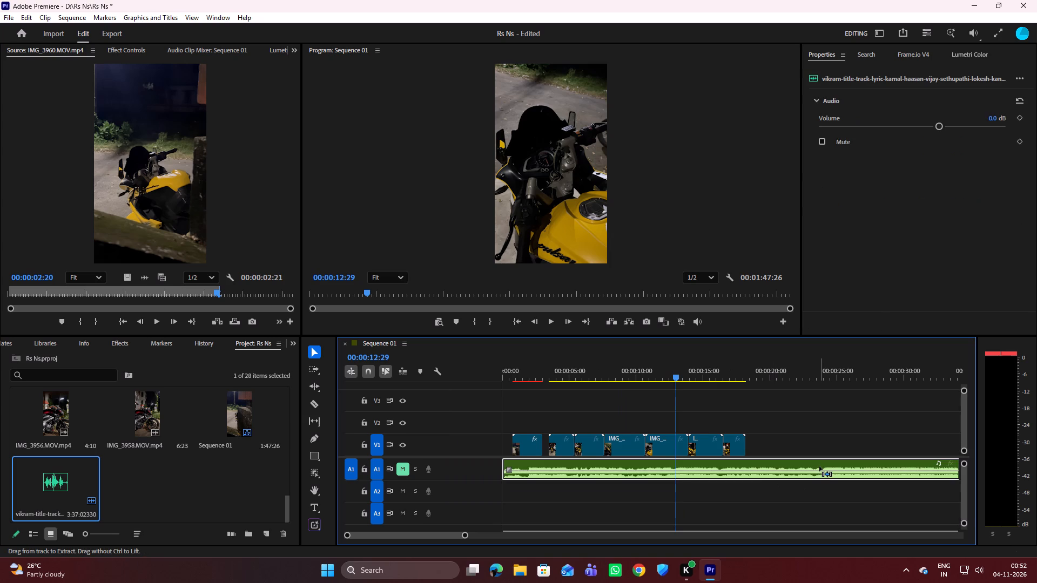
key(ctrl+Delete)
key(Delete)
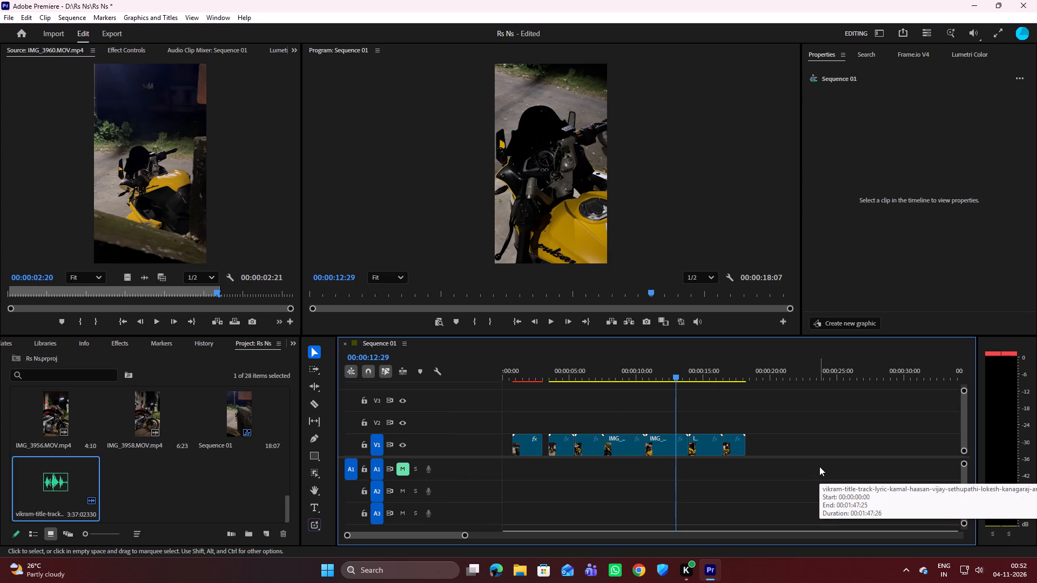
Import the oru-maalai track from the Reels music folder and place it on A2 at 00:00:00:00.
key(ctrl+i)
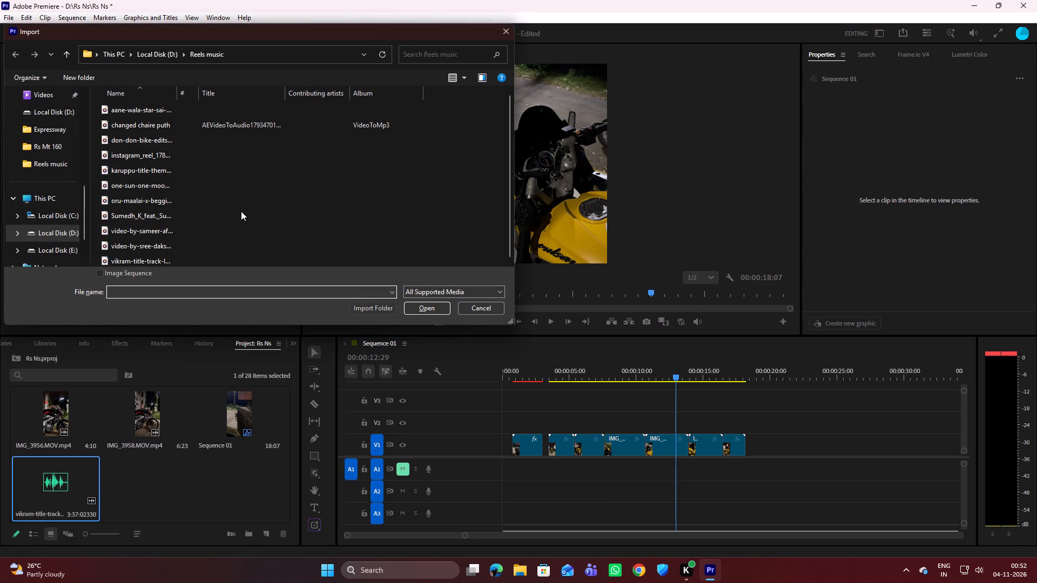
click(142, 198)
click(413, 305)
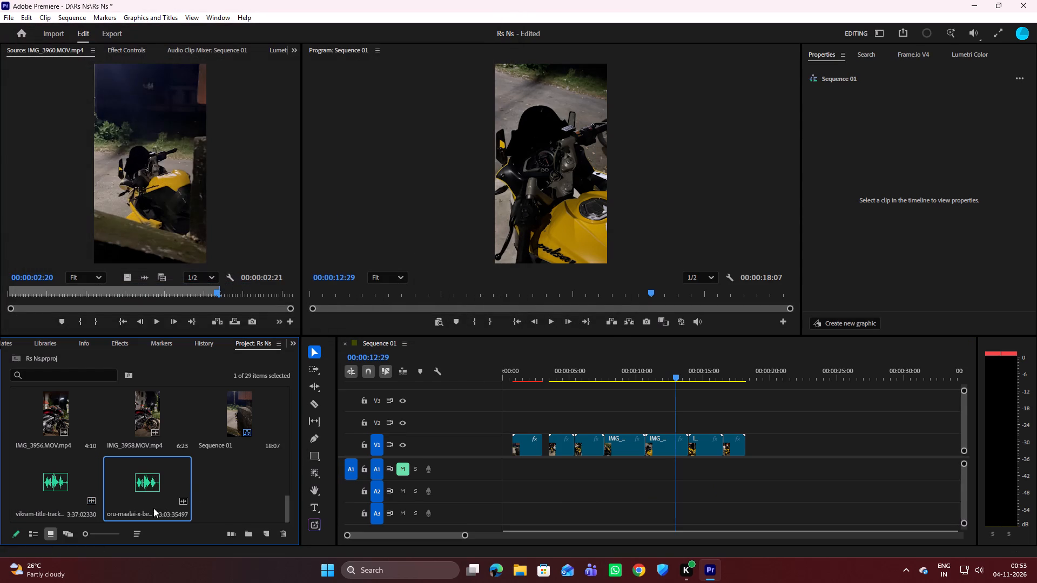
drag(143, 493, 493, 482)
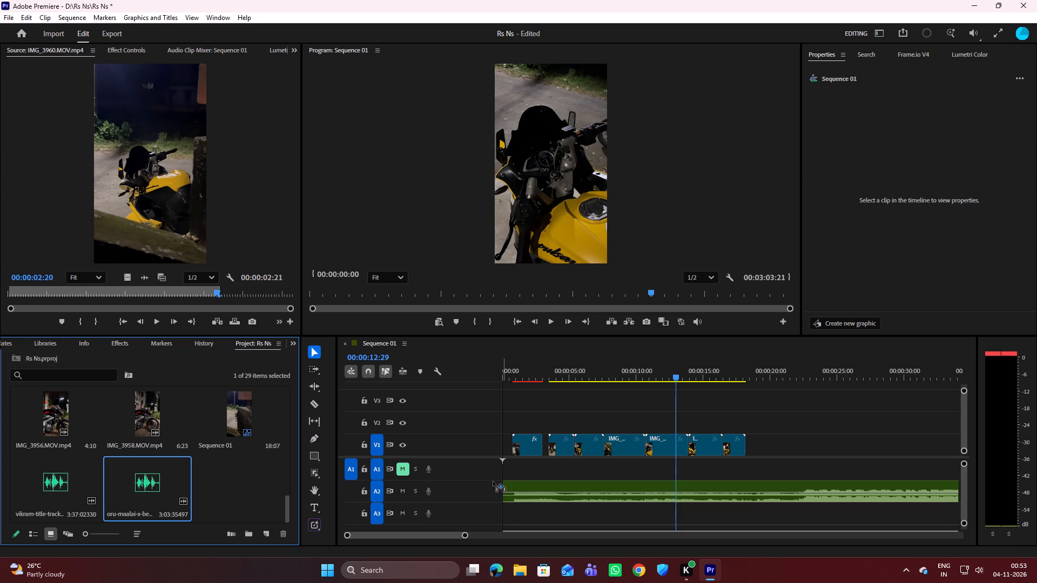
Move the oru-maalai track from A2 to A1 at 00:00:00:00 and unmute A1.
drag(493, 482, 481, 474)
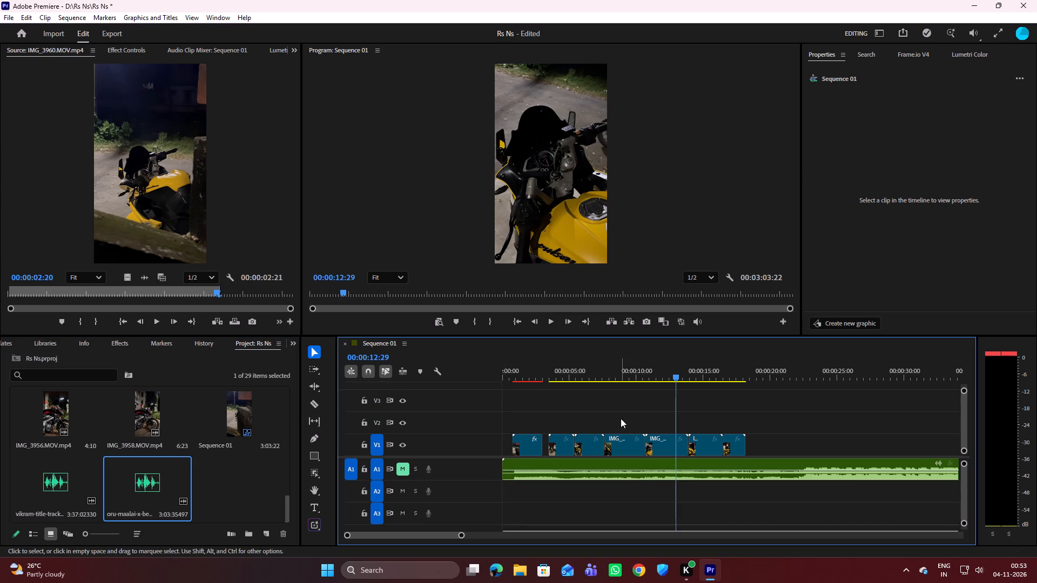
click(408, 471)
Play the video clips with the oru-maalai music from the start to about 00:00:22.
drag(679, 378, 678, 378)
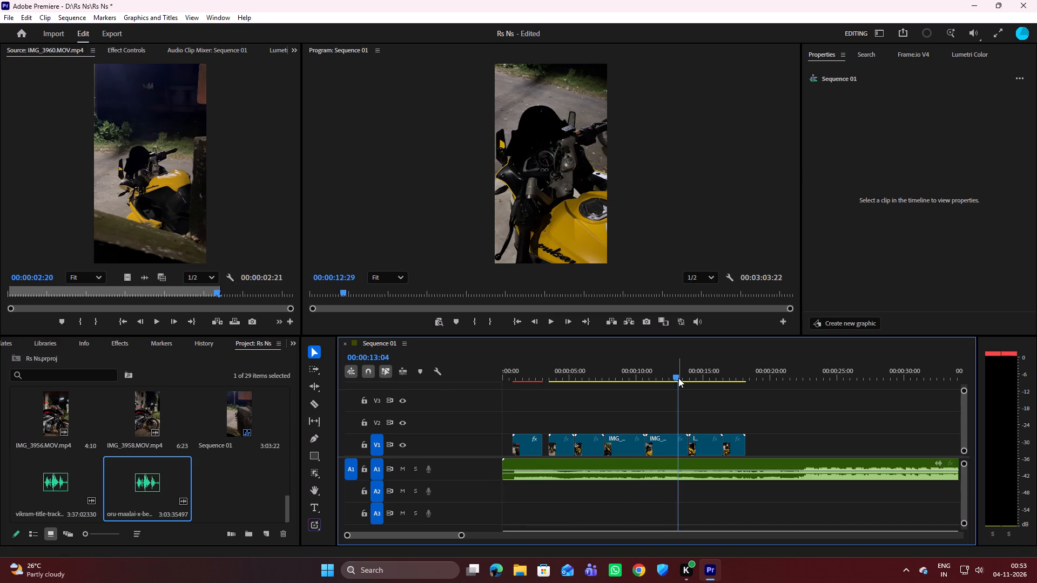
drag(678, 378, 423, 390)
key(space)
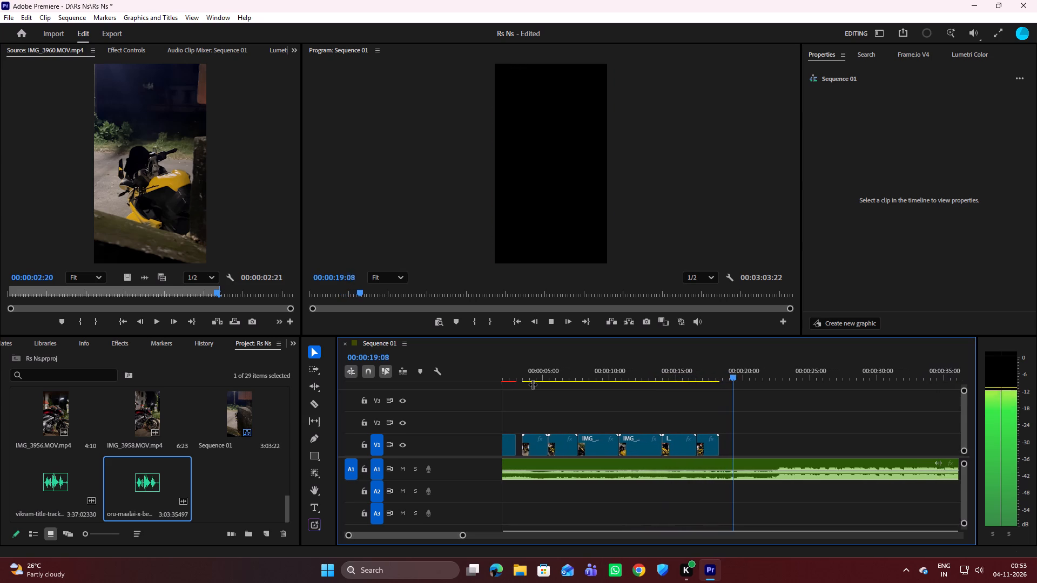
scroll(670, 438, down, 9)
key(space)
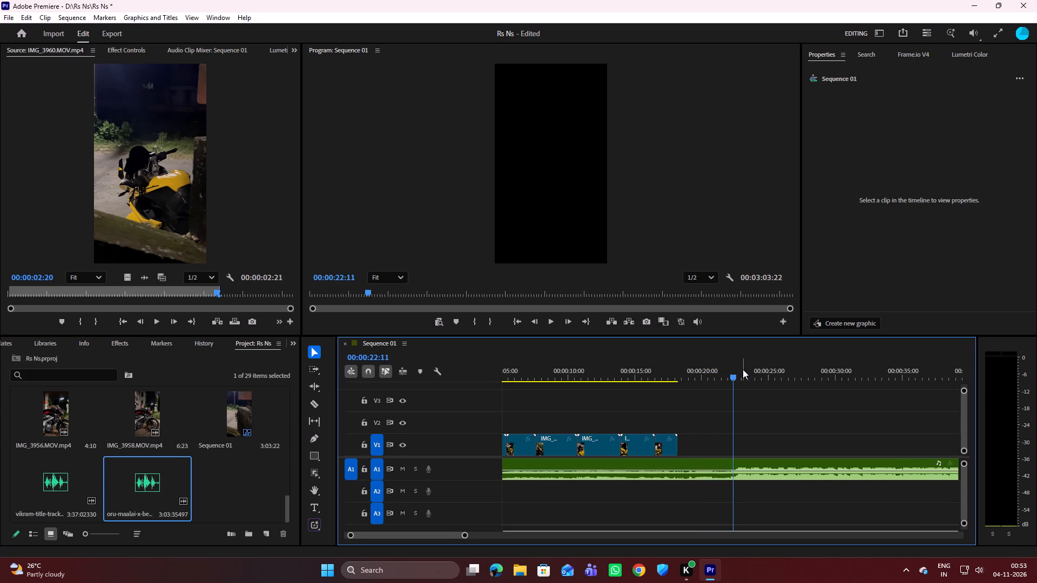
Listen to the A1 music beyond the video clips, up to about 00:01:40.
drag(732, 377, 921, 377)
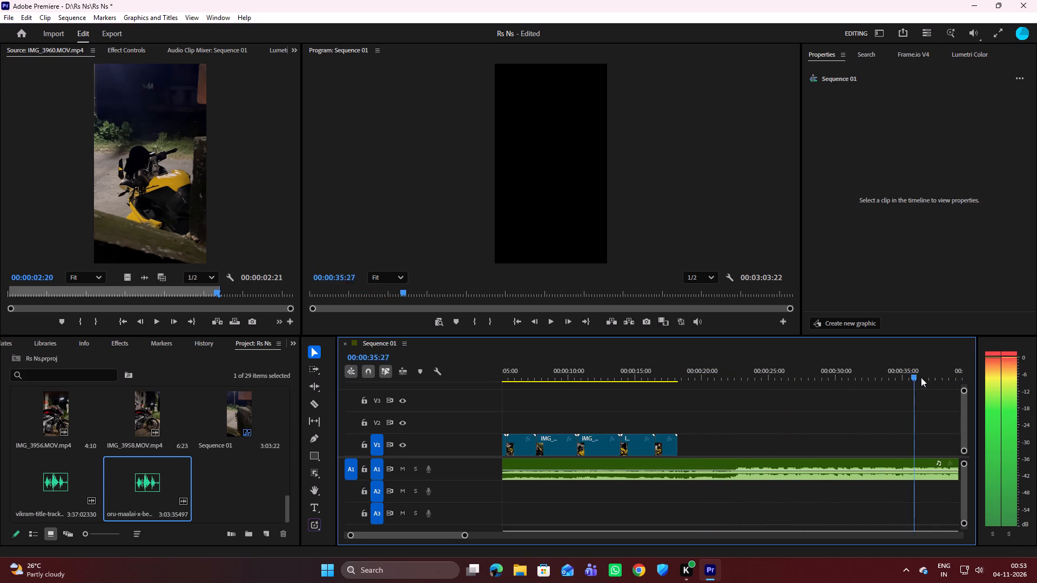
drag(921, 377, 737, 397)
key(space)
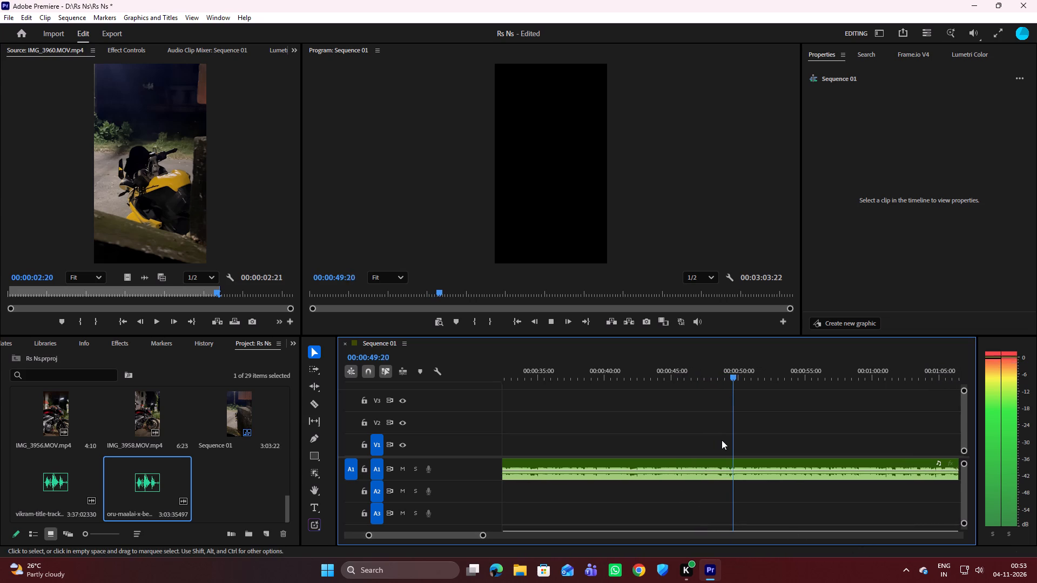
click(113, 51)
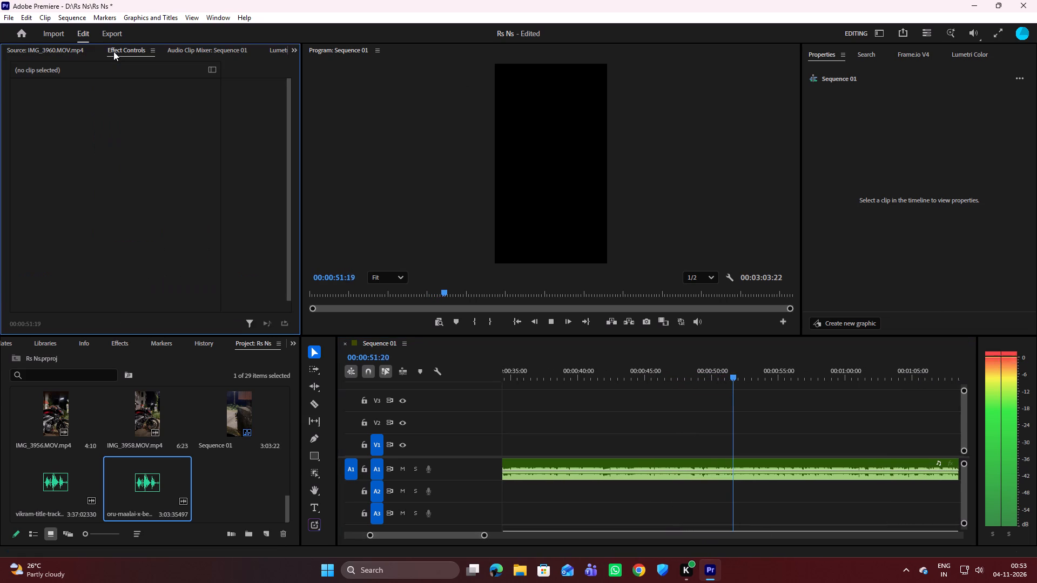
click(63, 51)
key(space)
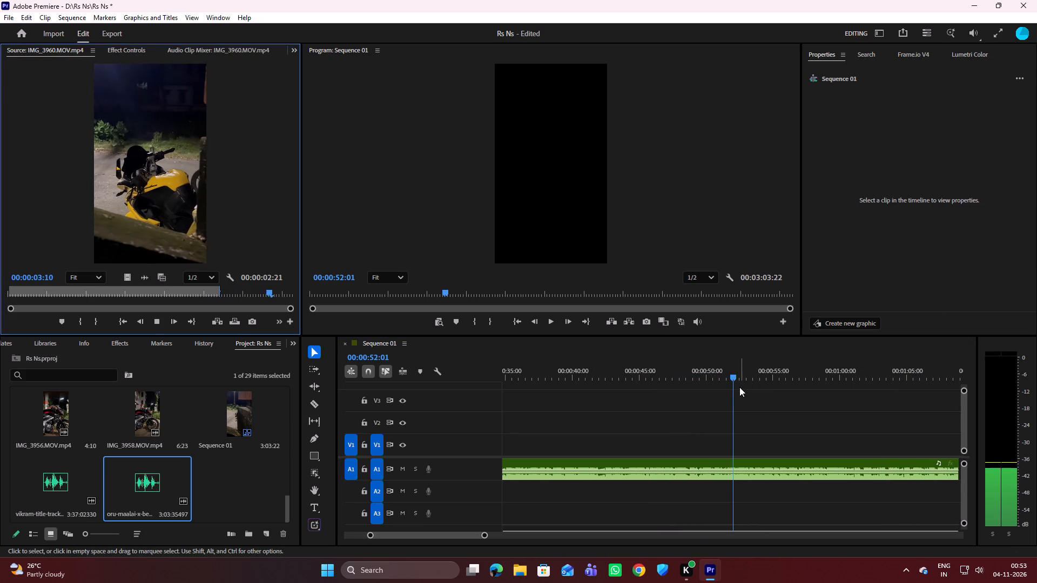
key(space)
click(688, 397)
key(space)
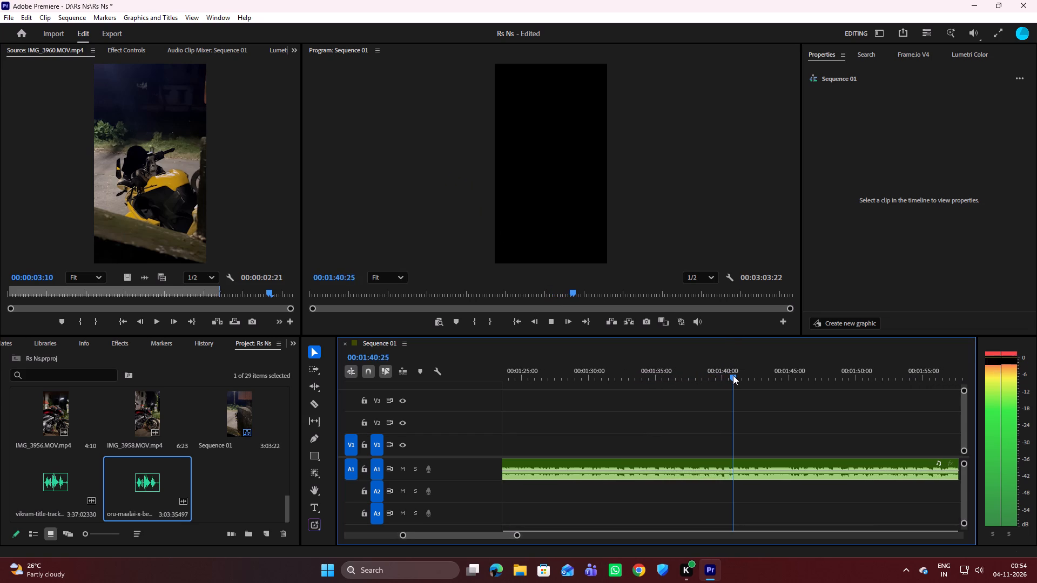
Replay short passages of the A1 music between about 00:01:40 and 00:01:47 to find the cut point.
drag(733, 375, 752, 375)
key(space)
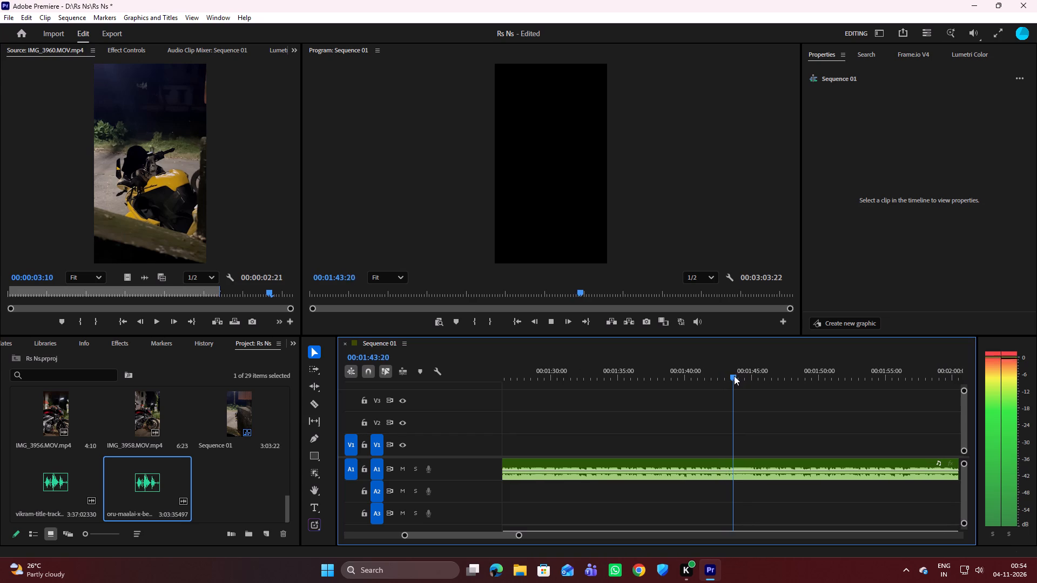
drag(734, 376, 767, 379)
key(space)
key(space)
drag(733, 375, 724, 375)
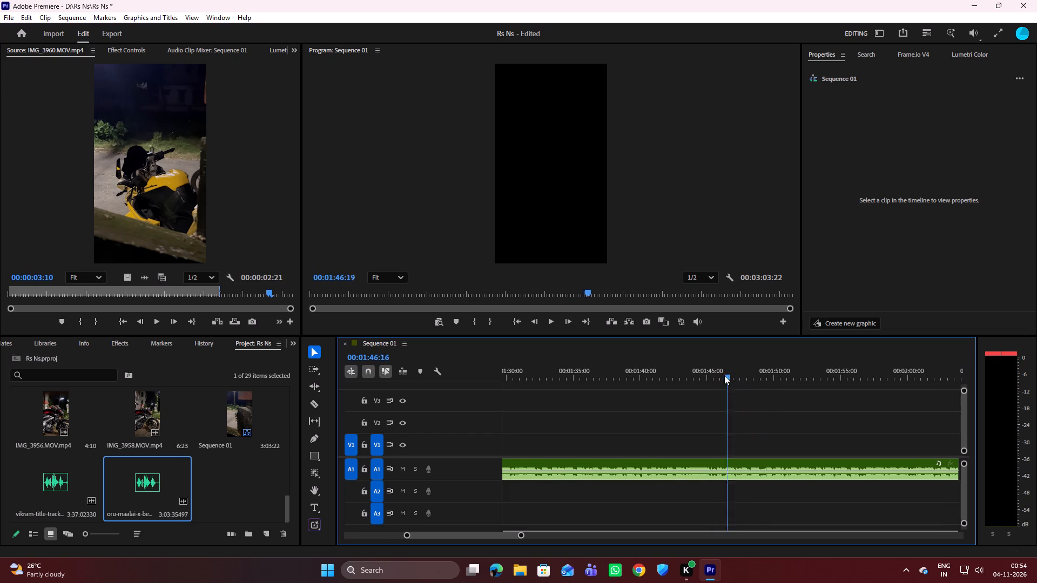
drag(724, 375, 670, 380)
key(space)
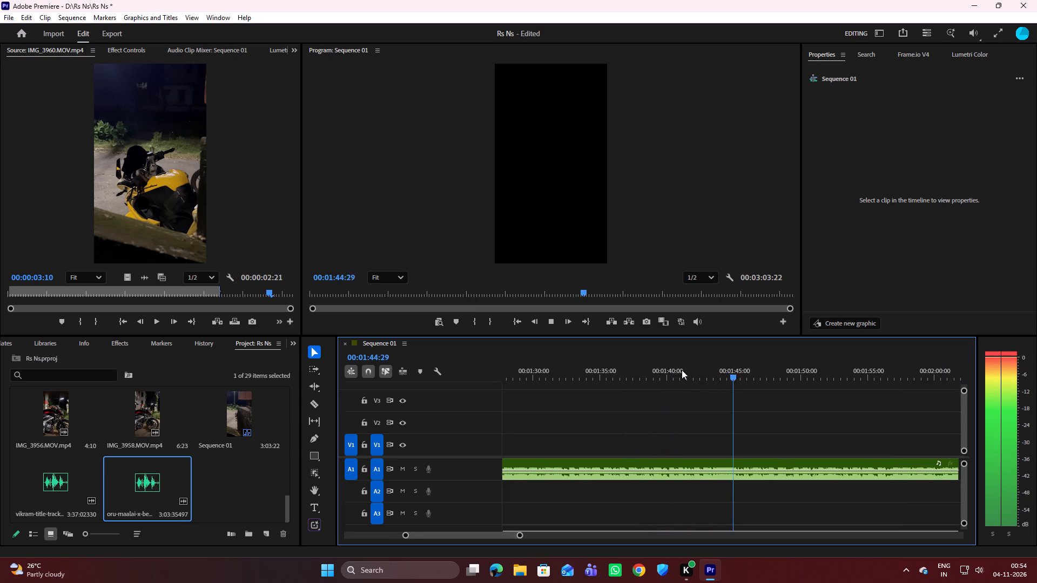
key(space)
drag(735, 378, 709, 373)
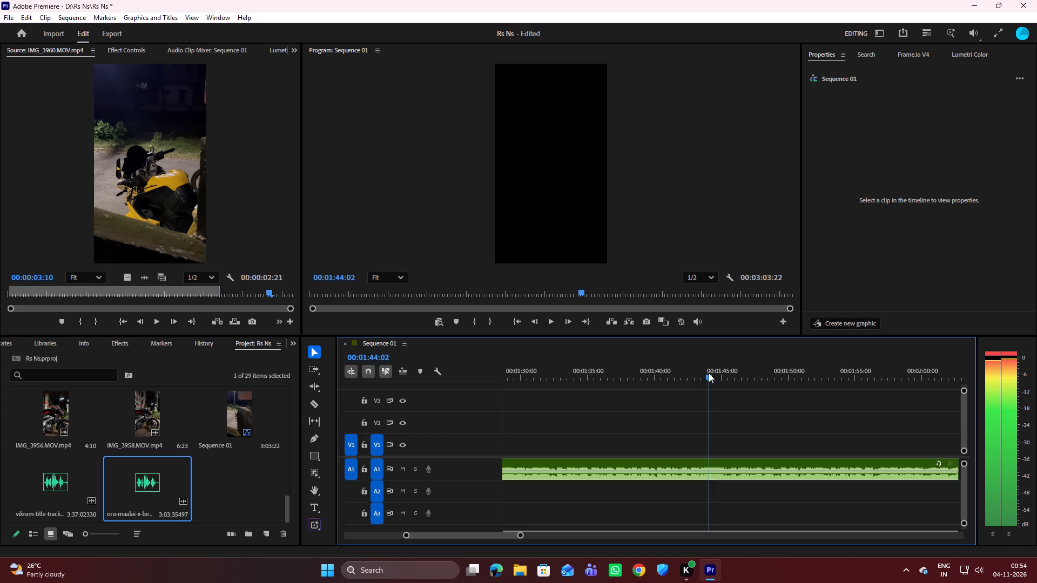
drag(709, 373, 708, 373)
key(space)
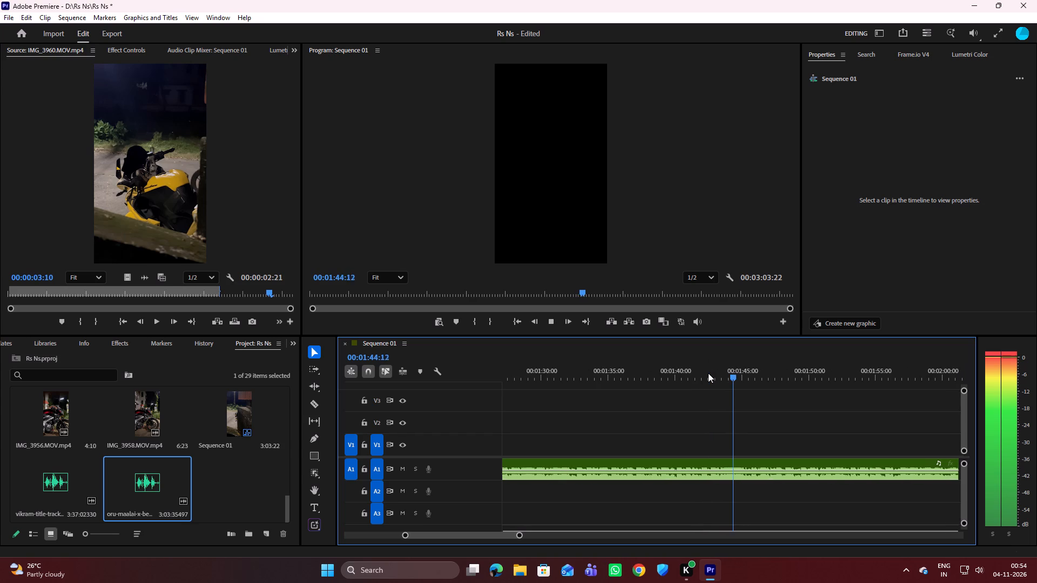
key(space)
drag(733, 375, 718, 372)
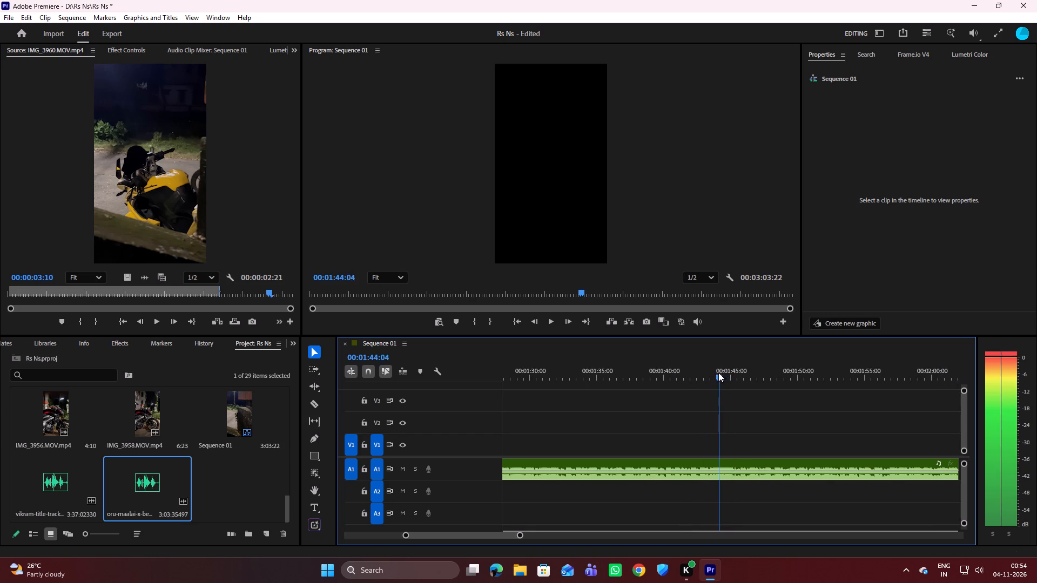
drag(718, 372, 718, 372)
key(space)
key(space)
drag(732, 378, 705, 378)
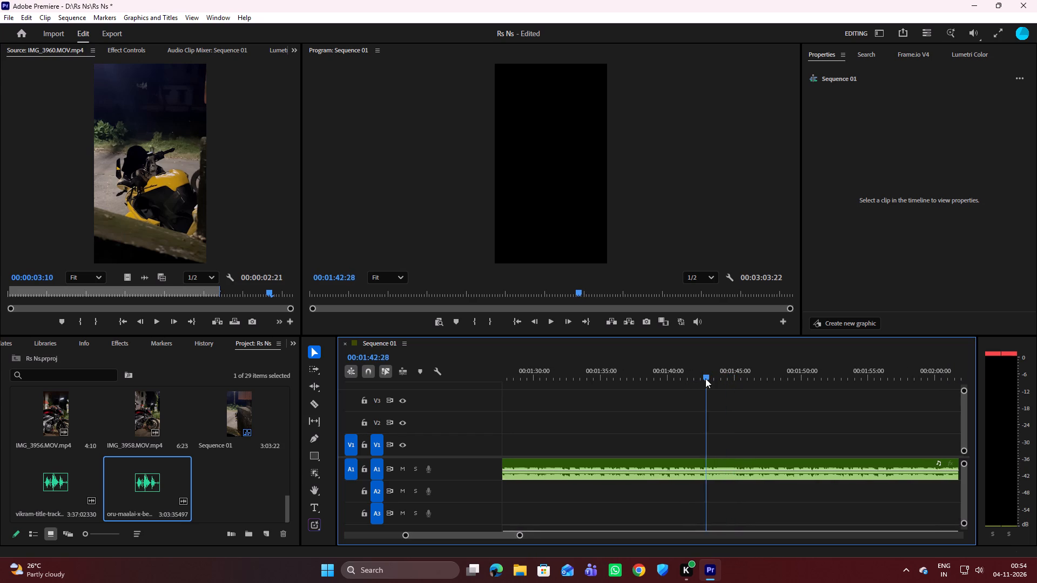
drag(705, 378, 695, 375)
key(space)
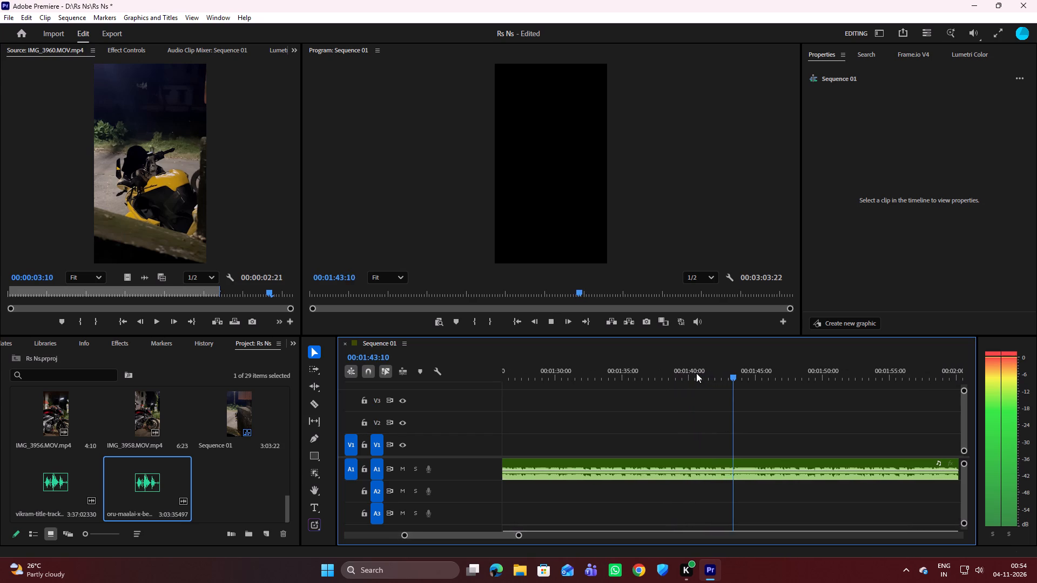
key(space)
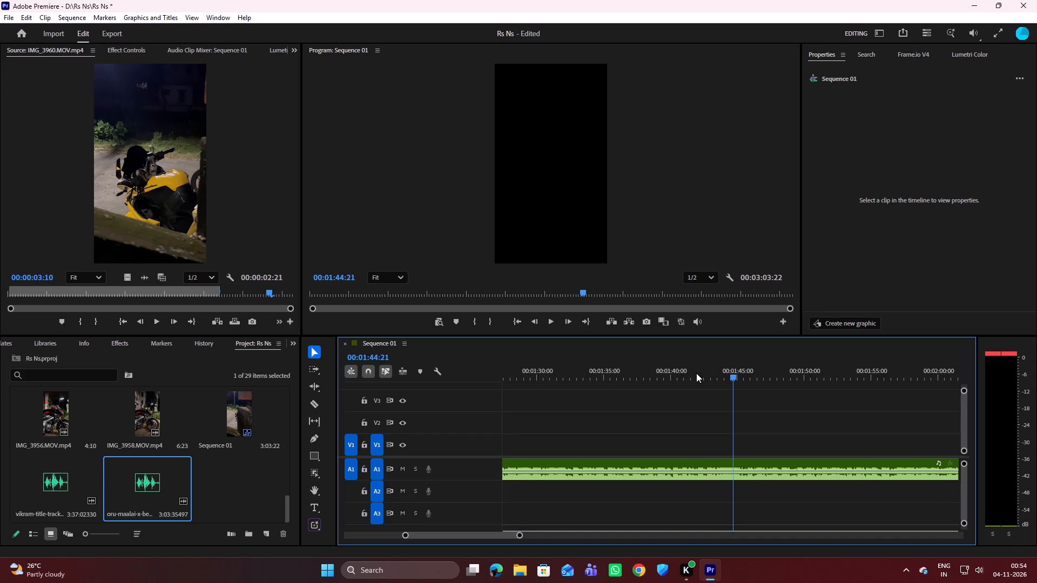
Split the oru-maalai music on A1 at 00:01:44:00.
drag(733, 376, 724, 376)
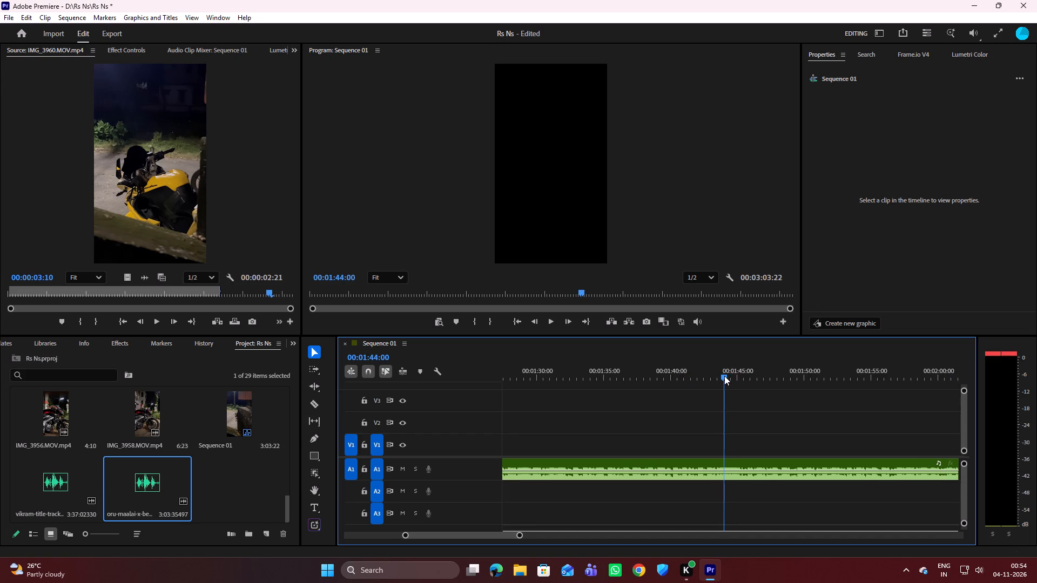
key(c)
click(724, 464)
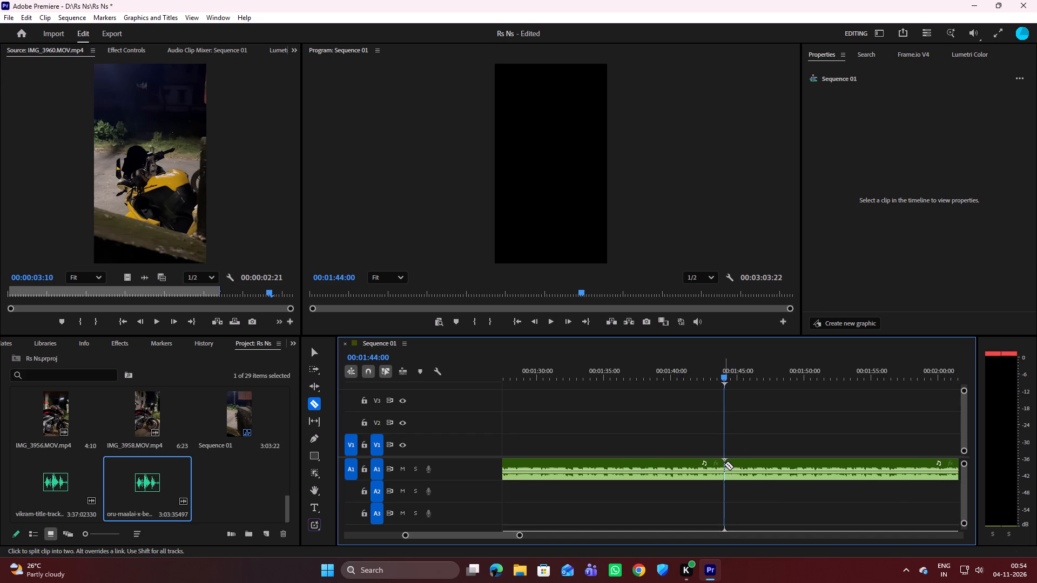
key(v)
Play the A1 music from the 00:01:44:00 cut to about 00:02:10.
key(space)
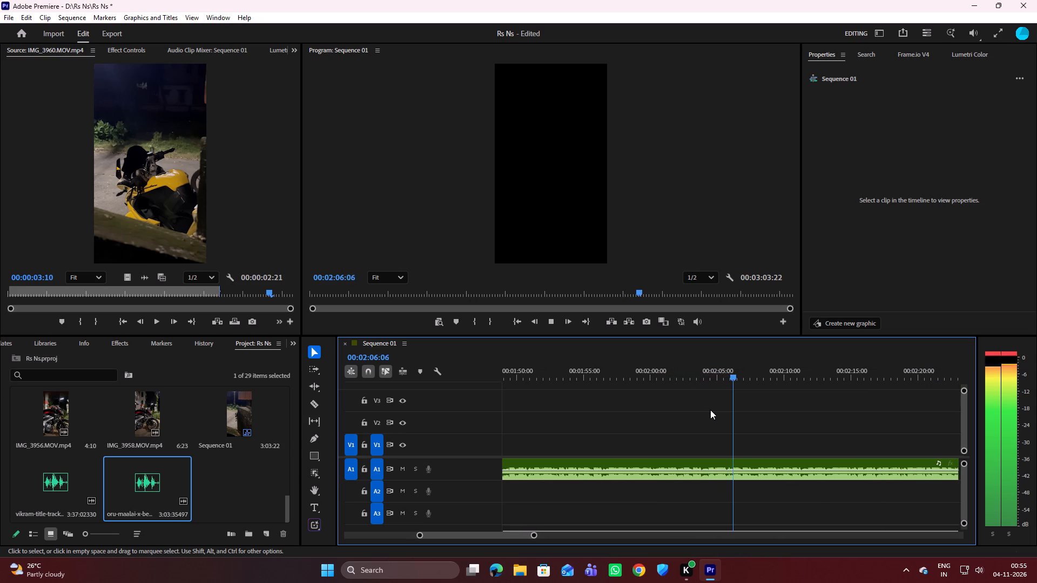
scroll(710, 410, down, 12)
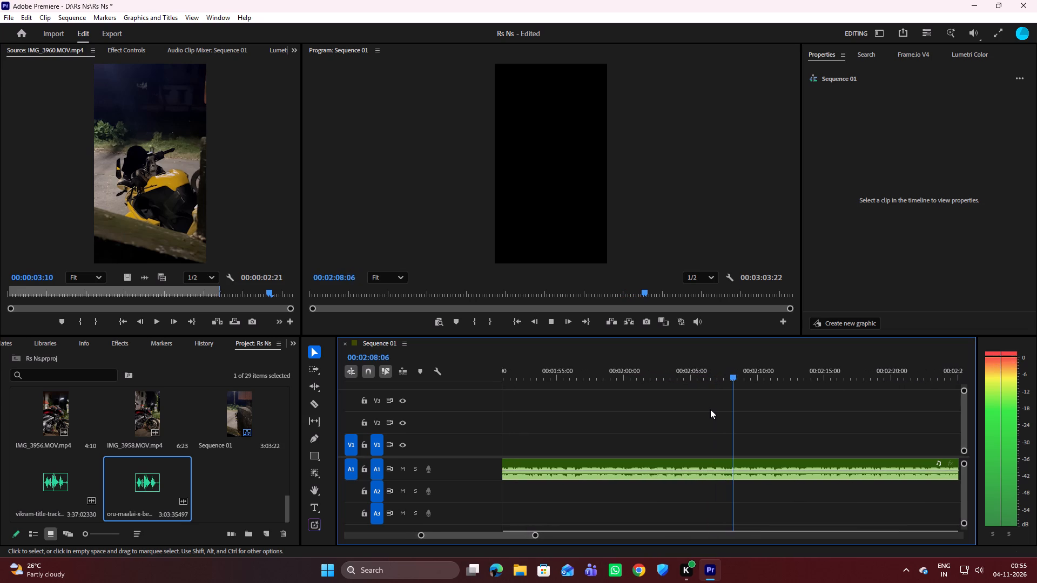
scroll(710, 409, down, 12)
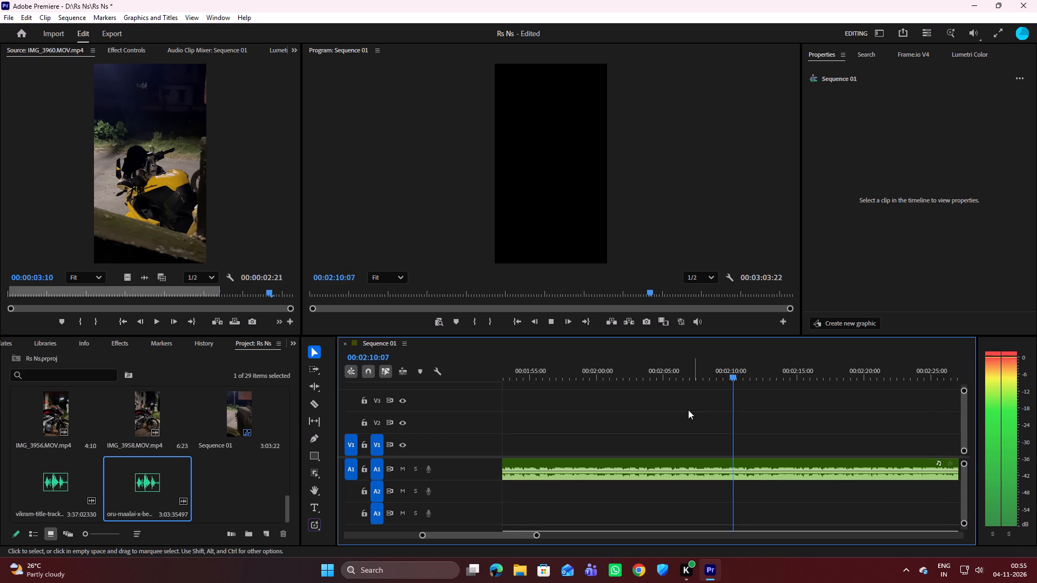
Delete the part of the oru-maalai music before the 00:01:44:00 cut on A1.
drag(538, 534, 609, 531)
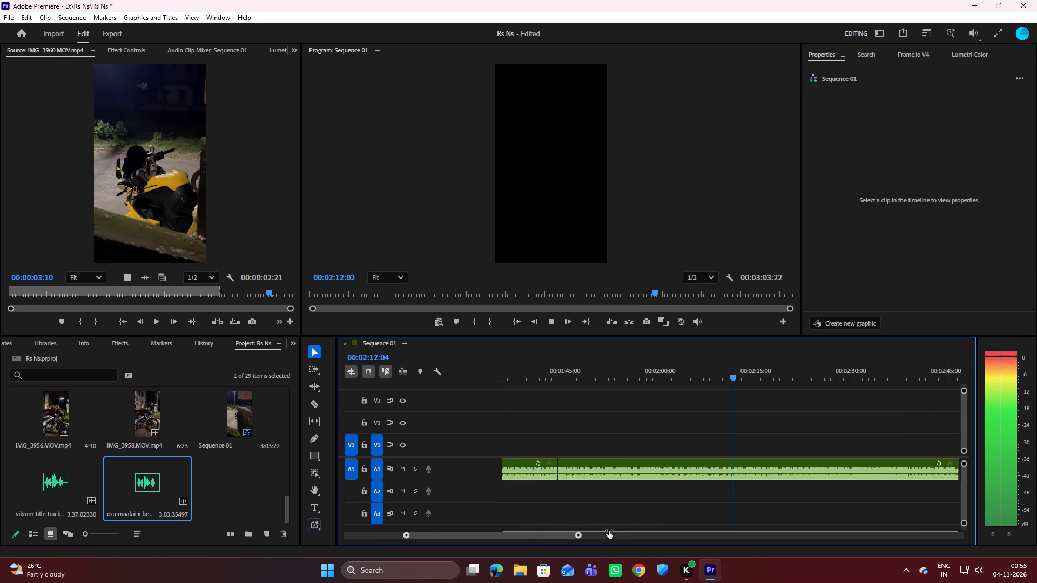
drag(609, 531, 647, 525)
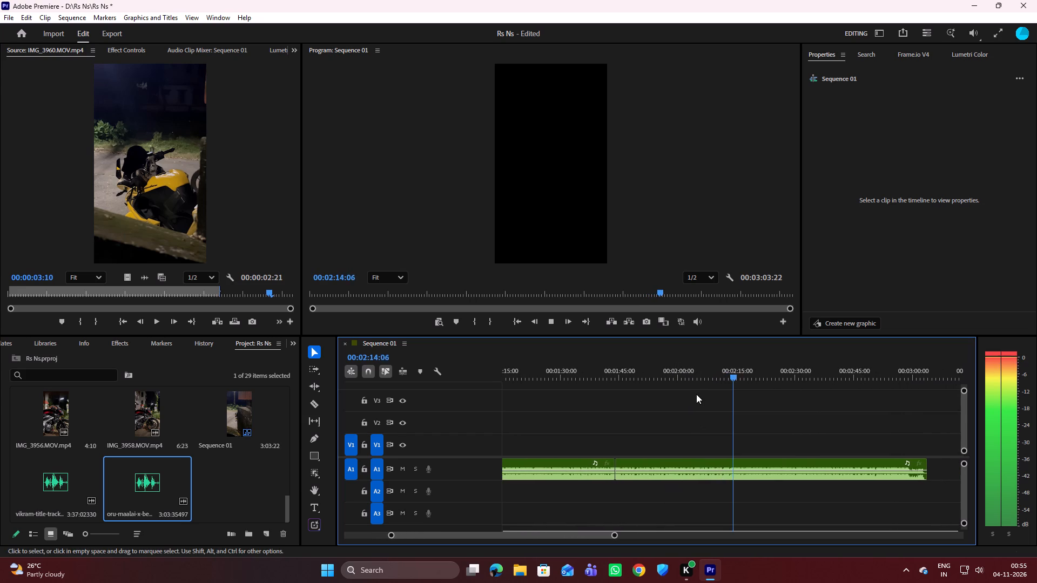
key(space)
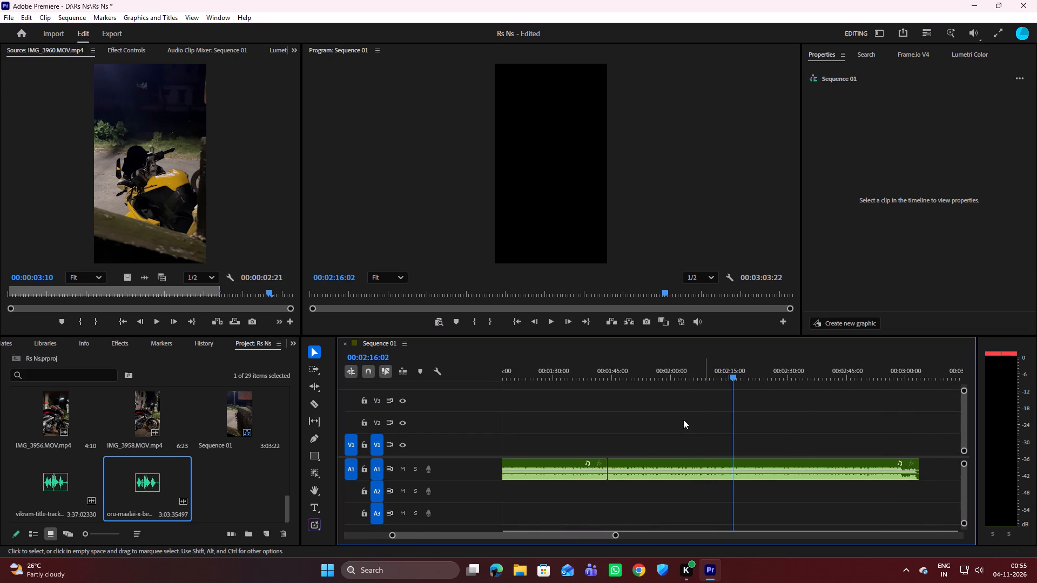
click(560, 474)
key(Delete)
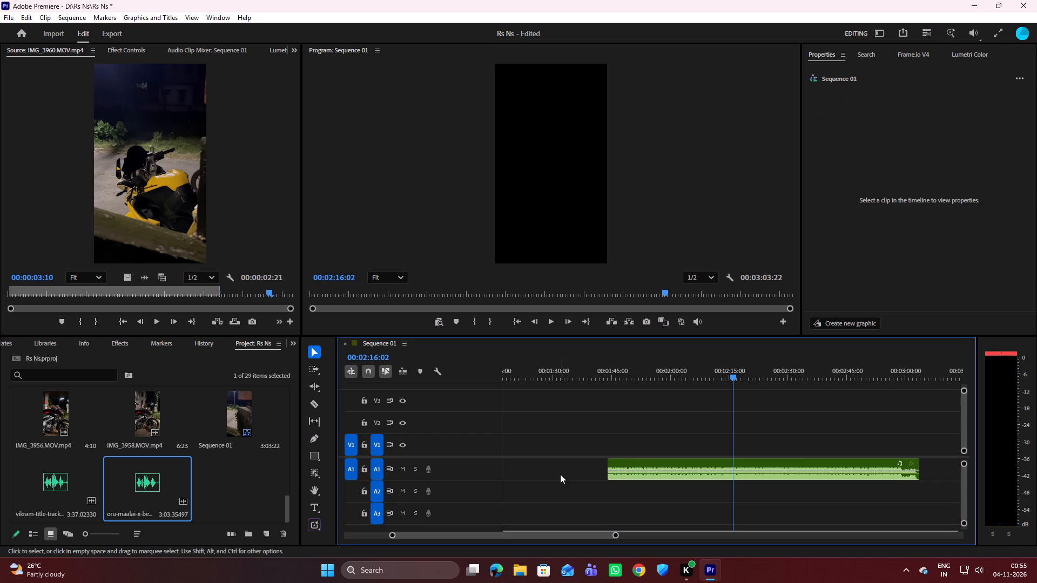
Sample the remaining A1 music between about 00:02:17 and 00:02:48, and replay its later part.
drag(732, 375, 741, 376)
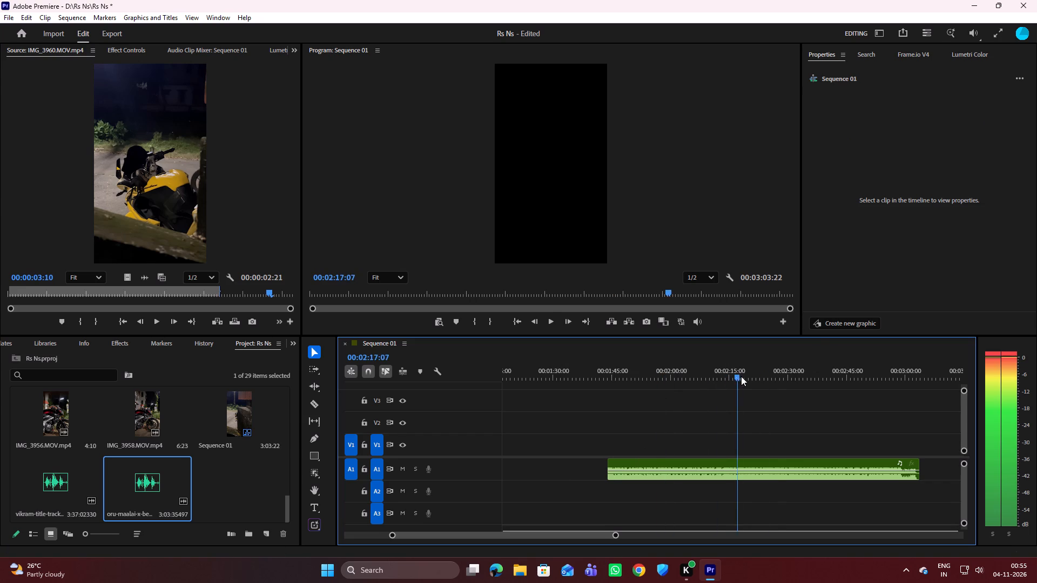
drag(741, 376, 777, 375)
key(space)
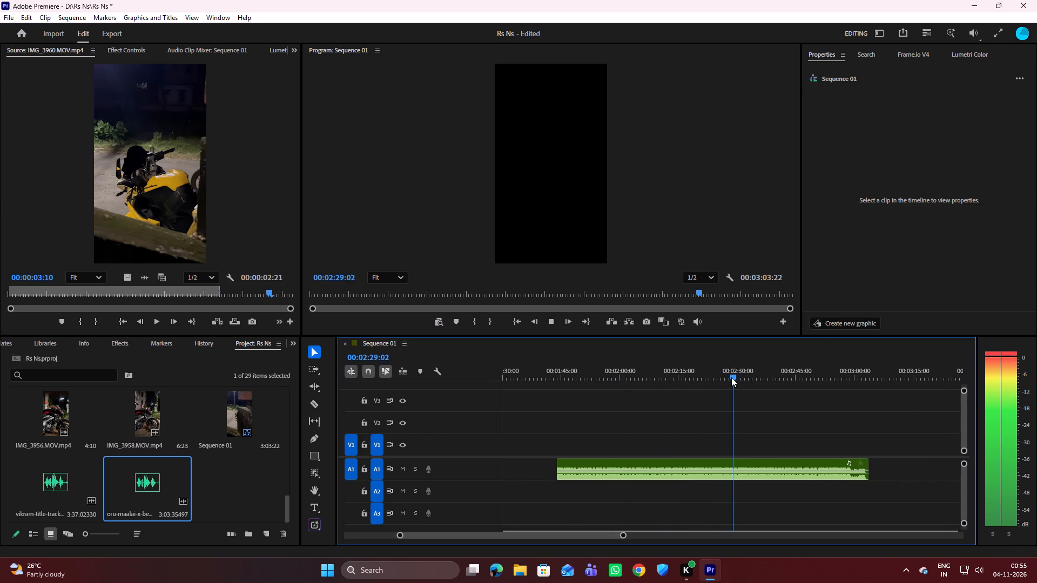
drag(732, 377, 755, 375)
key(space)
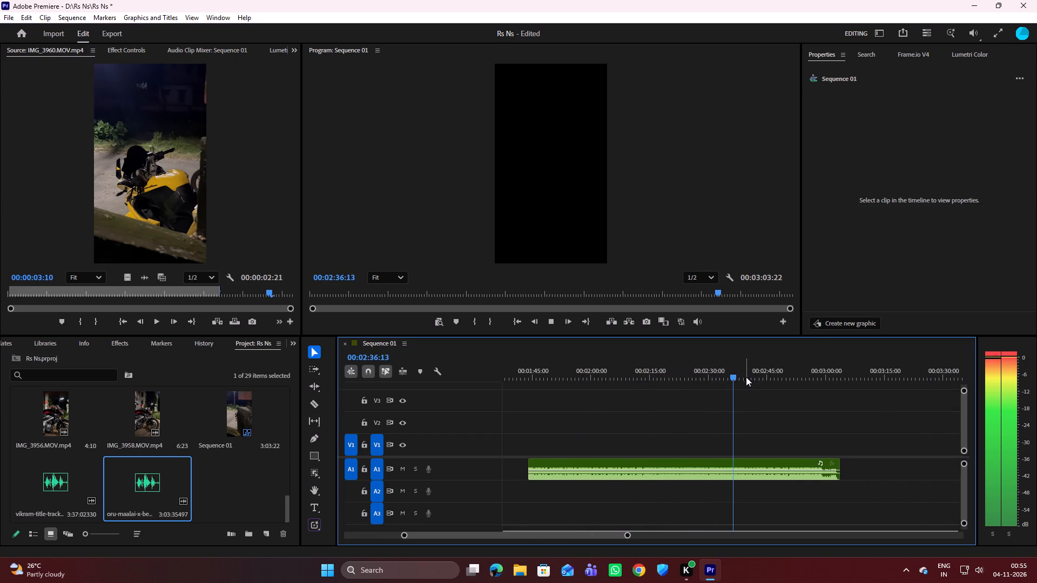
drag(733, 373, 761, 376)
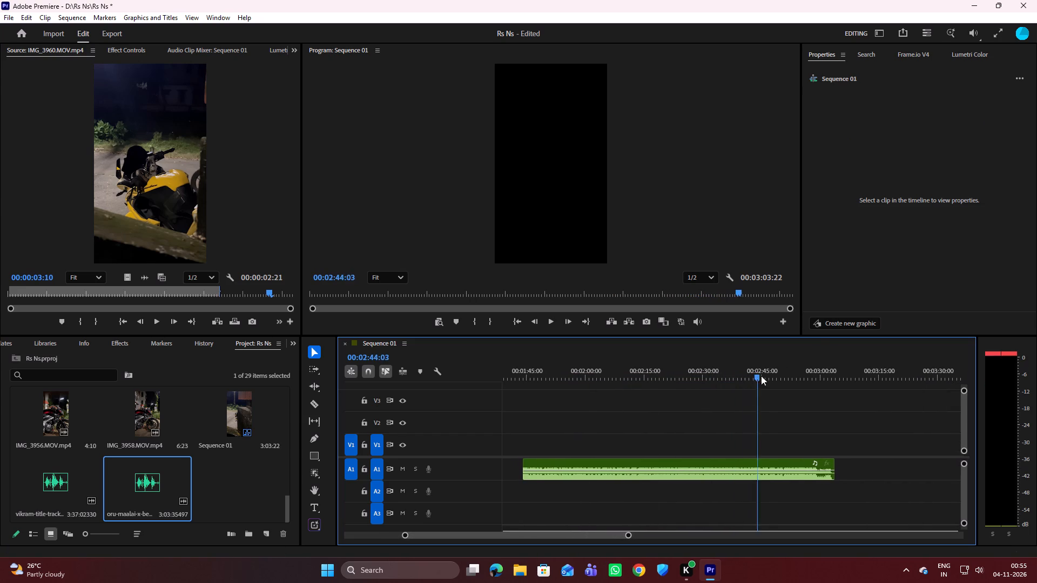
drag(761, 376, 769, 375)
key(space)
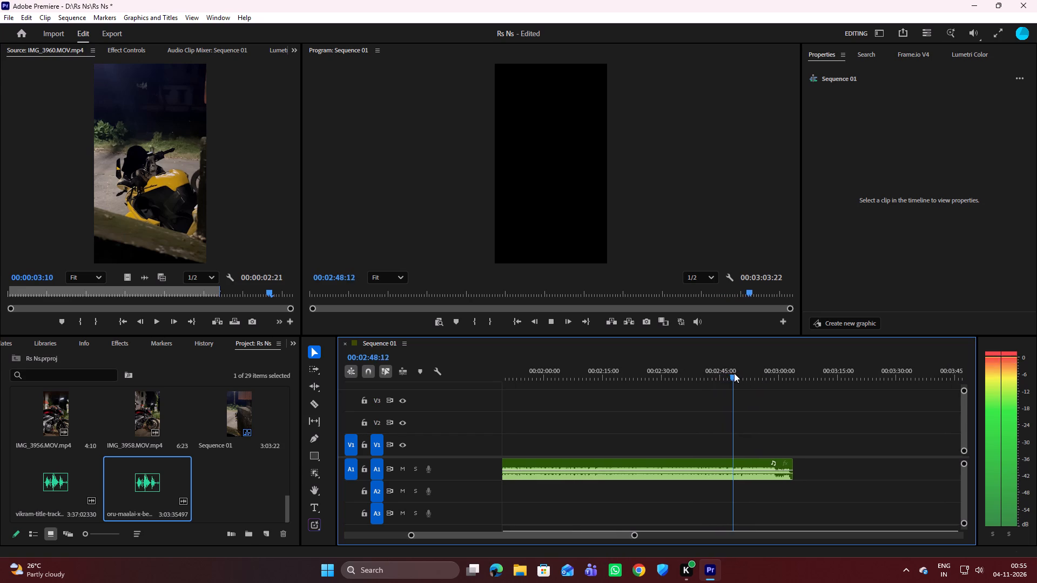
drag(734, 373, 649, 383)
key(space)
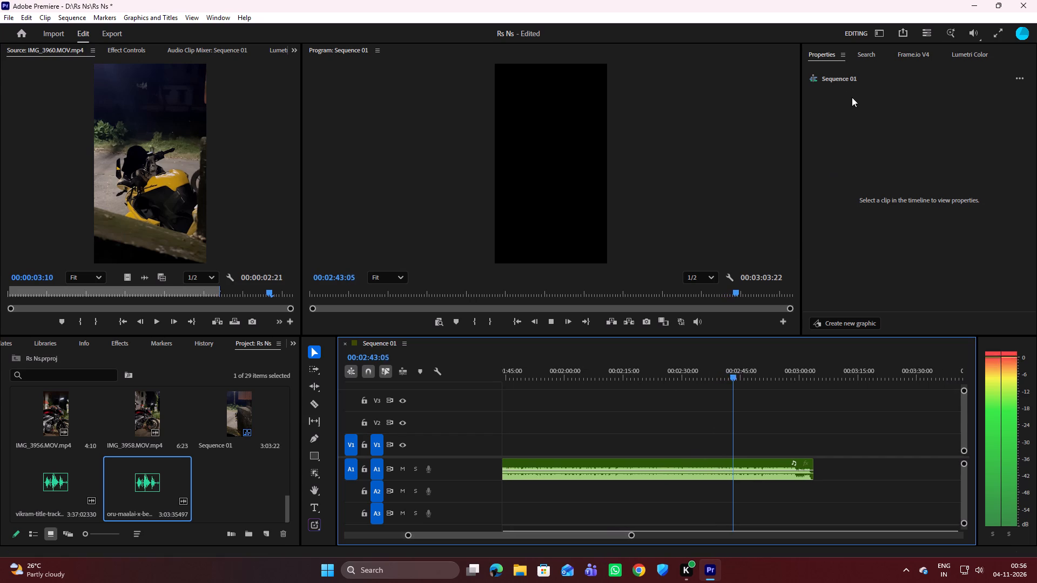
Select the oru-maalai music on A1, look over its audio properties and stop playback at about 00:02:52.
click(637, 461)
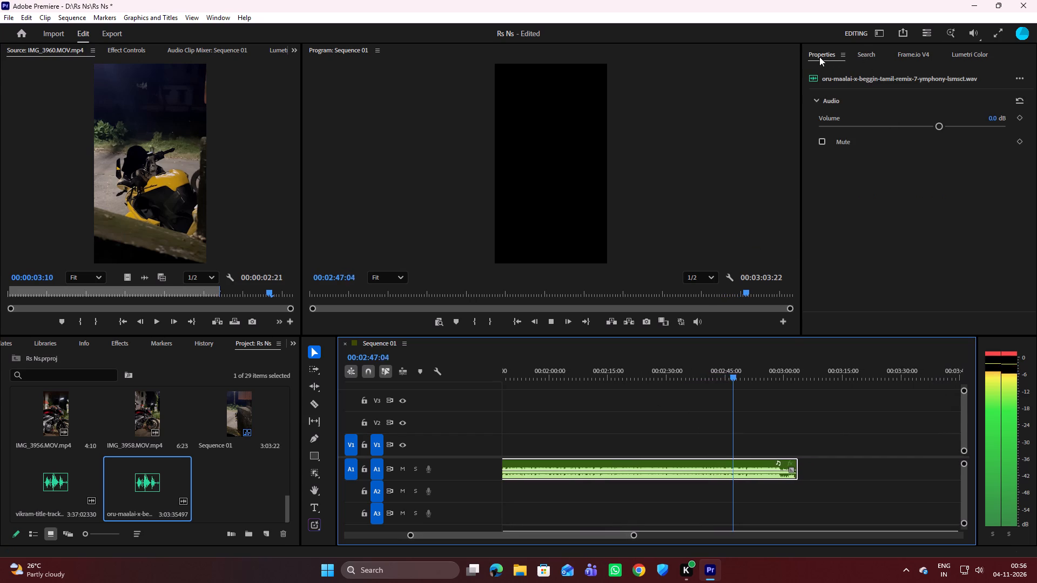
click(826, 79)
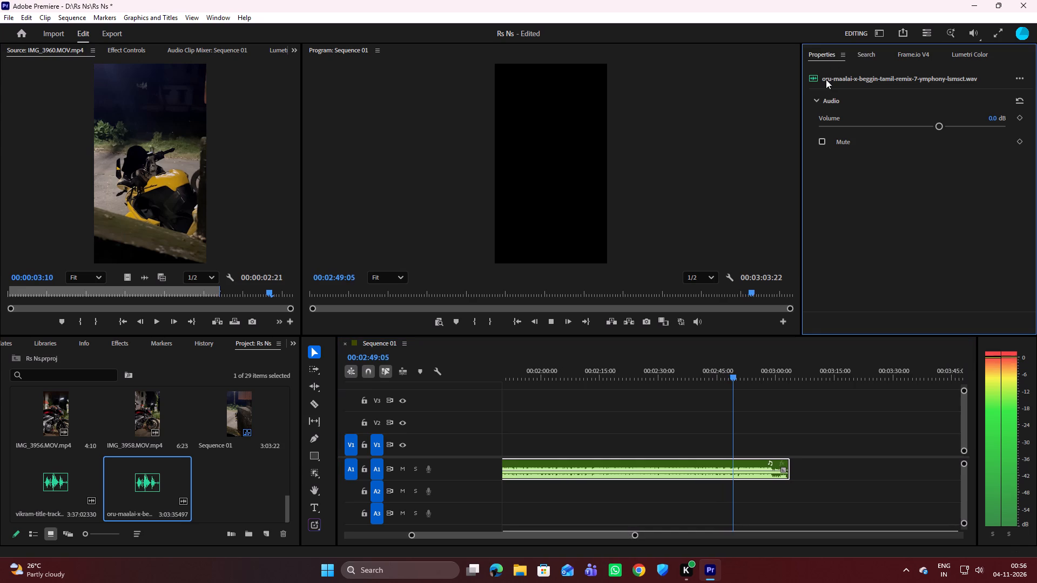
click(817, 100)
click(817, 100)
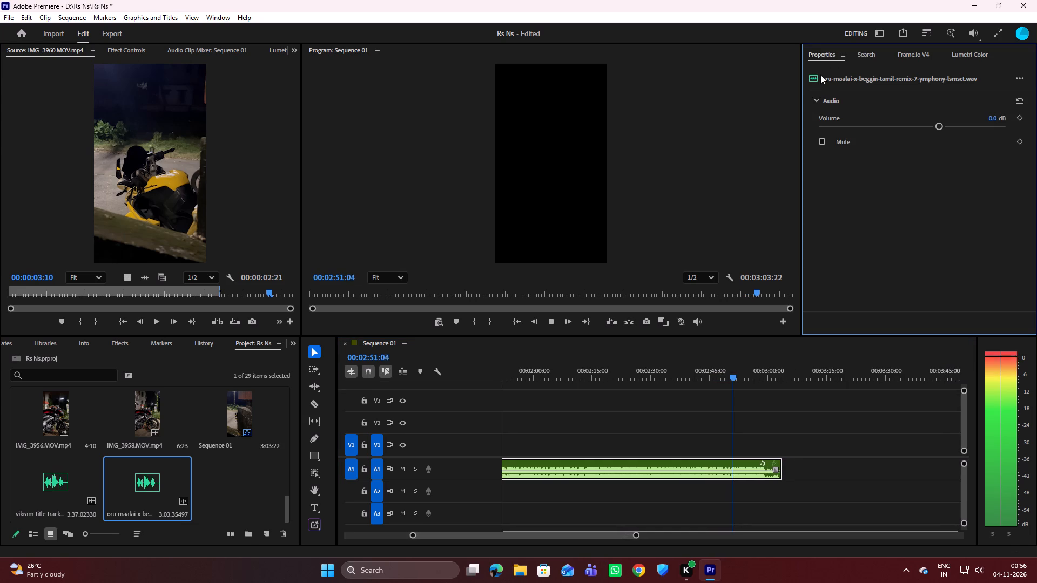
key(space)
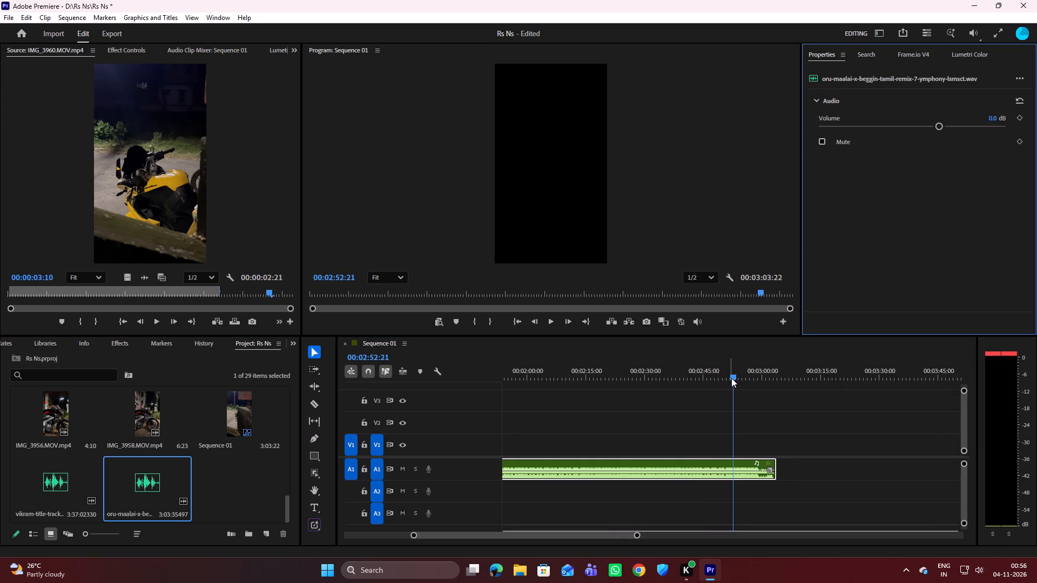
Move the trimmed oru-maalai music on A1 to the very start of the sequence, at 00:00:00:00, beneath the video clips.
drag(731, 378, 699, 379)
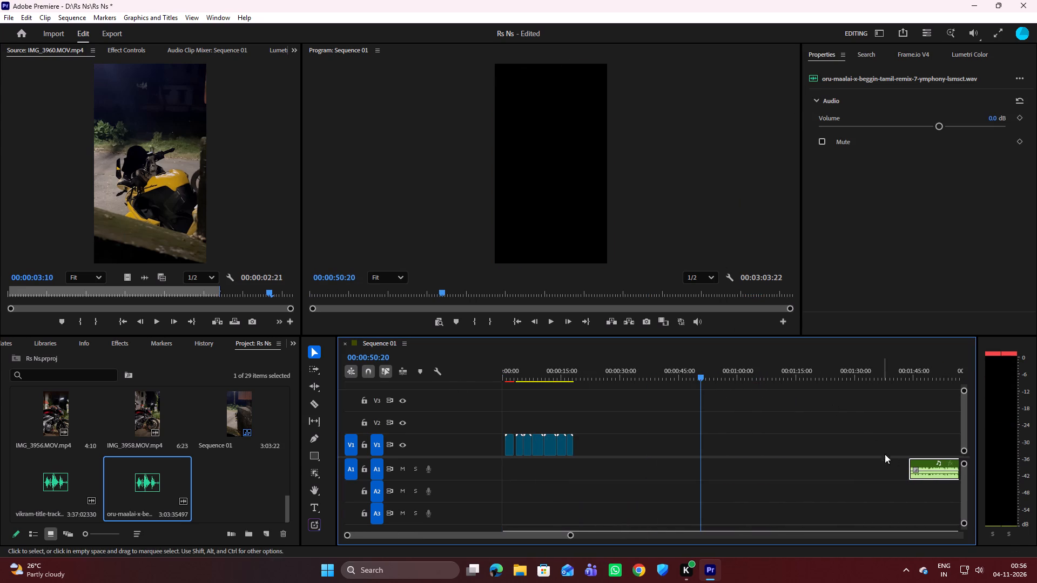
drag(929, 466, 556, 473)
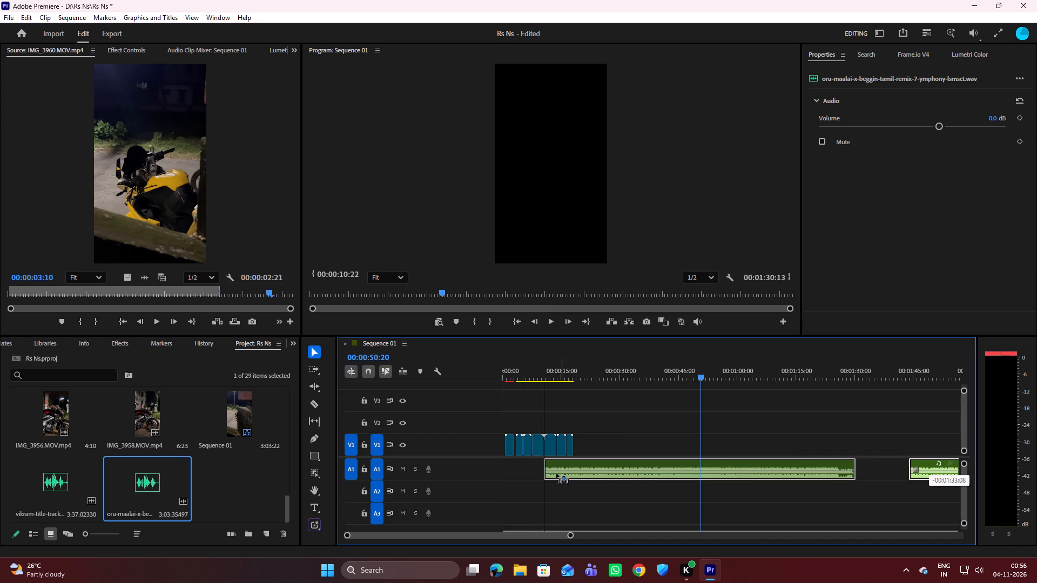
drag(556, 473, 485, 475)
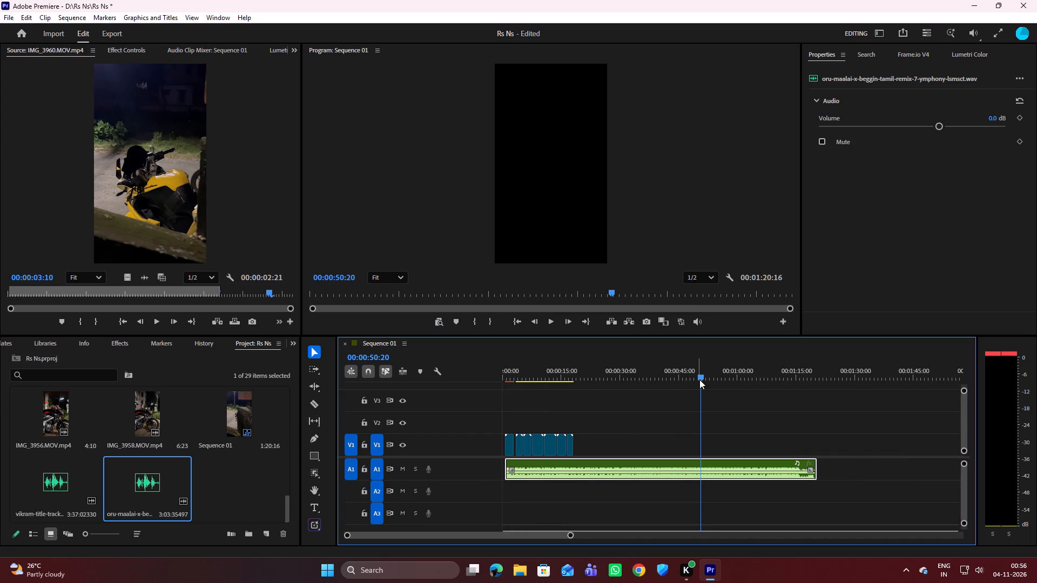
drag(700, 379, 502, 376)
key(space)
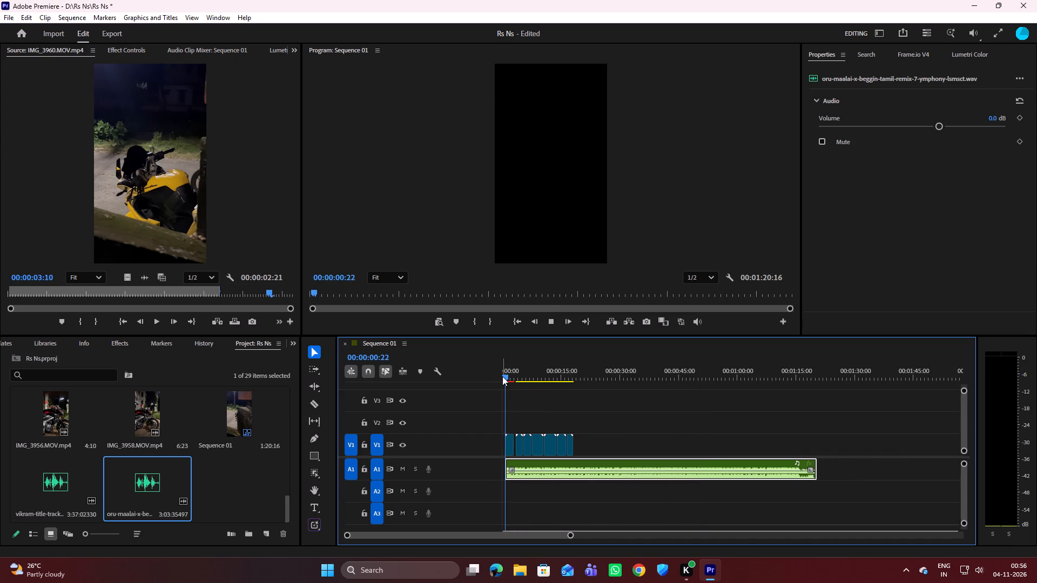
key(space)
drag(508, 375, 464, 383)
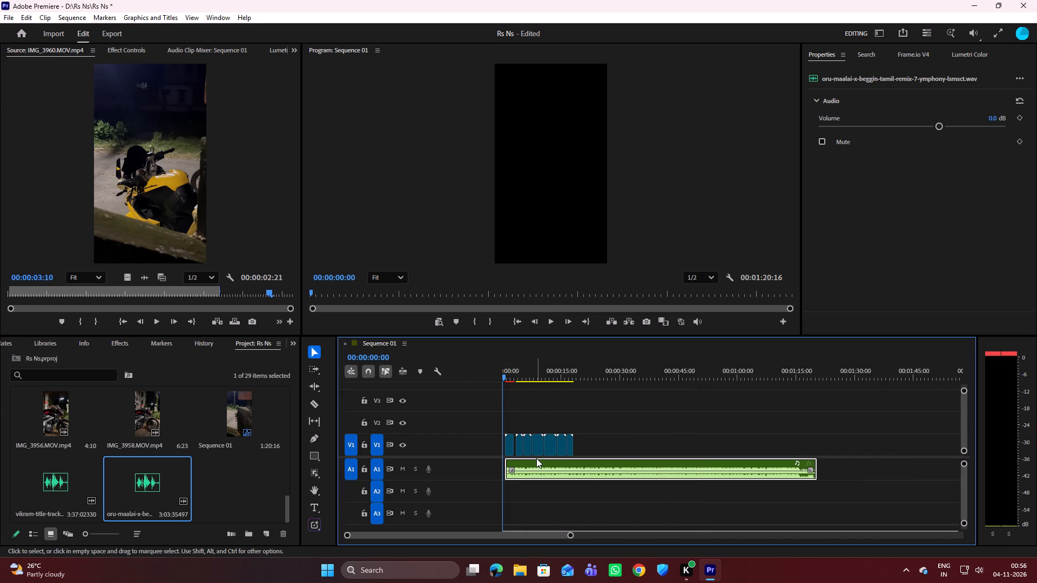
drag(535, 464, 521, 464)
Play the sequence with the music from the start to about 00:00:30, replaying the part between about 00:00:06 and 00:00:12.
key(space)
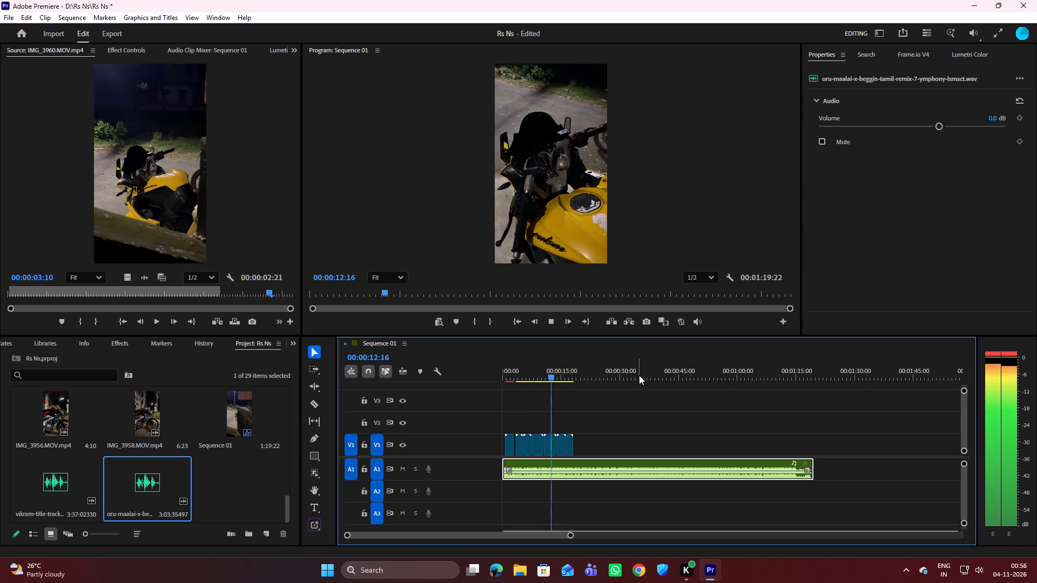
key(space)
drag(548, 374, 525, 385)
key(space)
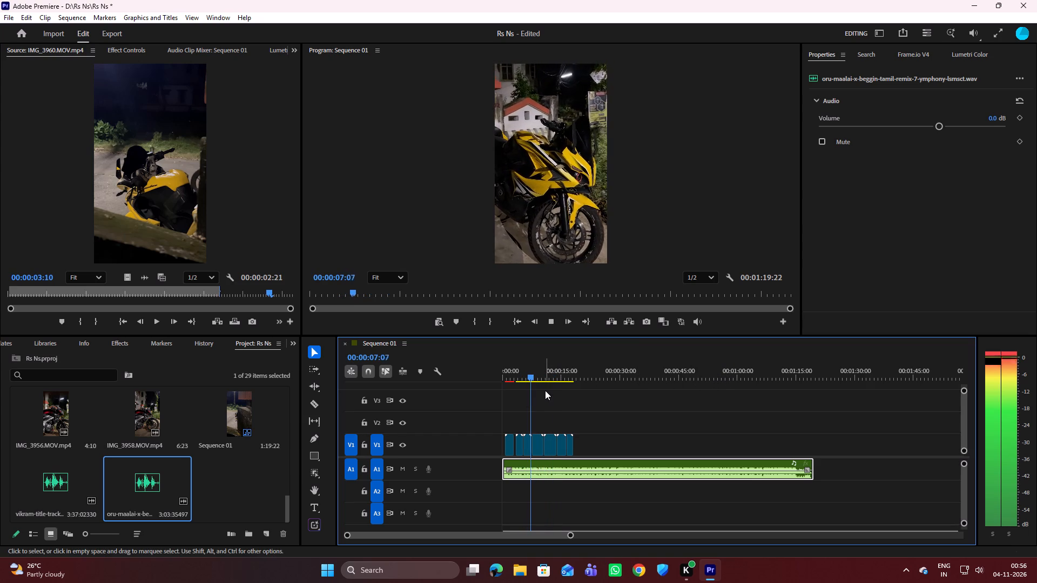
key(space)
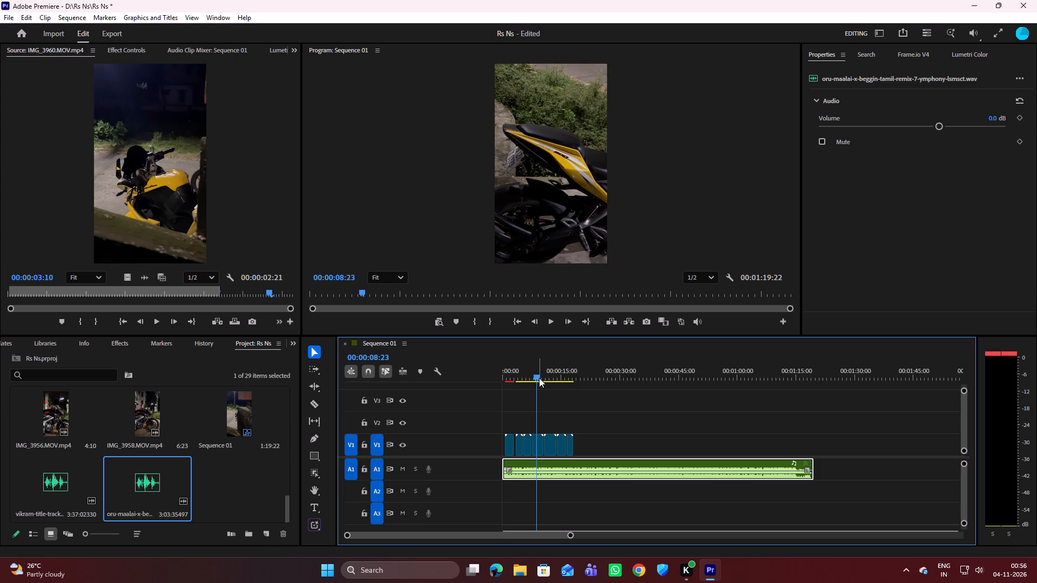
click(537, 375)
key(space)
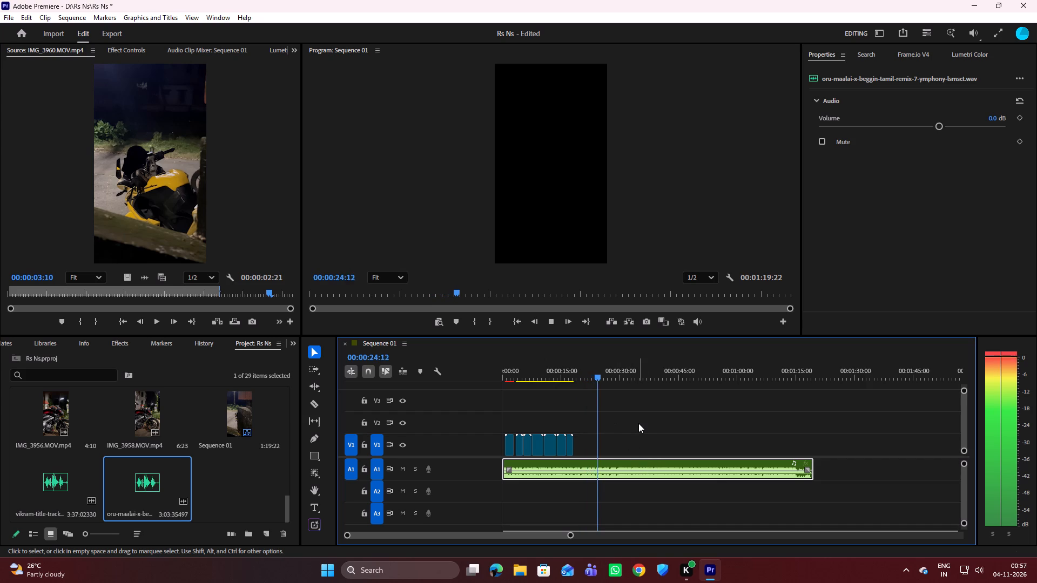
key(space)
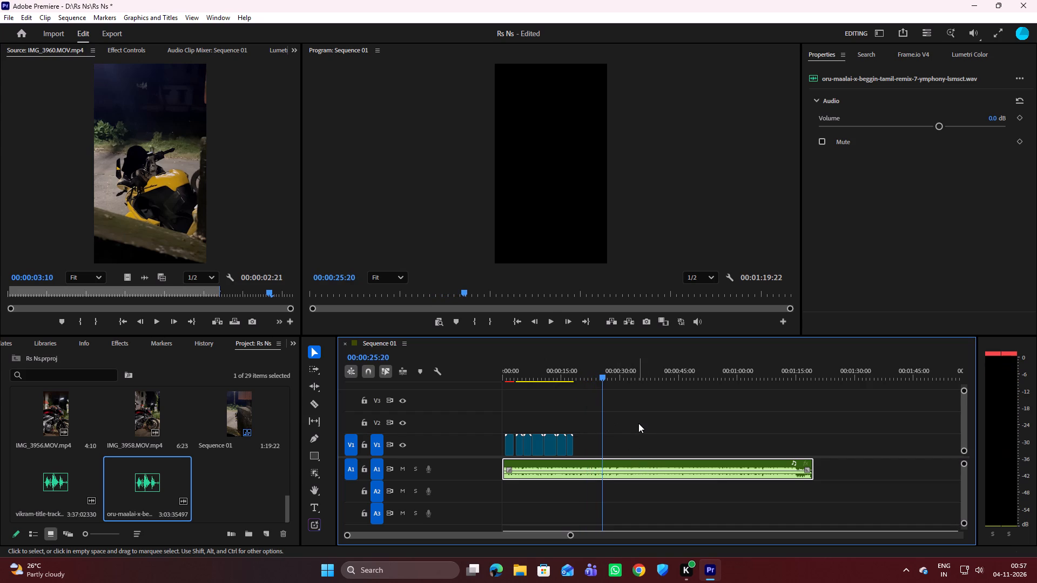
key(space)
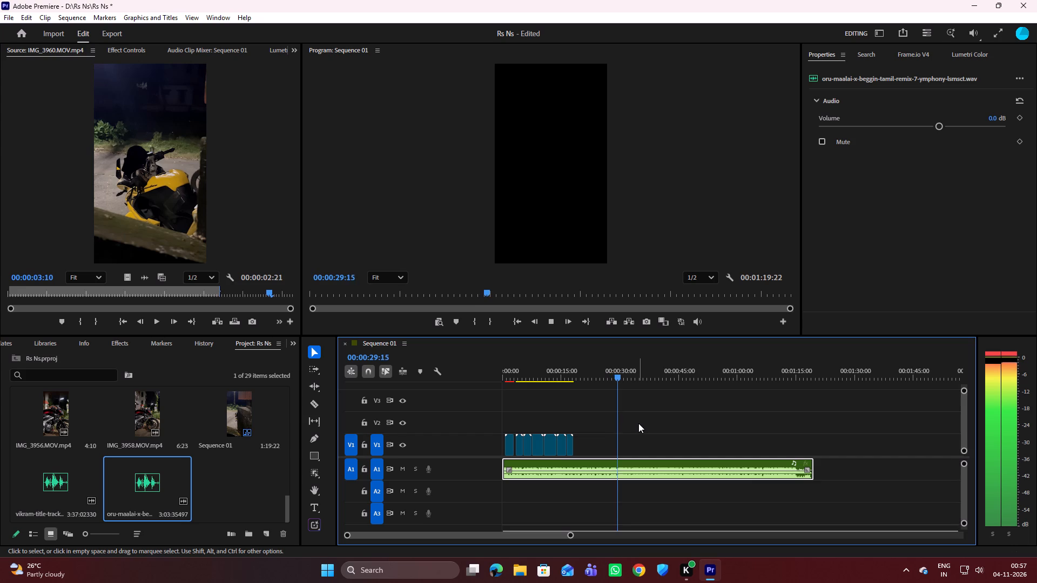
key(space)
Delete the oru-maalai music clip from A1.
key(Delete)
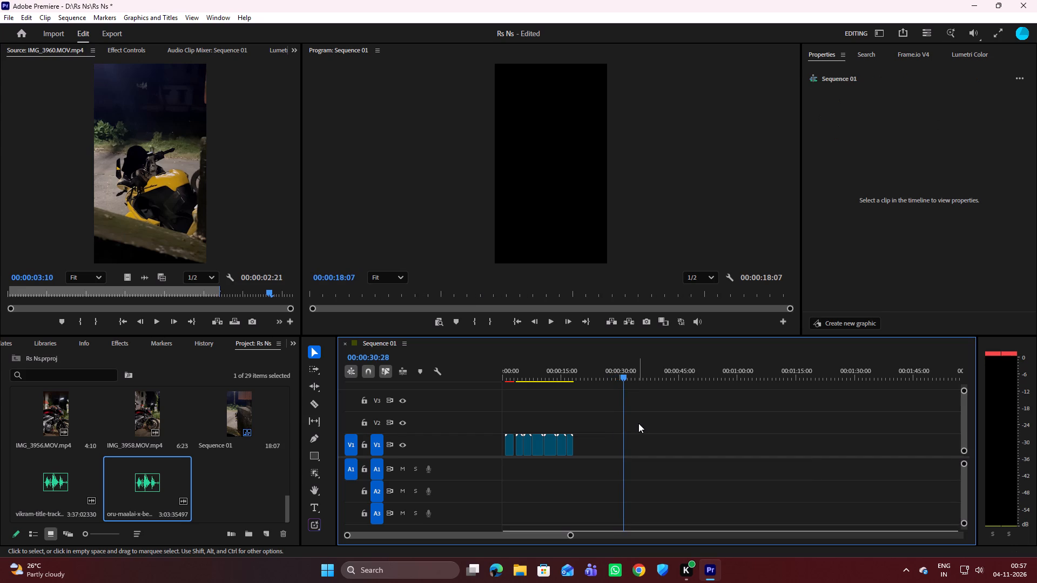
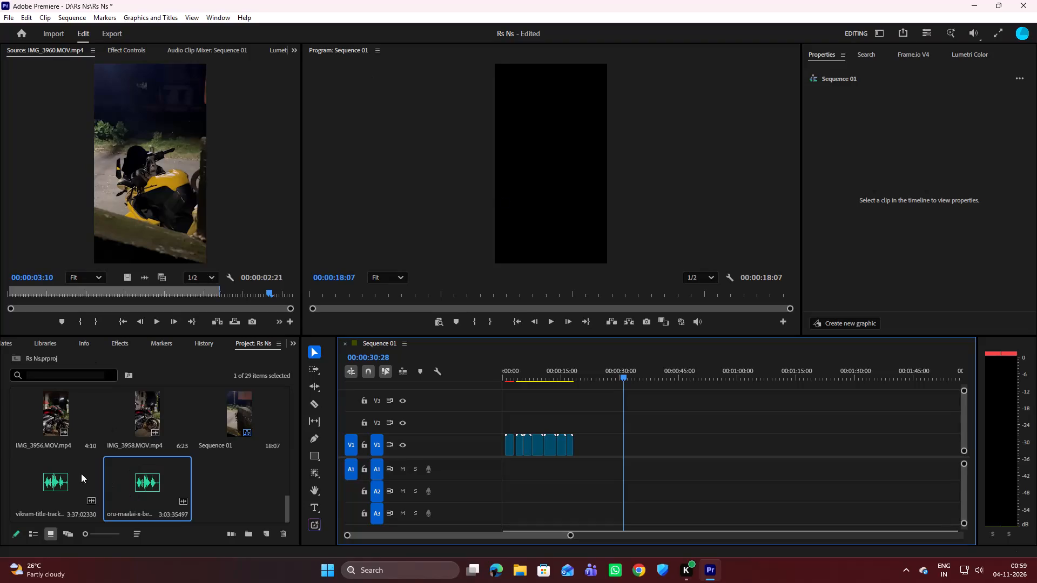
Place the vikram-title-track audio from the project bin on A1 at the beginning of the sequence, beneath the video clips.
click(53, 466)
drag(59, 478, 594, 472)
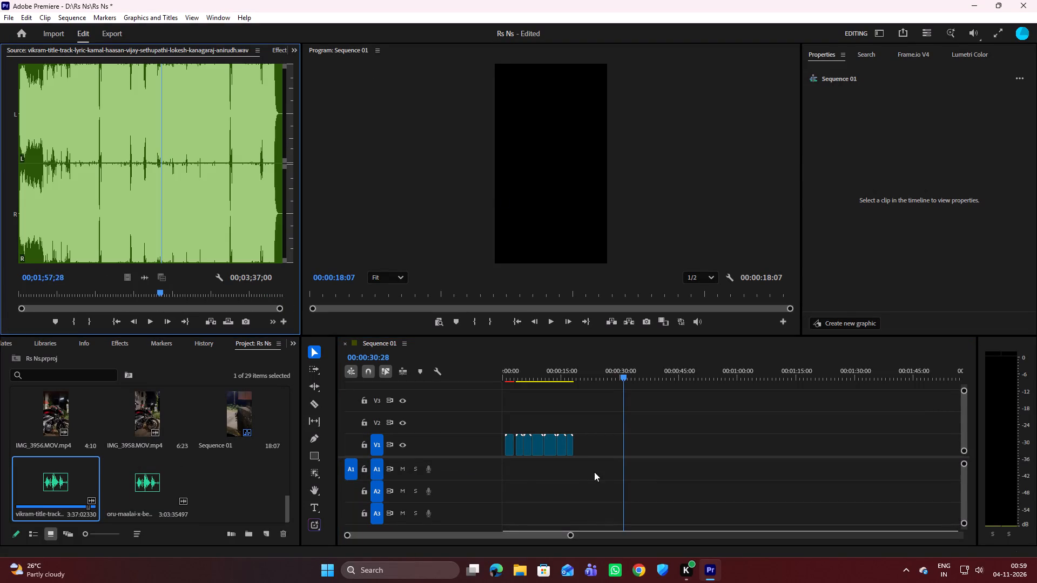
drag(594, 472, 560, 474)
drag(55, 470, 508, 476)
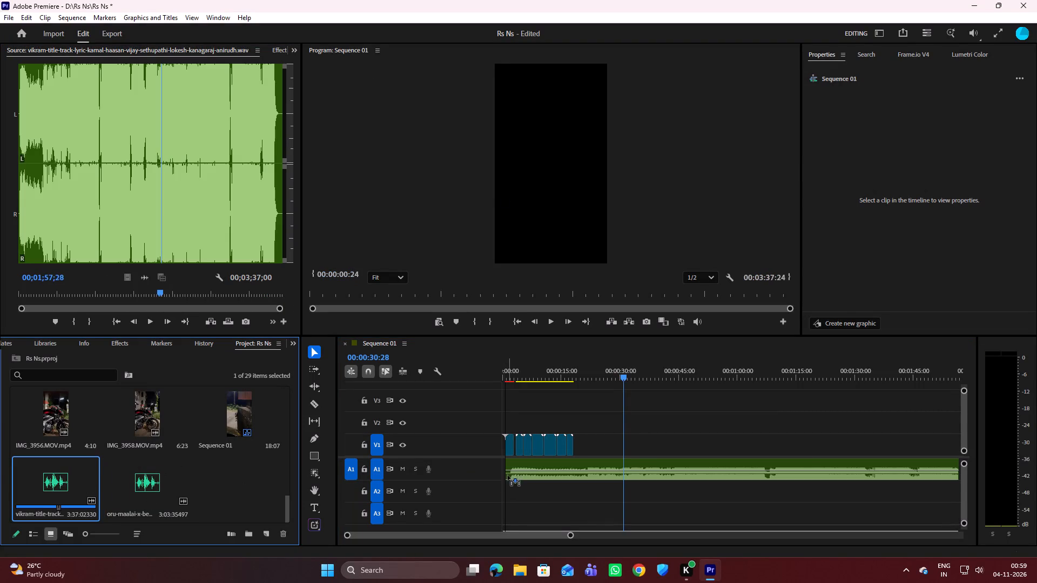
drag(508, 476, 490, 478)
drag(490, 478, 489, 478)
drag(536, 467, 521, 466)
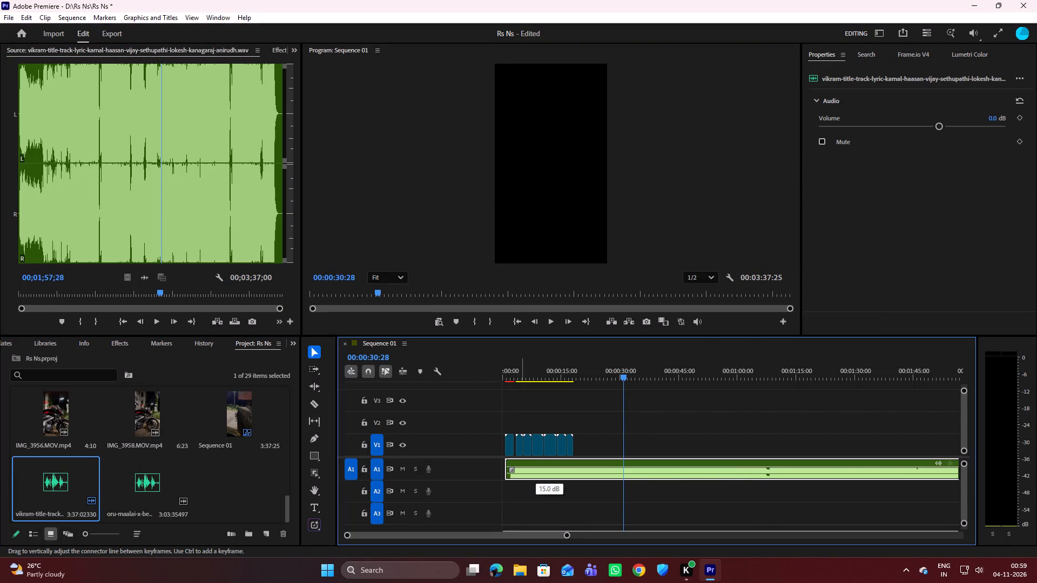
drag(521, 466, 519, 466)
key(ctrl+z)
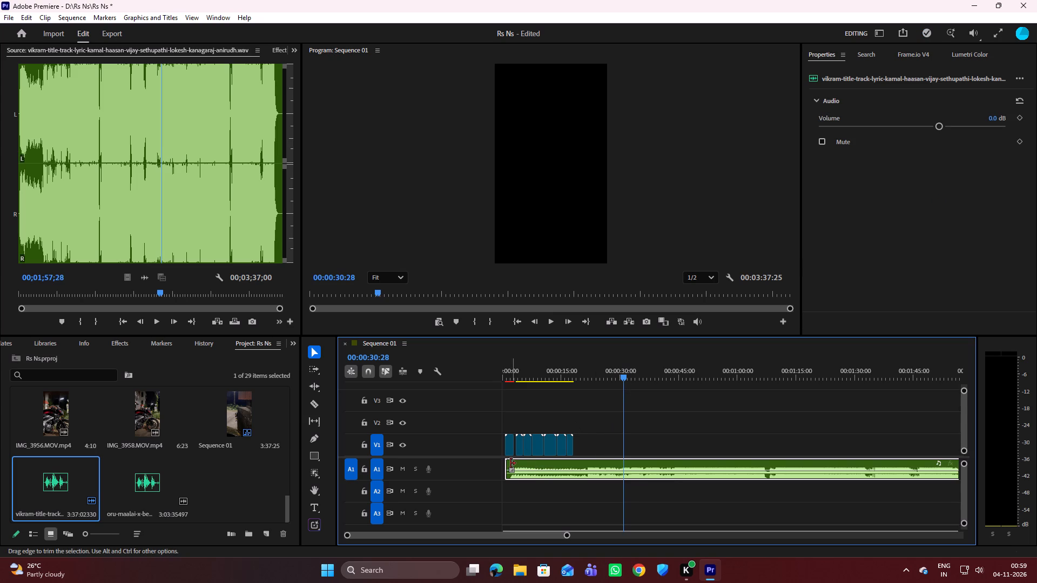
Play the sequence with the vikram-title-track music from about 00:00:05 to about 00:00:30.
drag(625, 376, 526, 385)
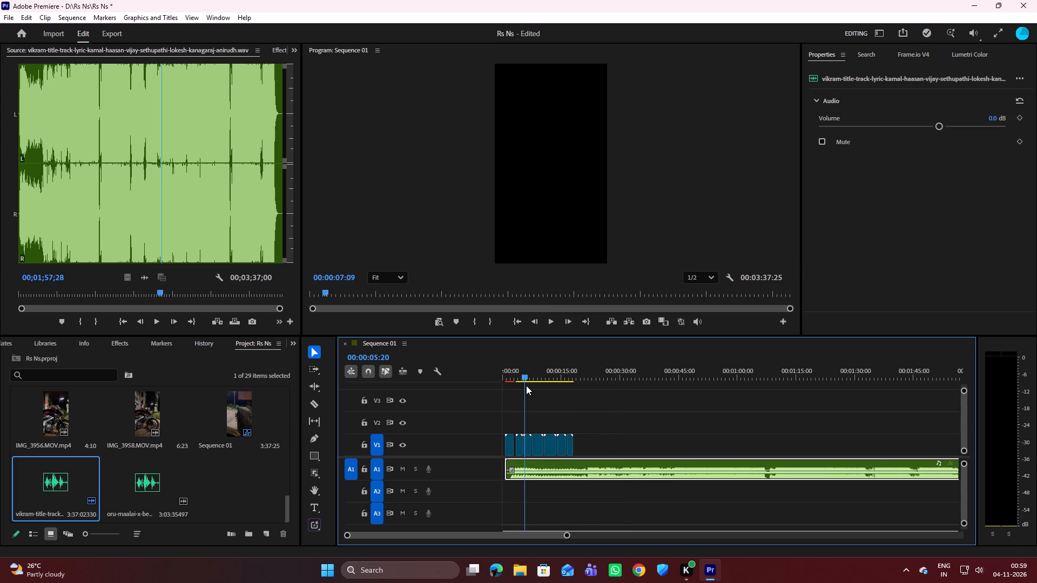
drag(526, 385, 526, 385)
key(space)
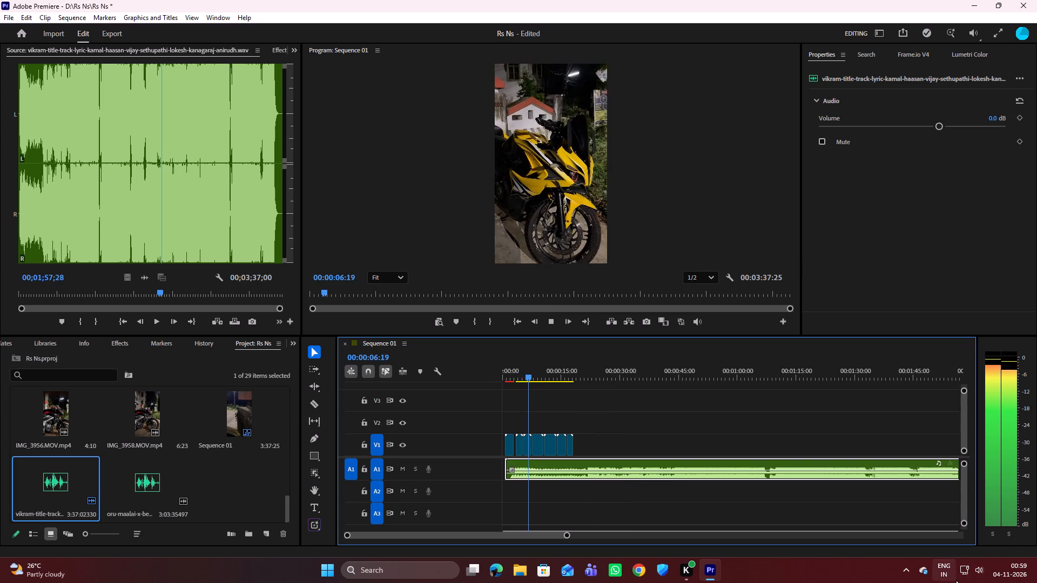
click(968, 577)
click(970, 571)
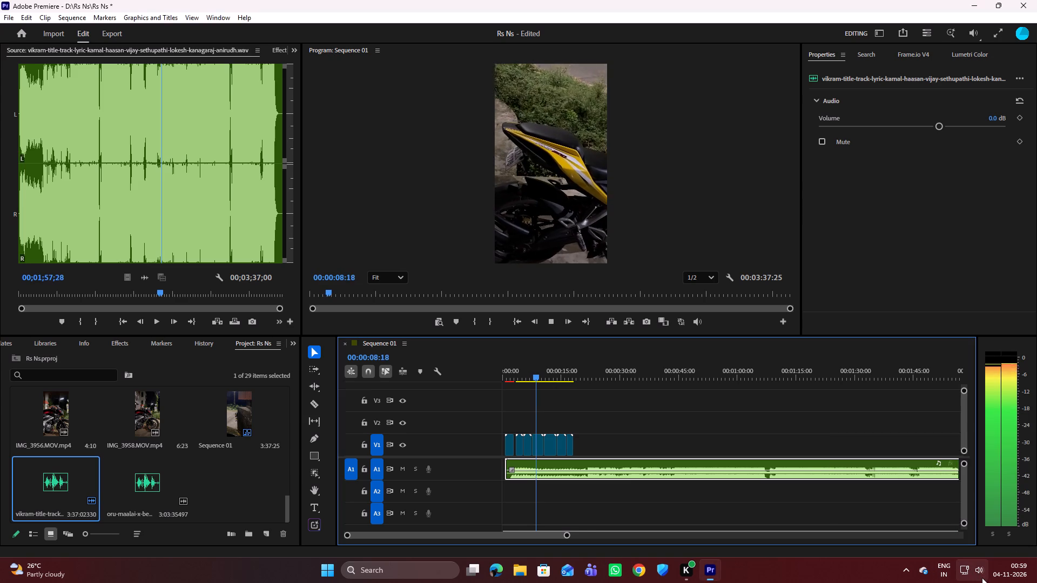
click(972, 571)
click(972, 566)
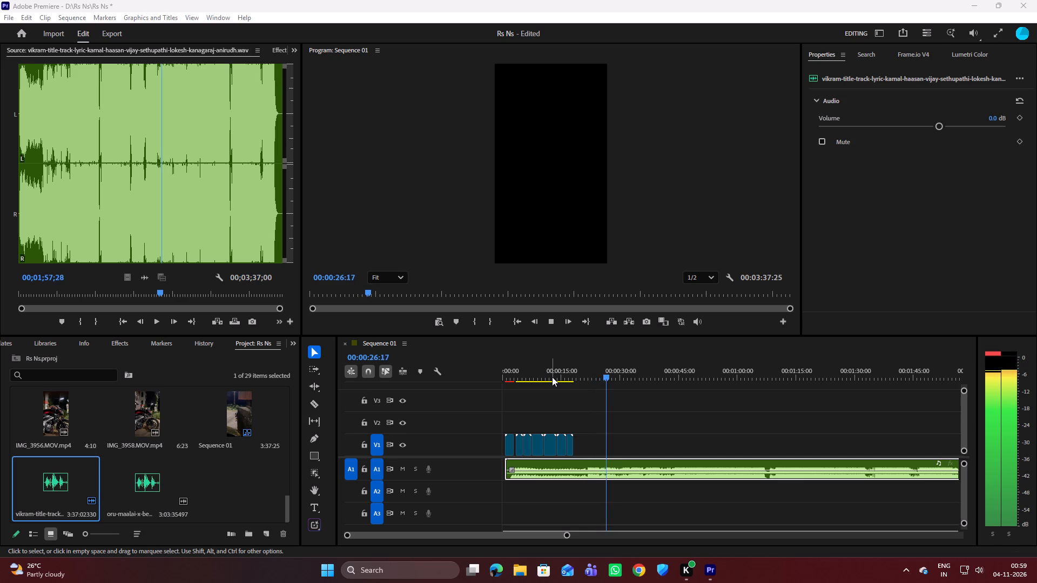
key(space)
key(space)
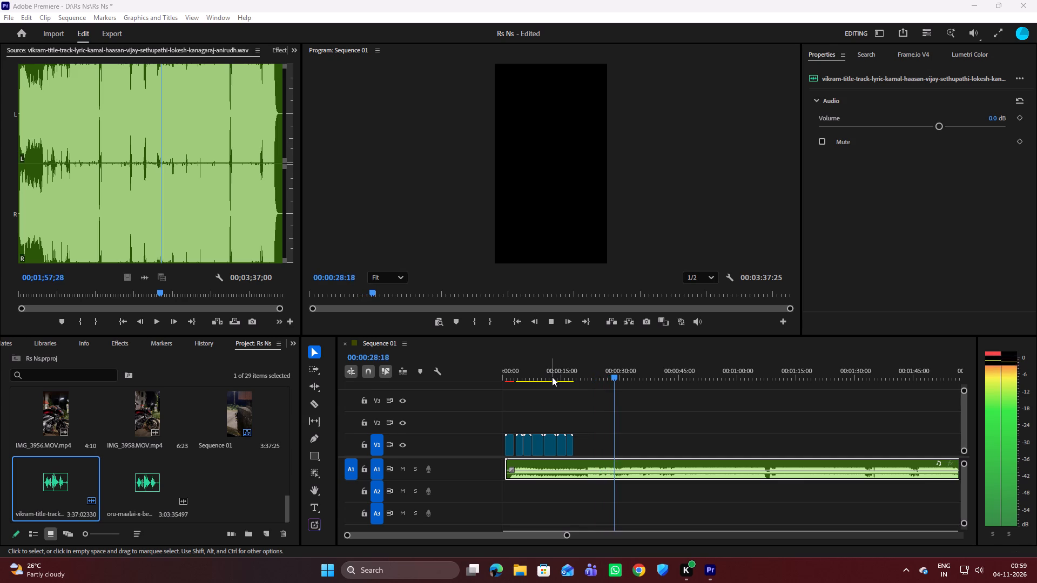
click(550, 326)
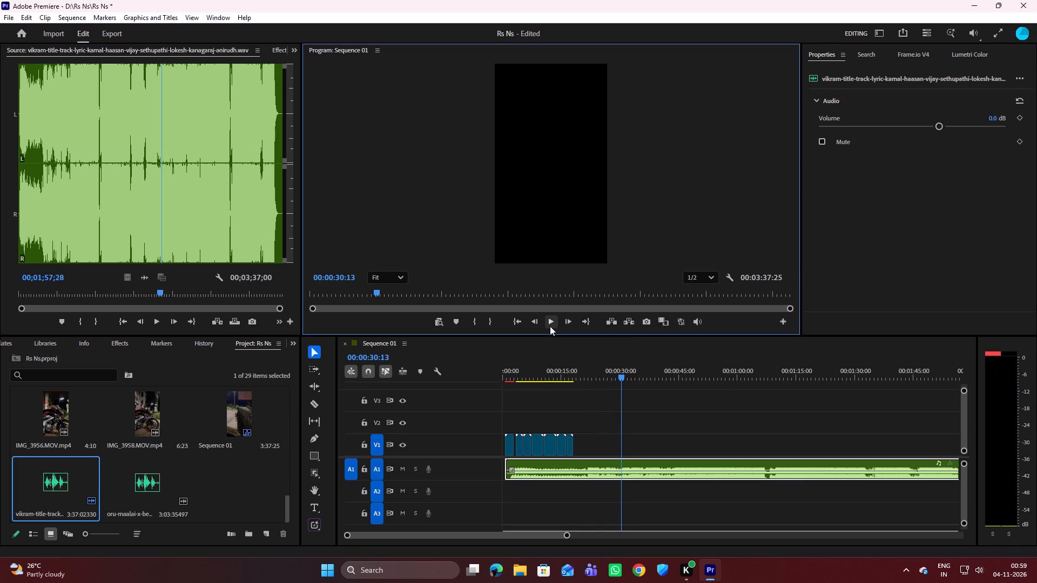
key(space)
key(space)
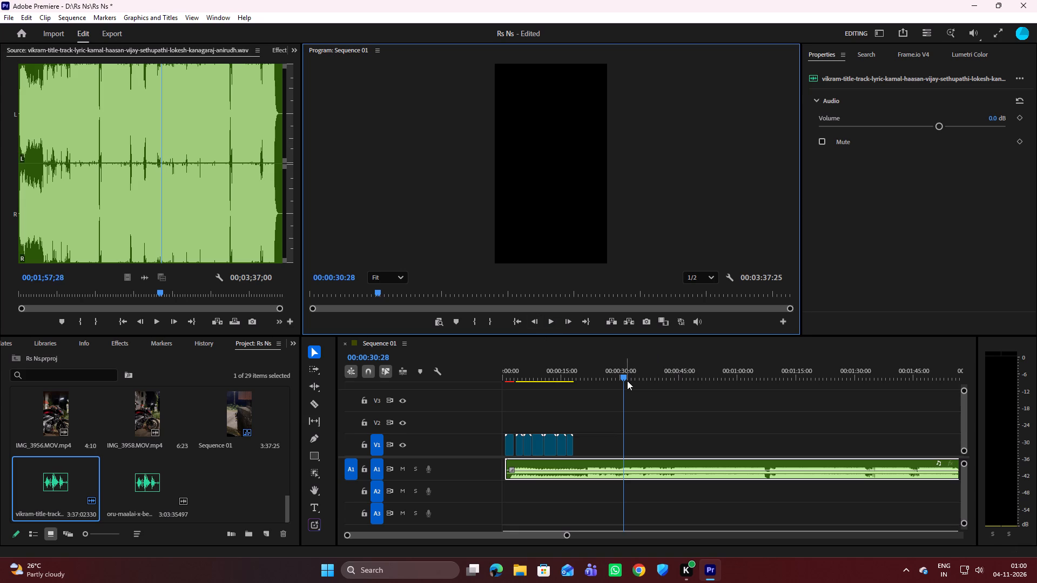
Replay the sequence with the music from near the start to about 00:00:23.
drag(622, 374, 516, 391)
key(space)
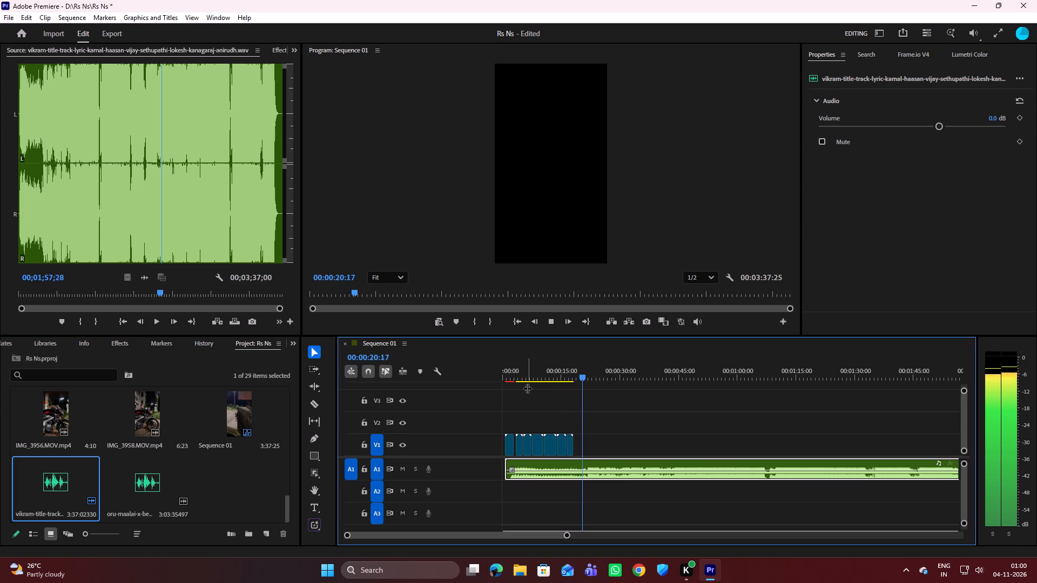
key(space)
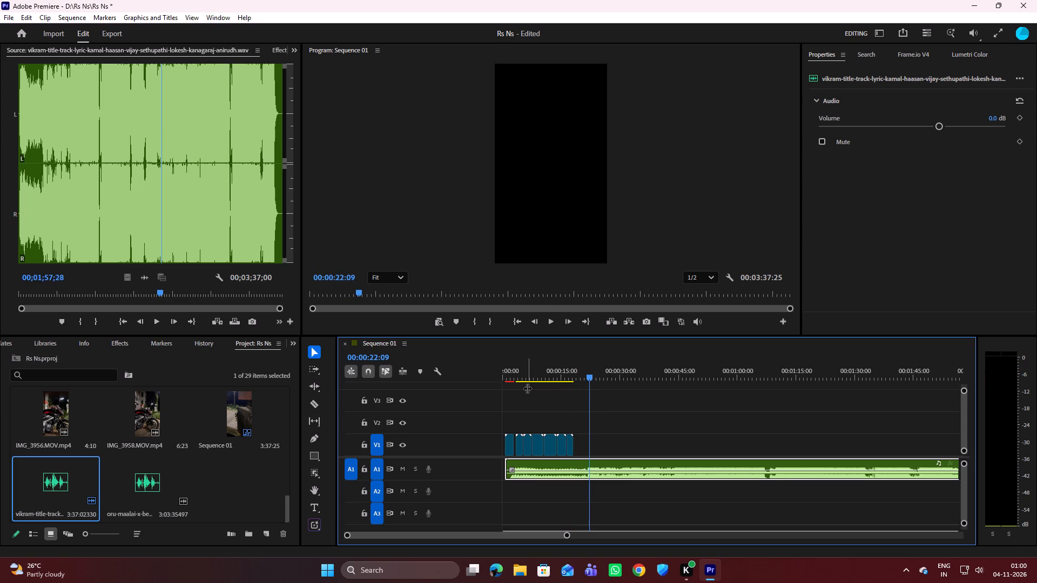
key(space)
key(space)
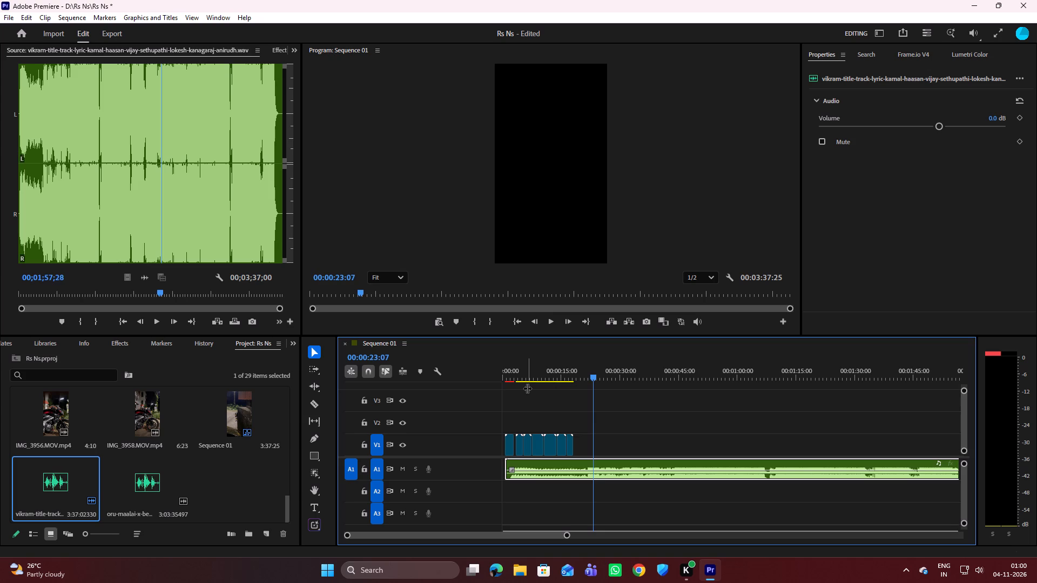
Find the music's cut point by ear, split the vikram-title-track on A1 at 00:00:20:17 and delete the portion before it.
drag(591, 375, 588, 375)
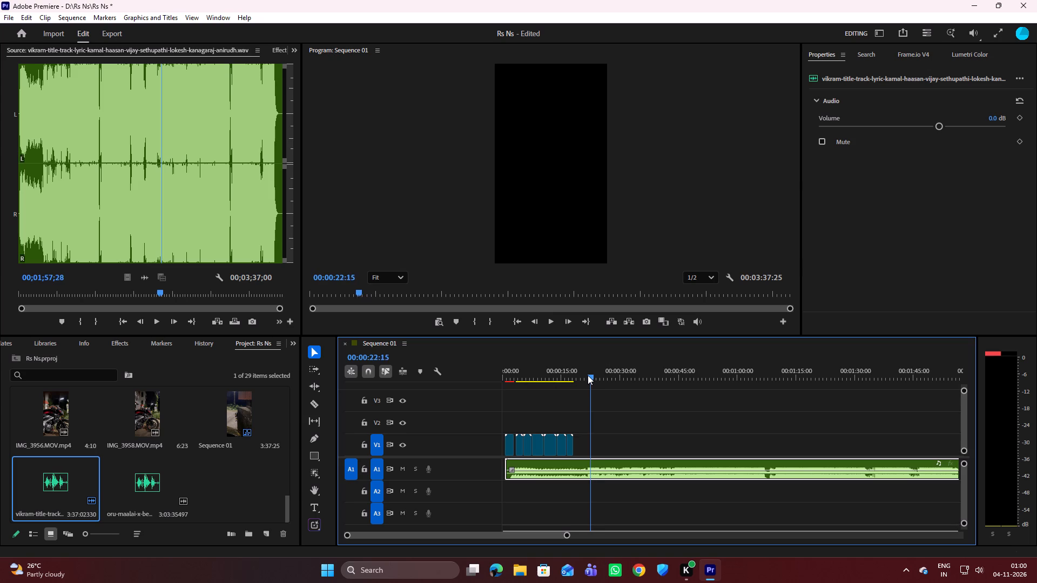
drag(588, 375, 580, 374)
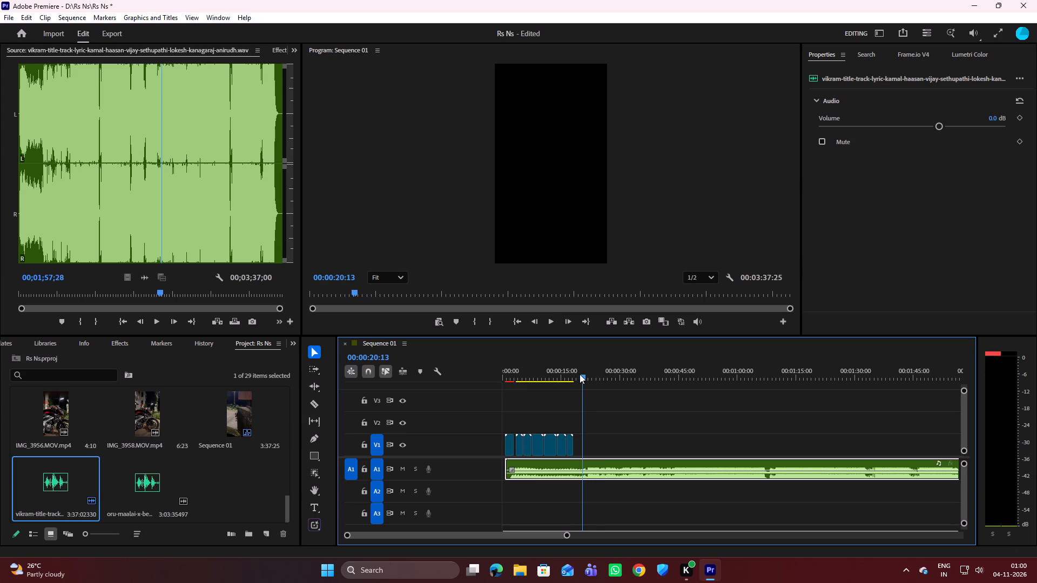
key(space)
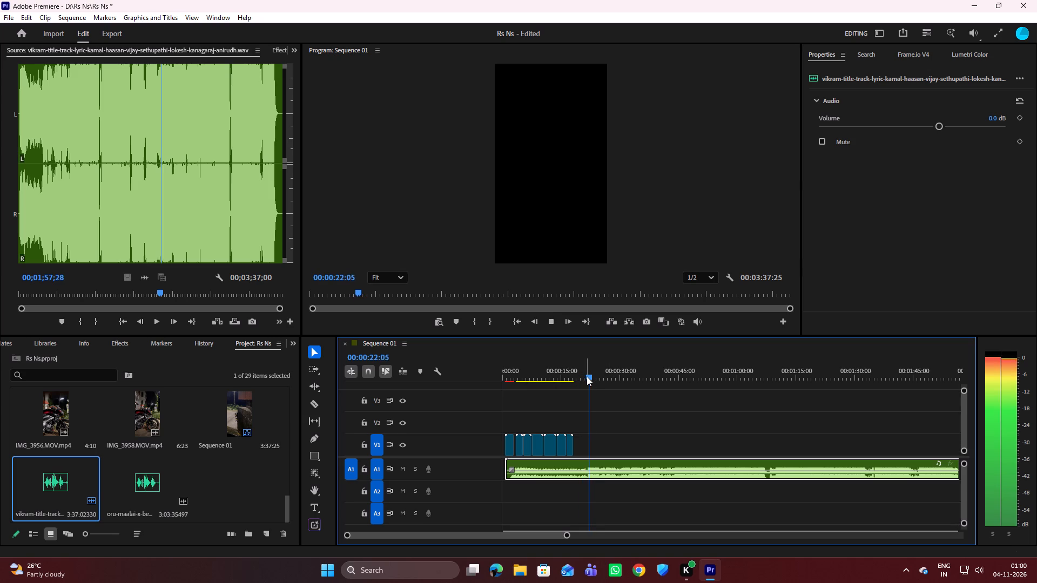
click(587, 376)
key(space)
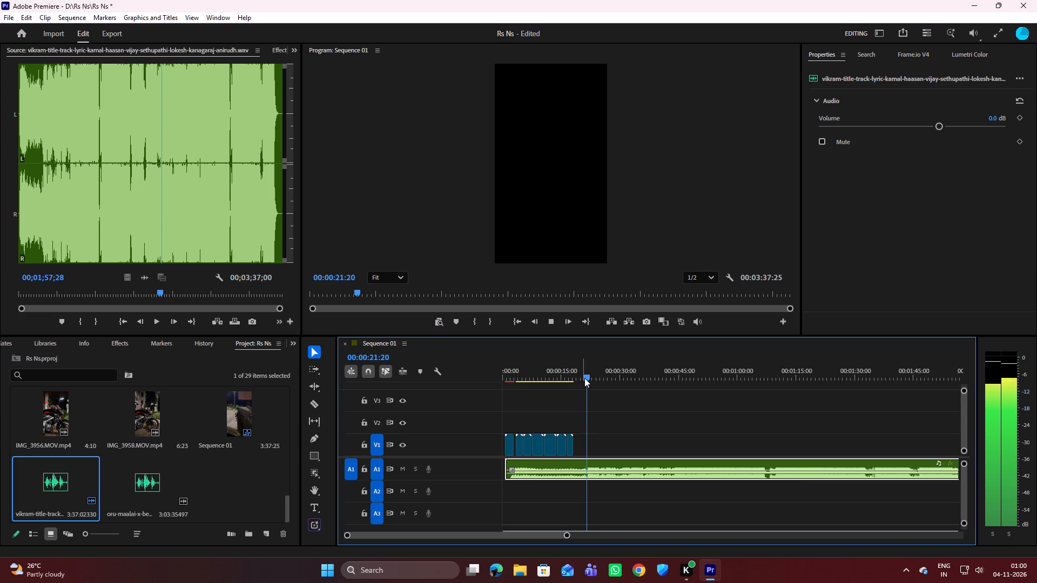
drag(589, 378, 584, 377)
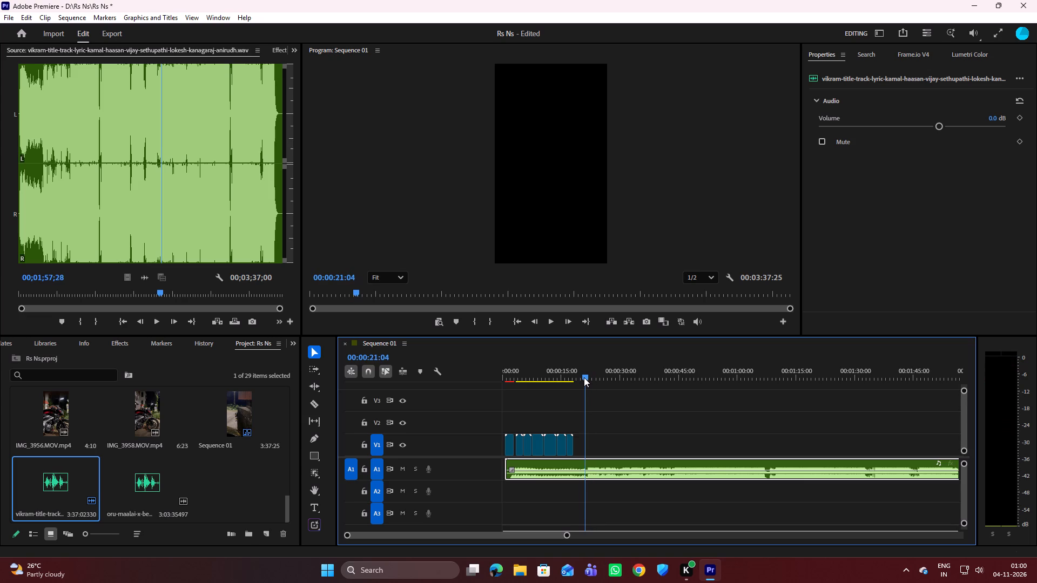
drag(584, 377, 583, 378)
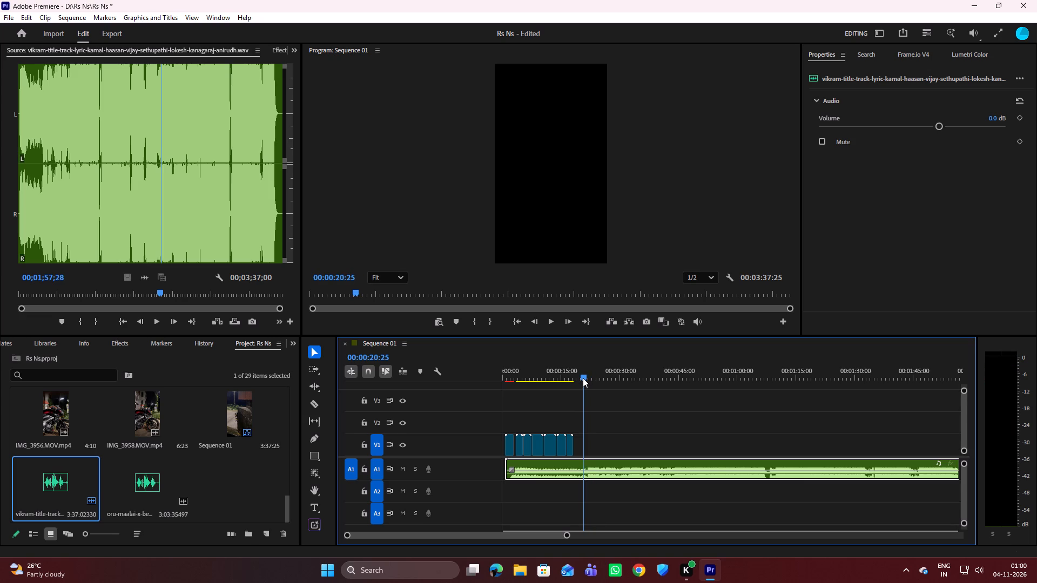
drag(583, 378, 582, 378)
key(c)
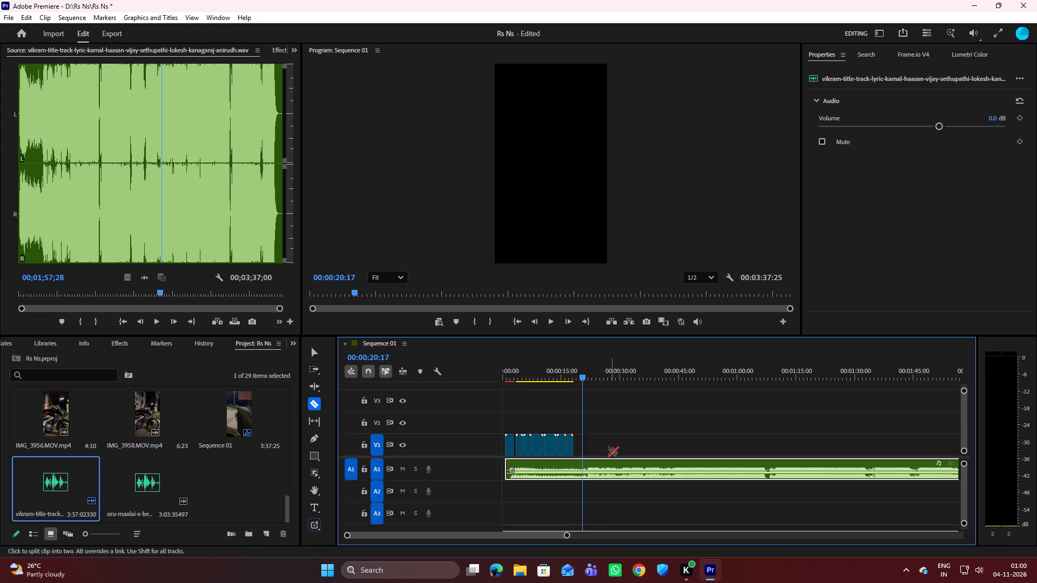
click(583, 464)
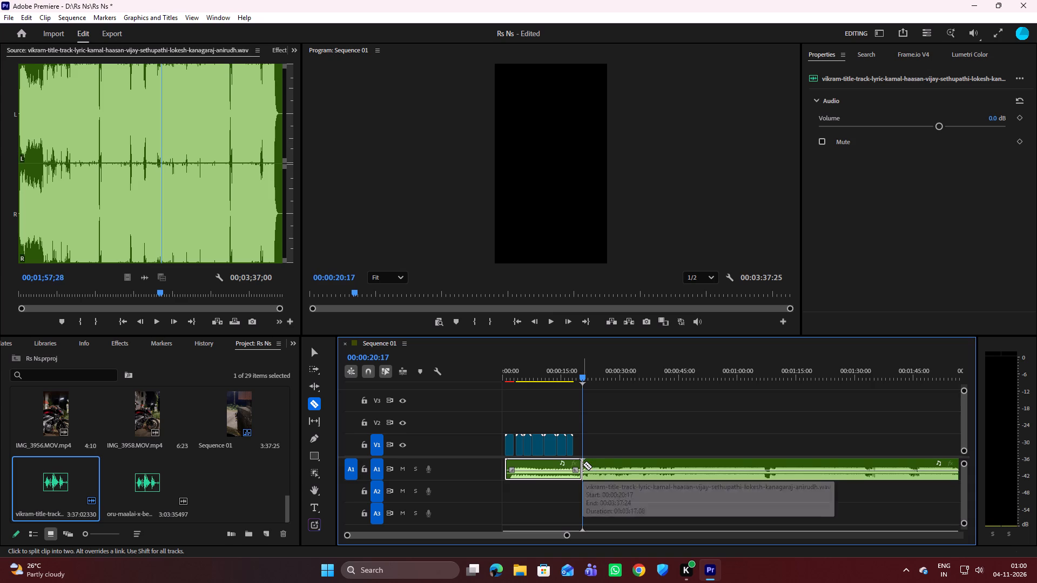
key(v)
click(561, 470)
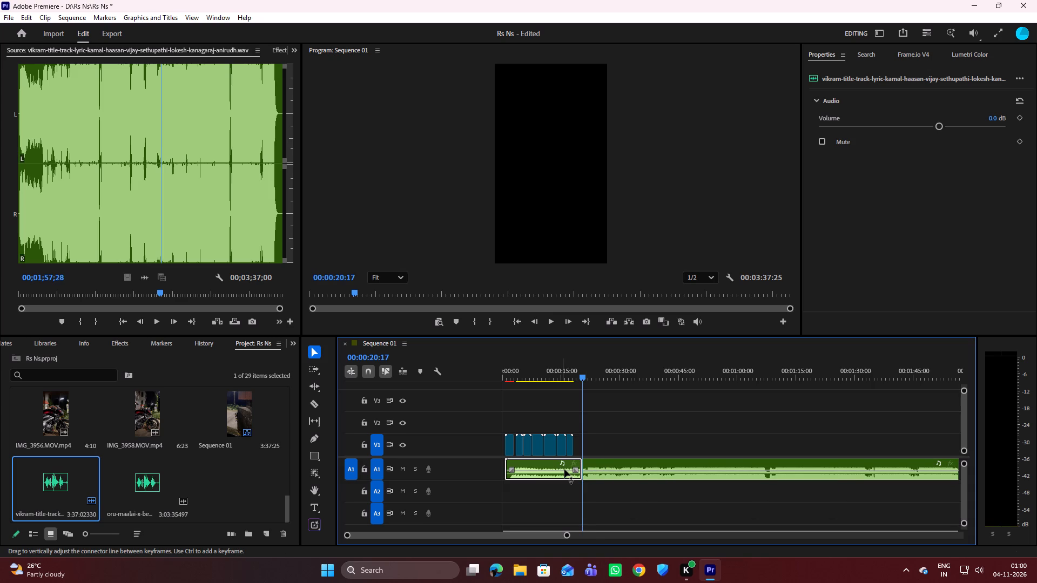
key(Delete)
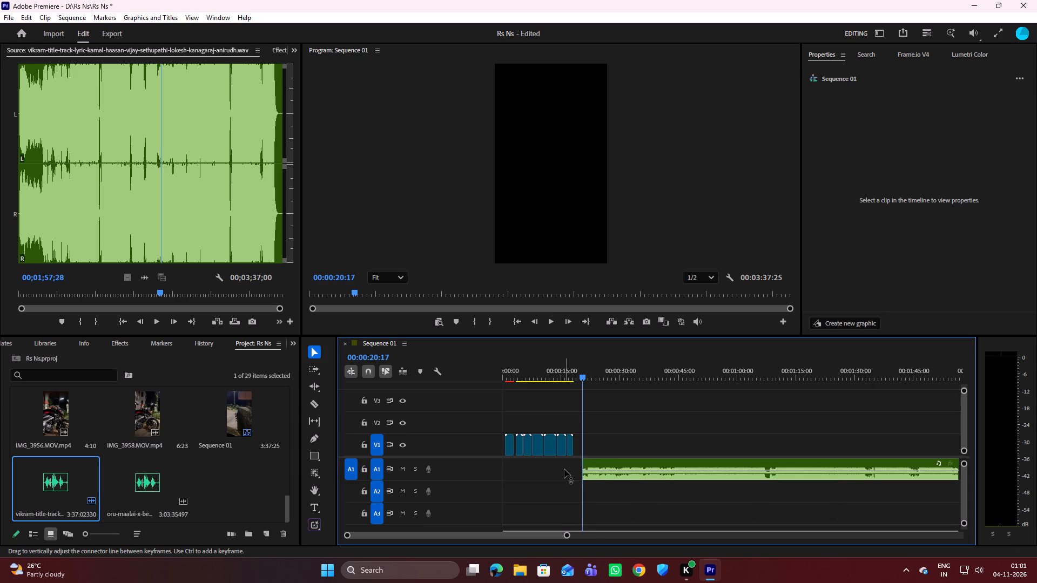
Listen through the remaining music on A1 from 00:00:20:17 and split it at 00:01:27:12.
key(space)
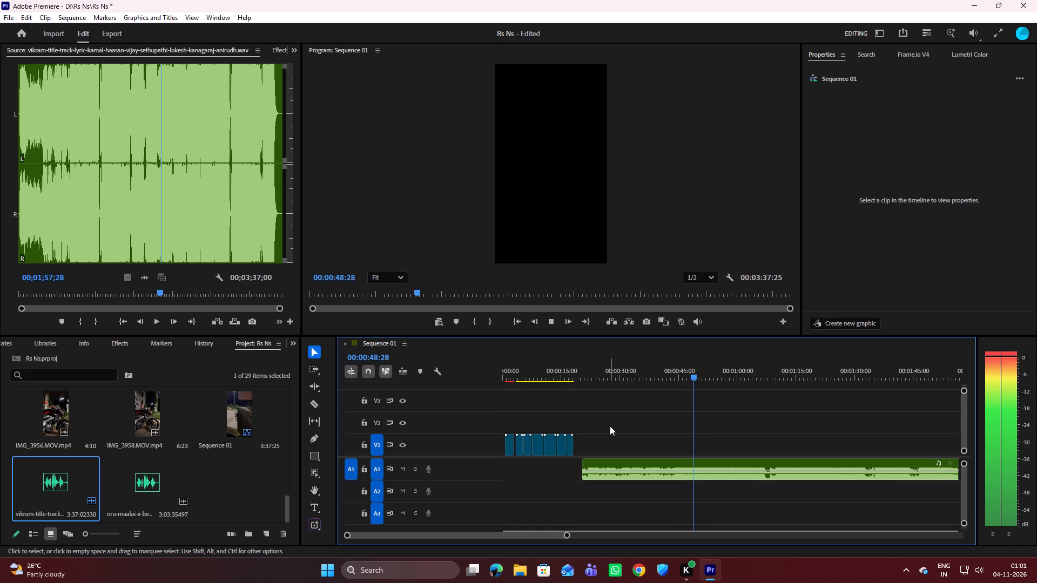
key(space)
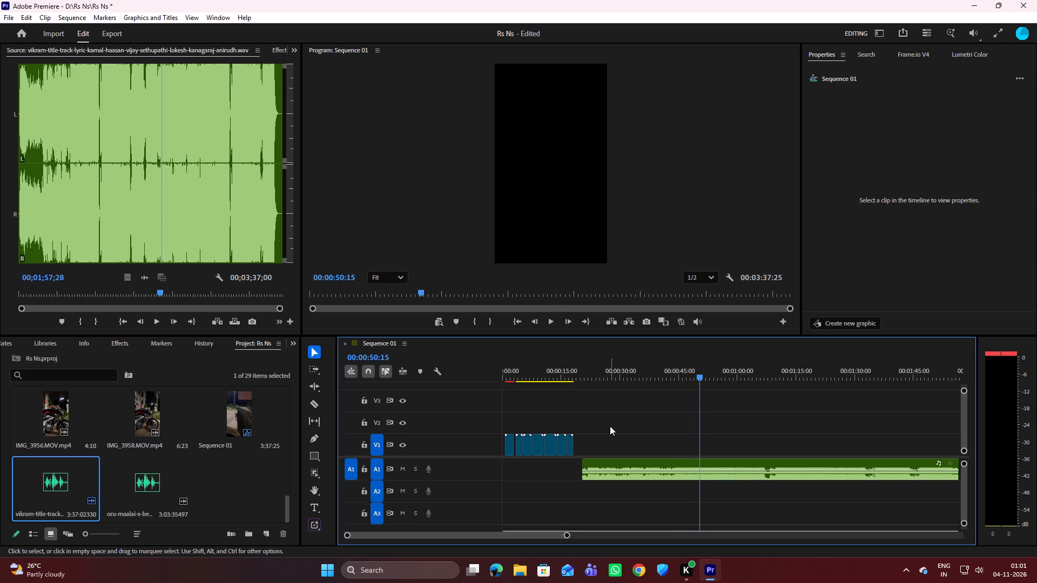
key(space)
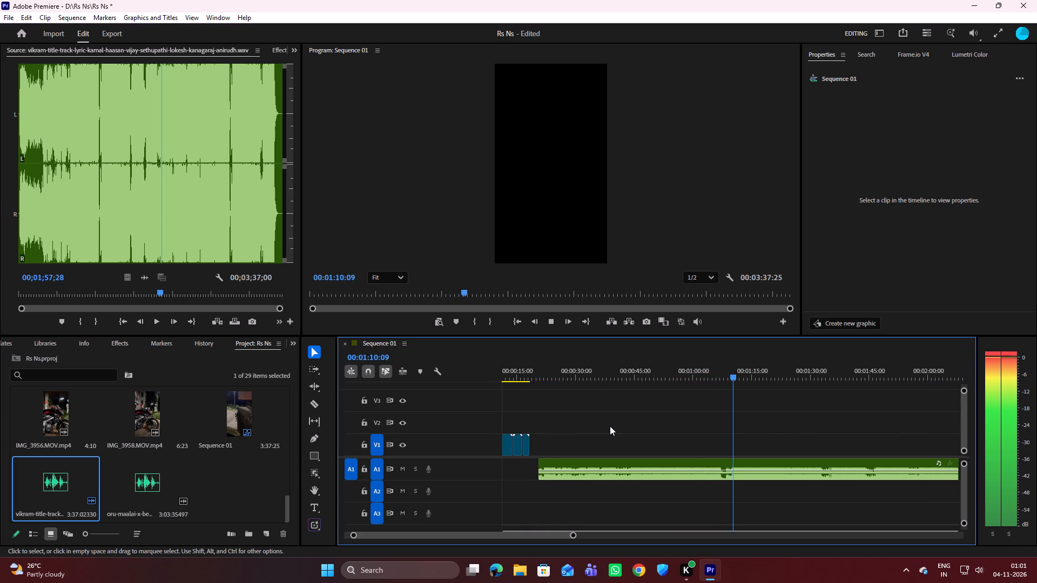
key(space)
key(space)
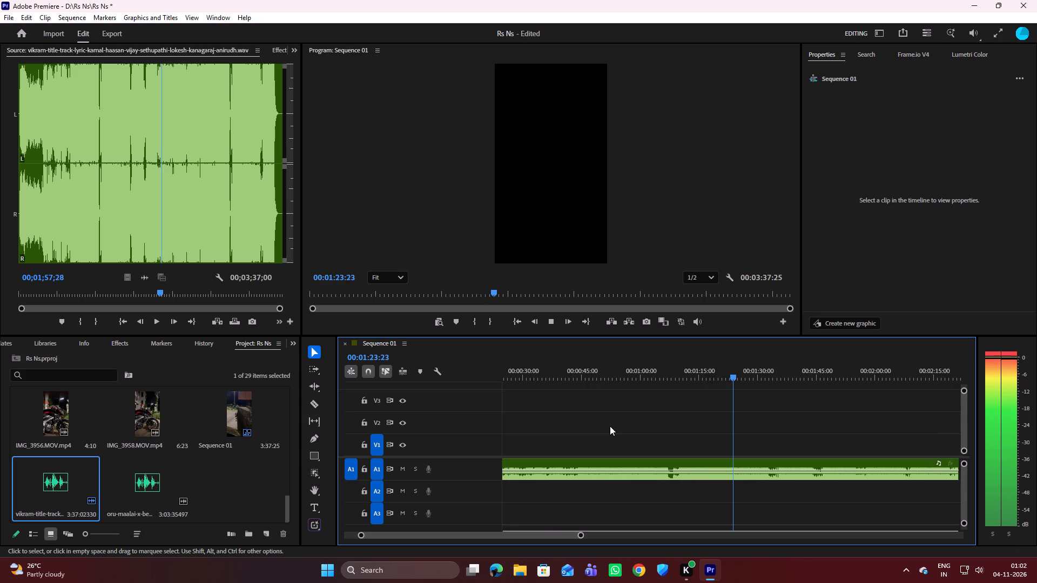
key(space)
key(space)
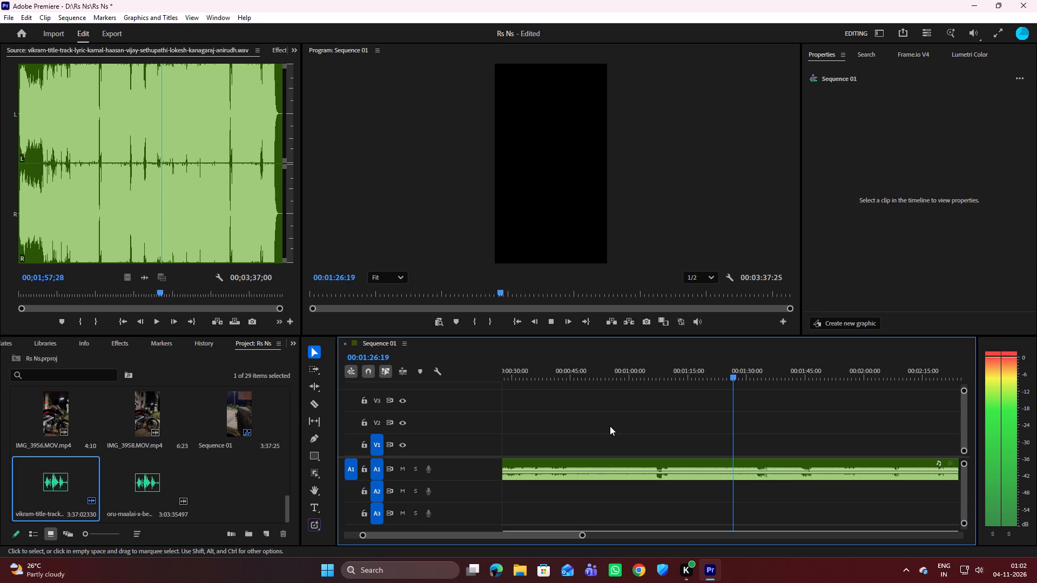
key(space)
text(c)
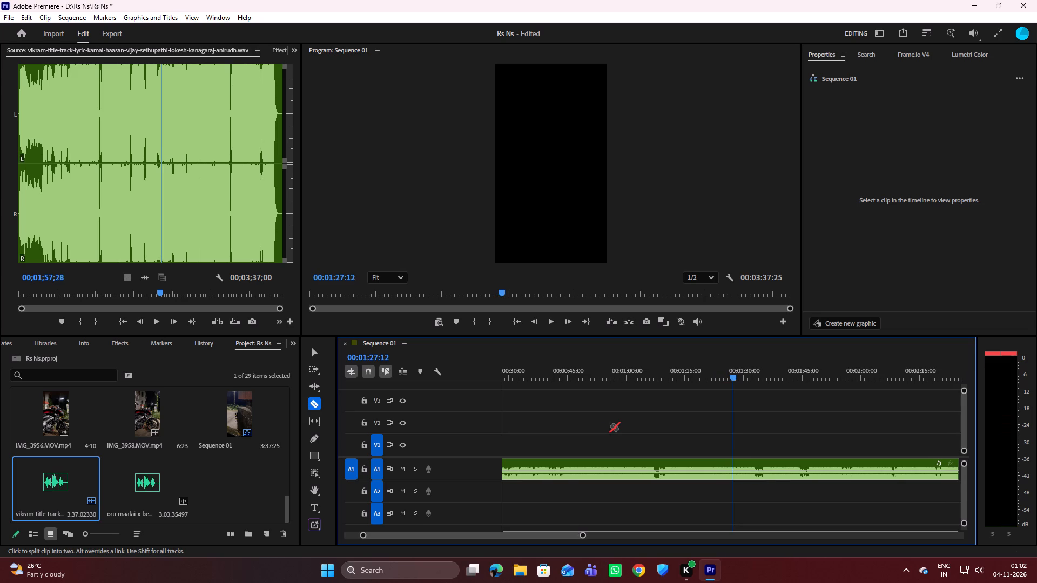
click(734, 465)
key(v)
Sample the A1 music by ear from 00:01:27:12 onward to past 00:02:33.
key(space)
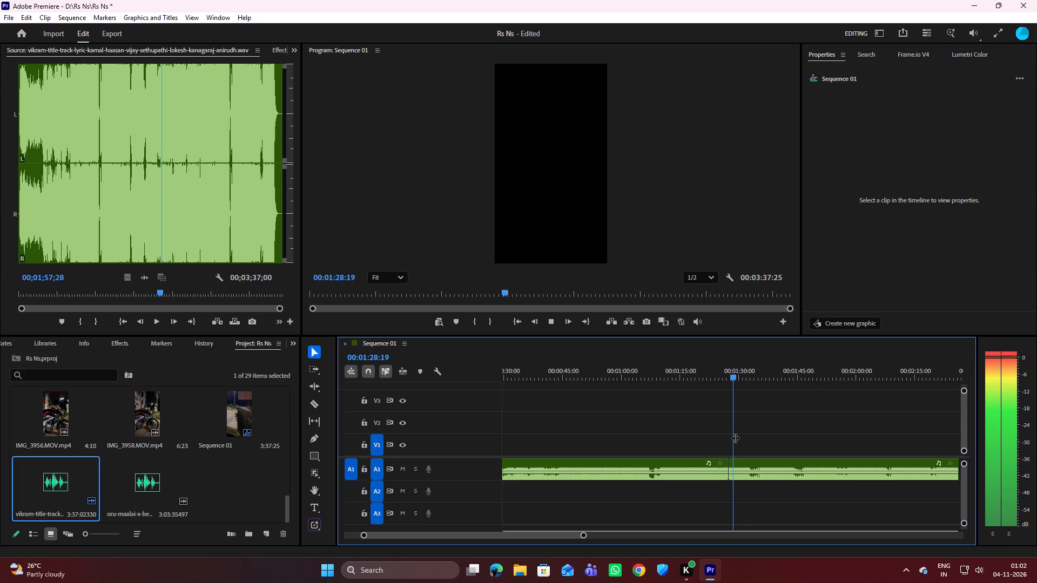
key(space)
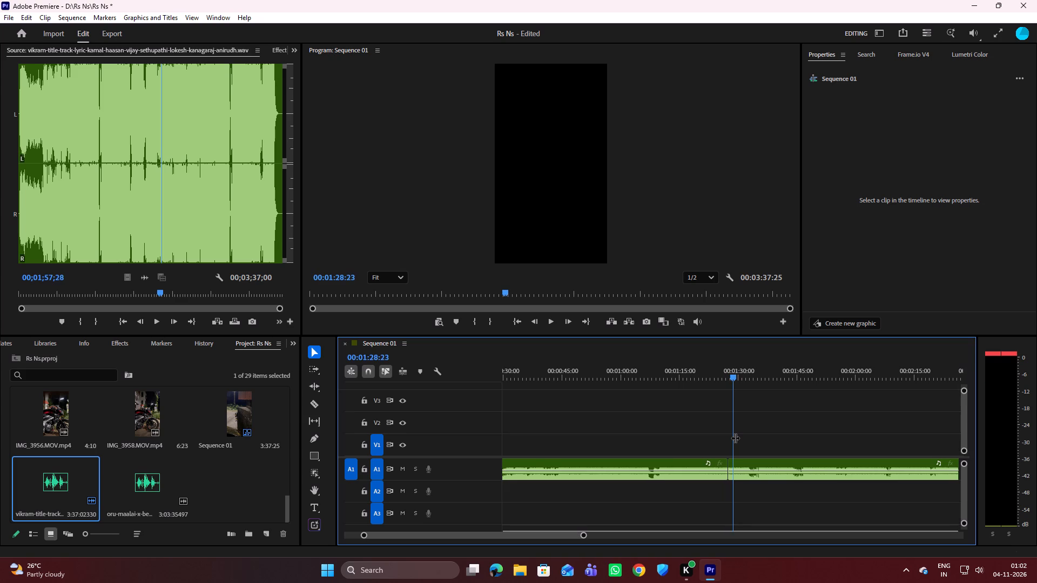
drag(735, 375, 768, 376)
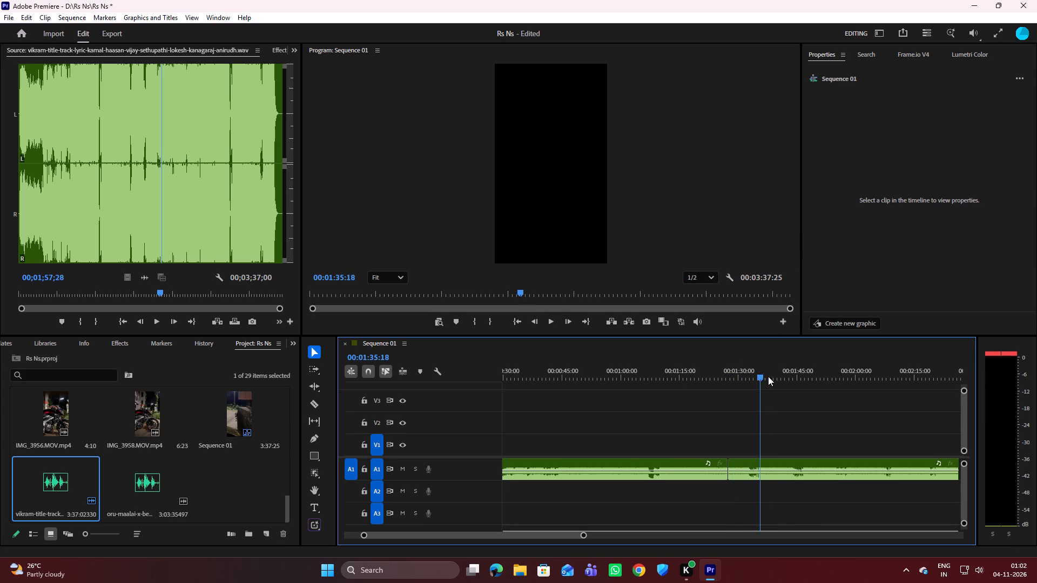
drag(768, 376, 818, 370)
key(space)
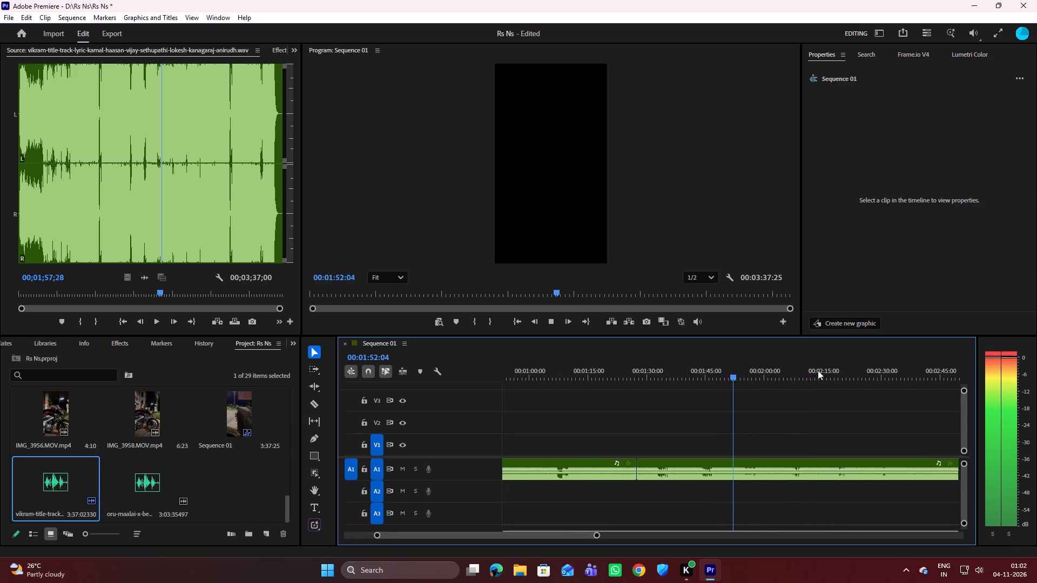
drag(818, 370, 895, 376)
key(space)
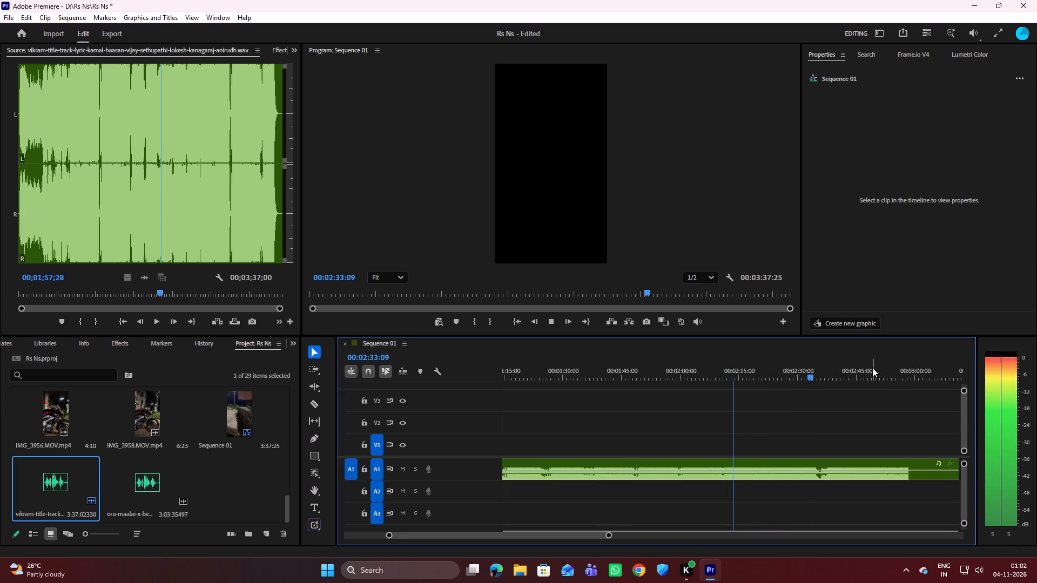
key(space)
Find the next music cut point by ear and split the vikram-title-track on A1 at 00:02:07:23.
drag(736, 377, 638, 367)
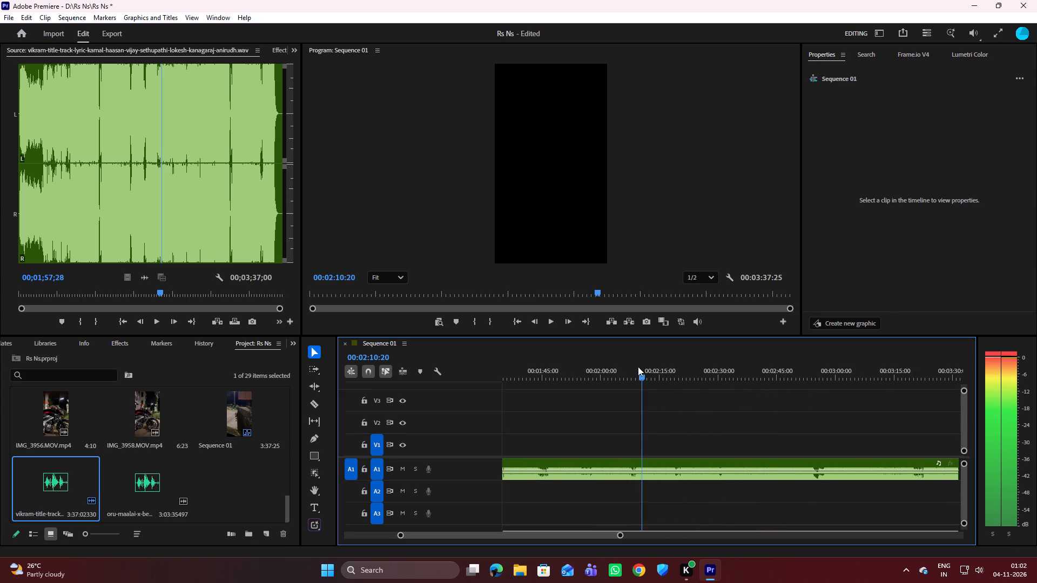
drag(638, 367, 636, 367)
key(space)
key(space)
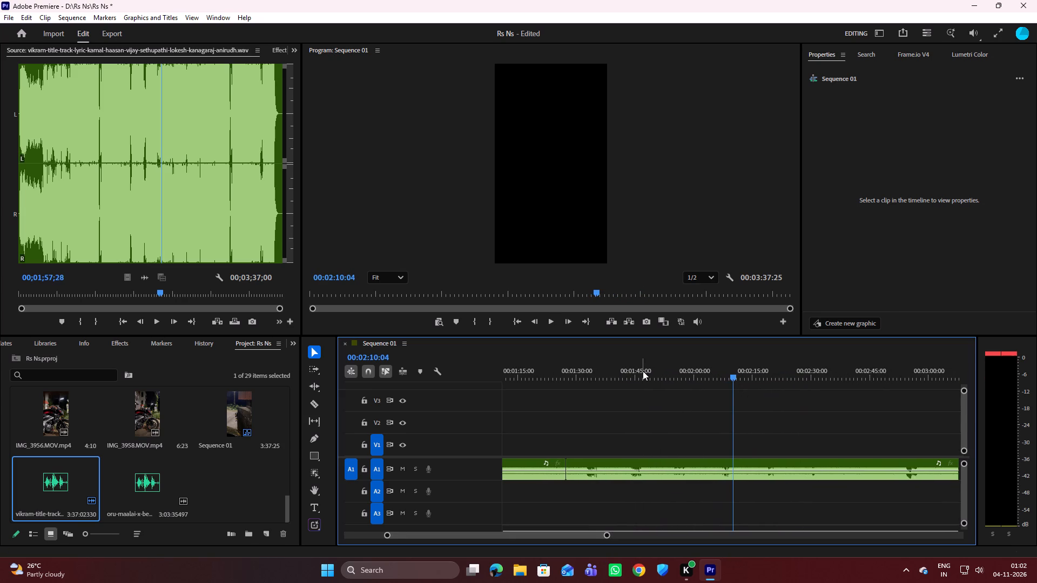
drag(730, 375, 719, 376)
key(space)
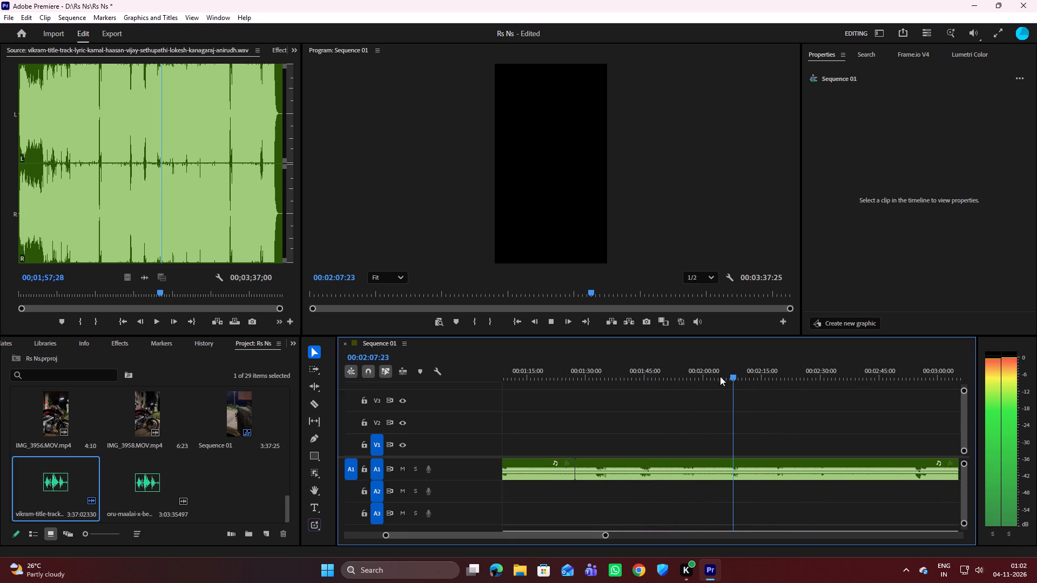
key(space)
click(733, 375)
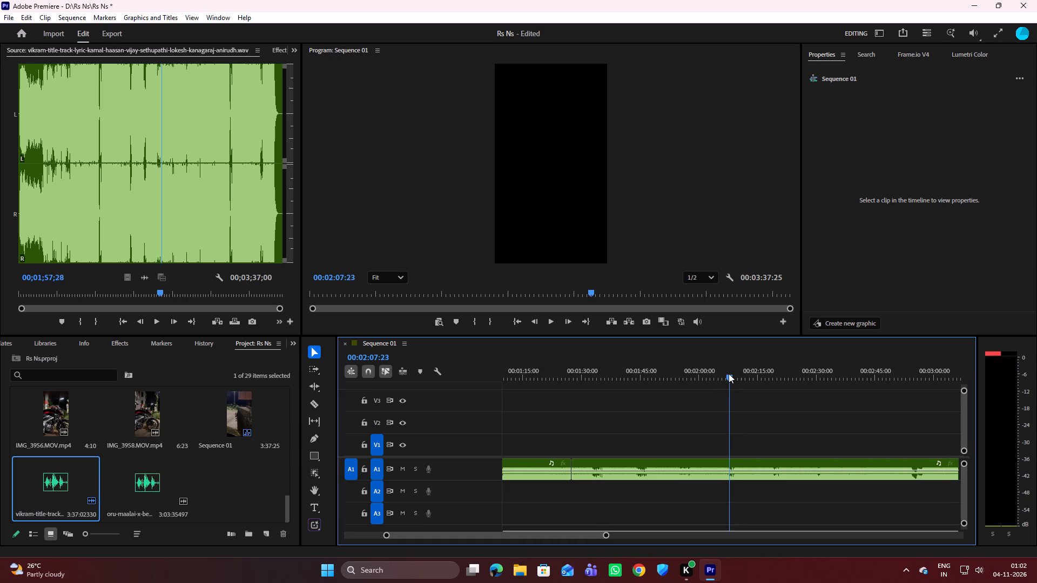
key(space)
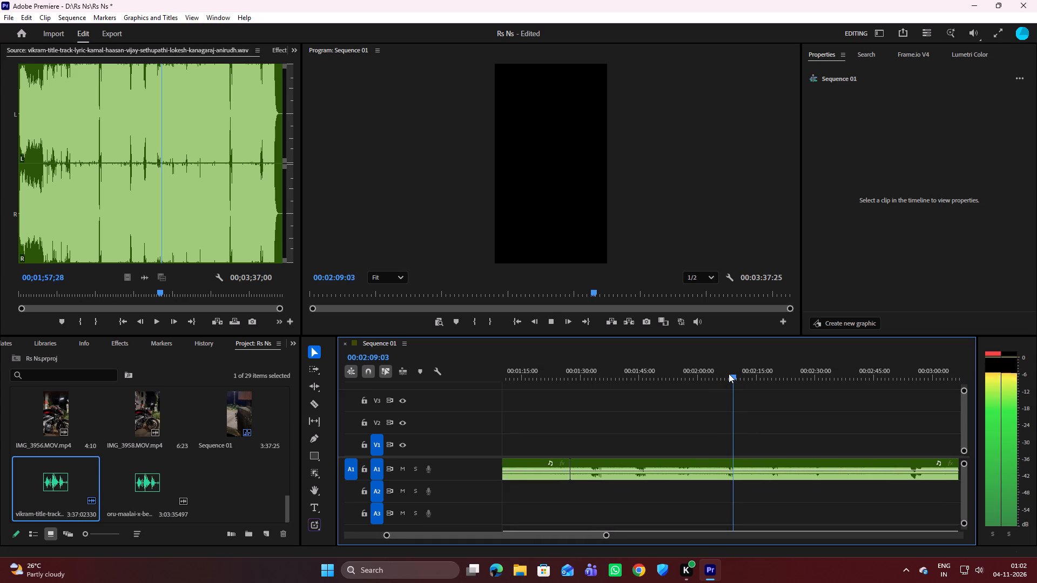
key(space)
drag(734, 376, 726, 374)
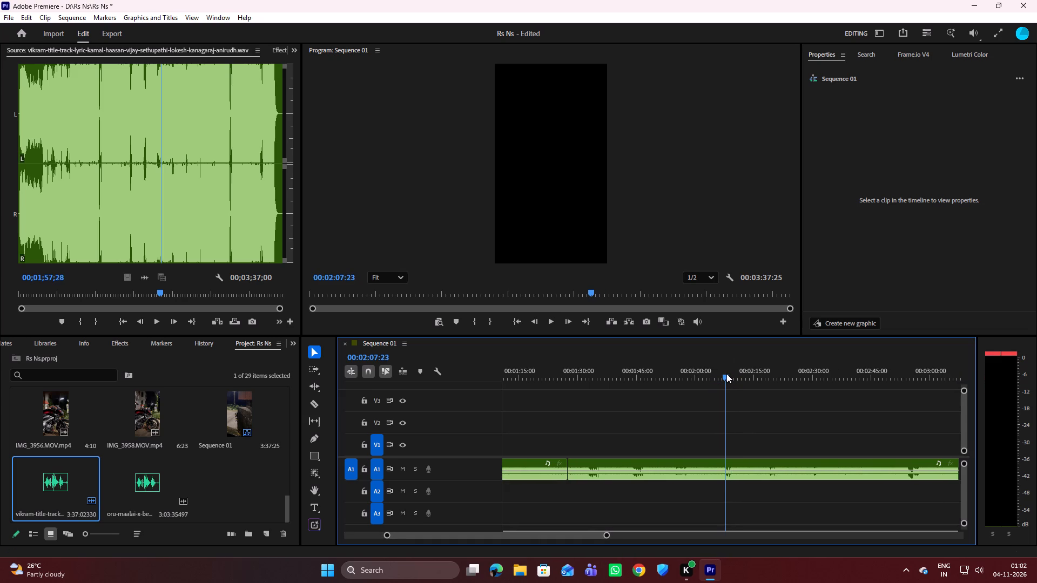
key(c)
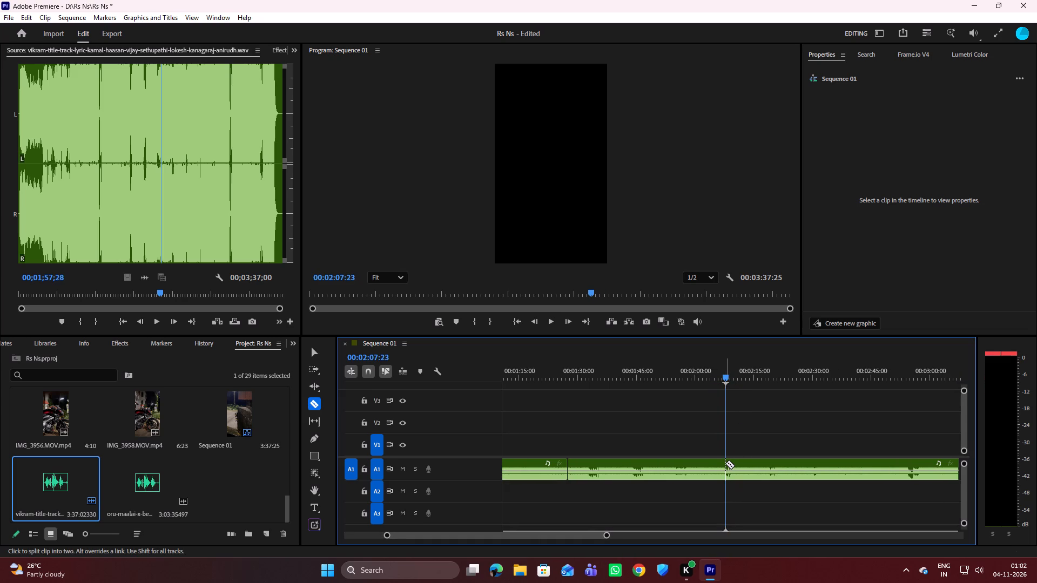
click(726, 463)
Play on from 00:02:07:23 and split the A1 music at the waveform dip near 00:02:55.
key(space)
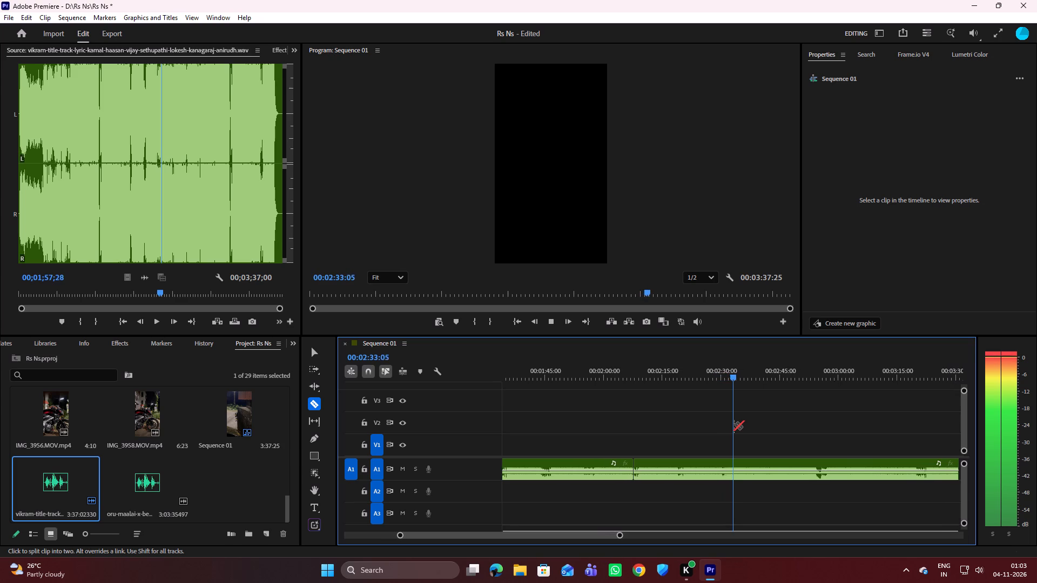
click(810, 467)
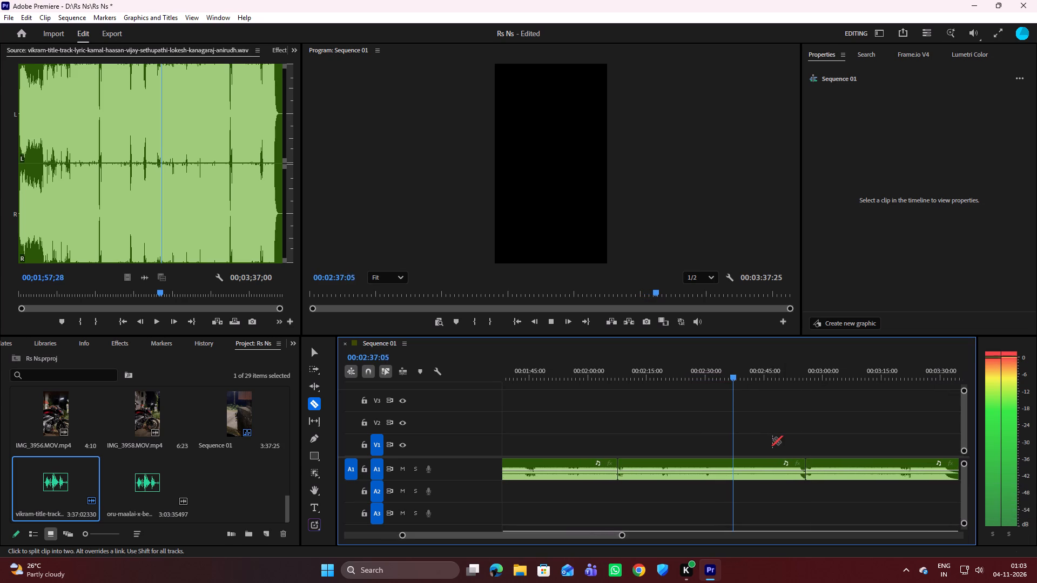
key(v)
key(space)
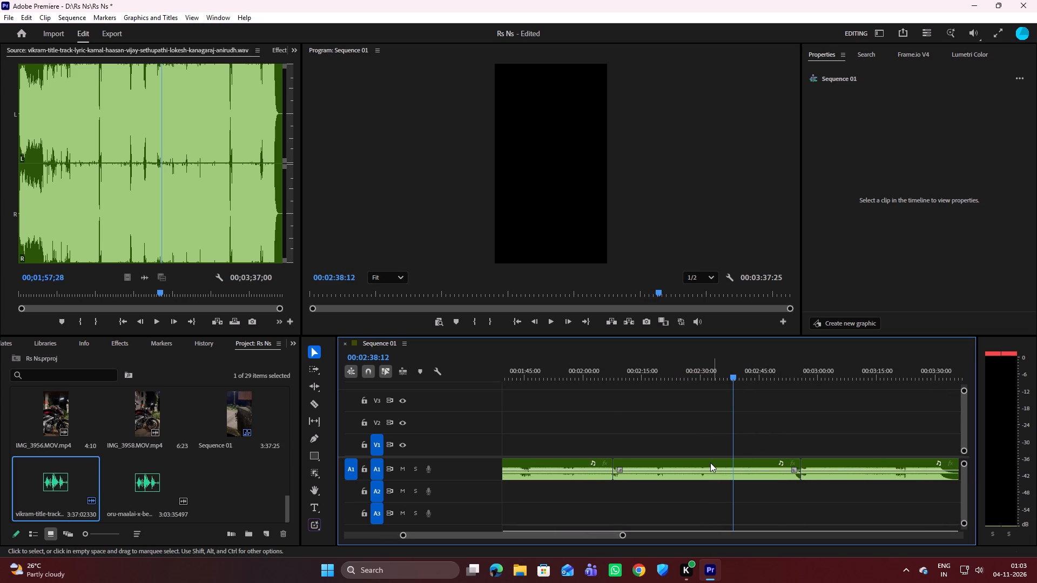
Move the music segment between 00:02:07:23 and about 00:02:55 to track A2, aligned with the first video clip's start.
drag(710, 463, 496, 496)
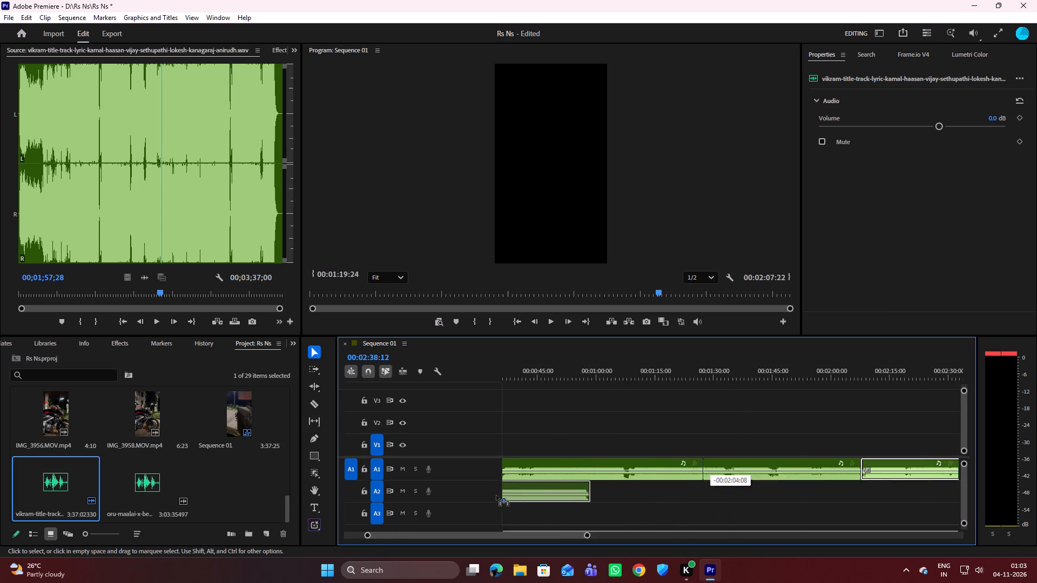
drag(496, 496, 481, 496)
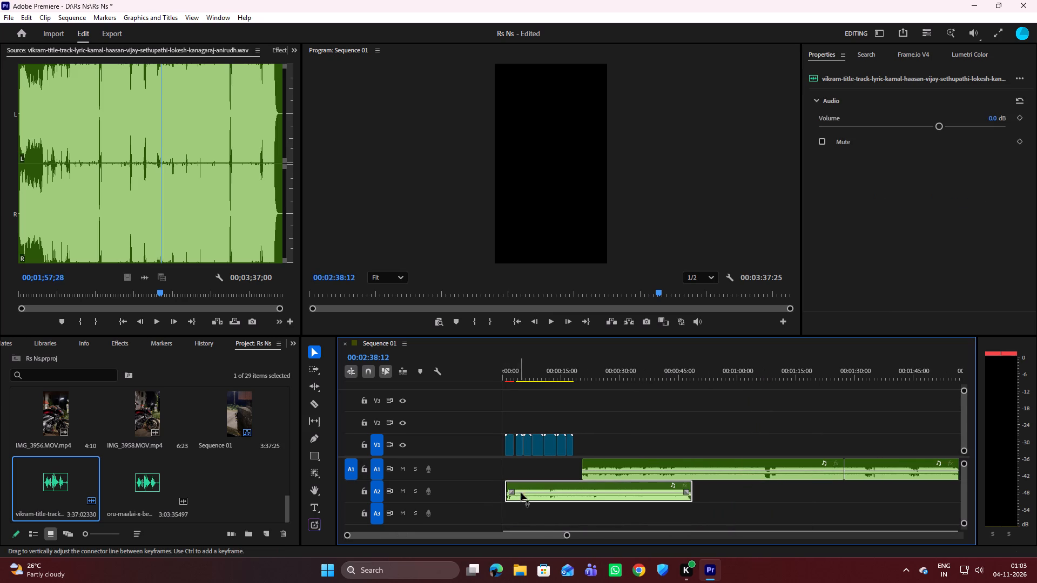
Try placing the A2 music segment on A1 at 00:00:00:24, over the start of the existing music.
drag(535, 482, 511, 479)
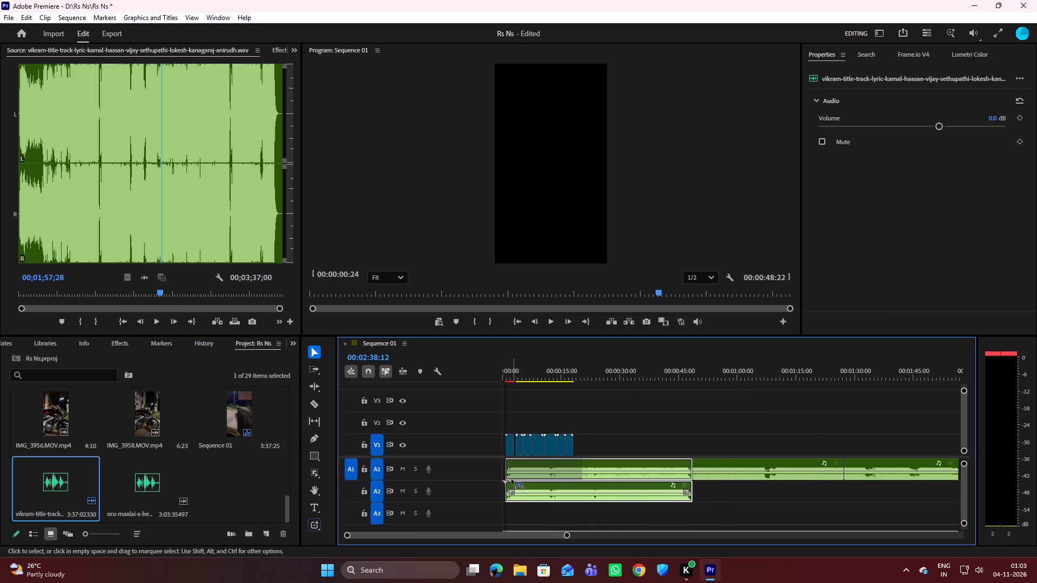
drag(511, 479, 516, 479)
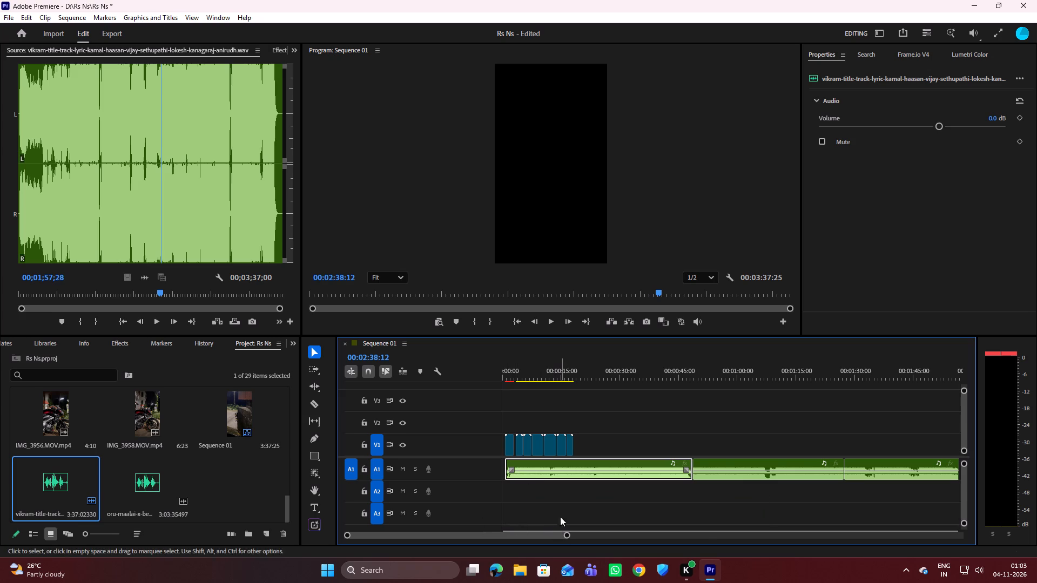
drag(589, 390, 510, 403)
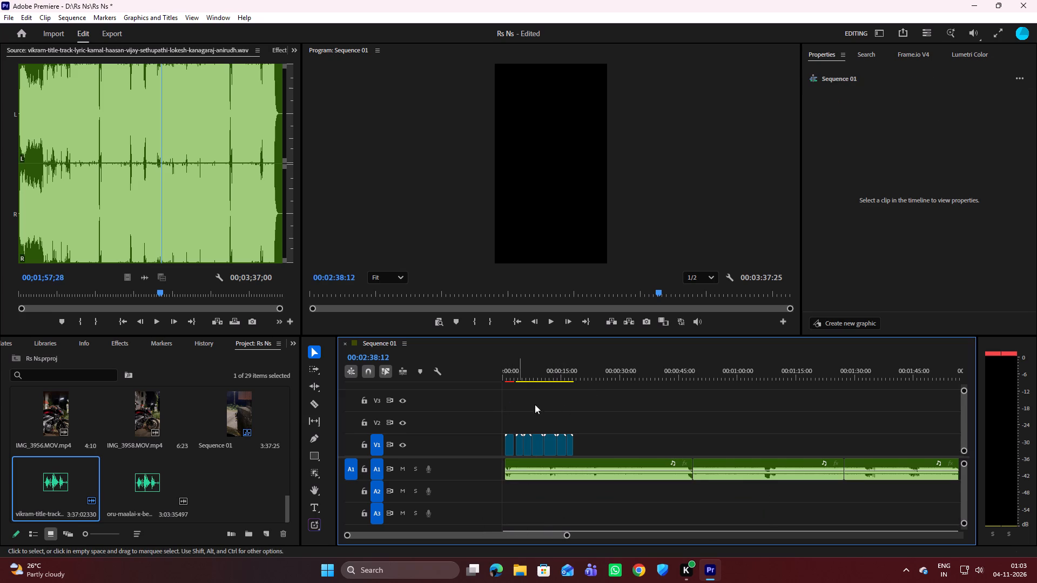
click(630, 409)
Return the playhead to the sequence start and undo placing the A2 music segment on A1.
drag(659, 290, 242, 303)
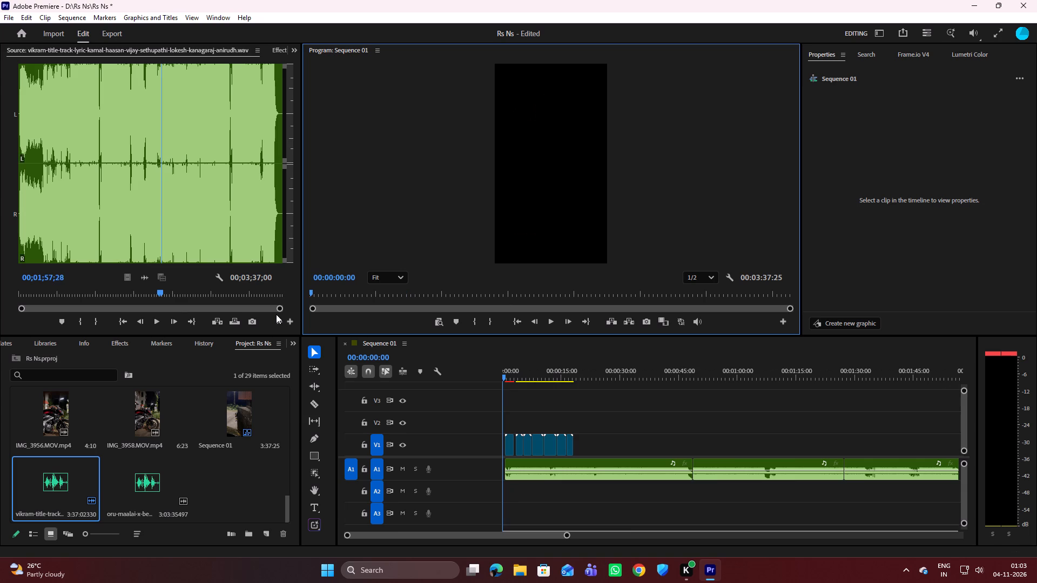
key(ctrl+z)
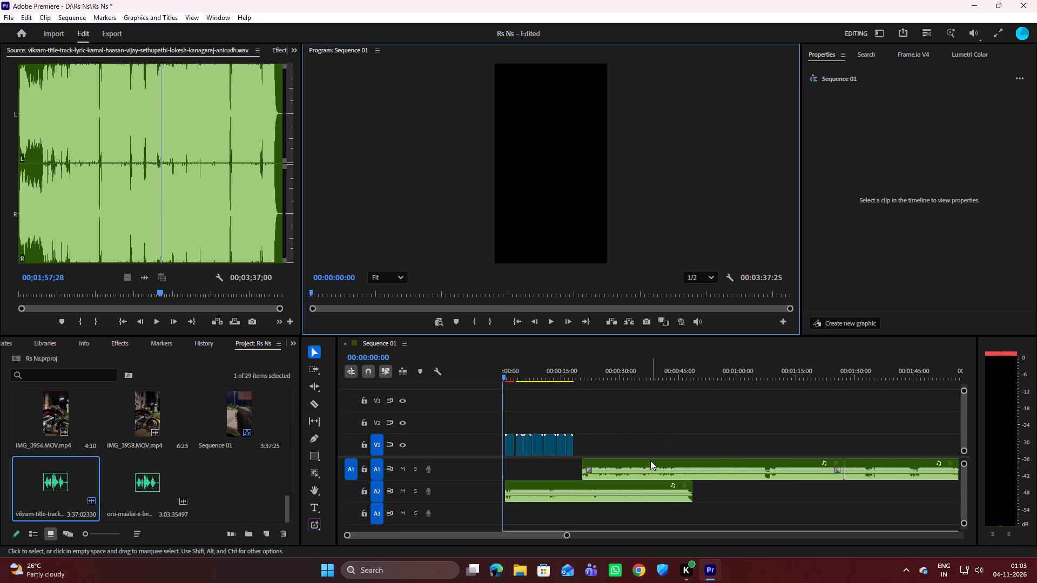
Mute track A1 and play the sequence from the start to hear only the A2 music segment with the video.
click(403, 469)
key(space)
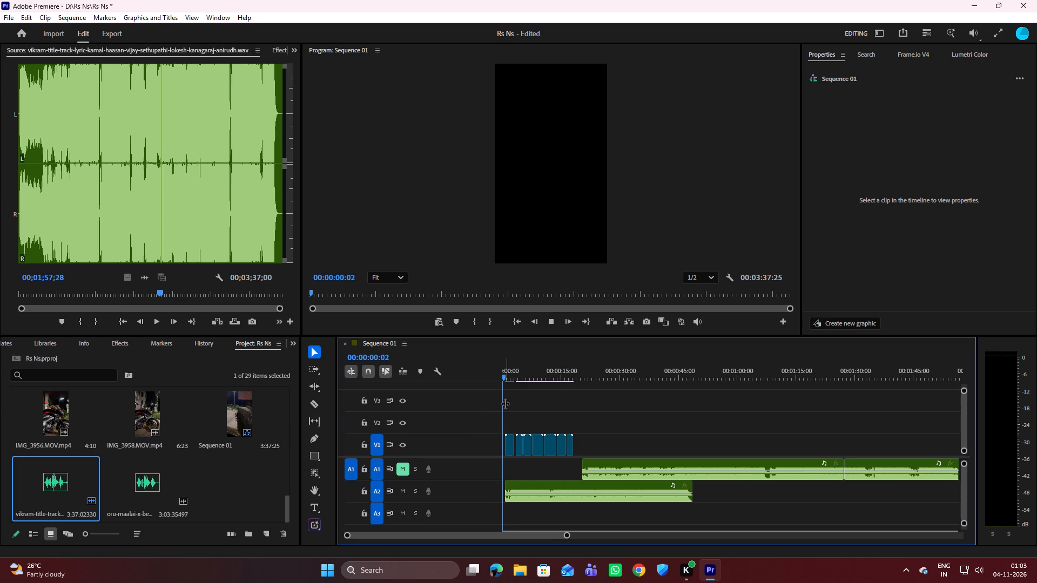
Lower the system volume slightly while the sequence keeps playing.
click(964, 568)
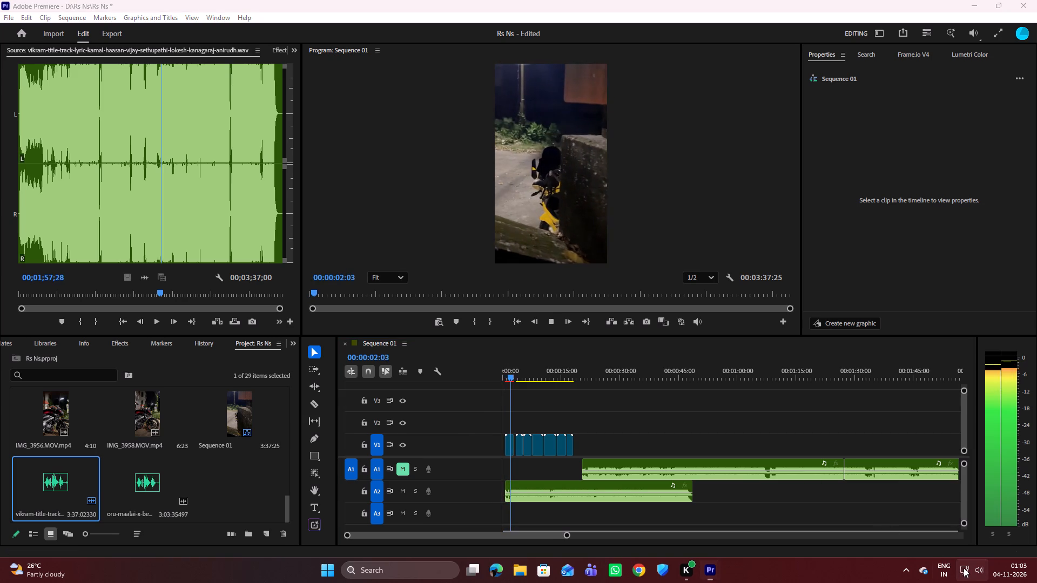
drag(917, 507, 911, 507)
click(973, 570)
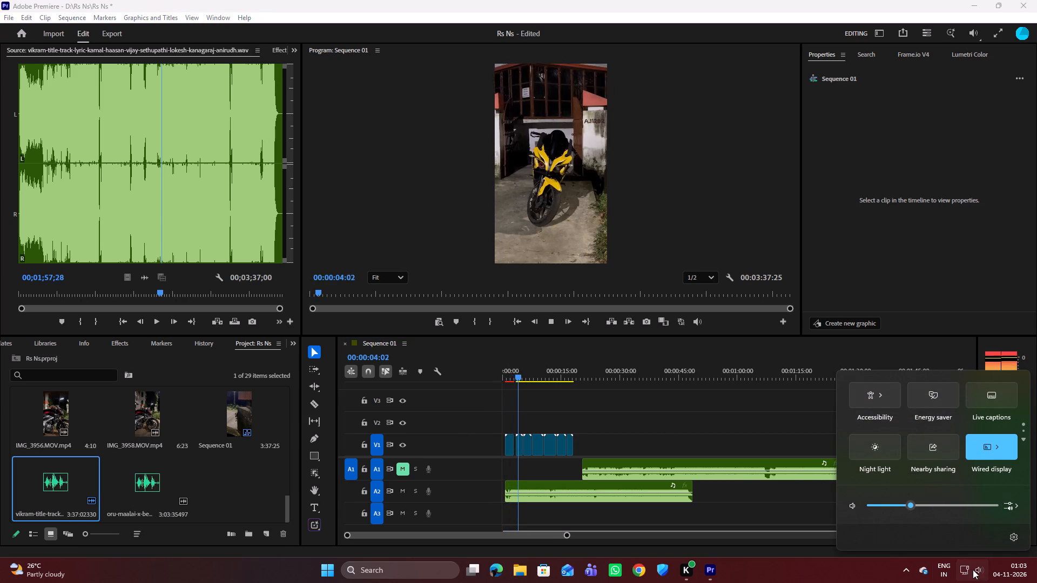
click(974, 565)
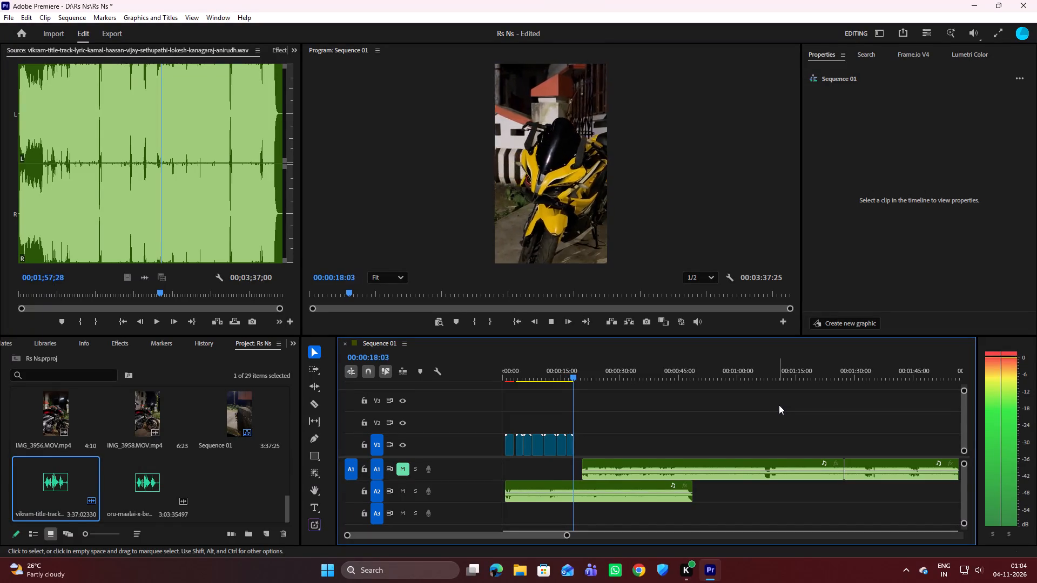
Stop playback after the last video clip, replay the edit with the A2 music from the start, and stop at 00:00:11:17.
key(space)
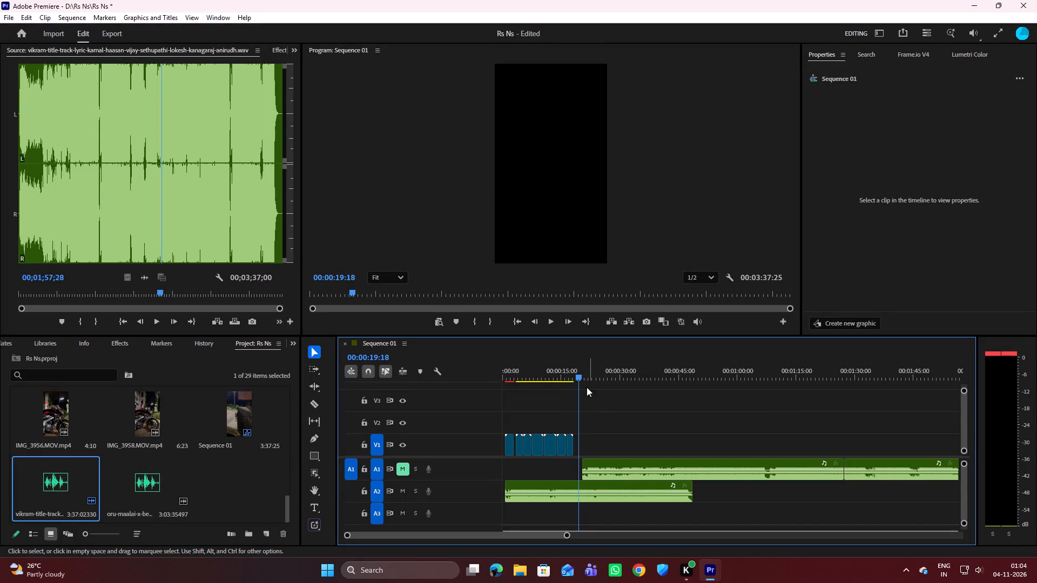
drag(577, 379, 483, 396)
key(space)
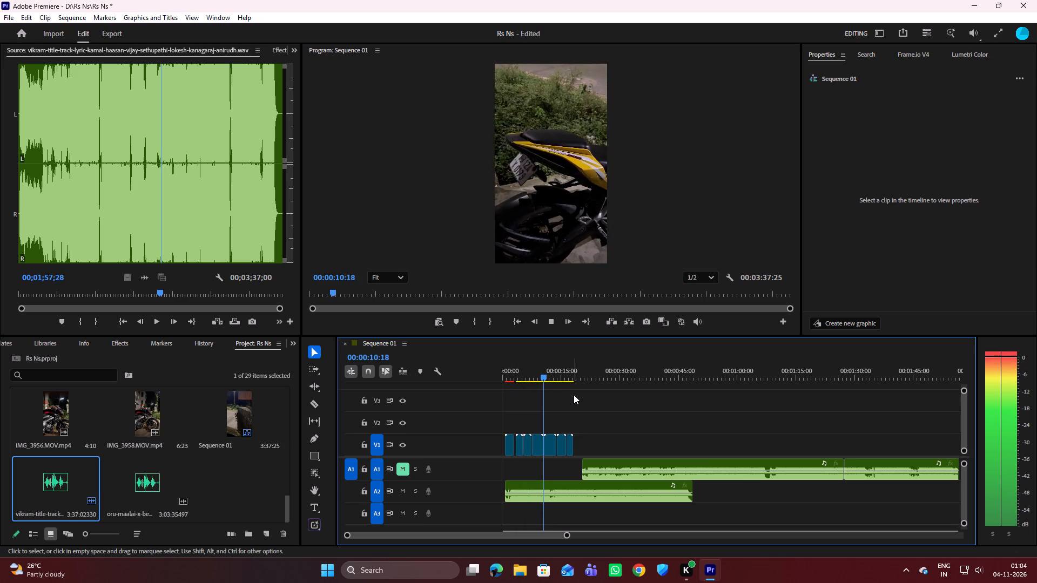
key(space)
Move the first music segment on A1 back so it starts together with the first video clip.
click(635, 470)
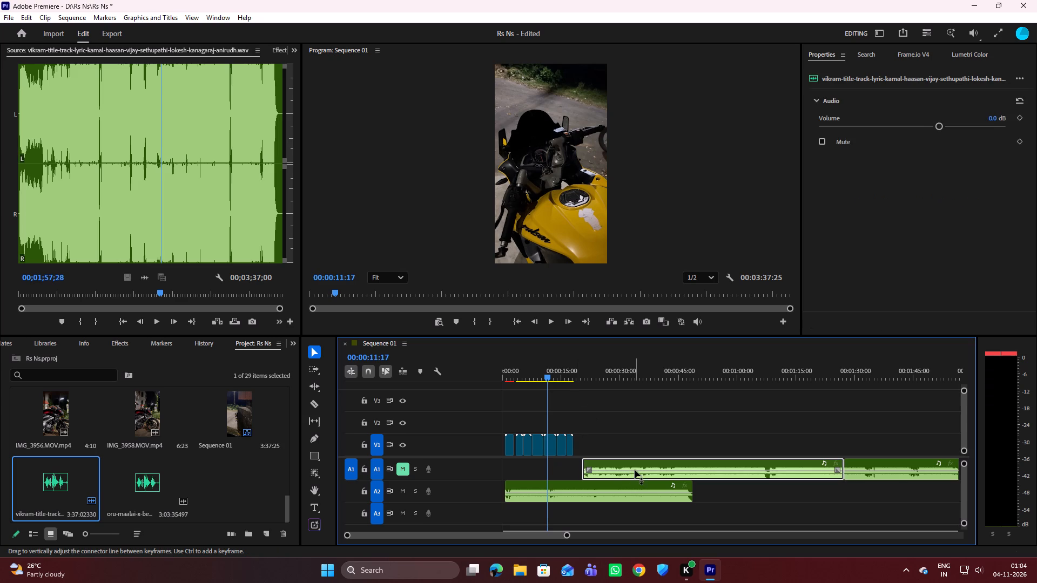
drag(635, 467, 546, 471)
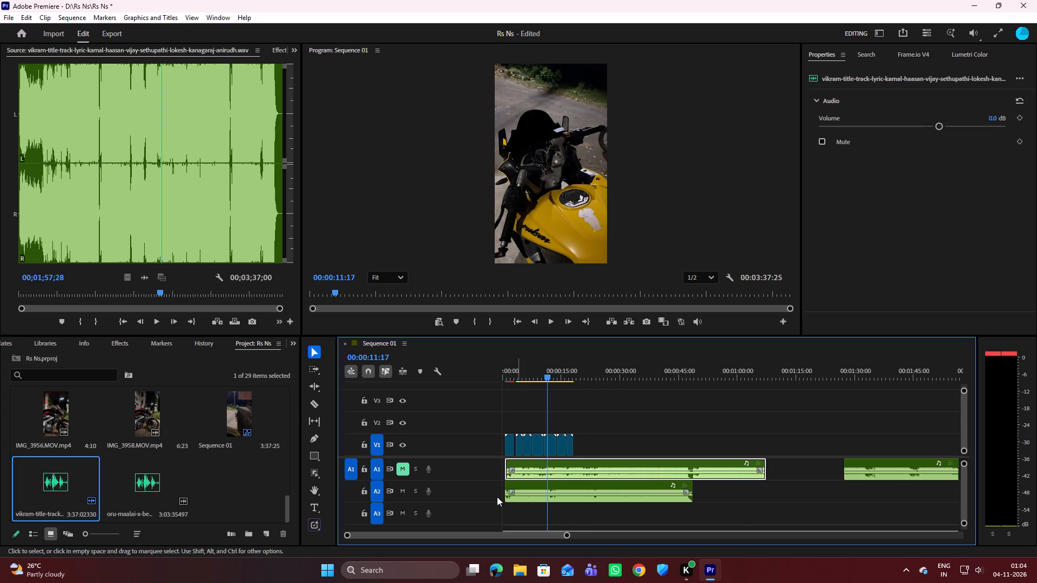
Mute track A2 and unmute track A1.
click(401, 492)
click(402, 464)
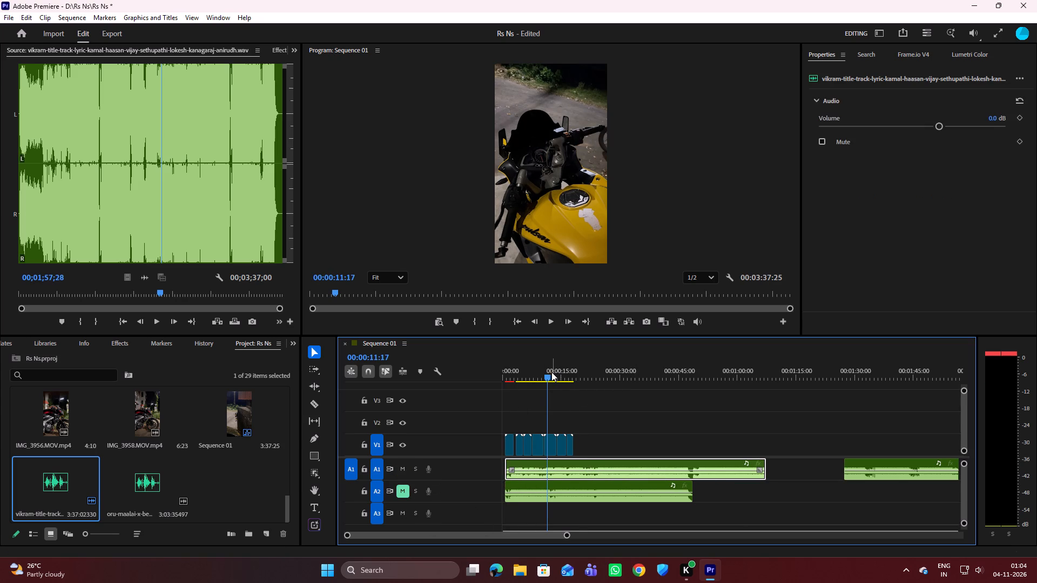
Play the video from the start with the A1 music segment, up to 00:00:14:09.
drag(549, 372, 465, 387)
key(space)
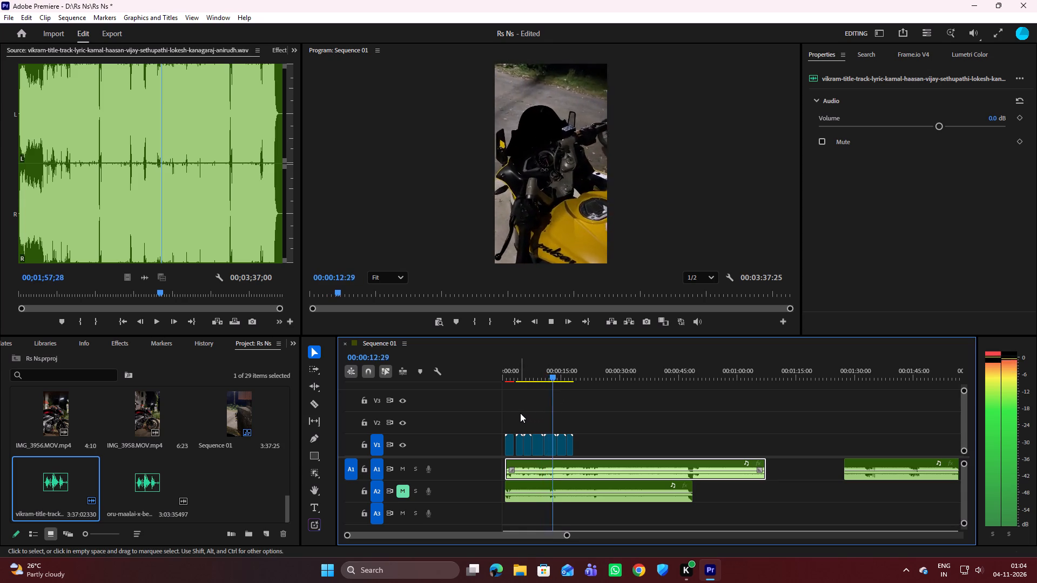
key(space)
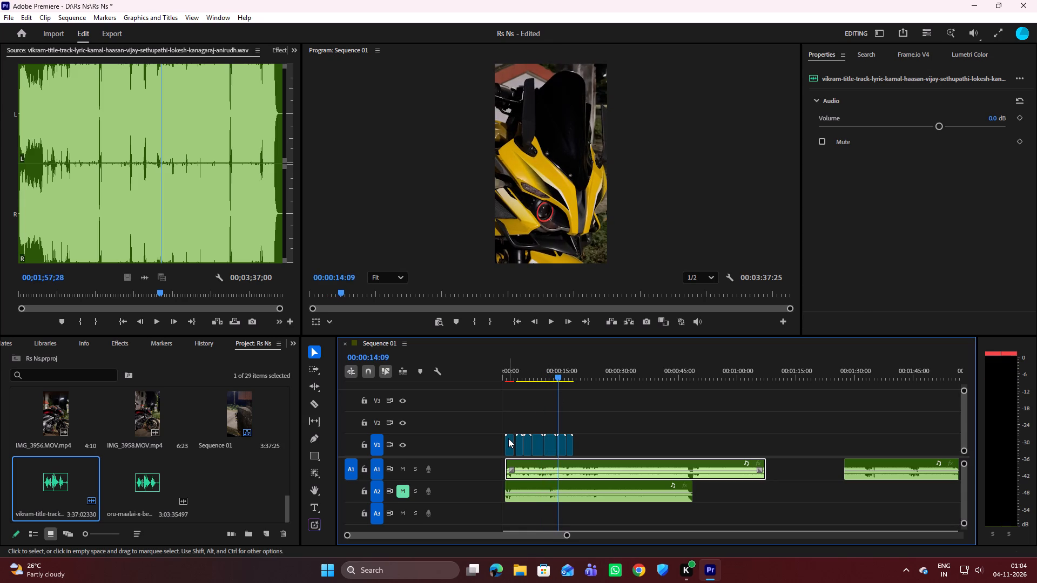
Close the gap after the first clip on V1 by moving all the following video clips back against it.
click(508, 438)
drag(508, 438, 514, 439)
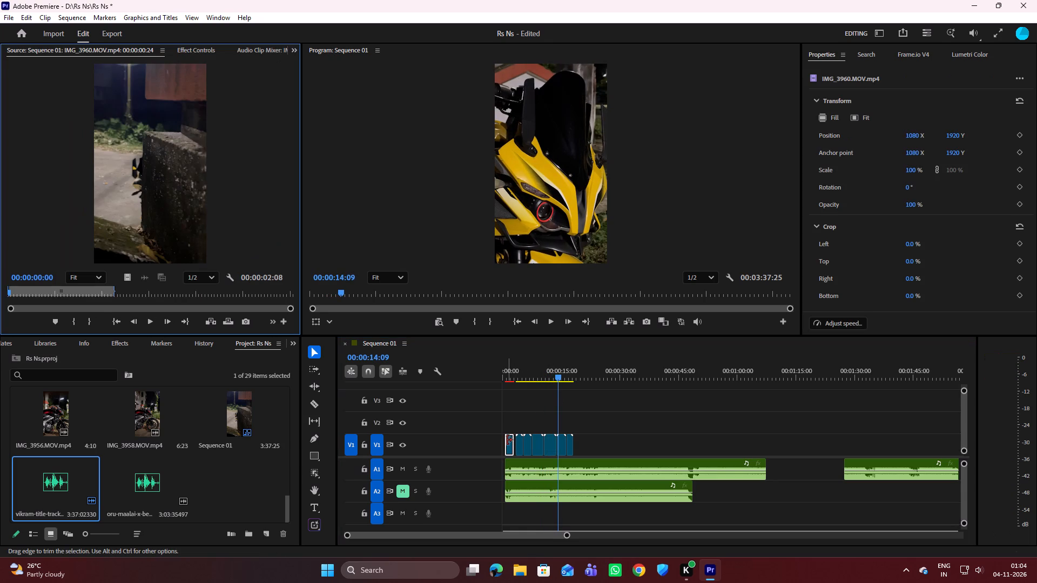
click(507, 440)
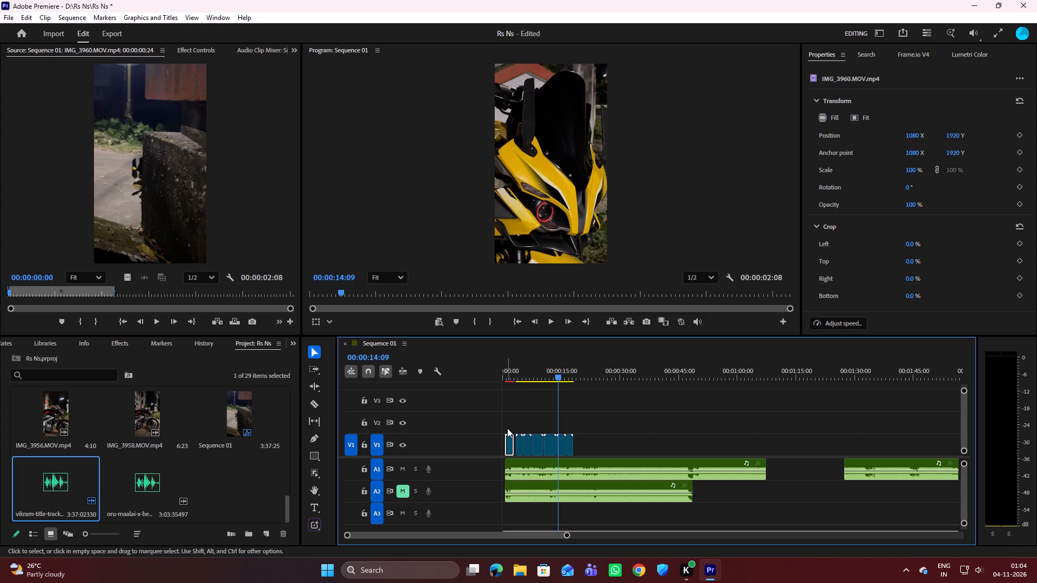
drag(513, 417, 599, 447)
click(514, 413)
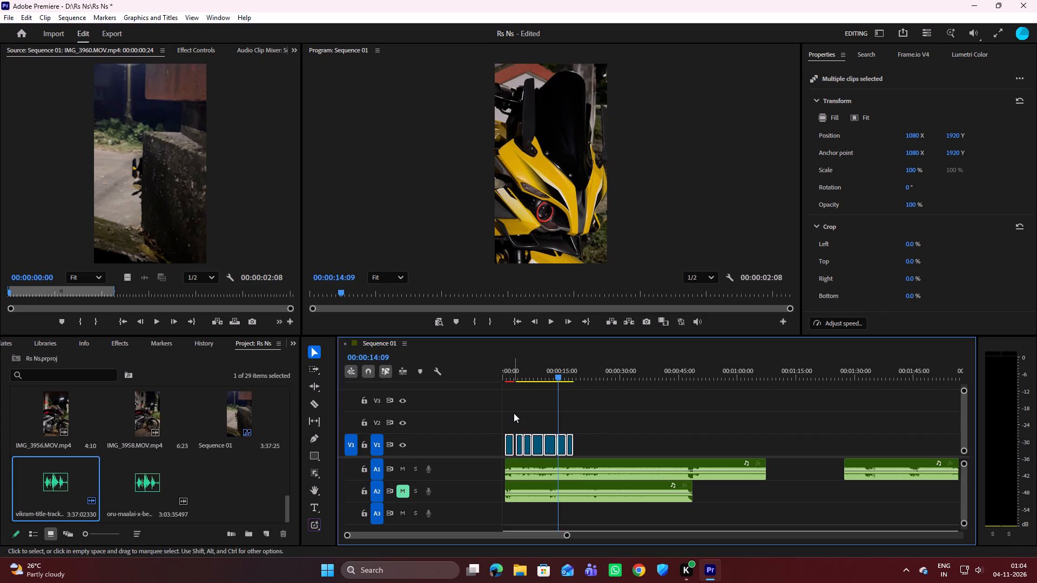
drag(521, 413, 588, 449)
drag(548, 446, 543, 447)
click(525, 419)
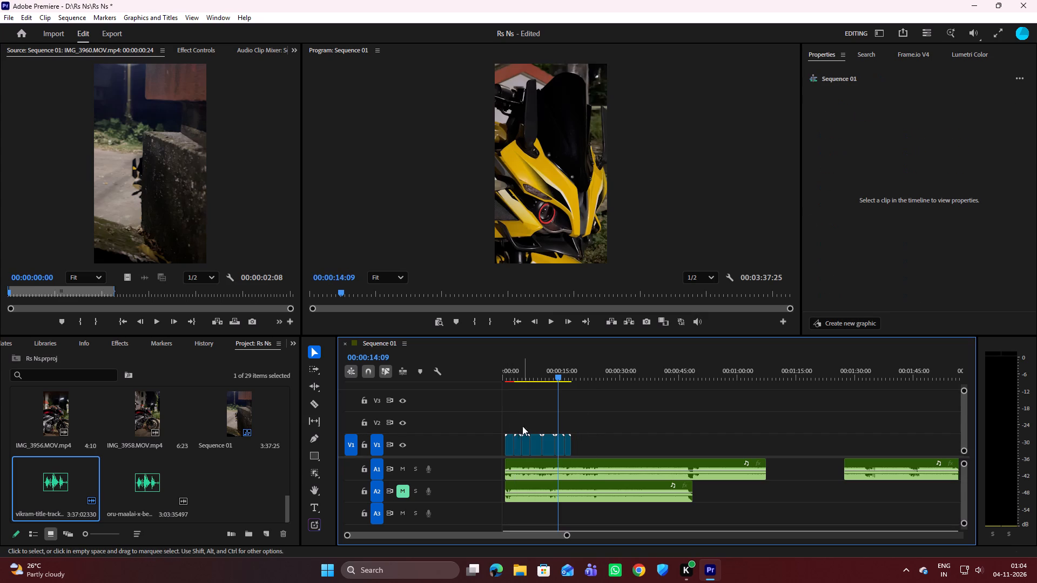
Move all the V1 video clips together later in the sequence so the first one starts at 00:00:17:03.
drag(504, 418, 586, 453)
click(531, 442)
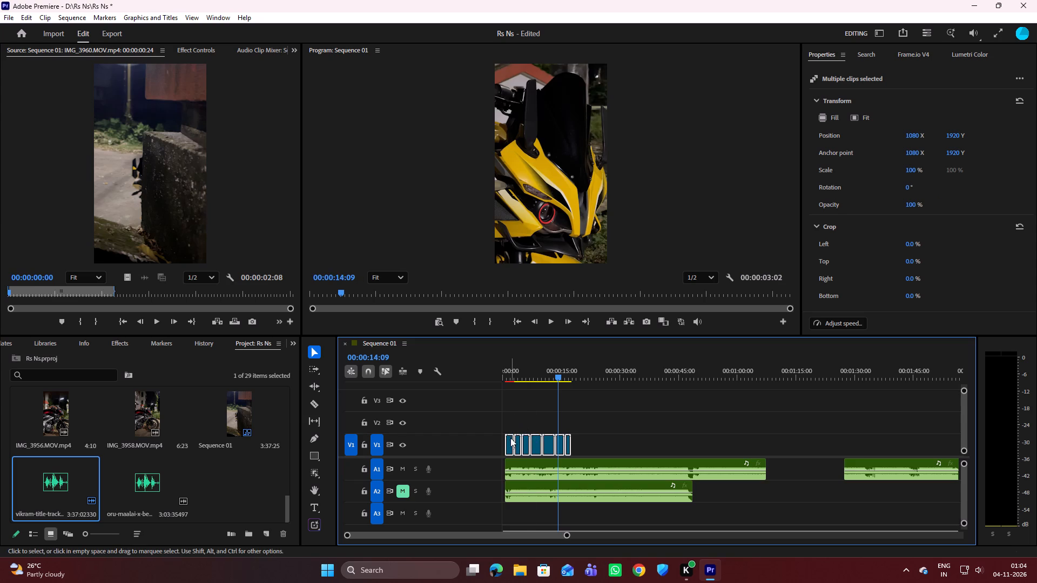
drag(508, 443, 571, 444)
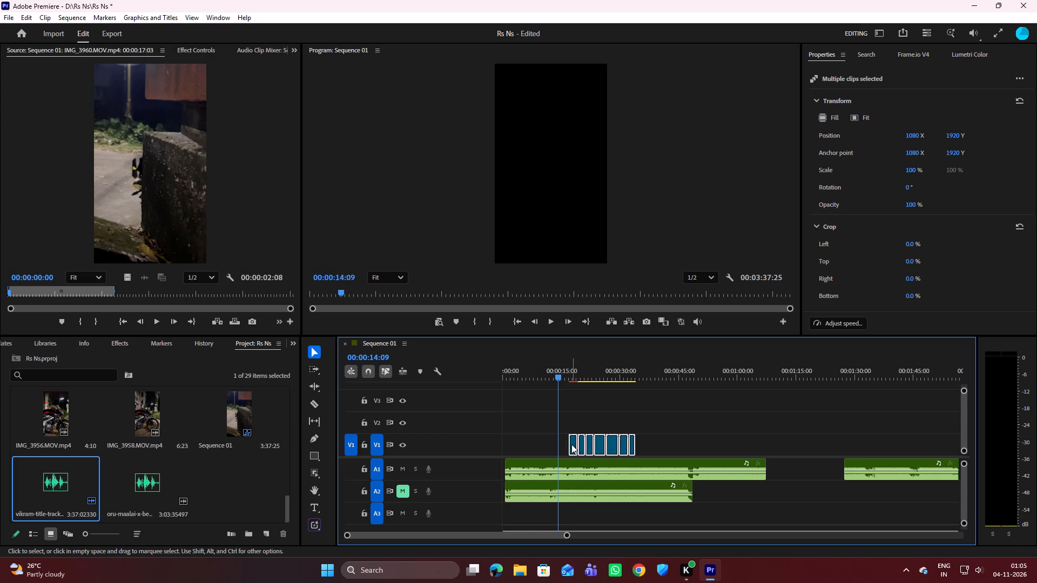
Play the repositioned V1 clips with the A1 music segment, up to 00:00:31:09.
key(space)
key(space)
drag(561, 375, 564, 375)
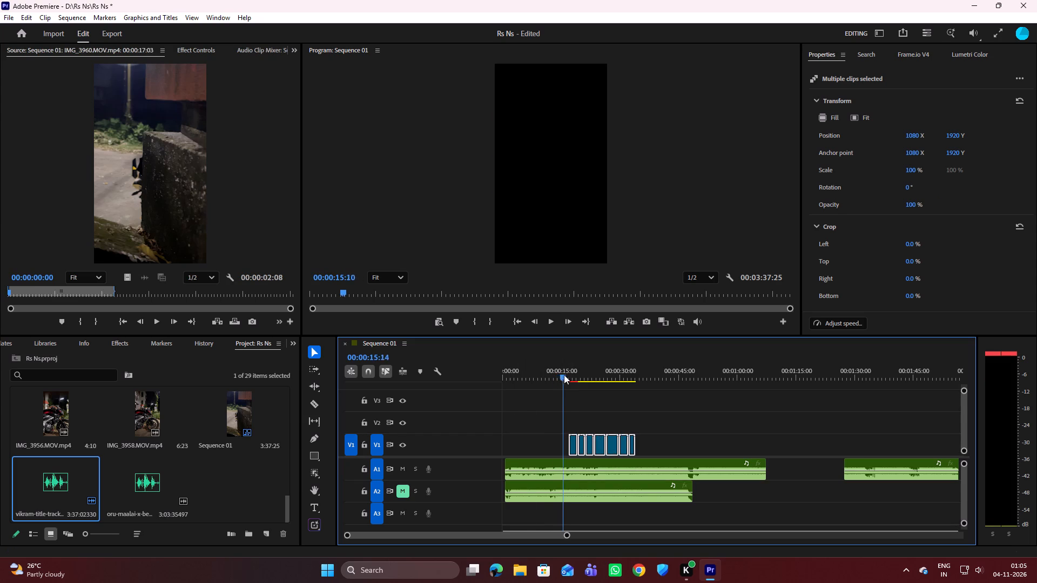
drag(564, 375, 568, 377)
key(space)
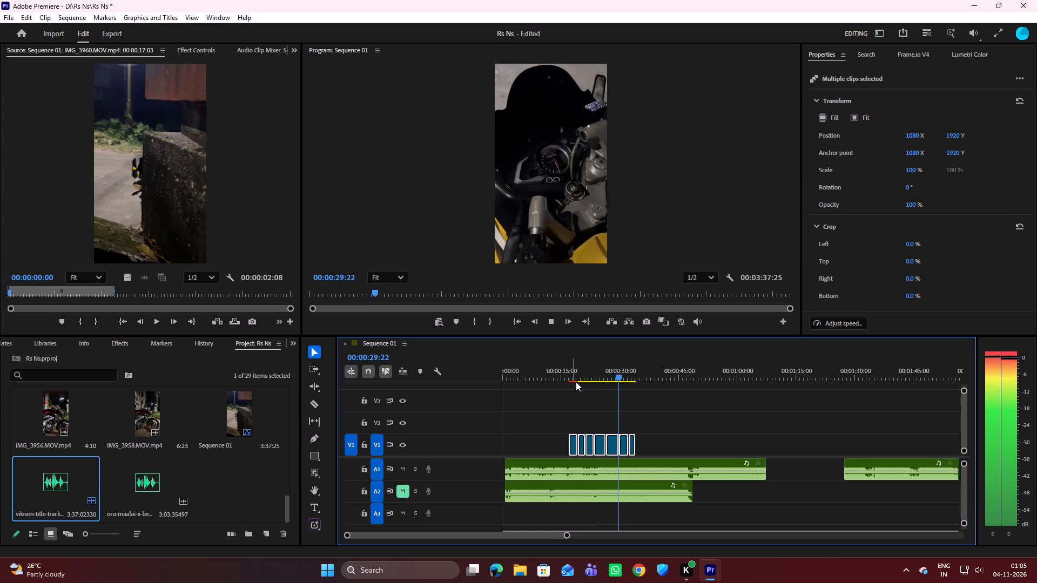
key(space)
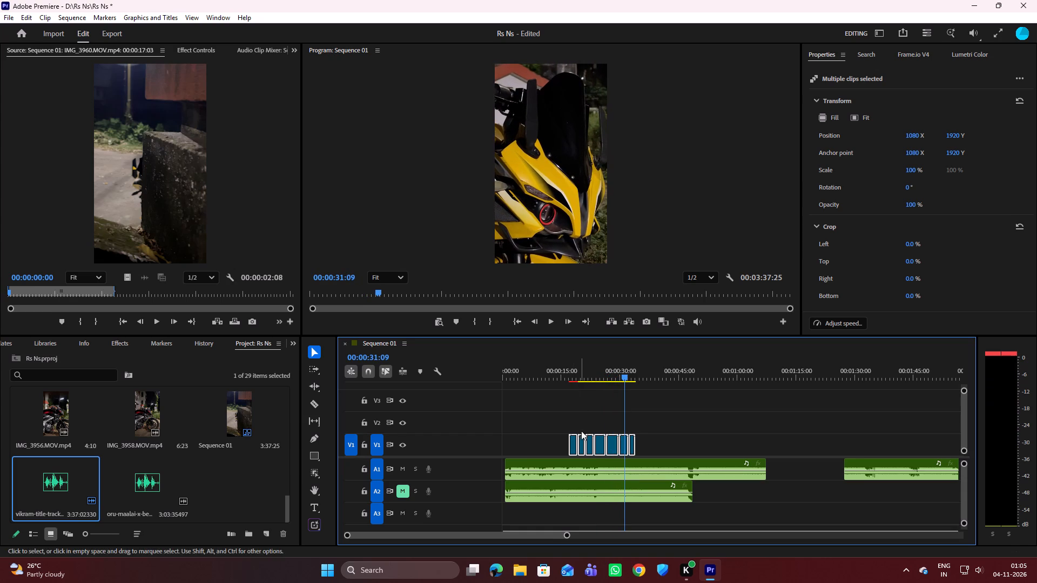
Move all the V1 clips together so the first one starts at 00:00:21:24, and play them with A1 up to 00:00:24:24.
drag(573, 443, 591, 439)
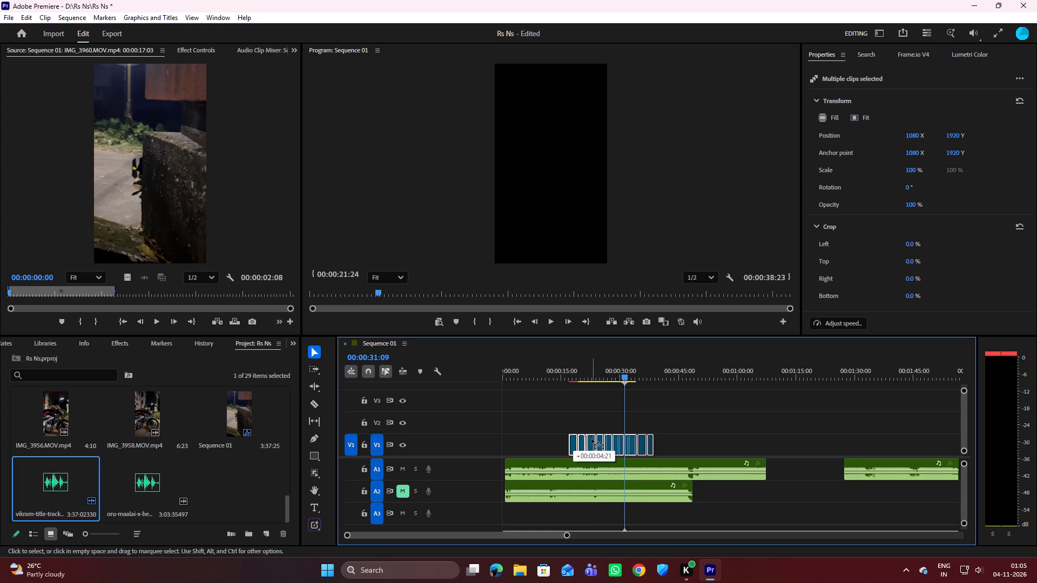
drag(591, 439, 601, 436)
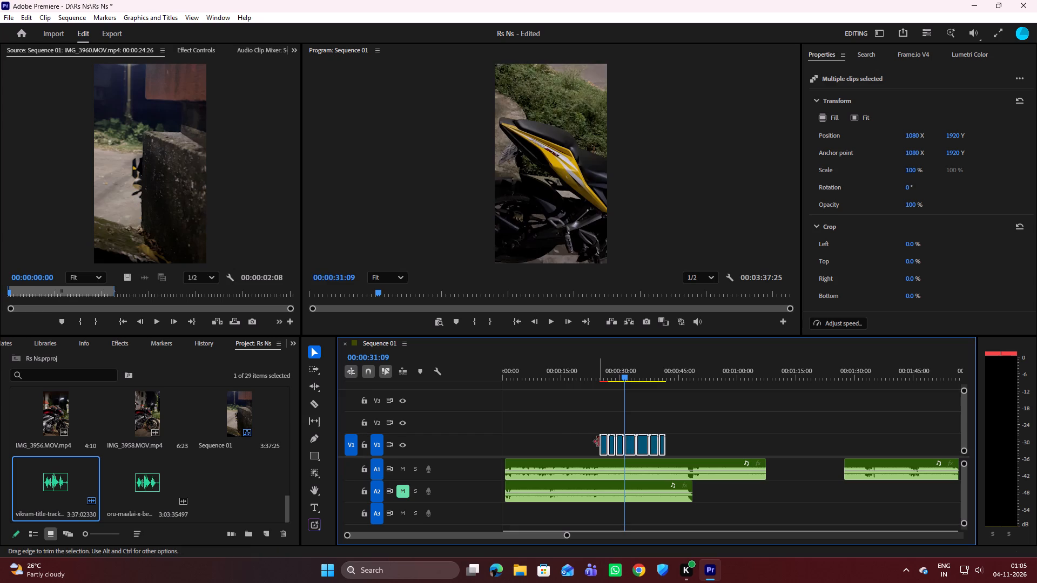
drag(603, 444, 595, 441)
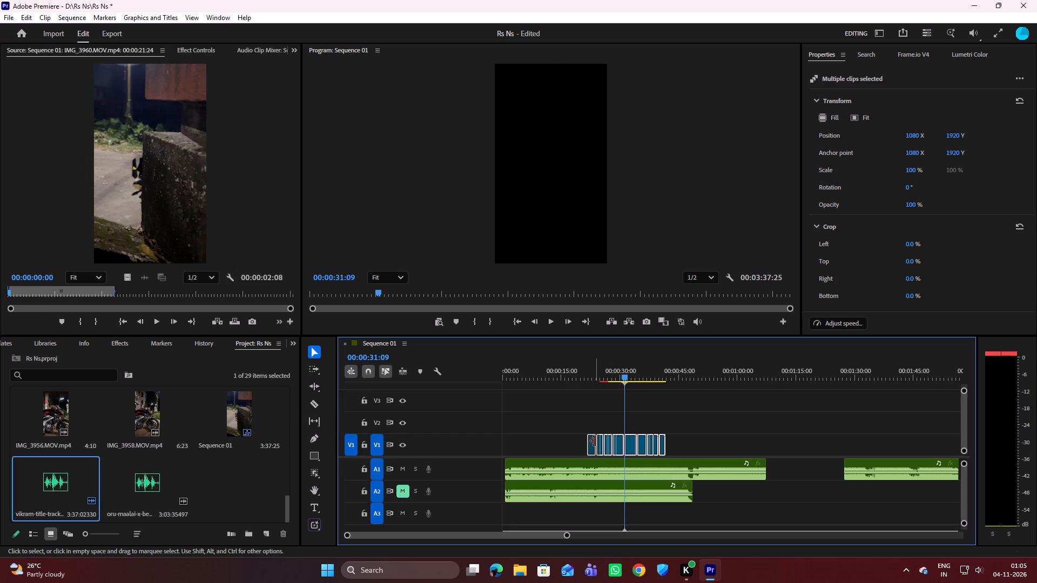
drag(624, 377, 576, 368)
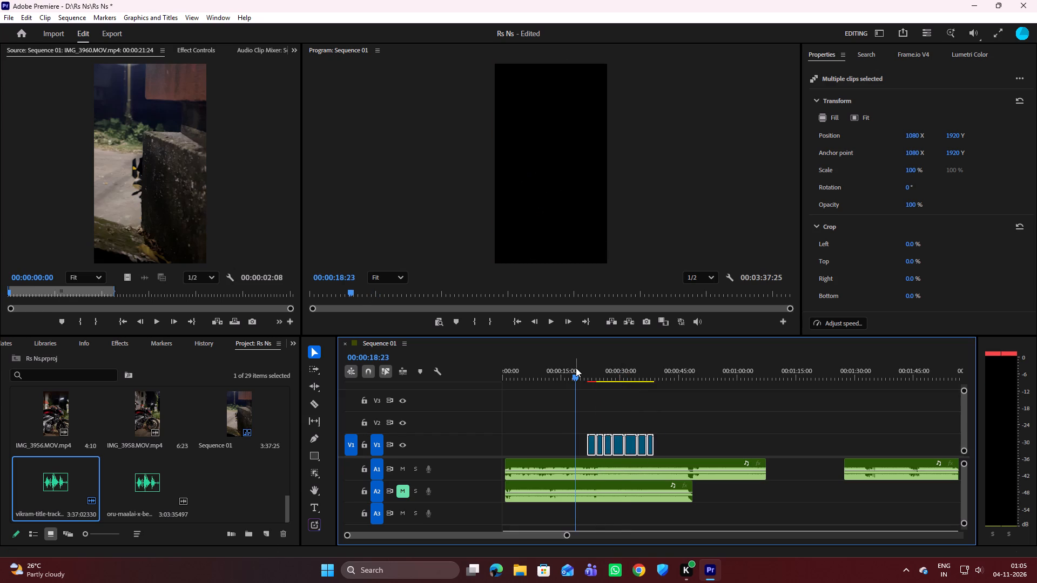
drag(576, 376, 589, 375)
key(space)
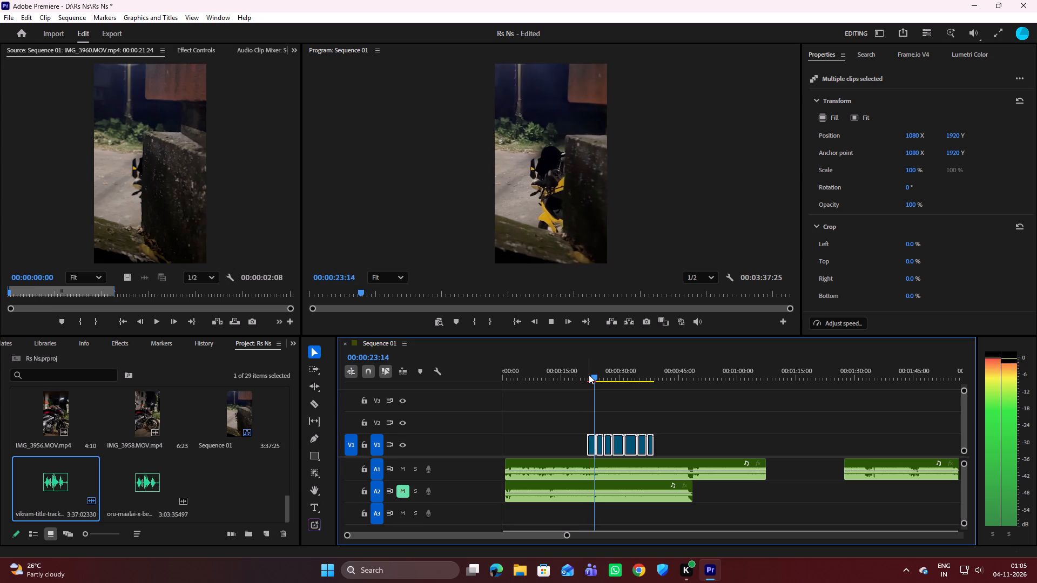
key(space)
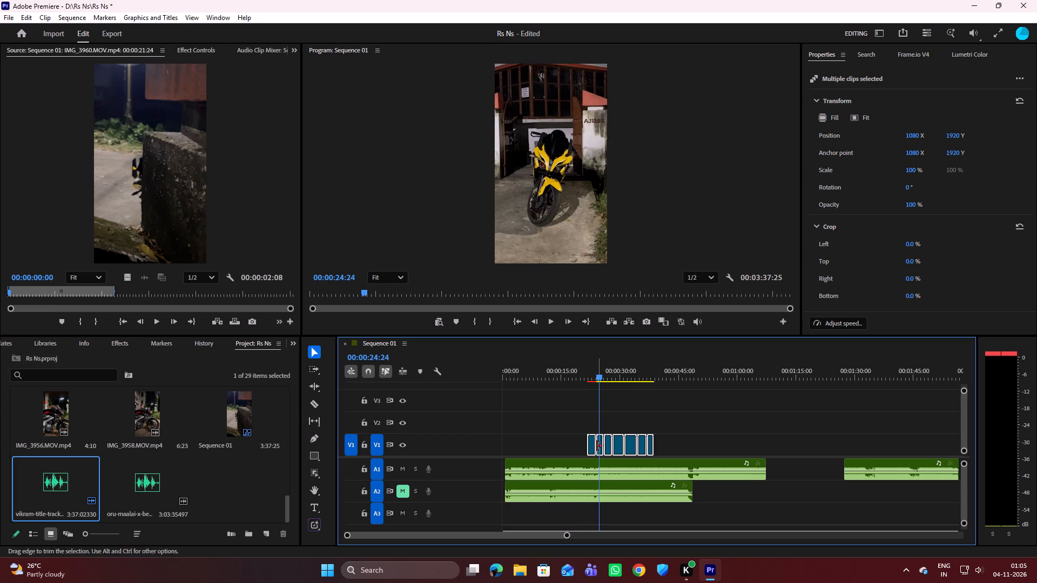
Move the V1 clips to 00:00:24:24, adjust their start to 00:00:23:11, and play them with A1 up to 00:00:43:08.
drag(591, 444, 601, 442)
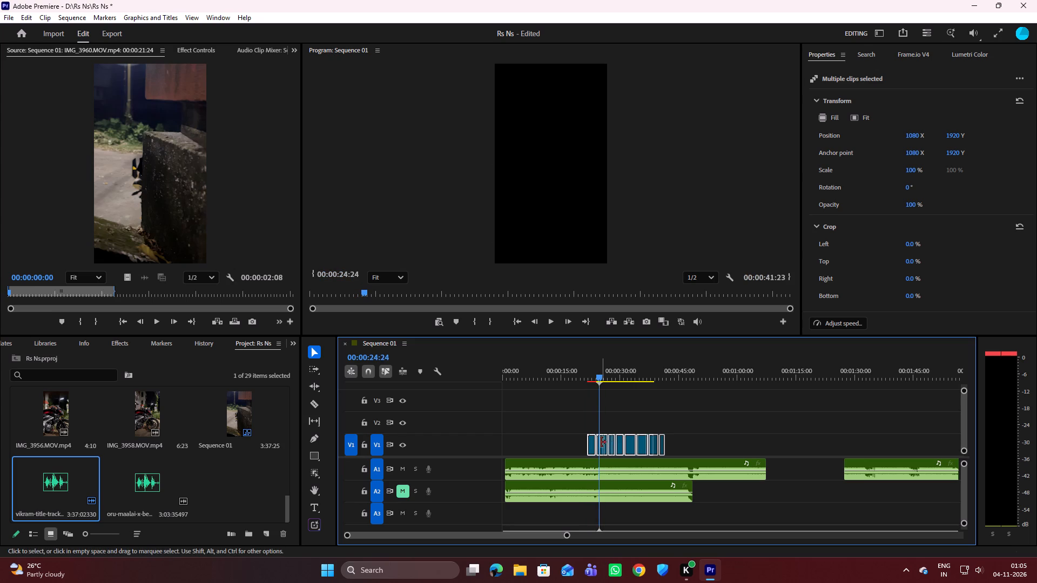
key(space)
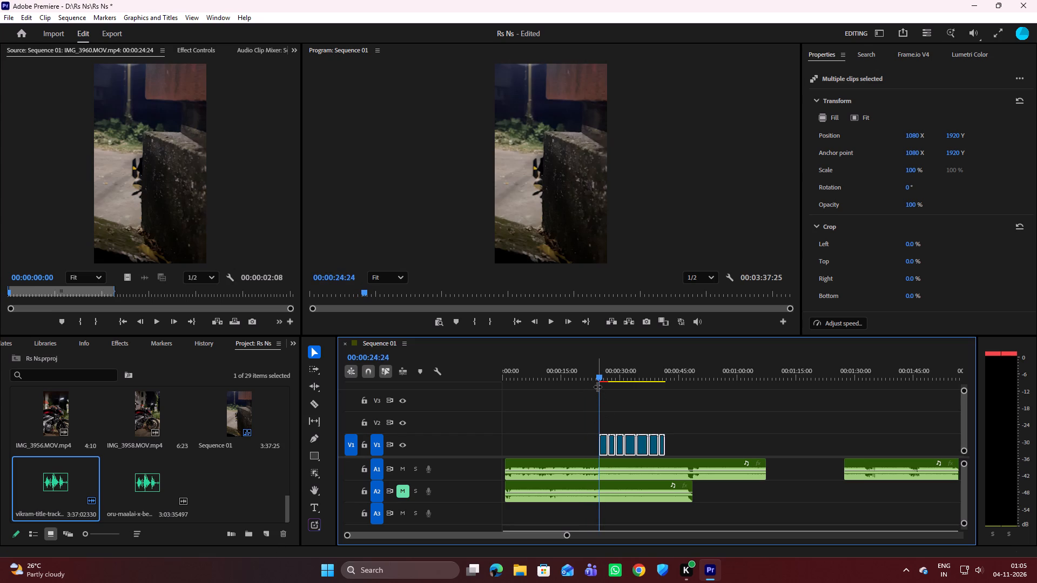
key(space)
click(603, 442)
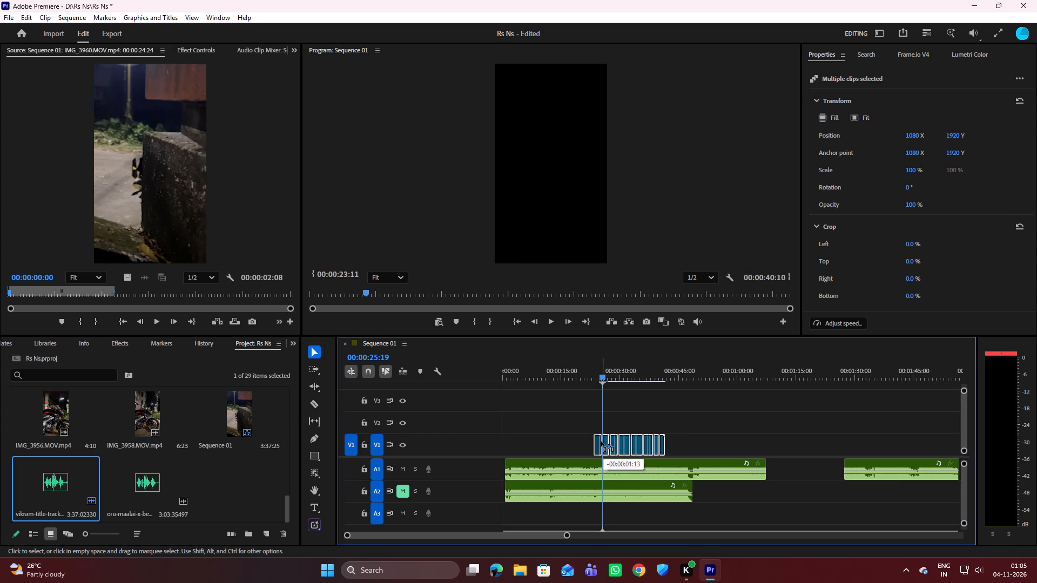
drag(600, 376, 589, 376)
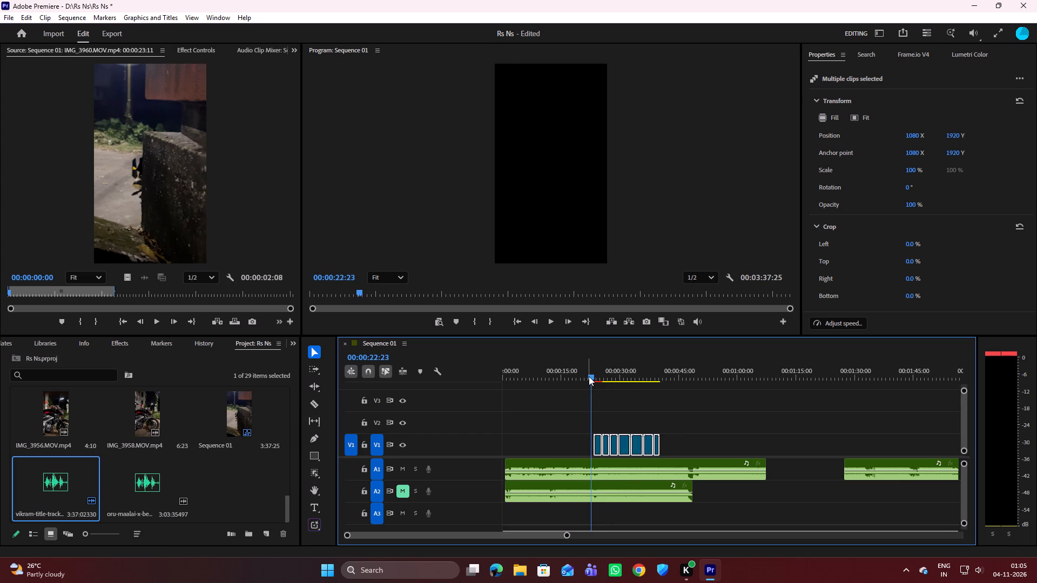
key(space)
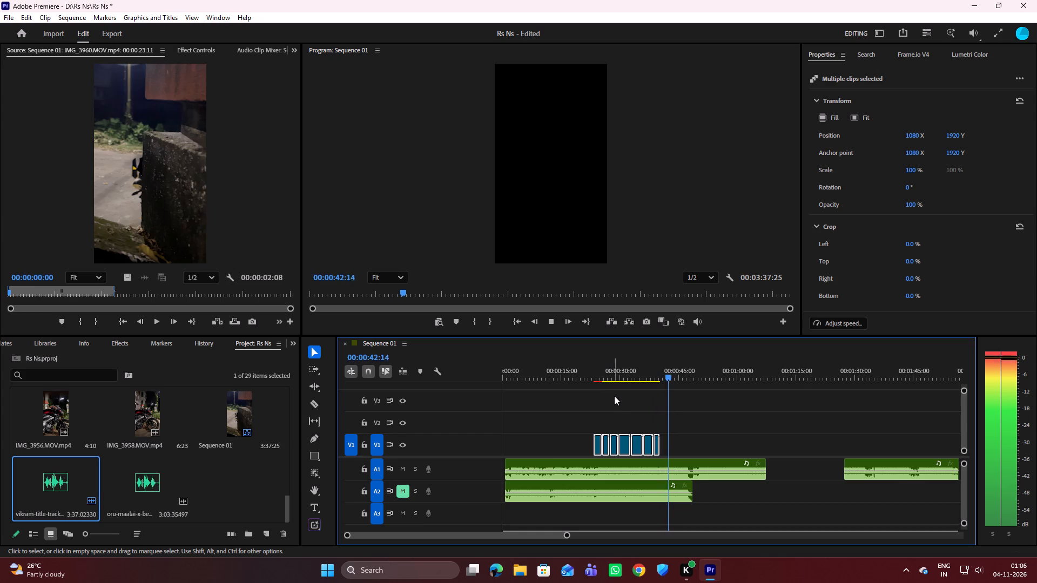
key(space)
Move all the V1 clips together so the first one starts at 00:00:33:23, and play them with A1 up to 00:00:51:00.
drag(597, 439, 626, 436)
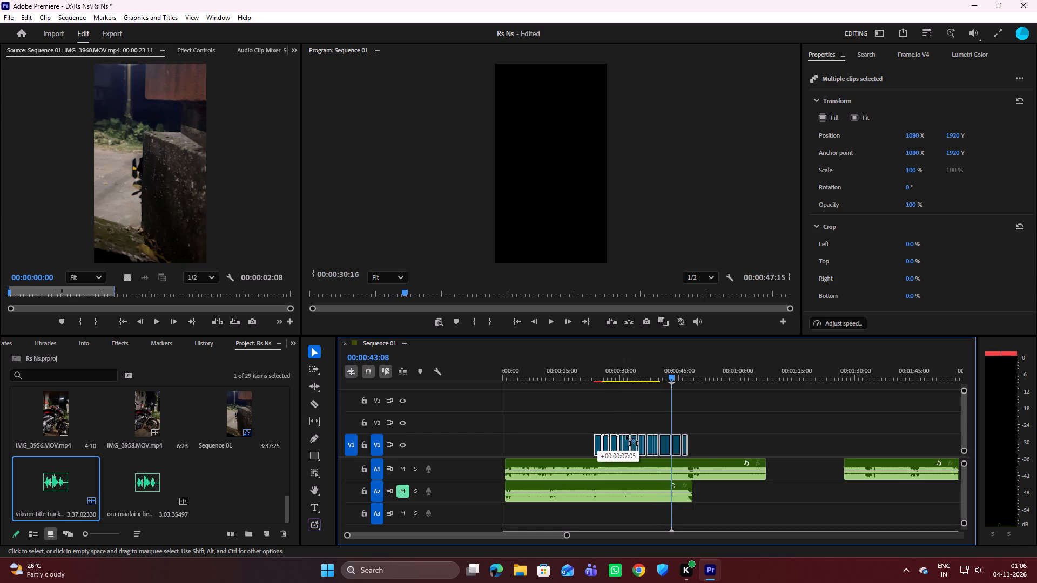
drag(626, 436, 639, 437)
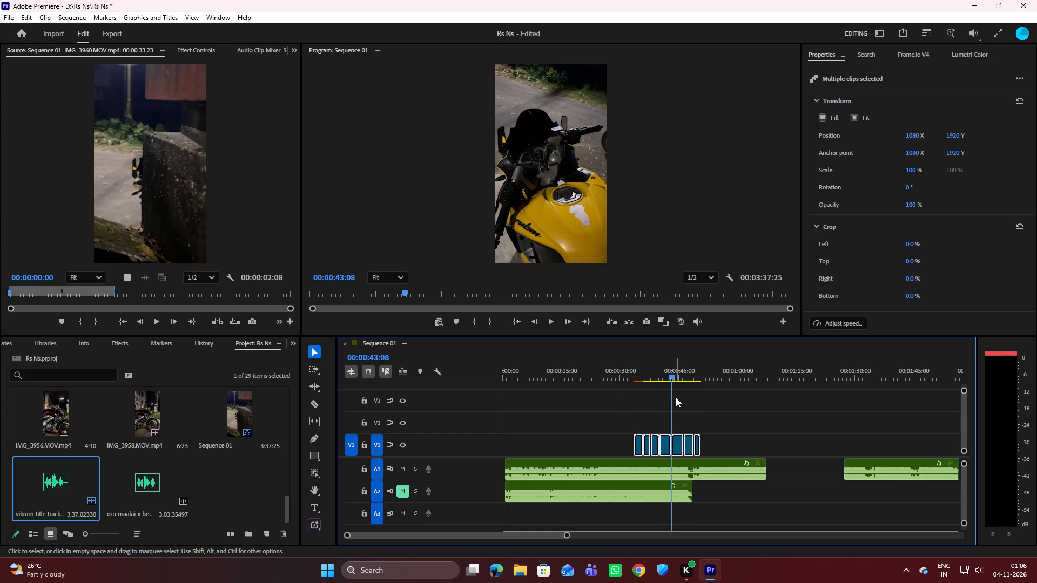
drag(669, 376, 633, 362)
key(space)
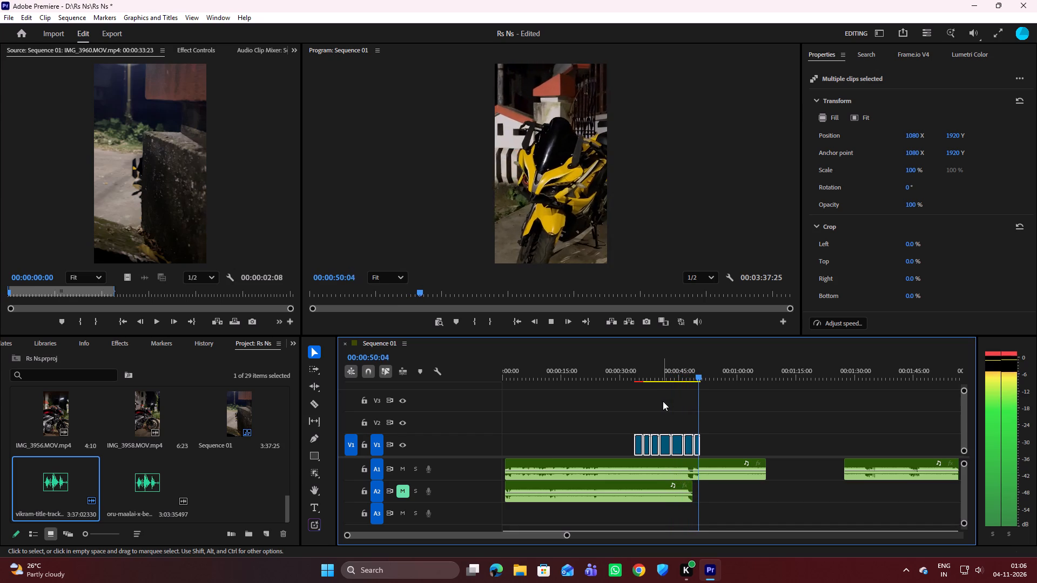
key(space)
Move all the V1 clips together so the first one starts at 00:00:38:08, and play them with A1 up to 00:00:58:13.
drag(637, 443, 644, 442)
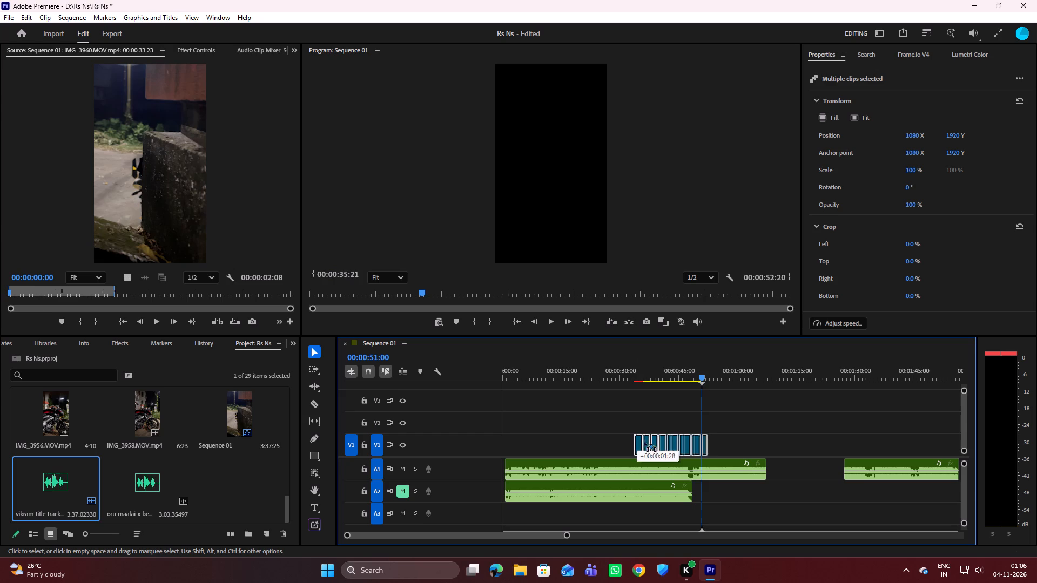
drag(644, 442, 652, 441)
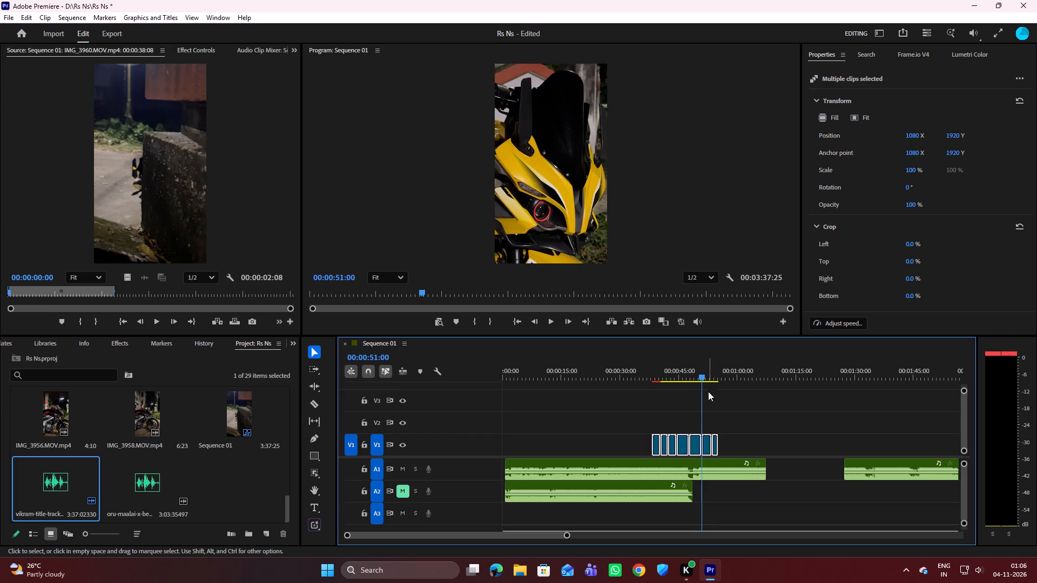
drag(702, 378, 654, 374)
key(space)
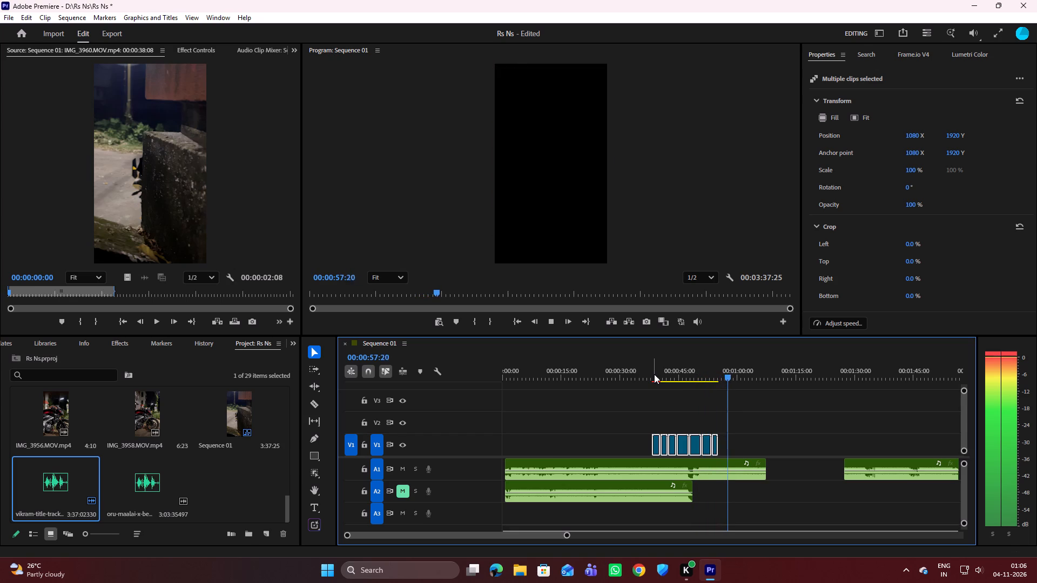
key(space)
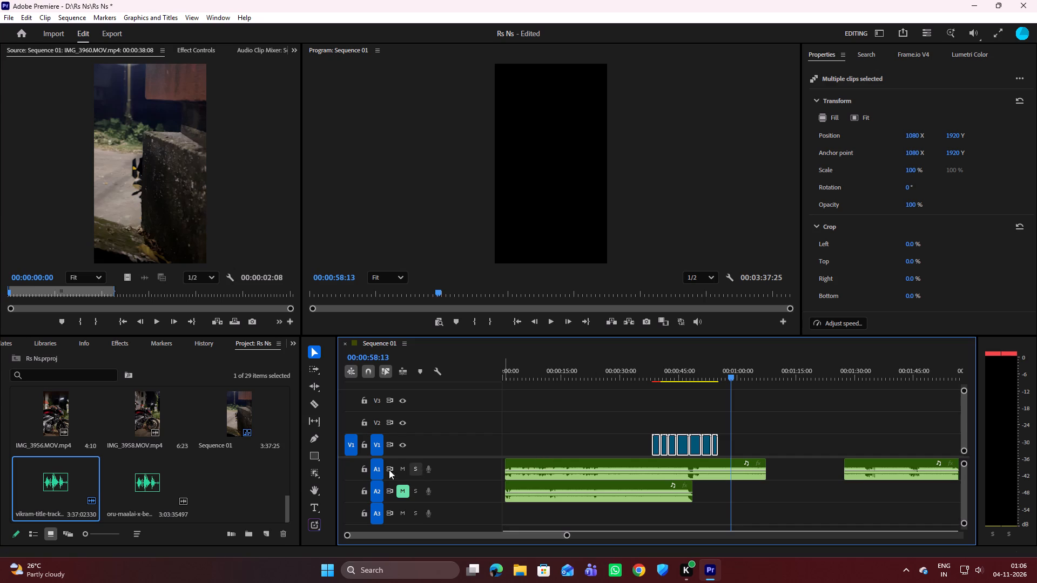
Mute track A1 and unmute track A2.
click(400, 465)
click(402, 491)
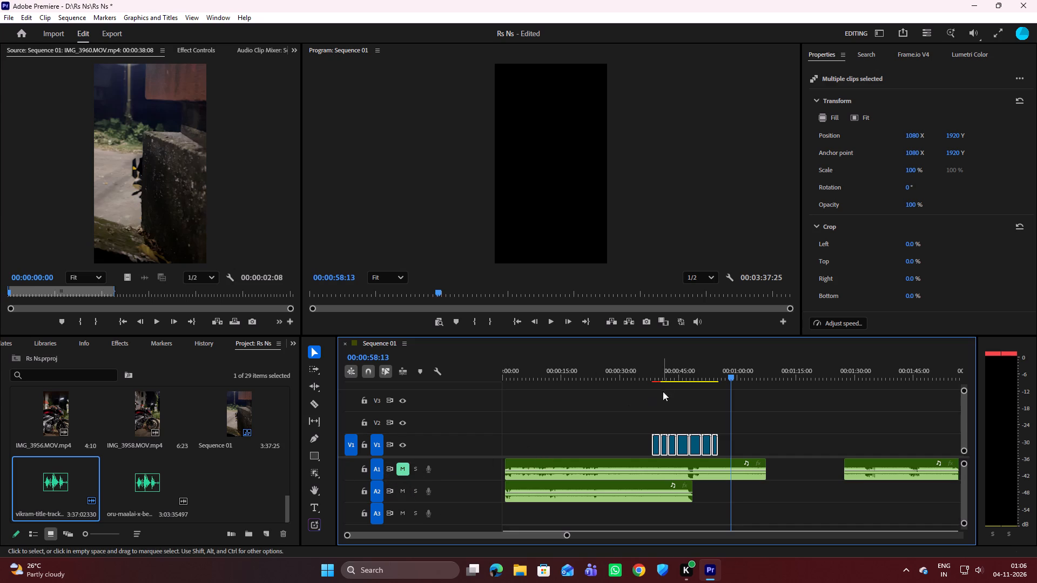
Move all the V1 clips together earlier to start at 00:00:31:23, aligning their end with the end of the A2 music segment.
drag(656, 442, 636, 438)
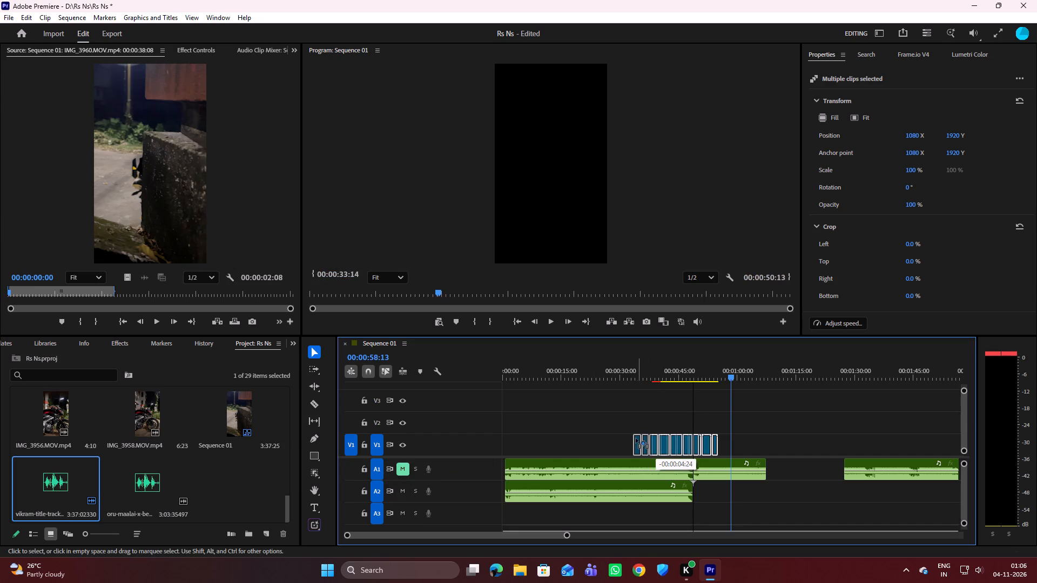
drag(636, 438, 635, 438)
click(635, 438)
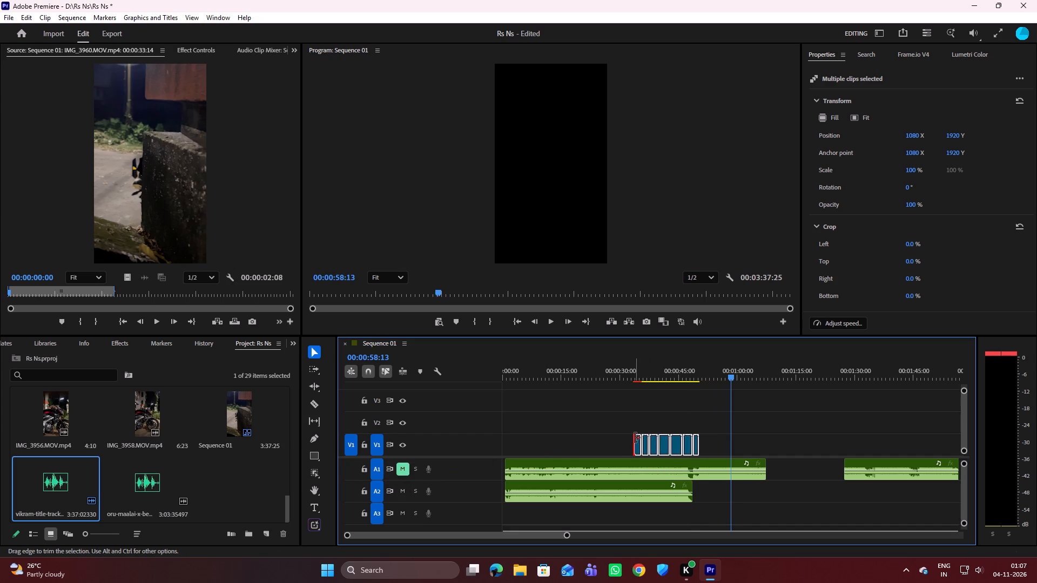
click(609, 428)
drag(632, 418, 703, 442)
click(636, 448)
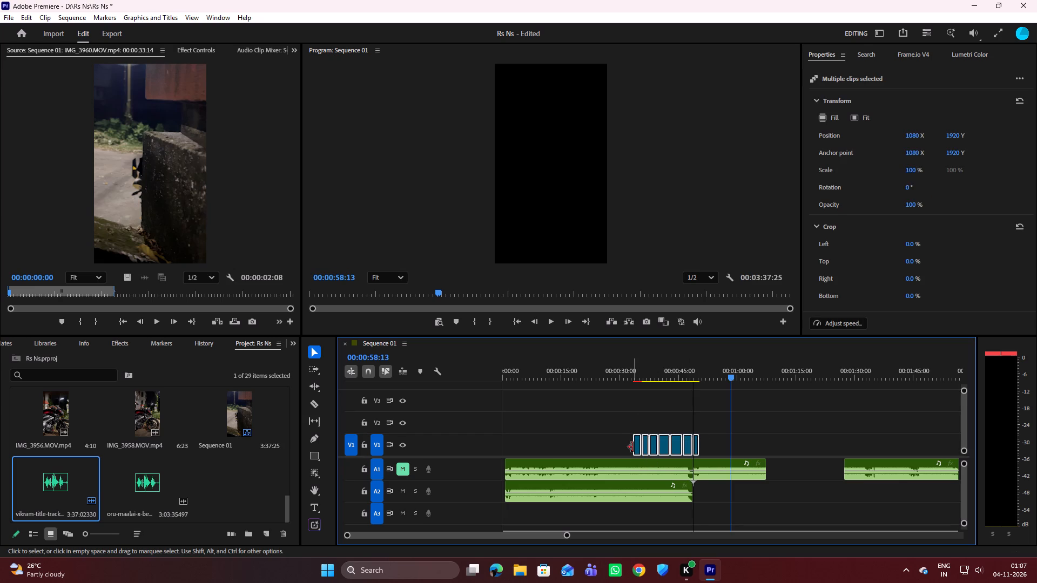
click(634, 445)
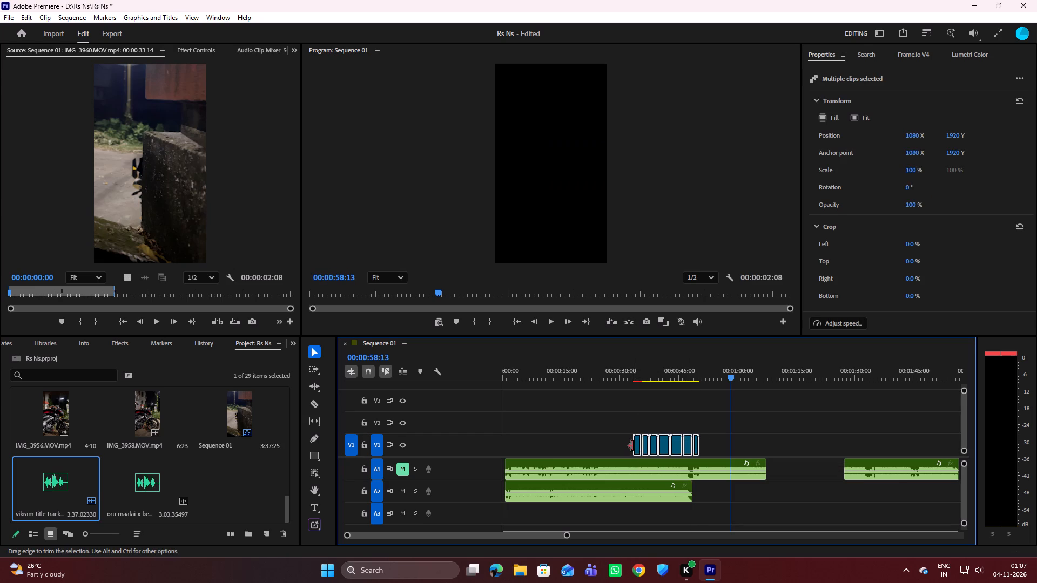
drag(636, 446, 630, 446)
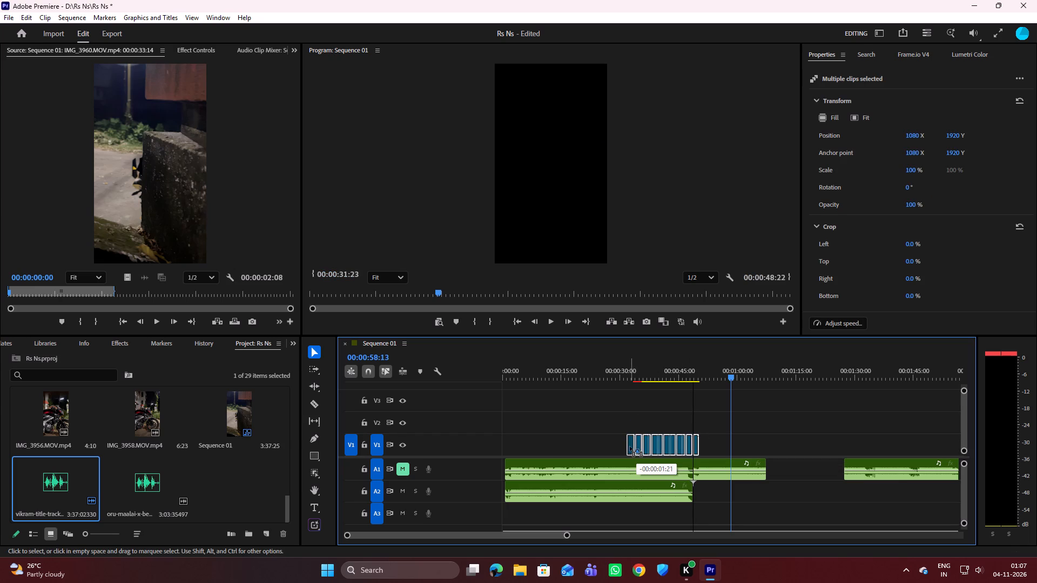
drag(630, 446, 627, 445)
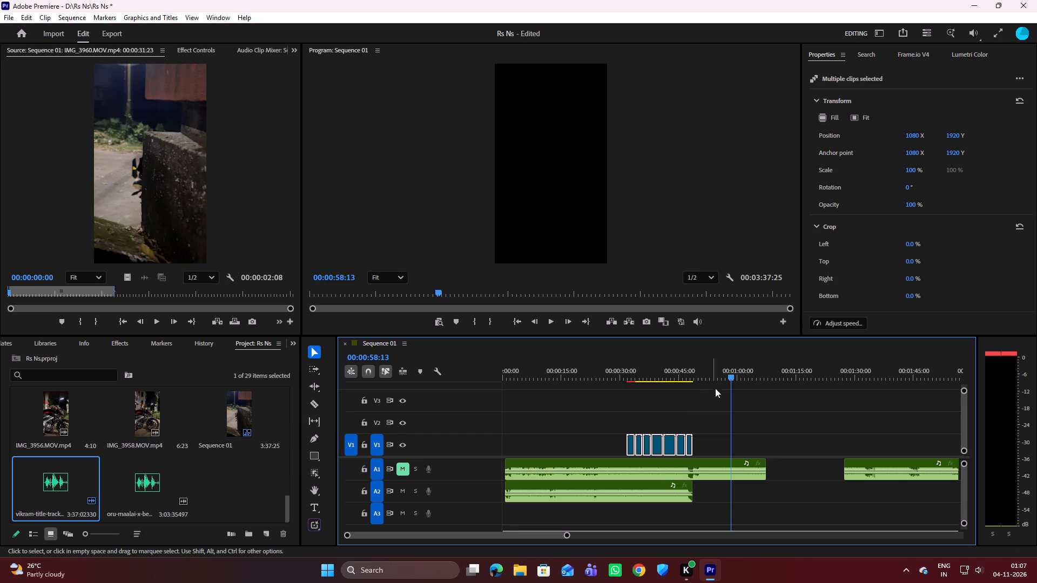
Play the V1 clips with the A2 music segment, up to 00:00:48:23.
drag(726, 376, 631, 389)
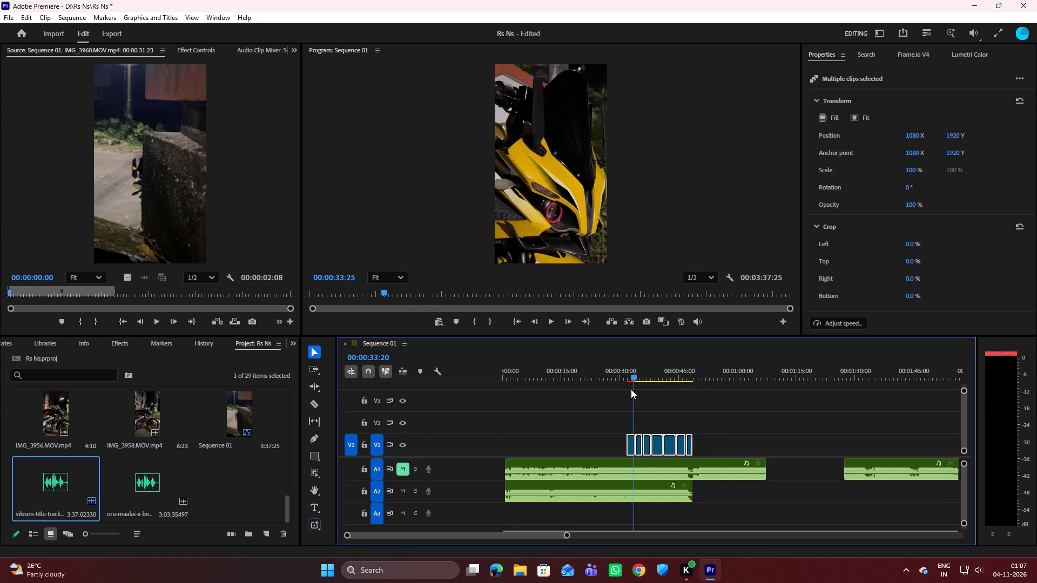
drag(631, 389, 630, 389)
key(space)
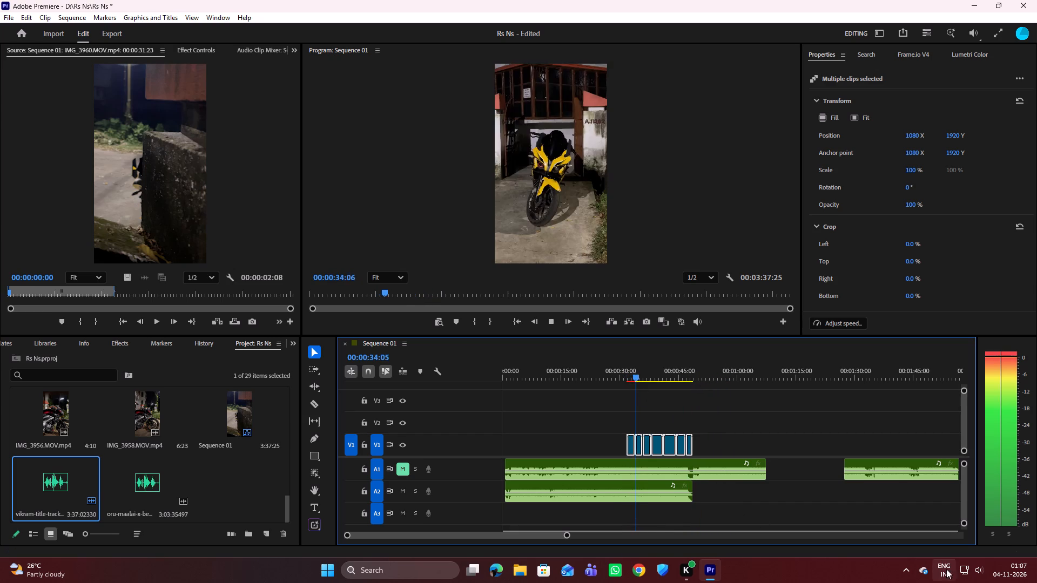
click(971, 571)
click(971, 571)
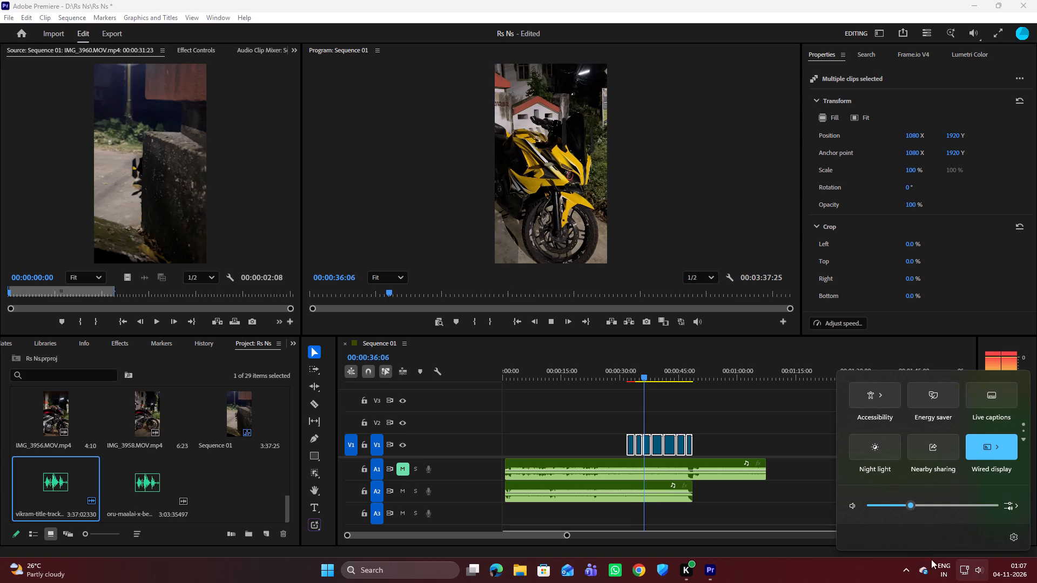
click(962, 570)
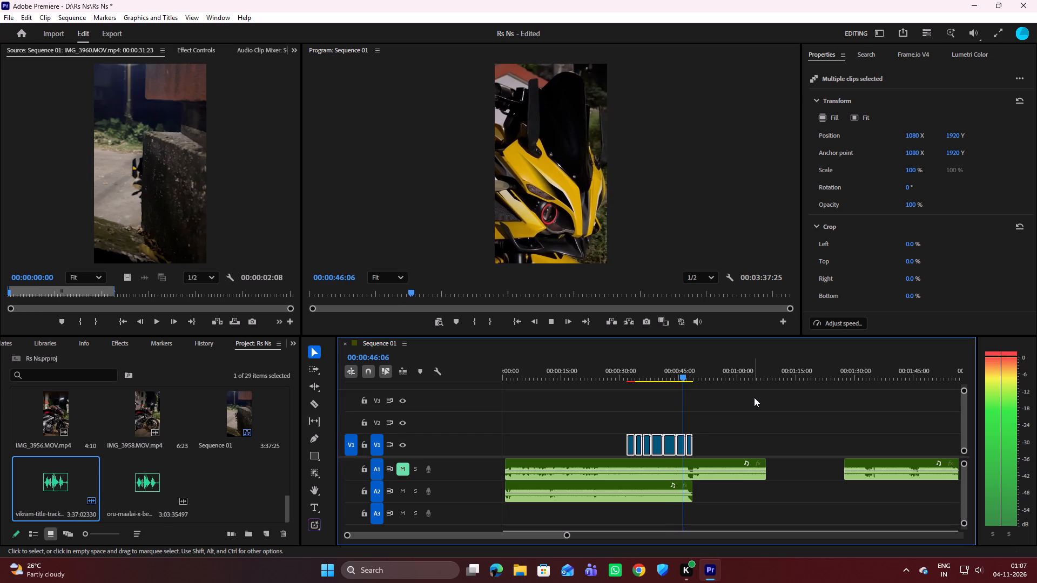
key(space)
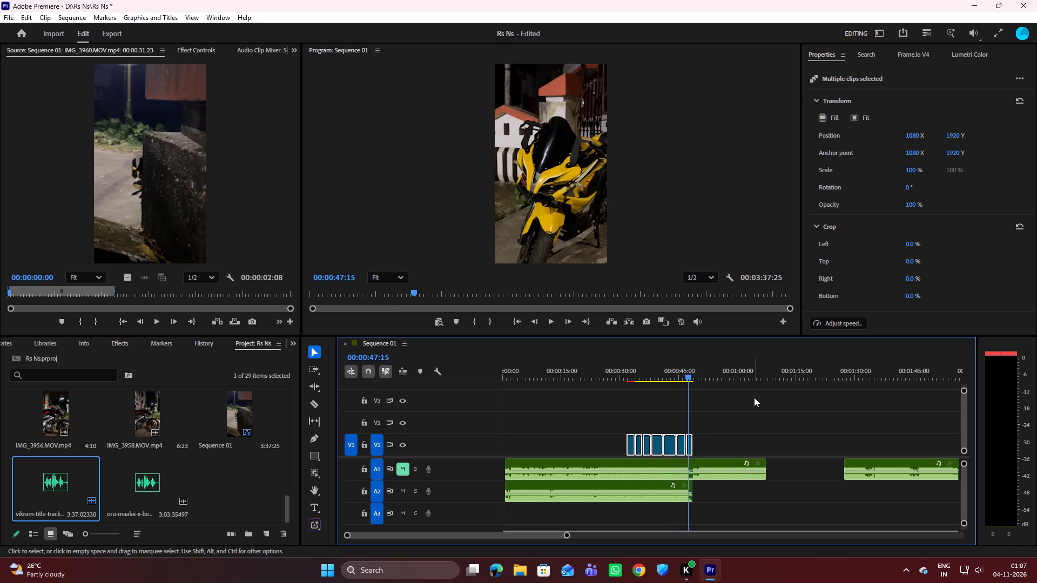
key(space)
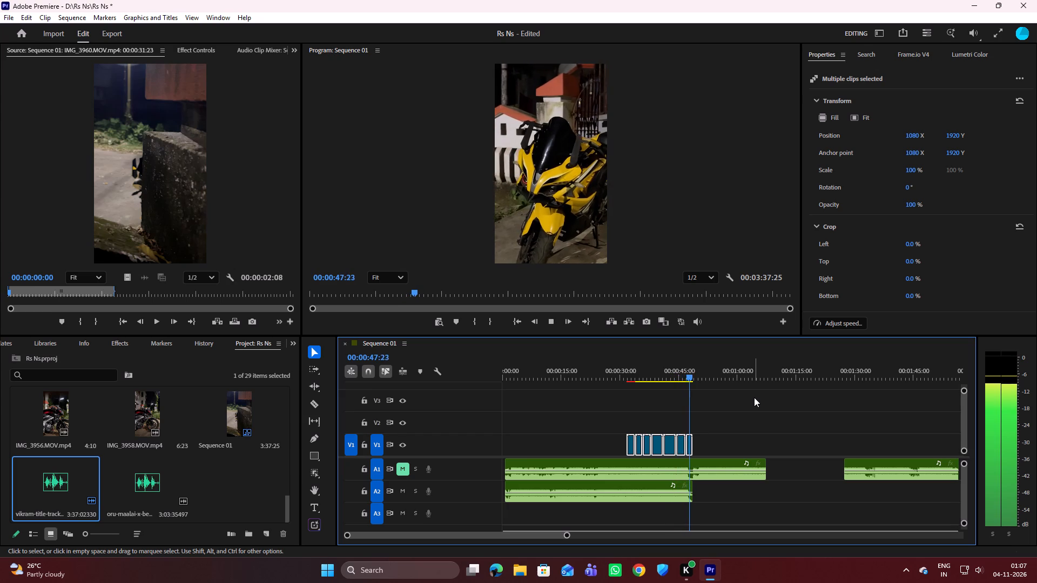
key(space)
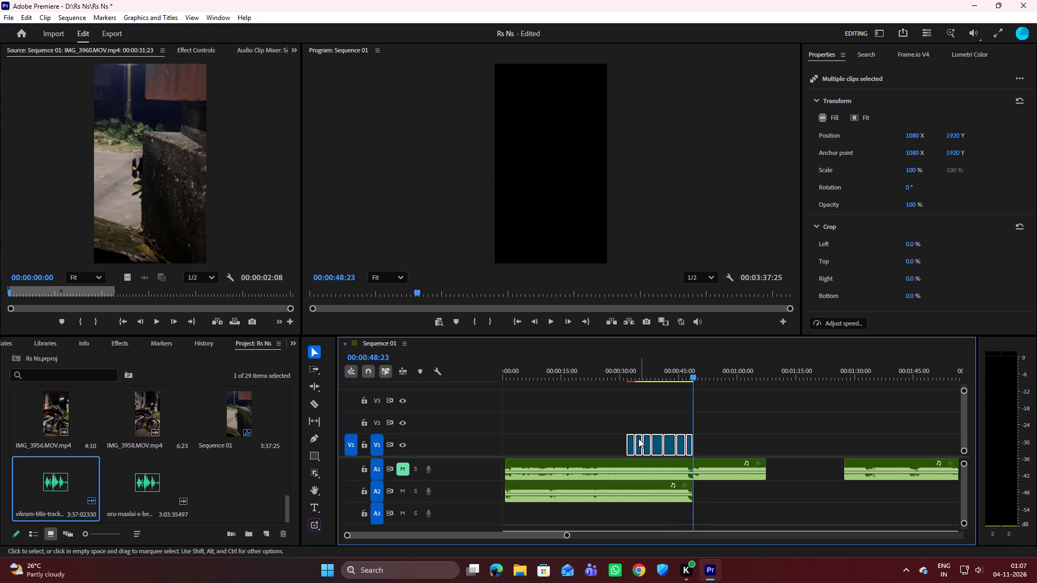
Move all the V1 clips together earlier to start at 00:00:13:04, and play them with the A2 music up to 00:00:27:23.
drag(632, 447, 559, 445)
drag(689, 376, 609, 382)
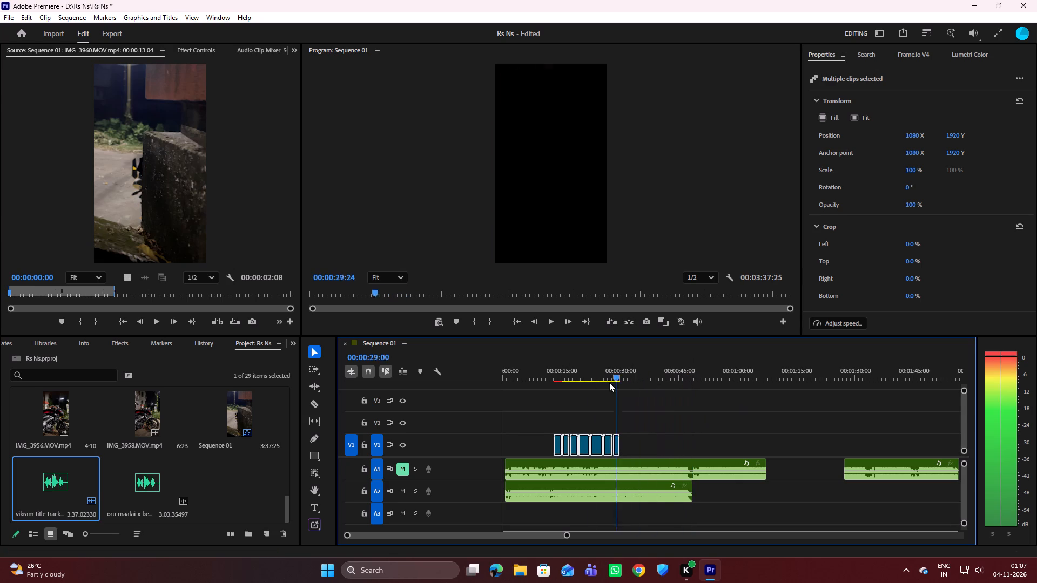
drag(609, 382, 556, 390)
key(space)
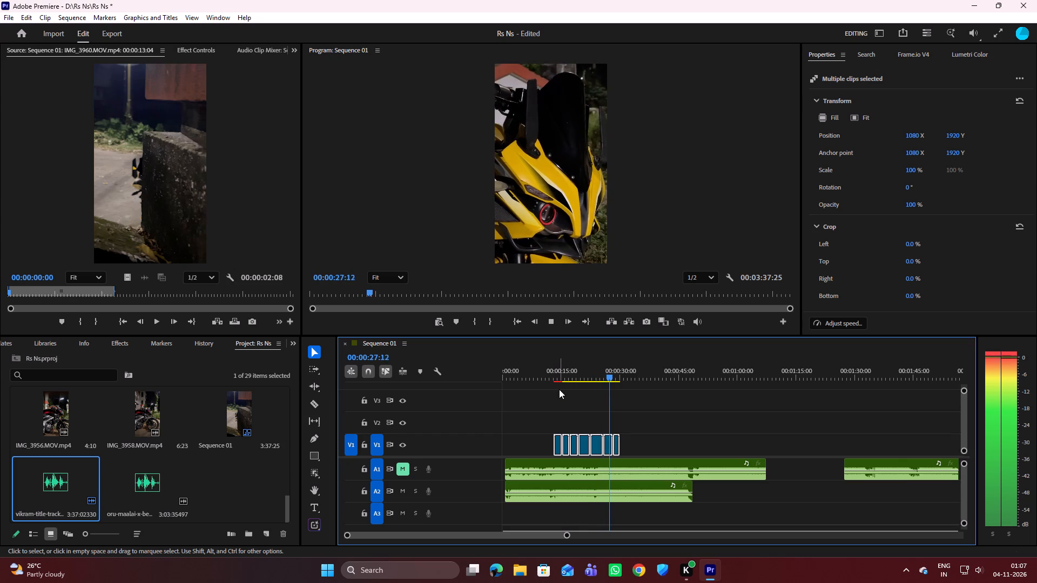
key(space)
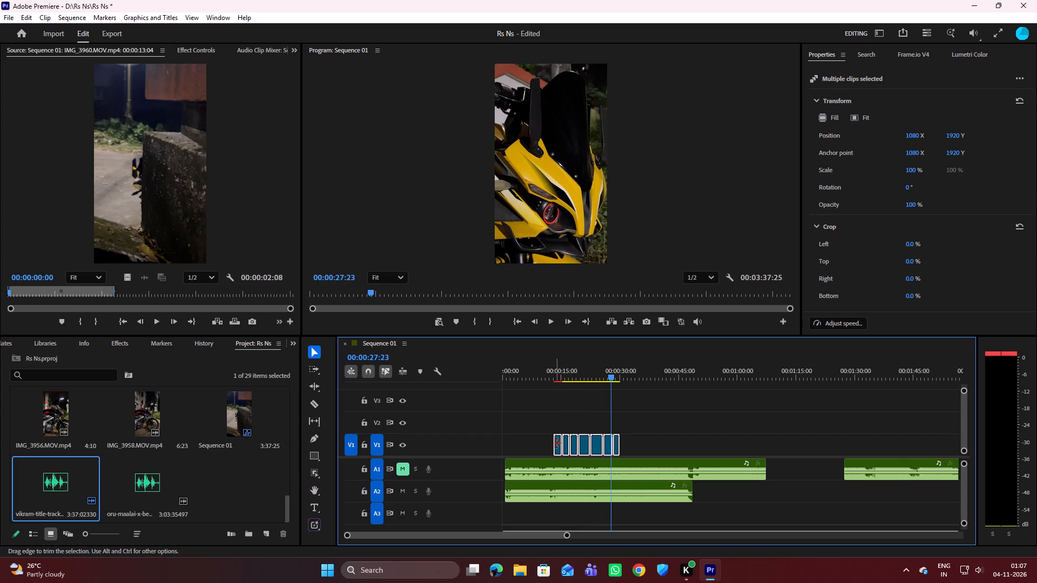
Move all the V1 clips together to start at 00:00:00:24, aligned with the start of the music, and return the playhead to the sequence start.
drag(557, 444, 530, 451)
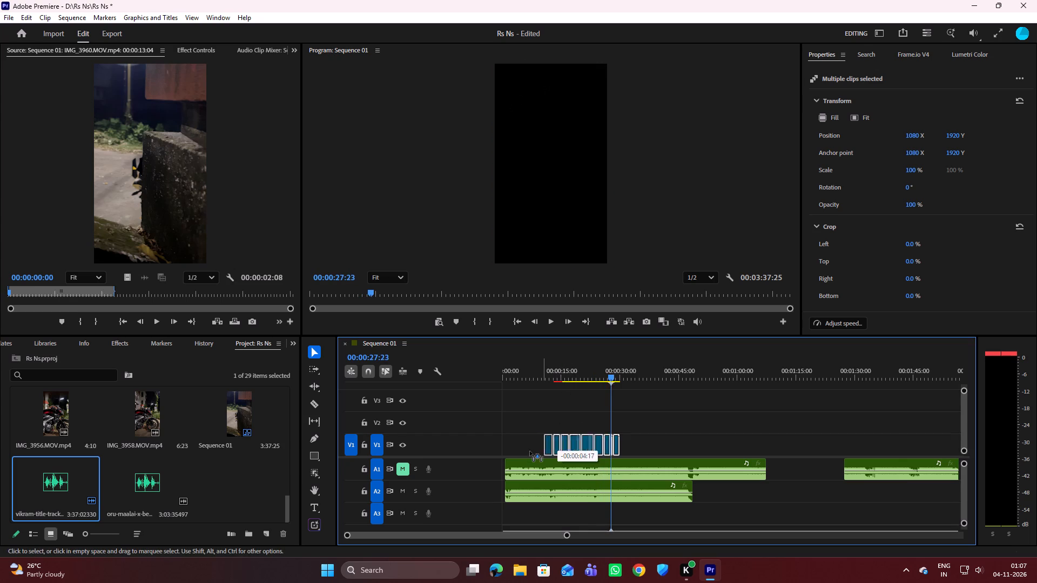
drag(530, 451, 506, 457)
drag(613, 377, 514, 393)
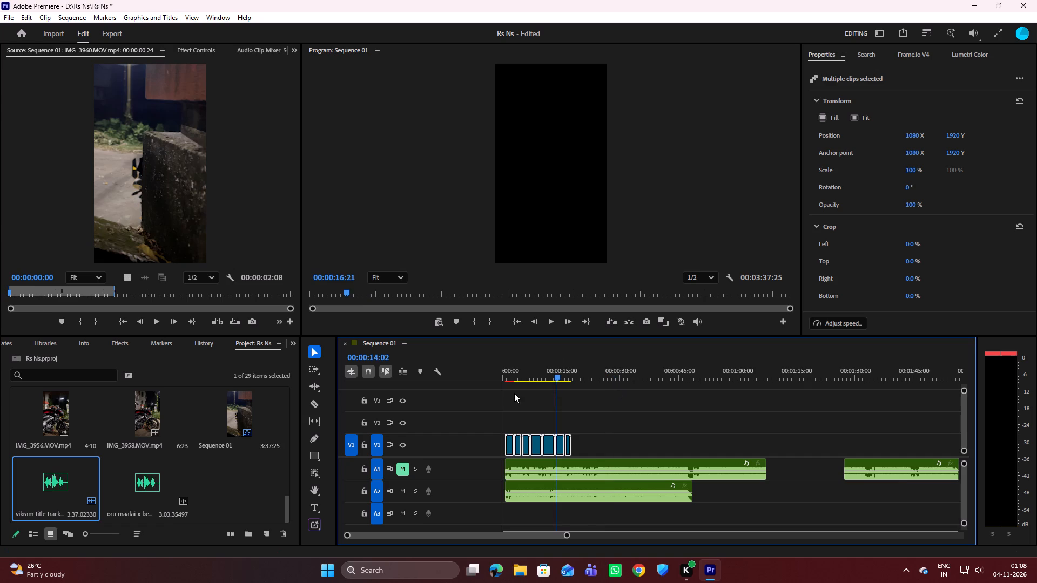
drag(514, 393, 481, 399)
Delete the second, separate music segment on track A1.
click(870, 460)
key(Delete)
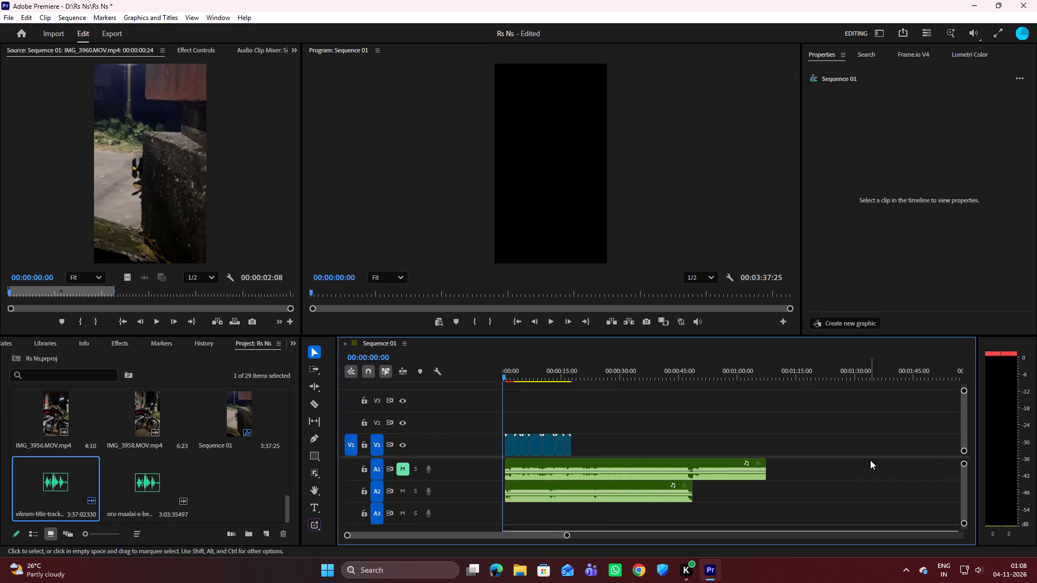
Move the first five V1 clips and both music segments together to start at 00:00:00:00, closing the opening gap.
key(space)
key(space)
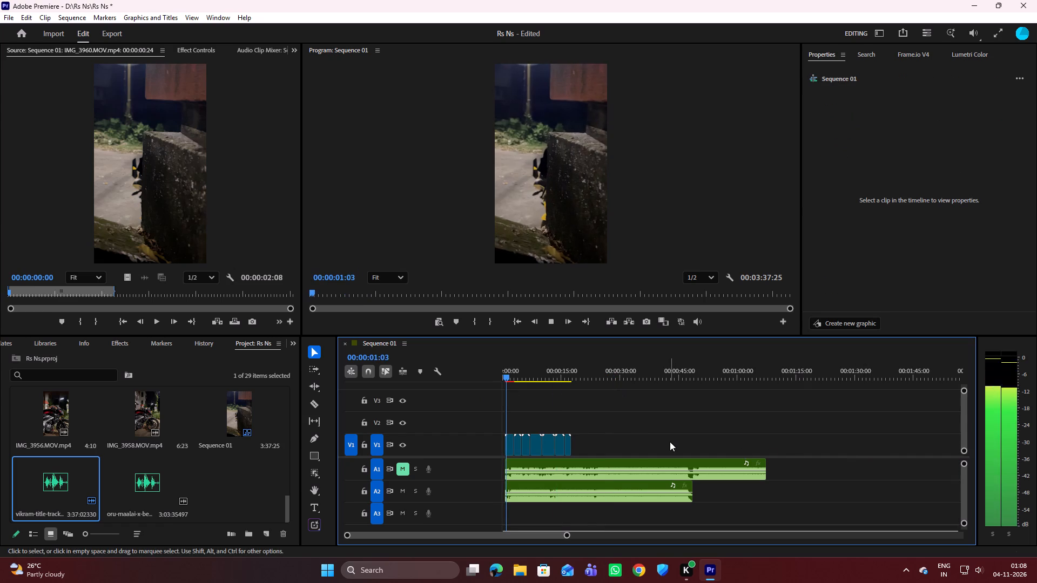
drag(506, 377, 489, 377)
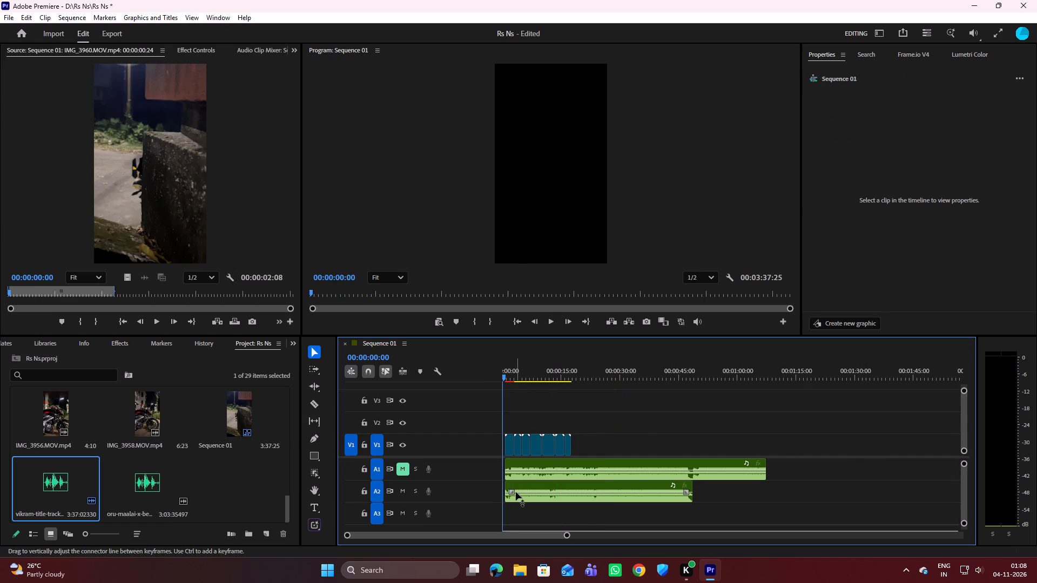
drag(563, 534, 470, 528)
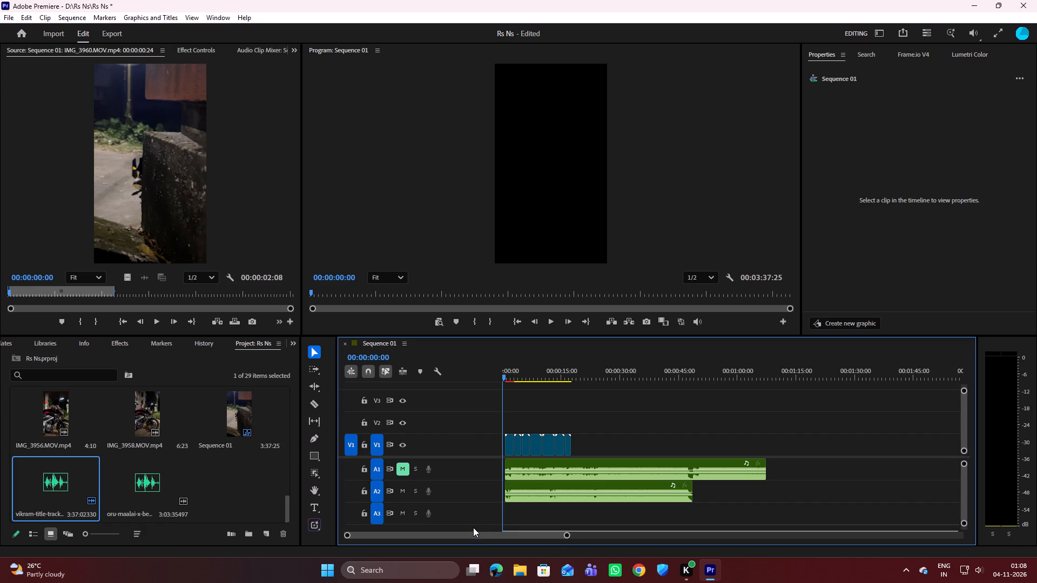
drag(564, 534, 600, 531)
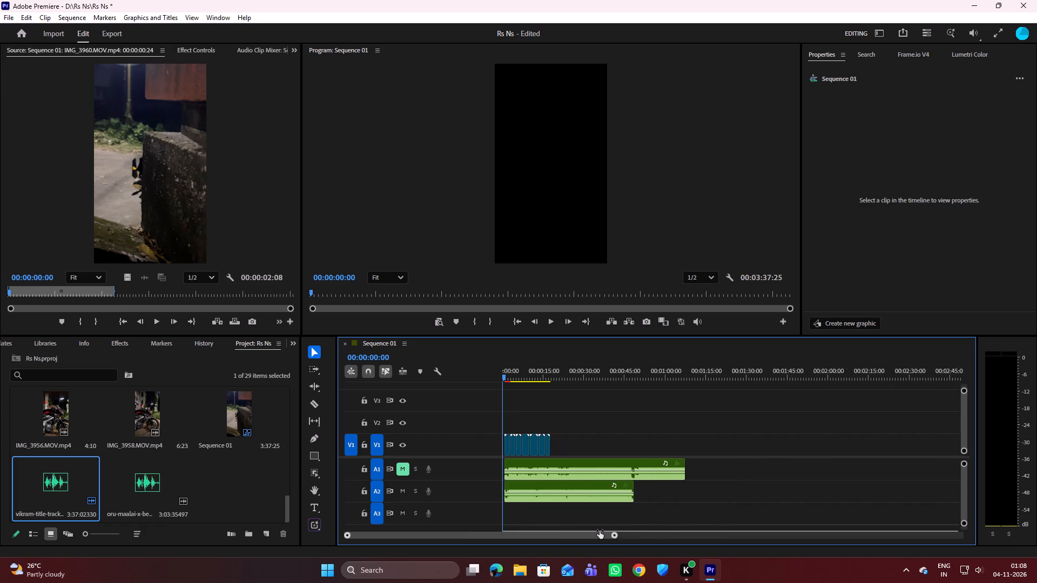
drag(600, 531, 442, 533)
drag(520, 394, 677, 486)
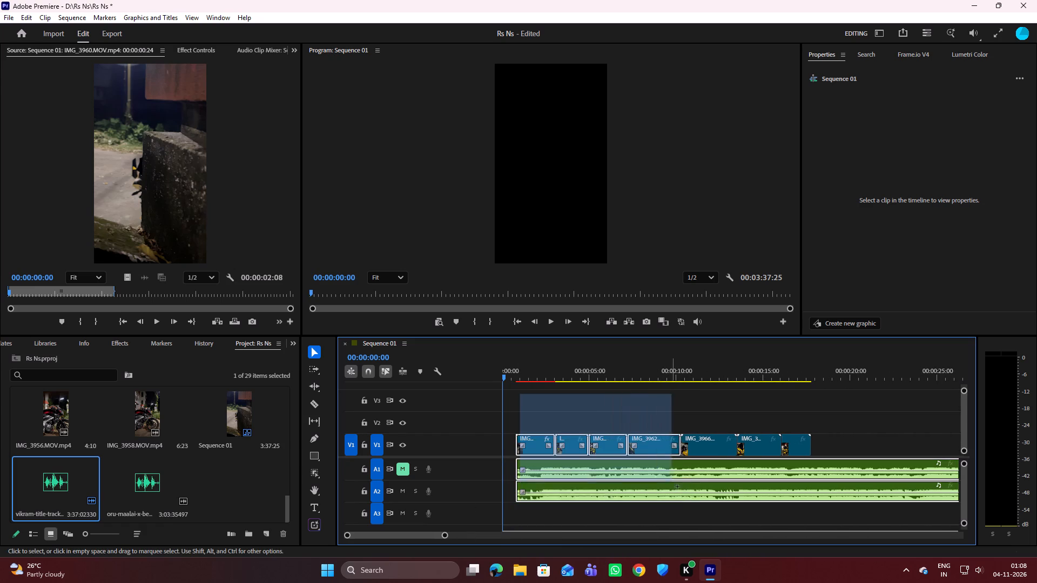
drag(677, 486, 702, 514)
drag(535, 438, 515, 444)
scroll(531, 409, up, 4)
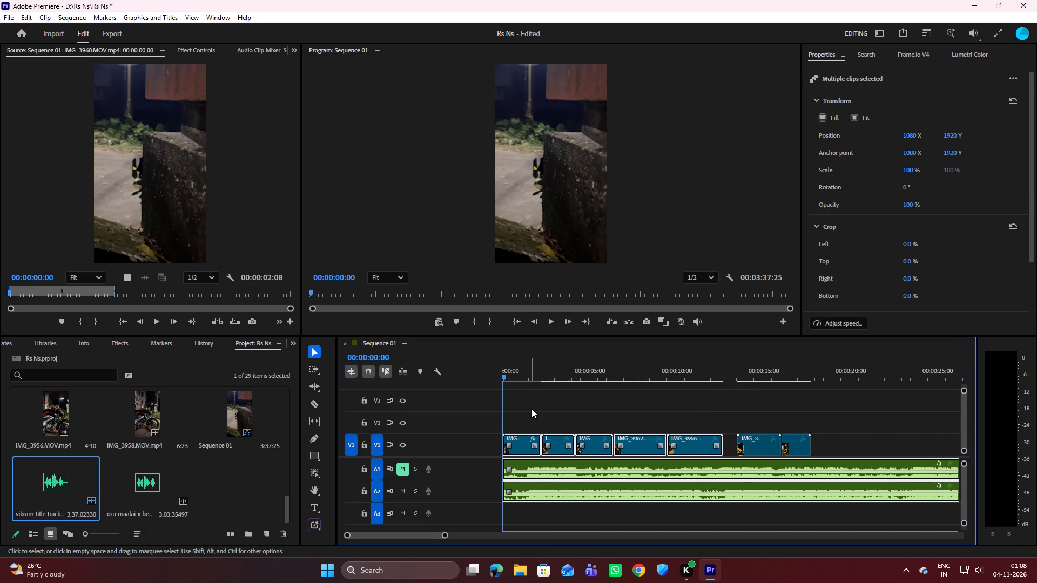
Play the opening V1 clips with the A2 music from the sequence start up to 00:00:06:06.
key(space)
click(544, 404)
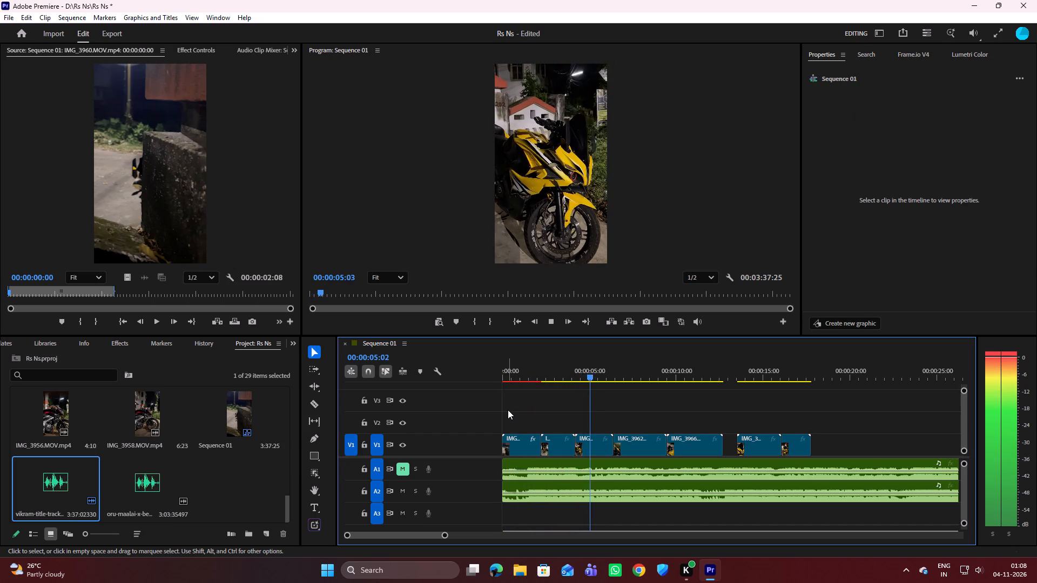
key(space)
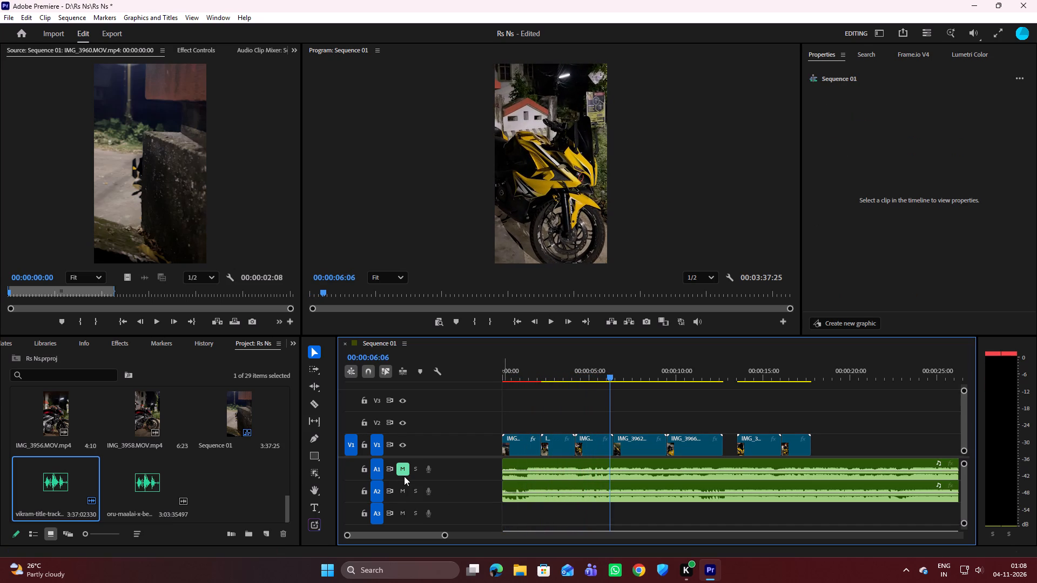
Unmute track A1 and mute track A2.
click(404, 475)
click(404, 485)
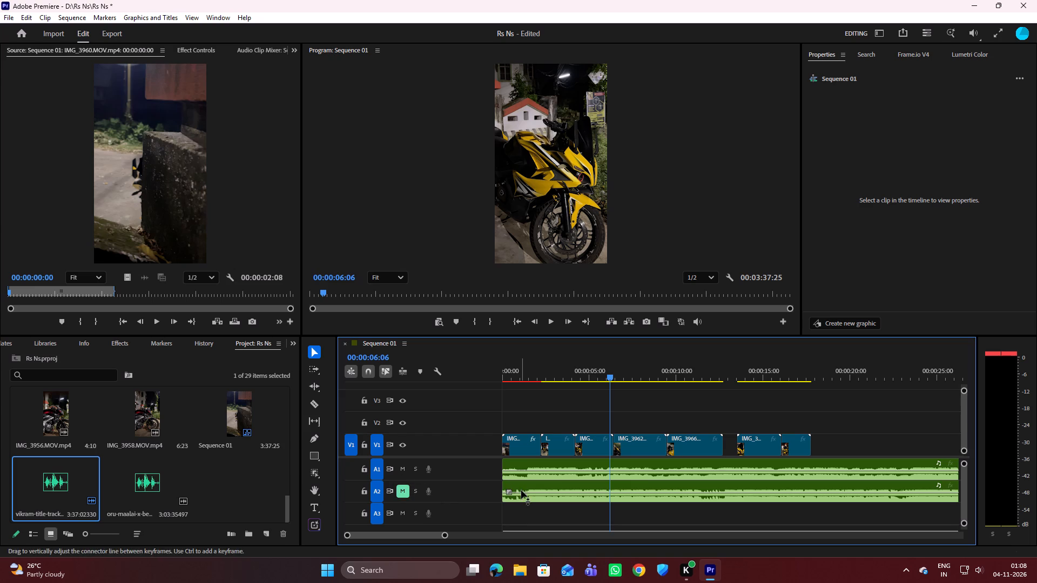
Play the V1 clips with the A1 music from the sequence start up to 00:00:19:29.
drag(610, 378, 473, 392)
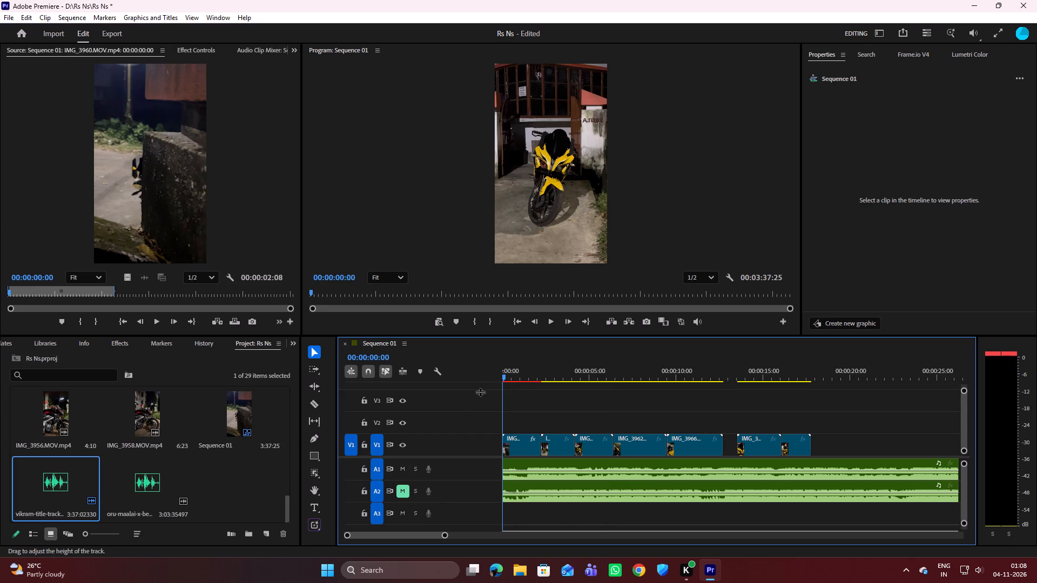
key(space)
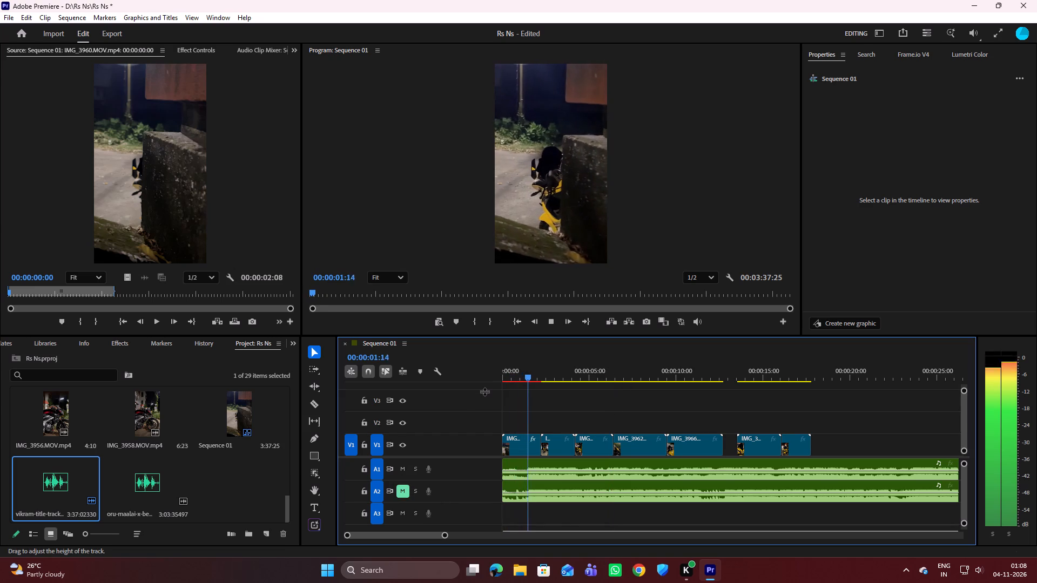
key(space)
key(space)
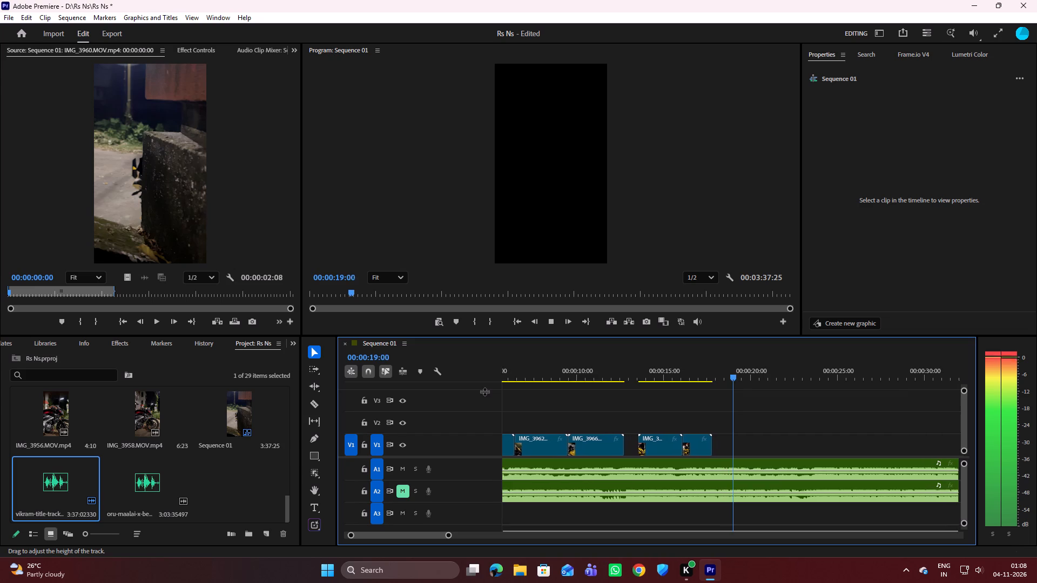
key(space)
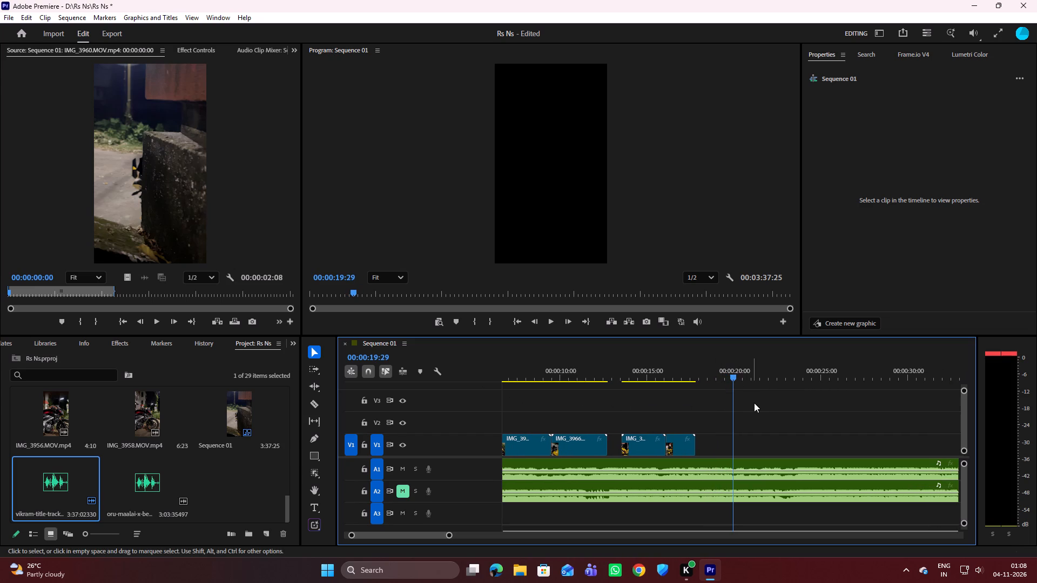
Delete the vikram-title-track segment on A2 and unmute track A2.
scroll(748, 404, up, 12)
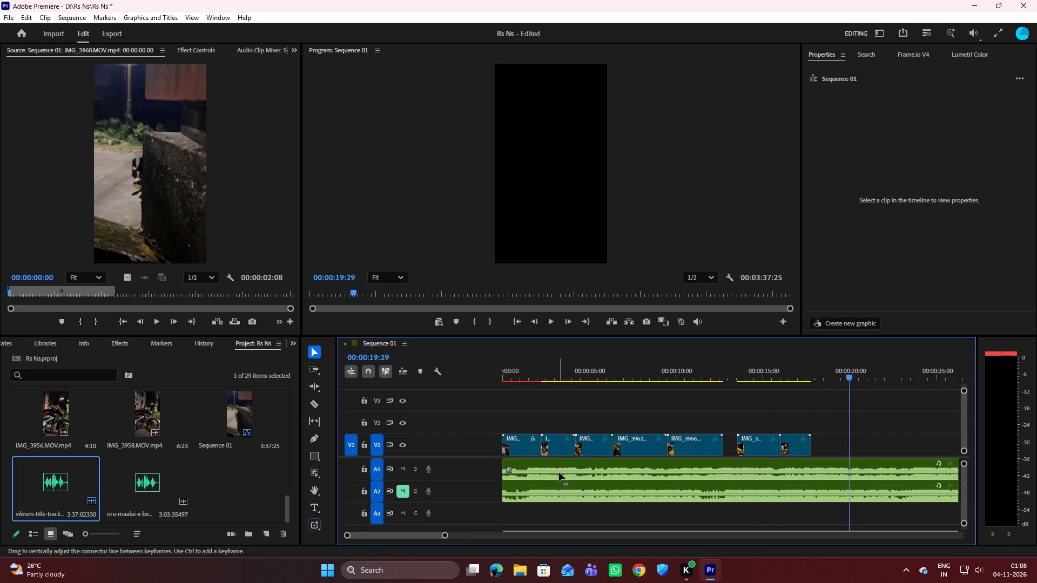
click(547, 491)
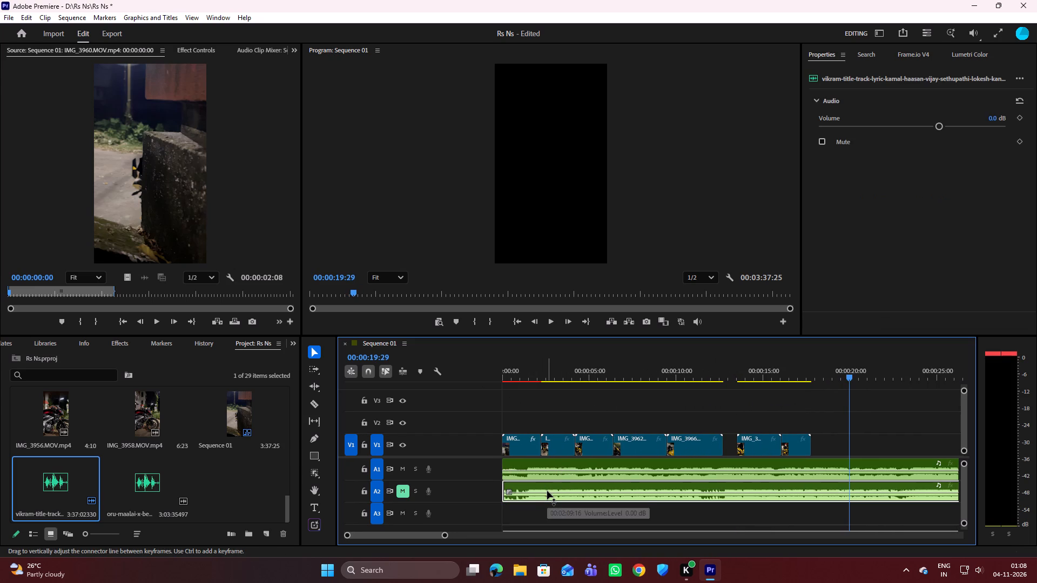
key(Delete)
click(401, 491)
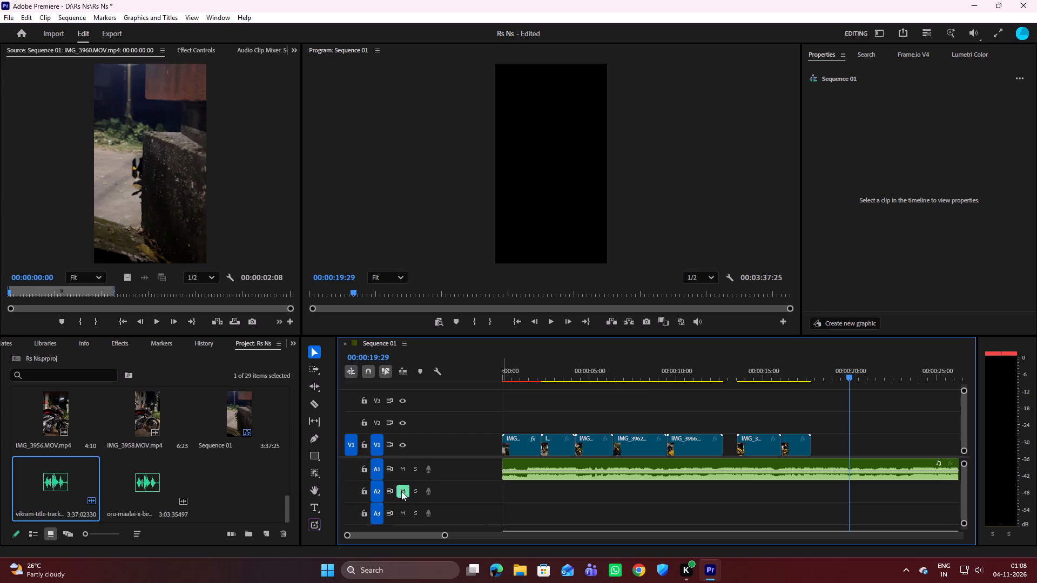
Move the last two V1 clips earlier together to close the gap after the IMG_3966 clip.
drag(744, 417, 840, 445)
drag(753, 446, 741, 445)
click(735, 402)
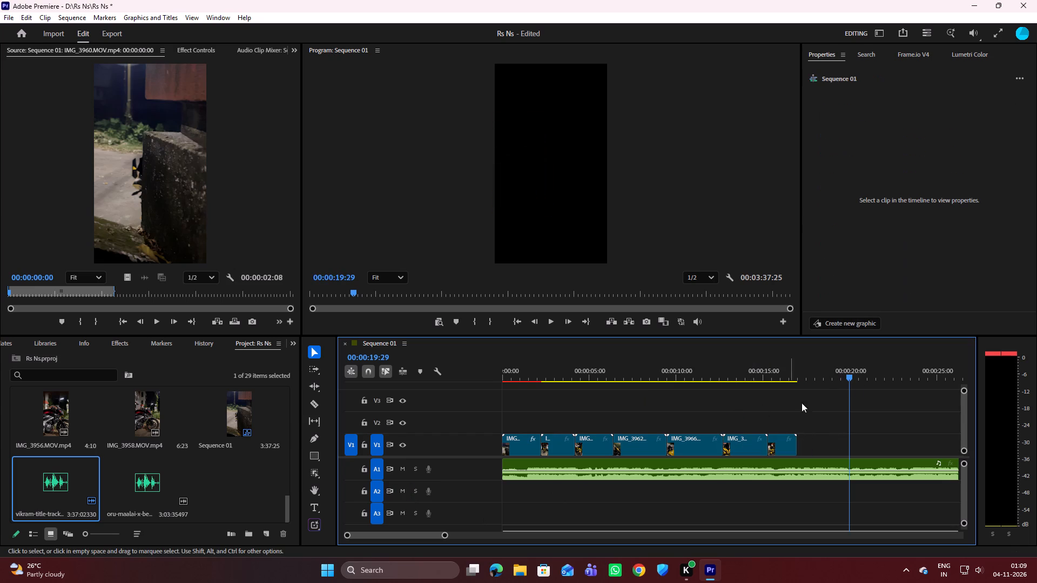
Play the sequence opening with the A1 music, and scrub through the first V1 clip, leaving the playhead at 00:00:01:09.
drag(849, 380, 463, 401)
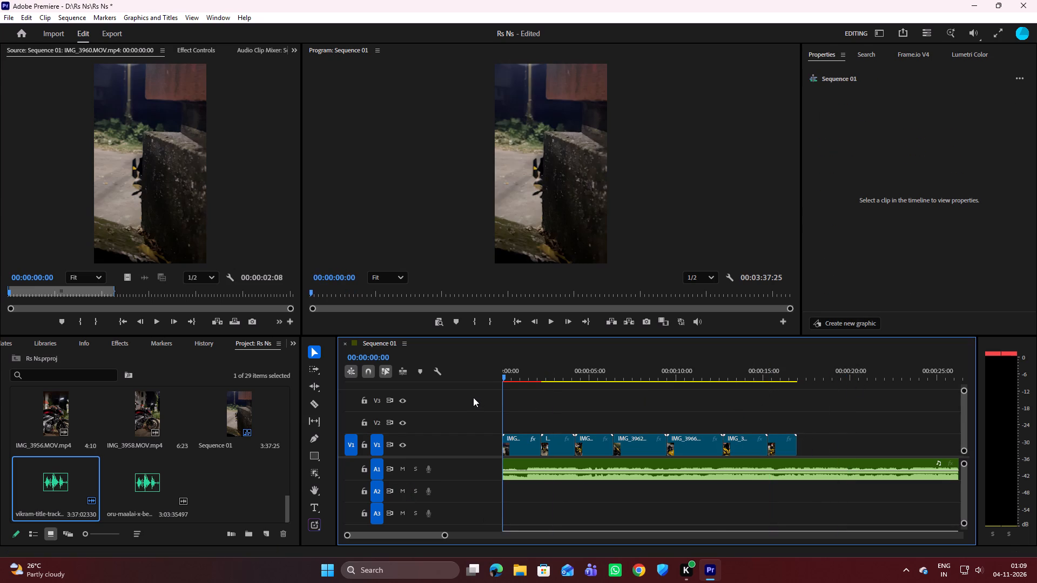
key(space)
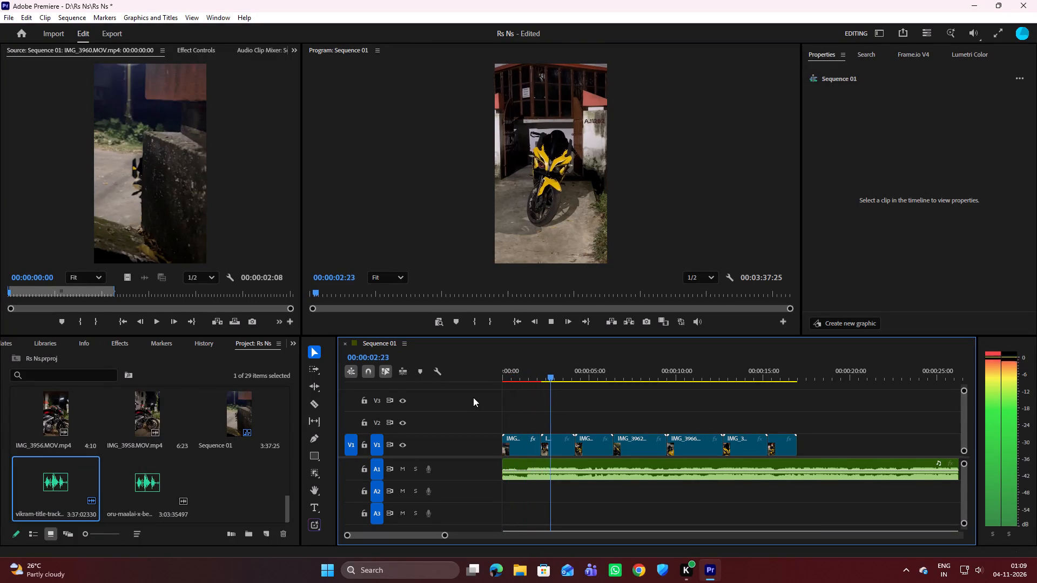
key(space)
drag(561, 378, 515, 375)
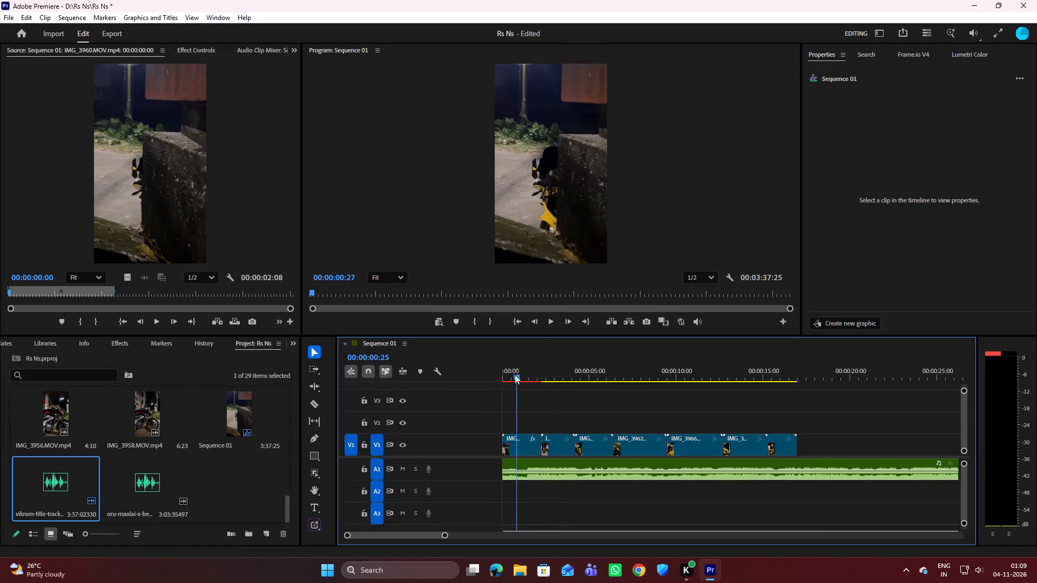
drag(515, 375, 536, 369)
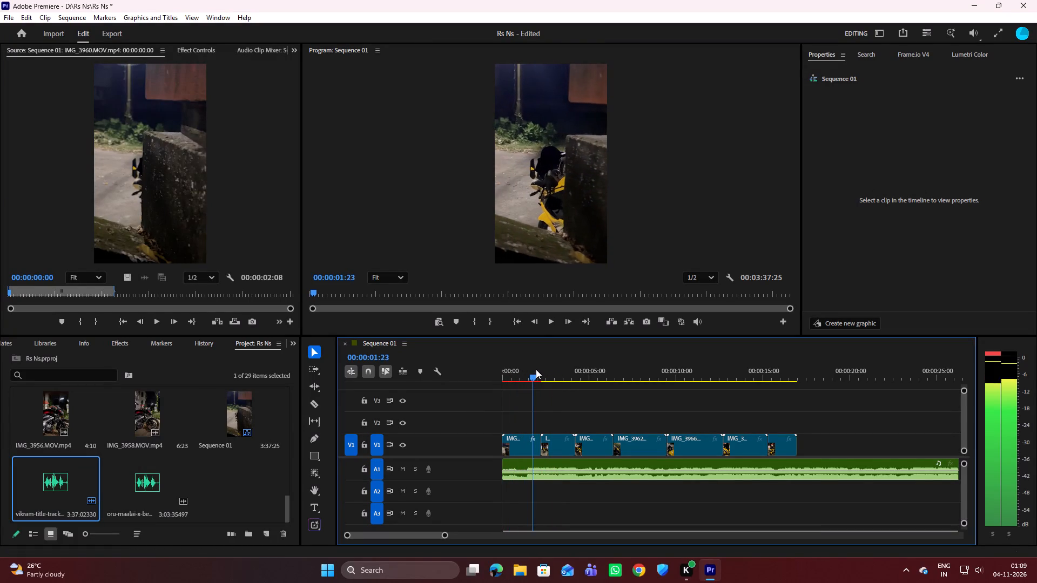
drag(536, 369, 543, 368)
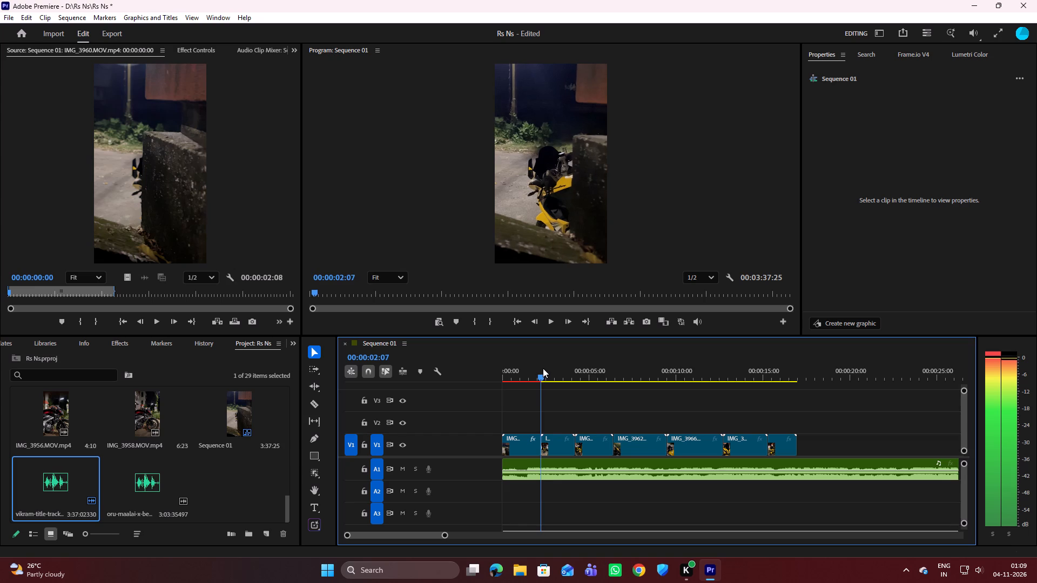
drag(543, 368, 515, 367)
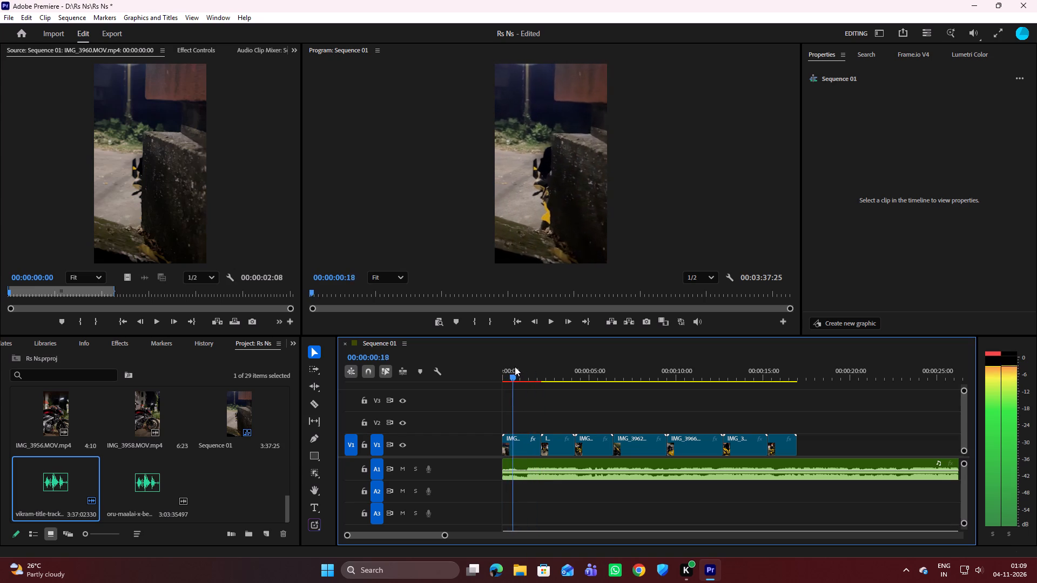
drag(515, 367, 527, 366)
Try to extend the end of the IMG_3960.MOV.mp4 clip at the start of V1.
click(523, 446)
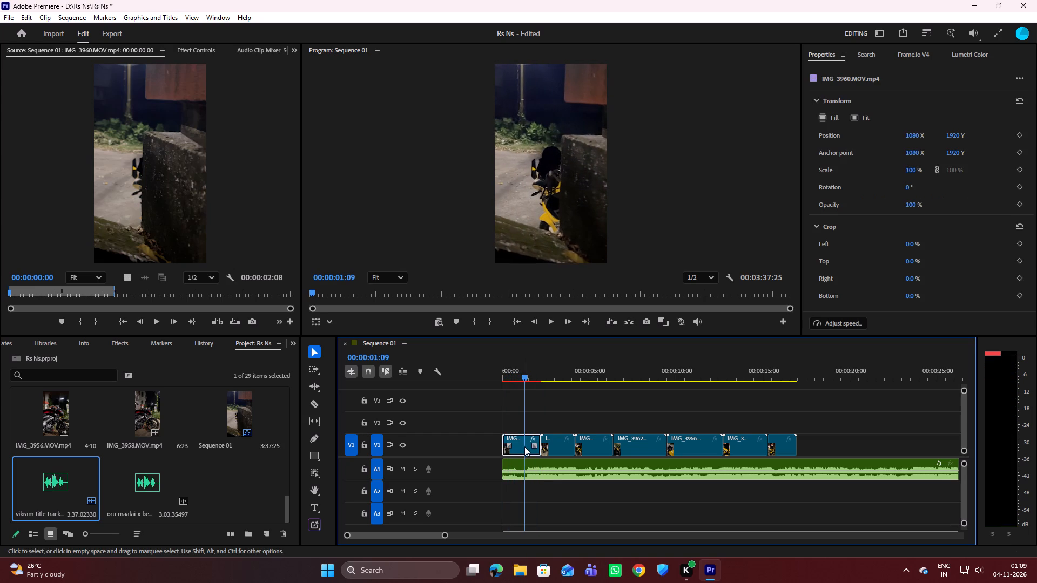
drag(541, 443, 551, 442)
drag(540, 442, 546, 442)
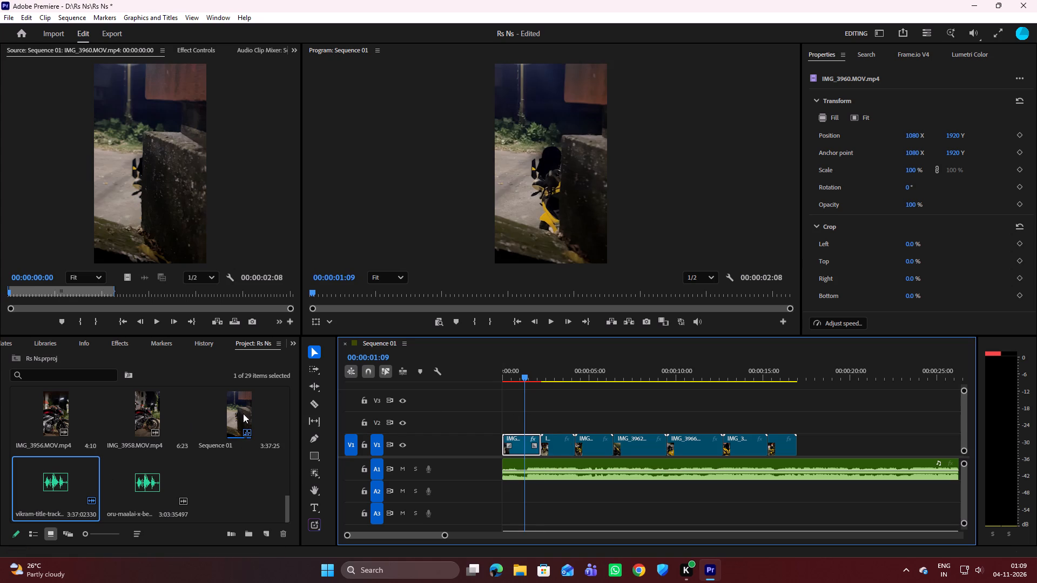
Delete the IMG_3960.MOV.mp4 clip from the start of track V1.
scroll(243, 413, up, 1)
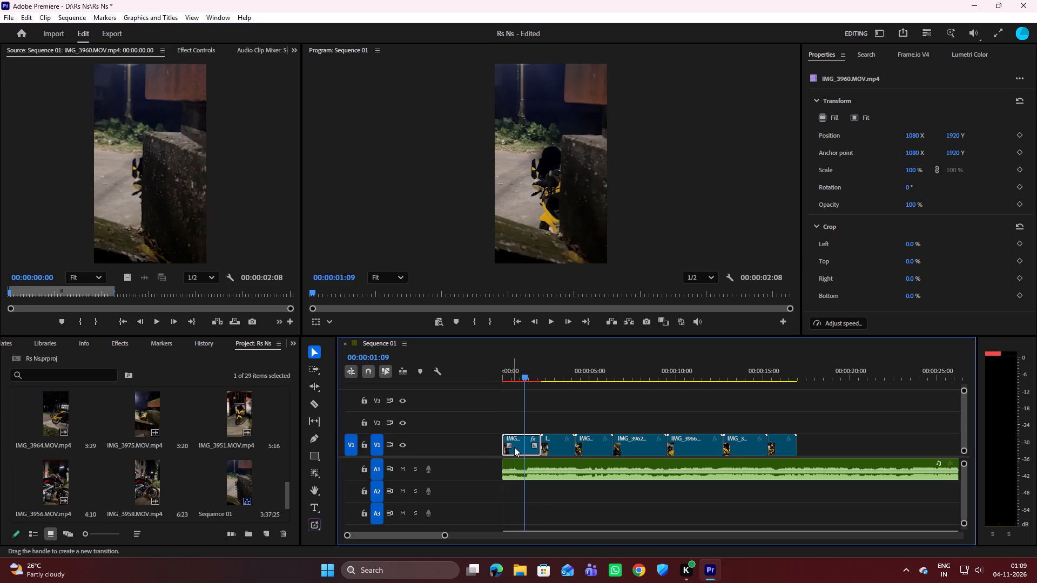
key(Delete)
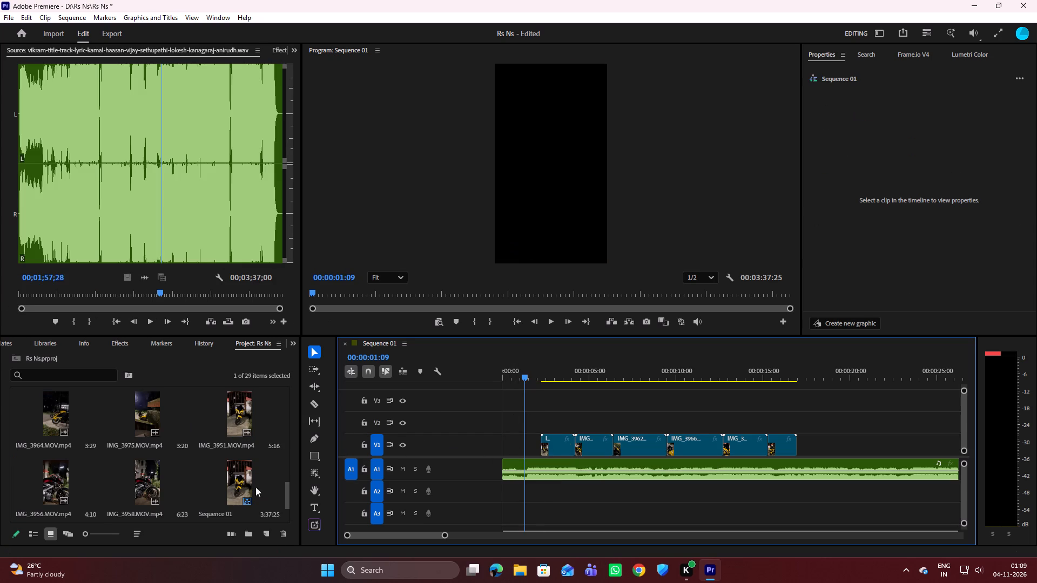
Open IMG_3975.MOV.mp4 from the project as the source clip and preview it from its beginning.
scroll(231, 461, down, 9)
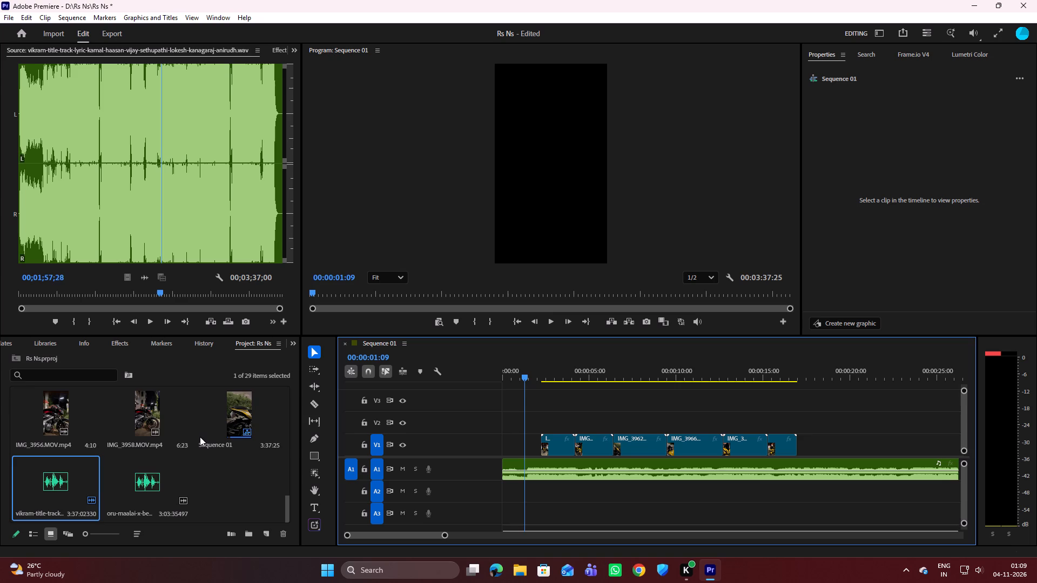
scroll(202, 437, up, 1)
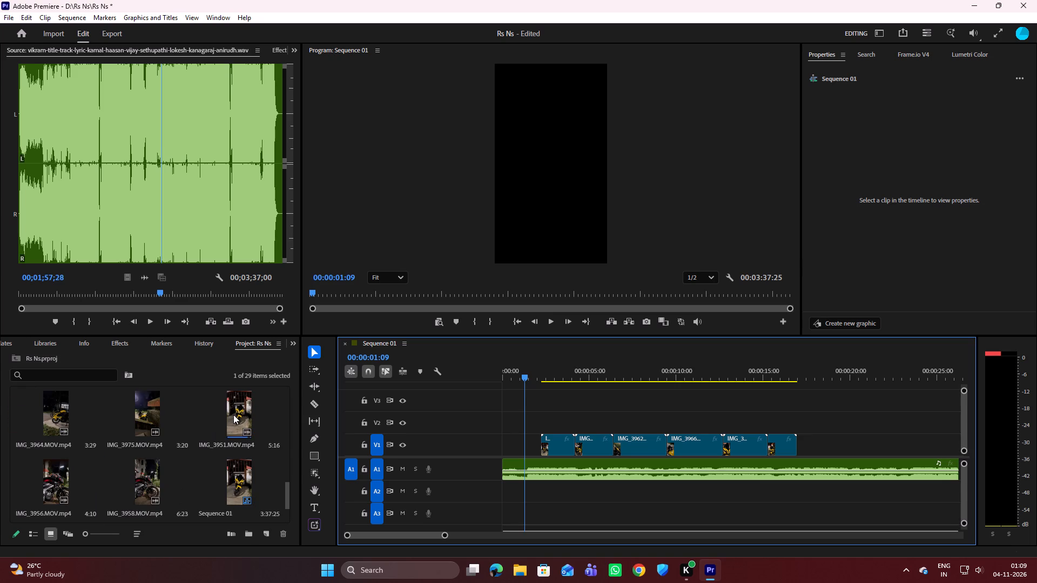
double_click(138, 421)
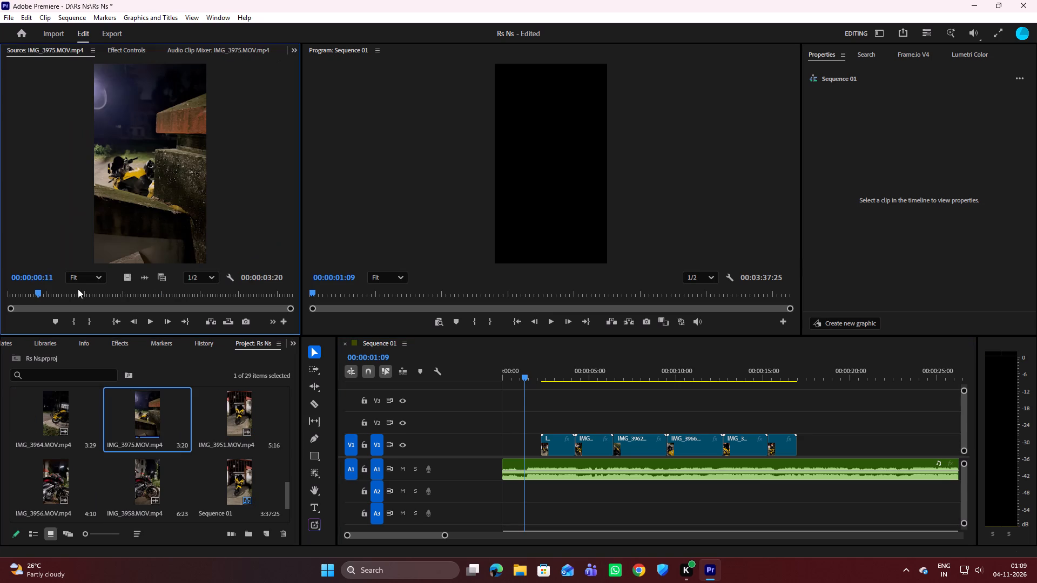
drag(33, 294, 0, 294)
key(space)
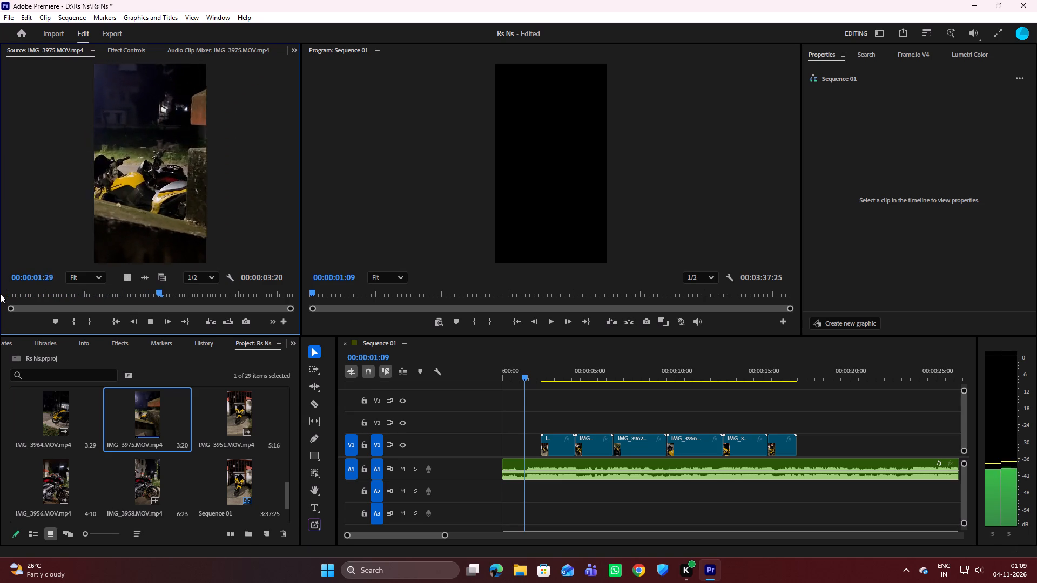
key(space)
Find IMG_3960.MOV.mp4 among the project clips, open it as the source and preview it from its beginning.
scroll(85, 433, down, 3)
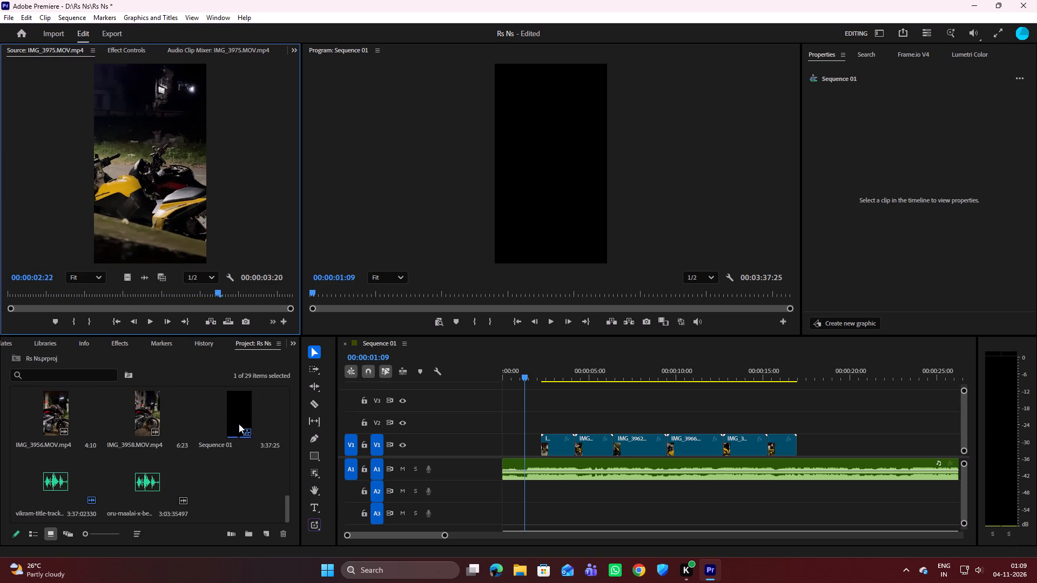
scroll(140, 452, up, 3)
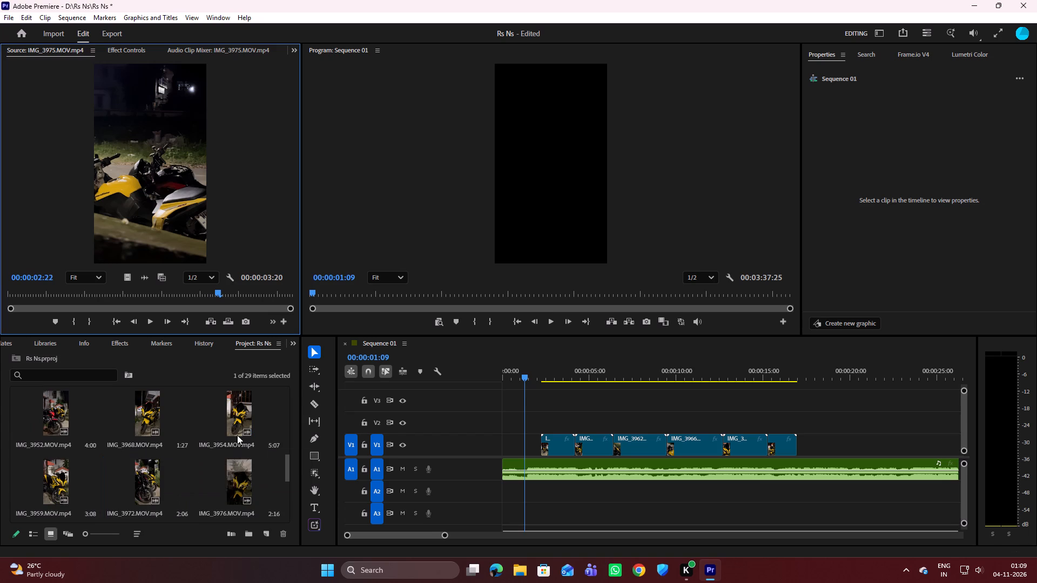
scroll(143, 440, up, 3)
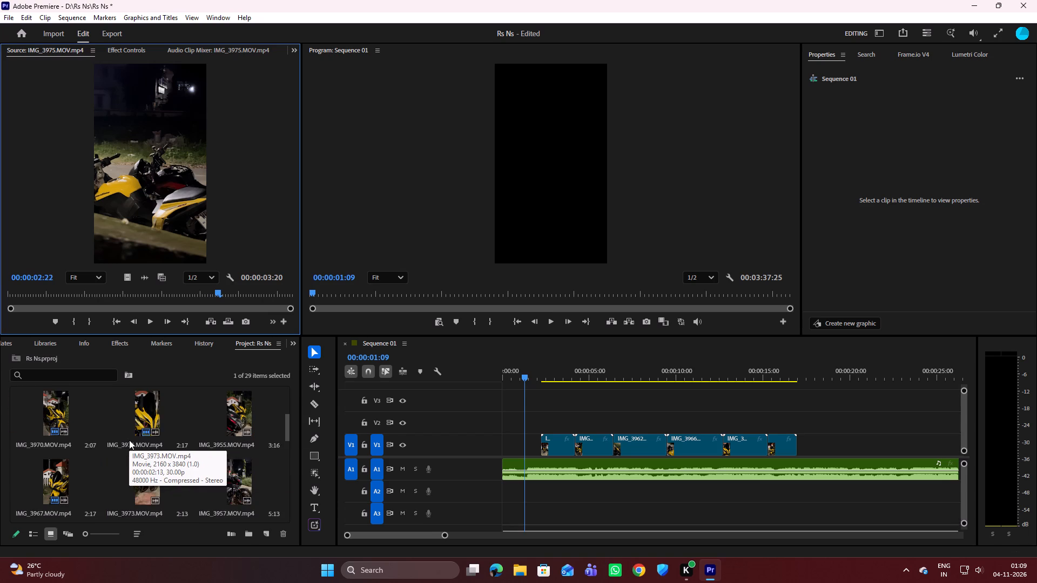
scroll(170, 443, up, 2)
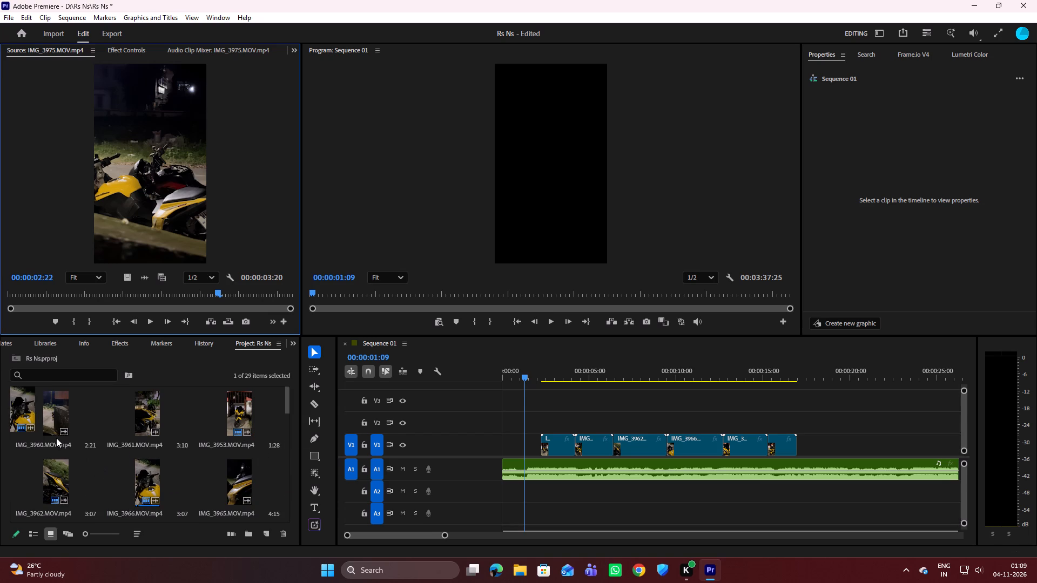
double_click(59, 410)
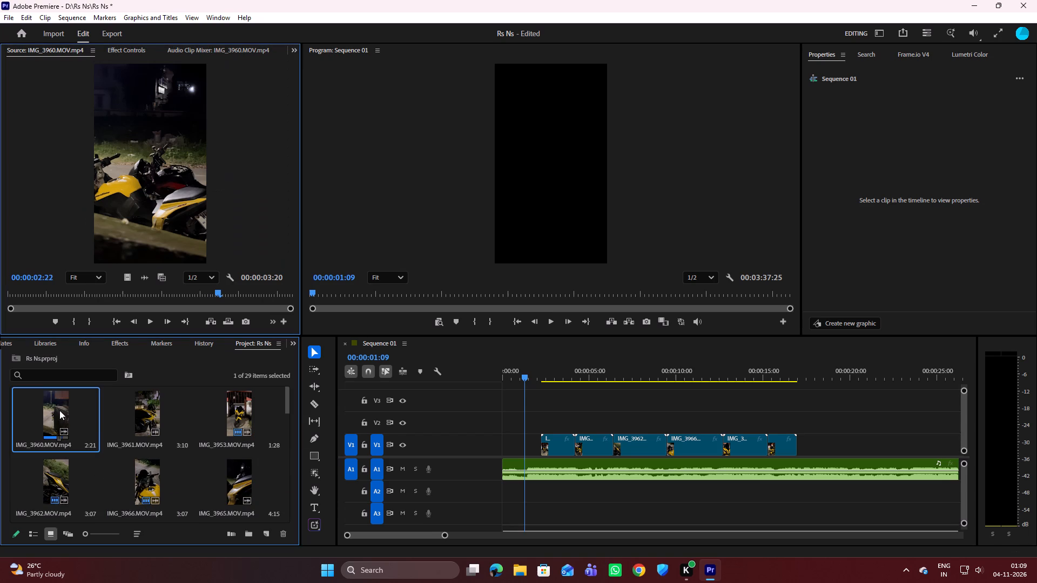
drag(187, 290, 19, 302)
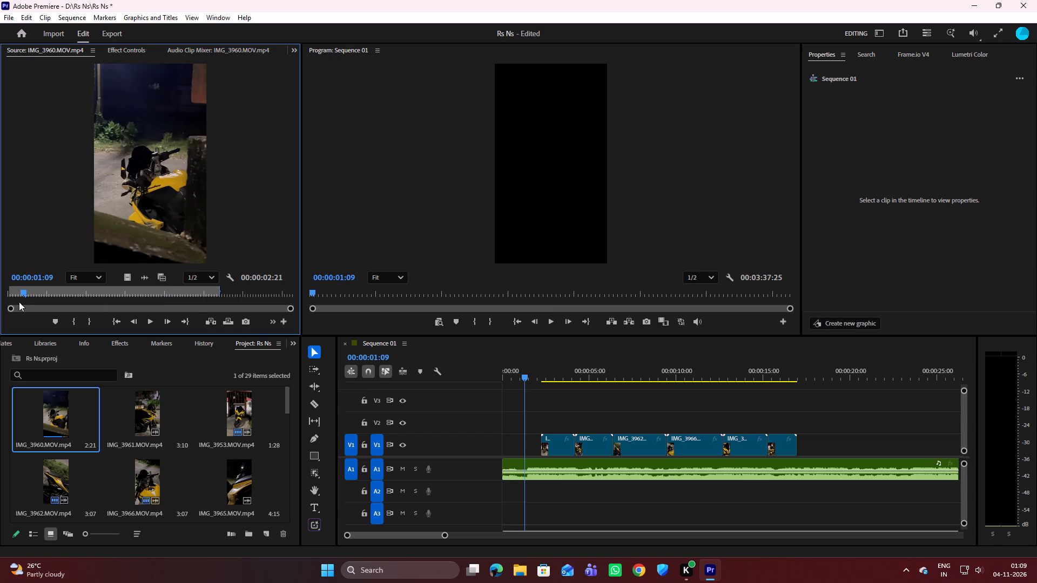
drag(19, 302, 0, 304)
key(space)
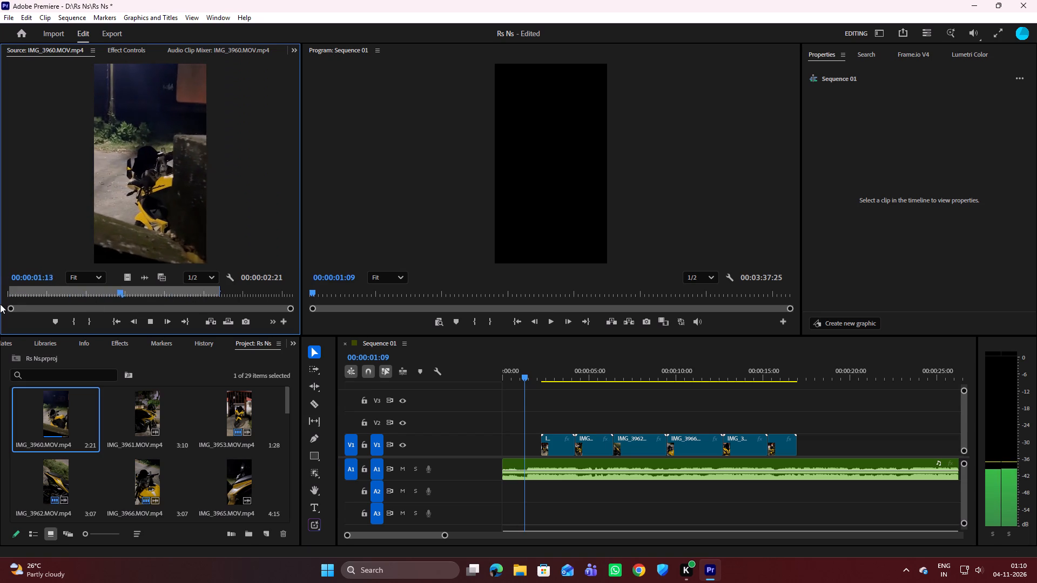
key(space)
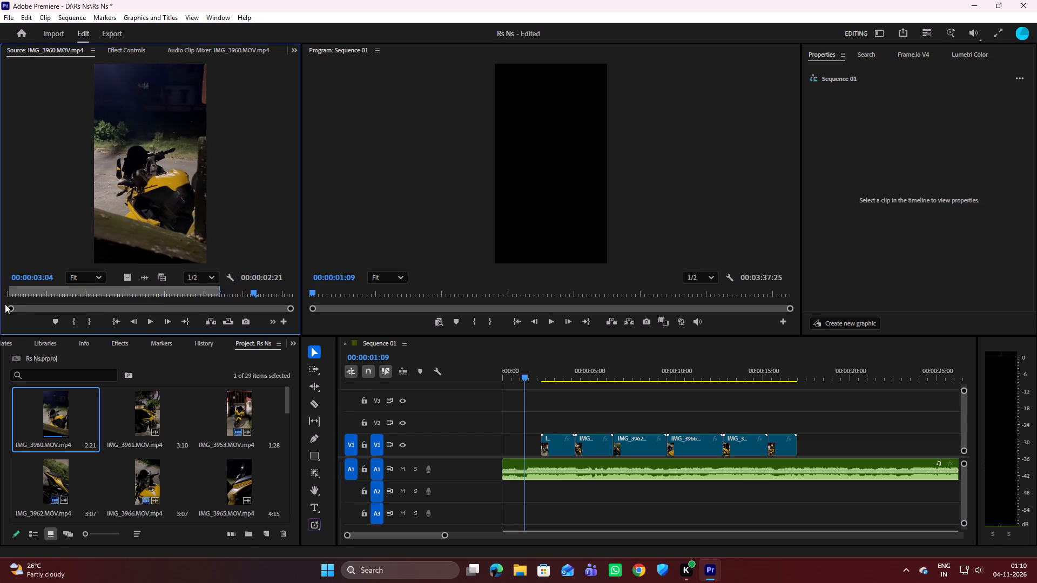
key(space)
key(space)
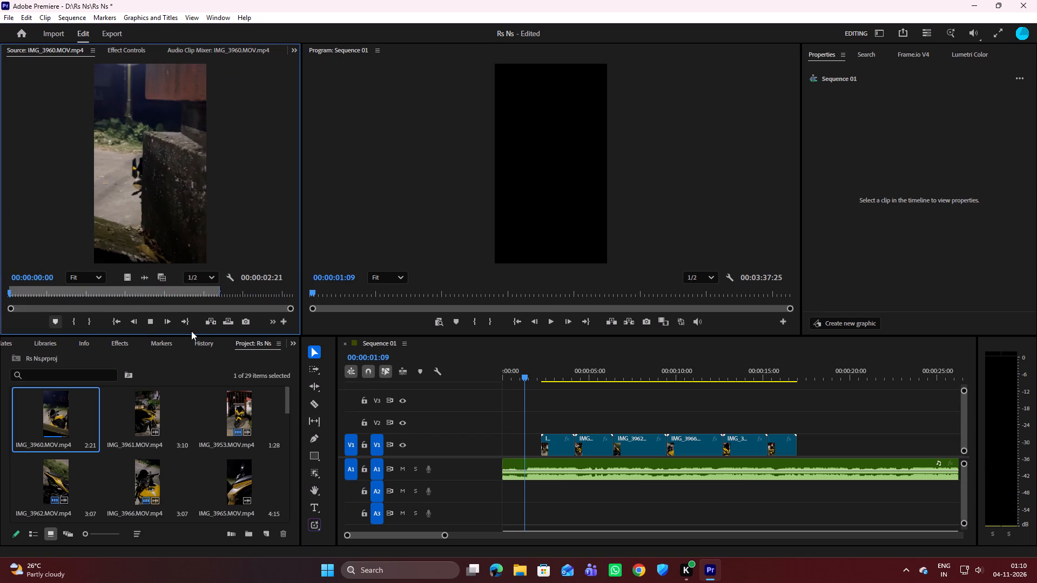
Extend the Out point of the IMG_3960.MOV.mp4 source clip for a marked duration of 00:00:02:26, and check the new end.
drag(219, 291, 228, 291)
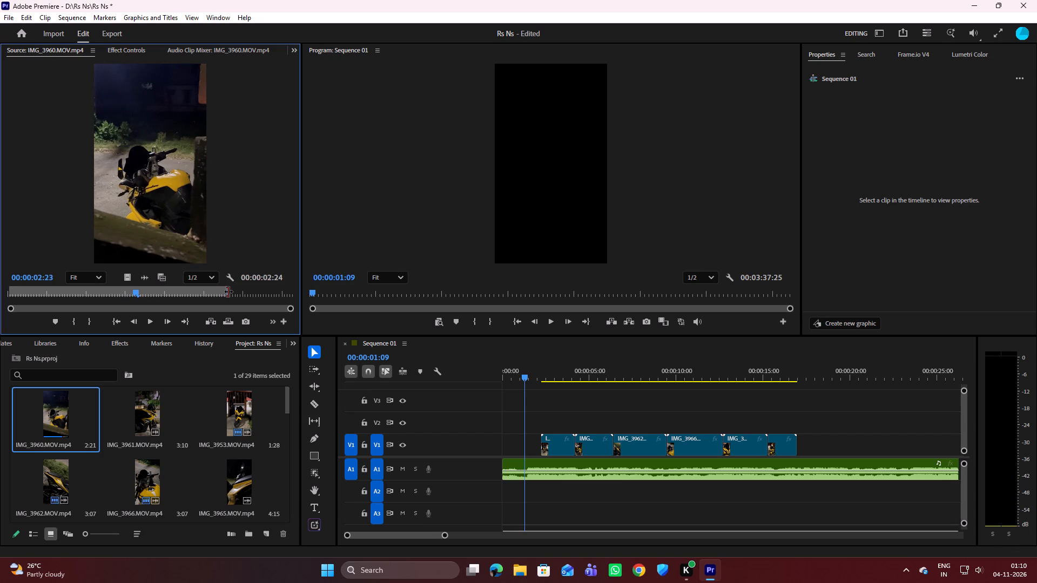
drag(228, 291, 233, 291)
key(space)
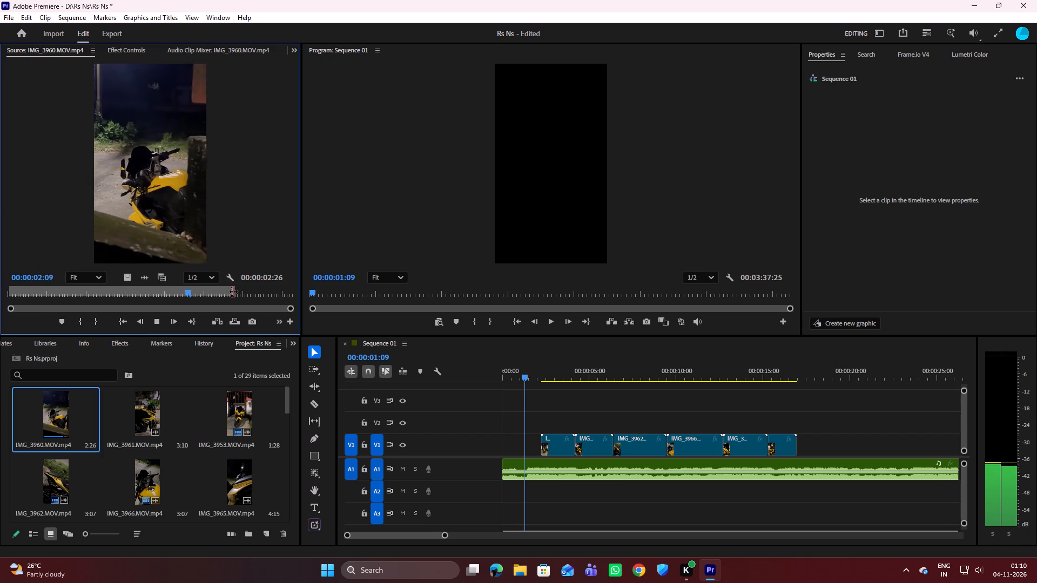
key(space)
click(233, 291)
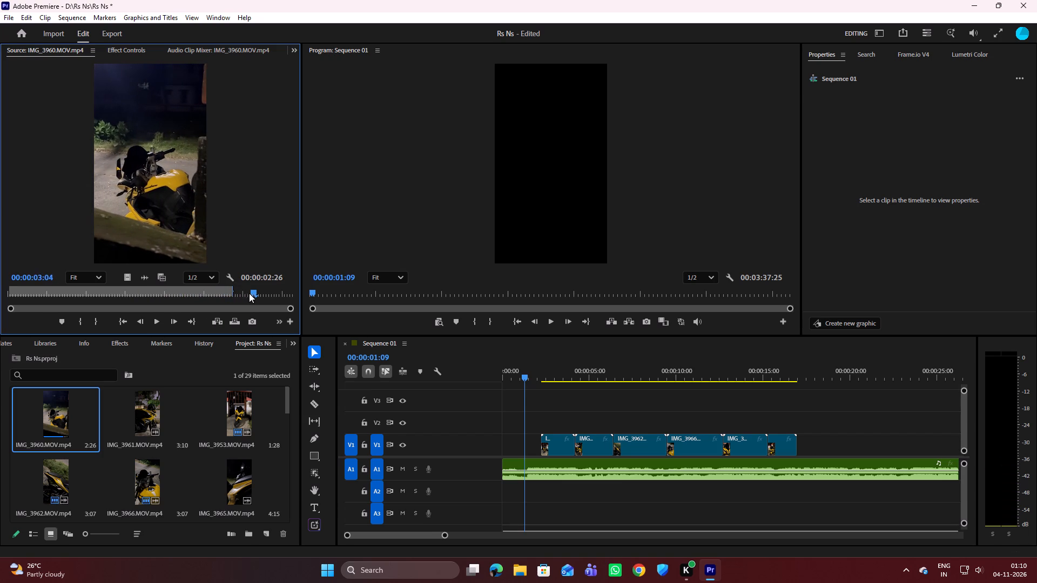
drag(252, 293, 228, 294)
Place only the video of the marked IMG_3960.MOV.mp4 range at the very start of track V2.
drag(127, 277, 479, 419)
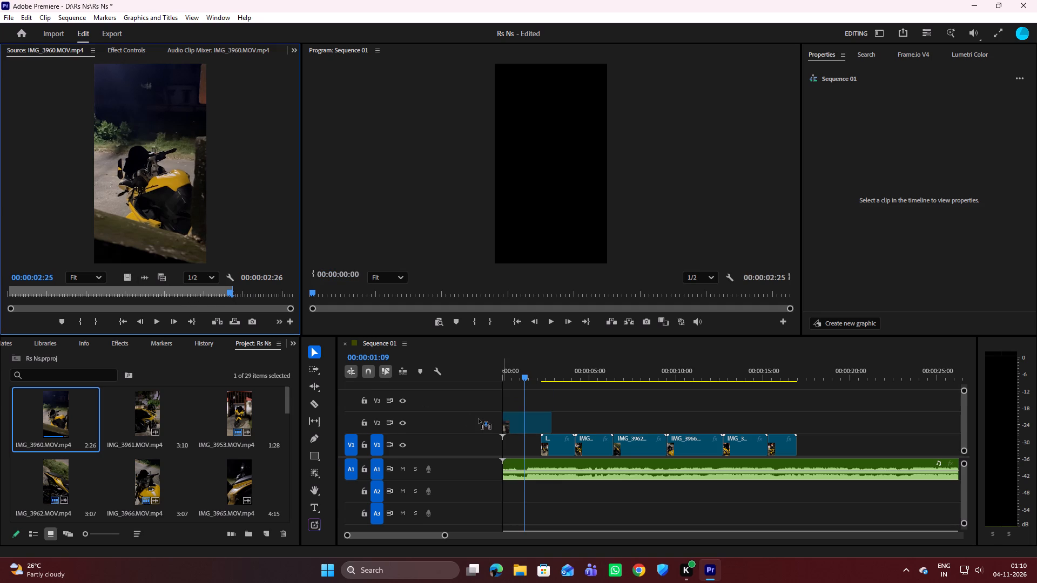
drag(479, 419, 476, 425)
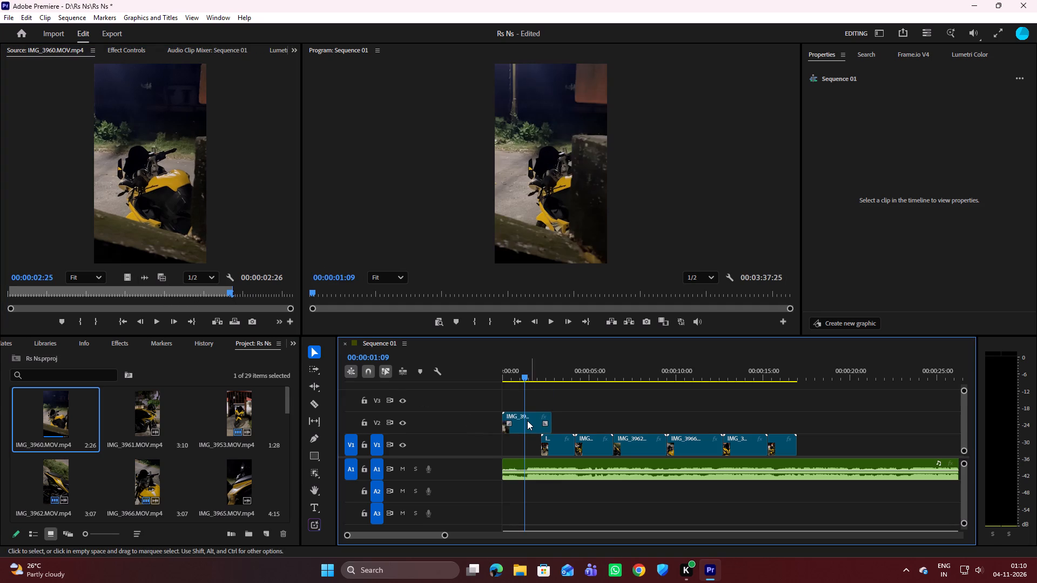
Play the sequence opening to check the IMG_3960.MOV.mp4 clip on V2 against the A1 music.
click(525, 419)
drag(524, 373, 503, 376)
key(space)
key(space)
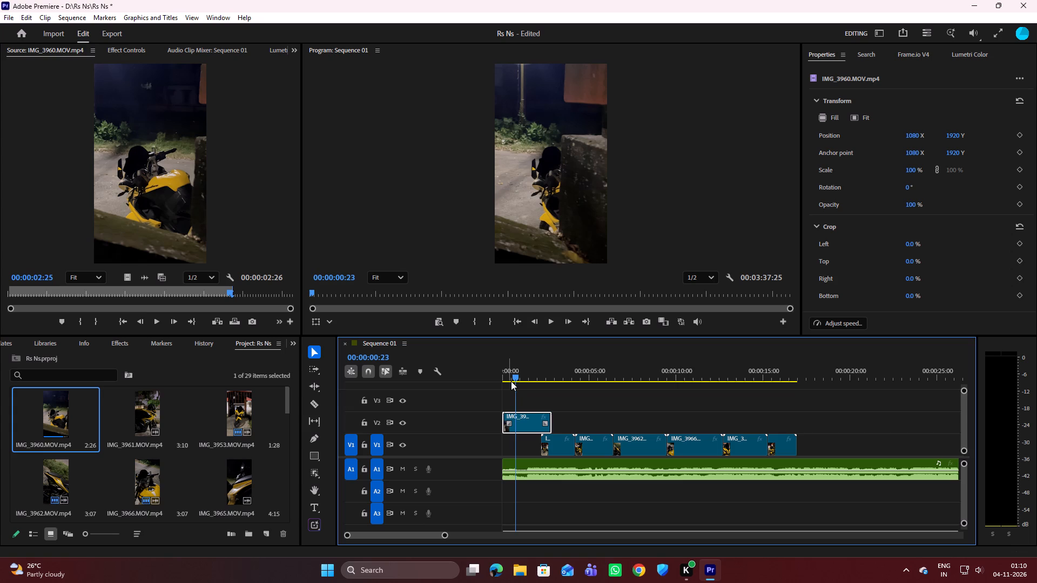
click(516, 377)
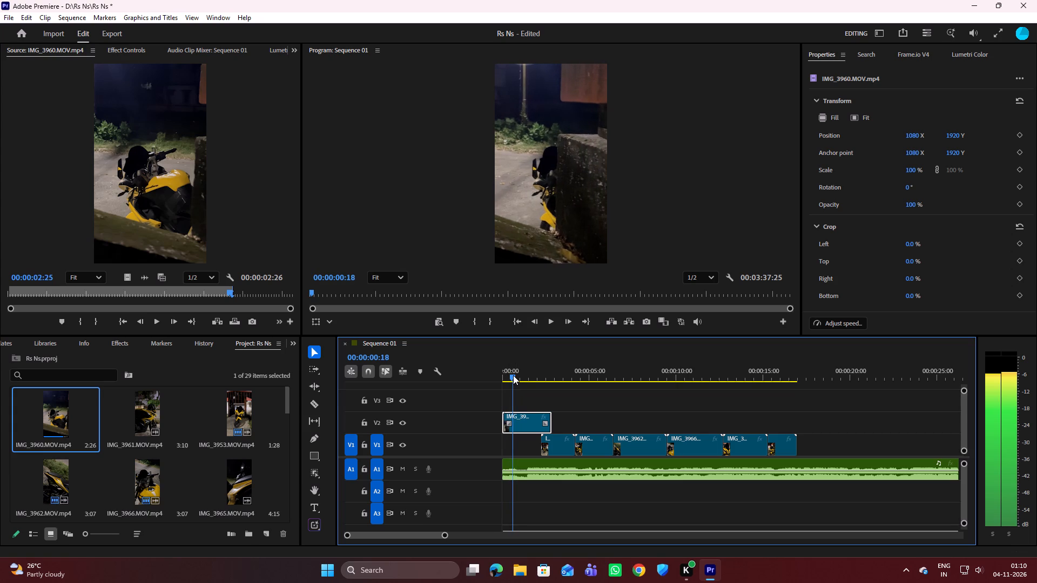
key(space)
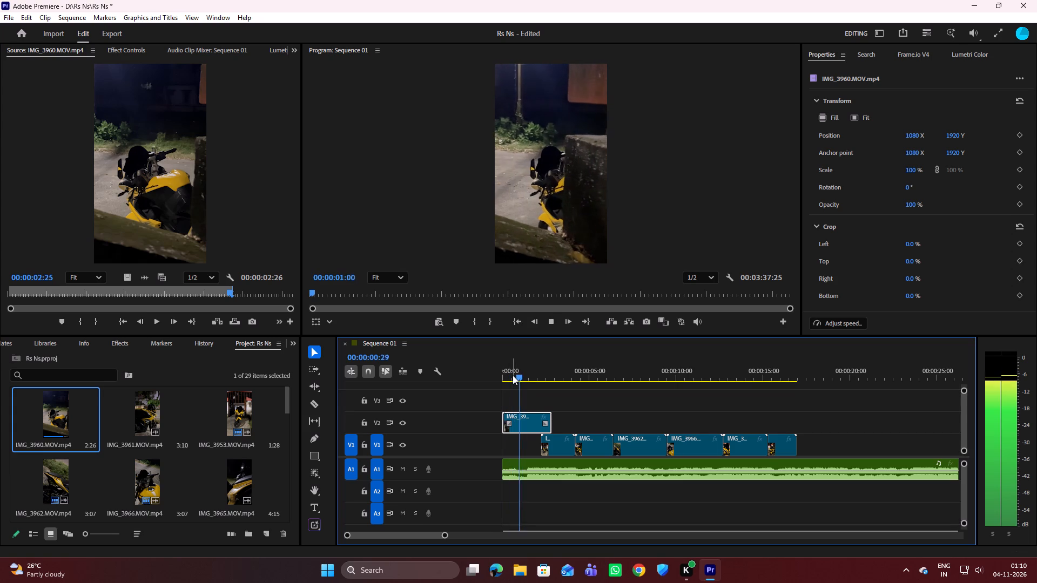
key(space)
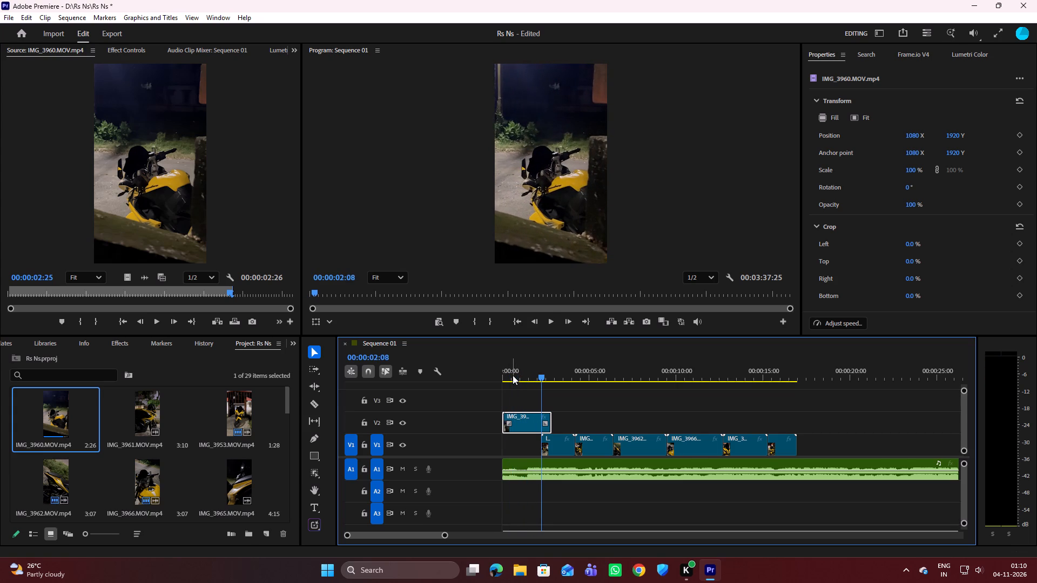
key(space)
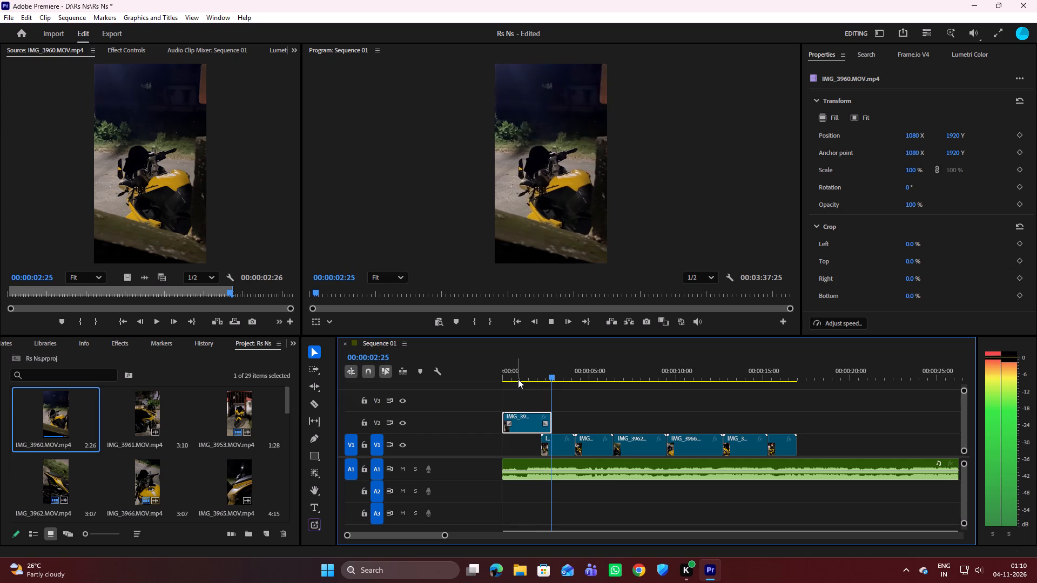
key(space)
Split the V2 IMG_3960.MOV.mp4 clip at 00:00:00:17 and delete the portion before the cut.
drag(548, 378, 516, 375)
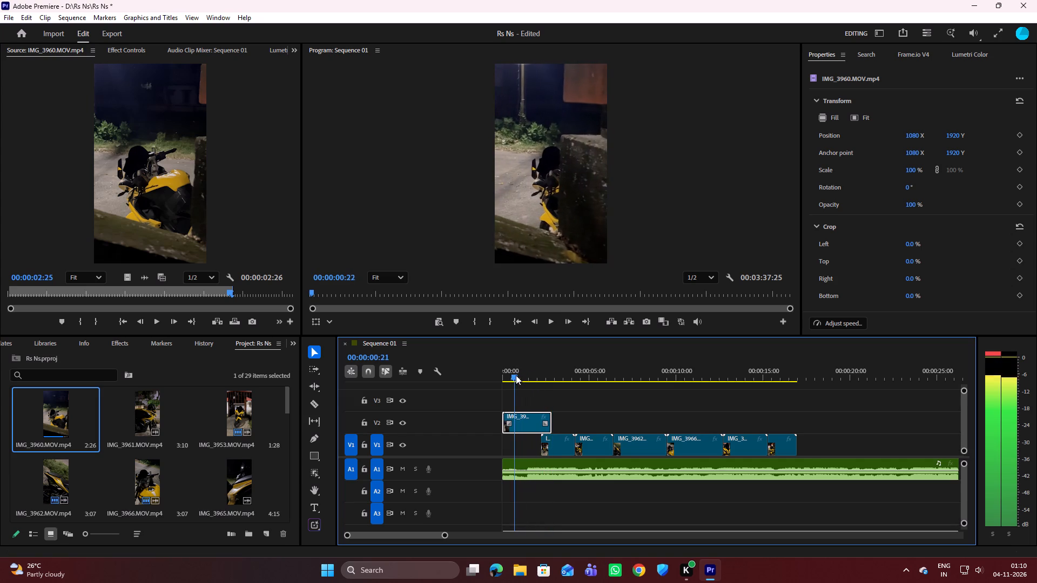
drag(516, 375, 513, 373)
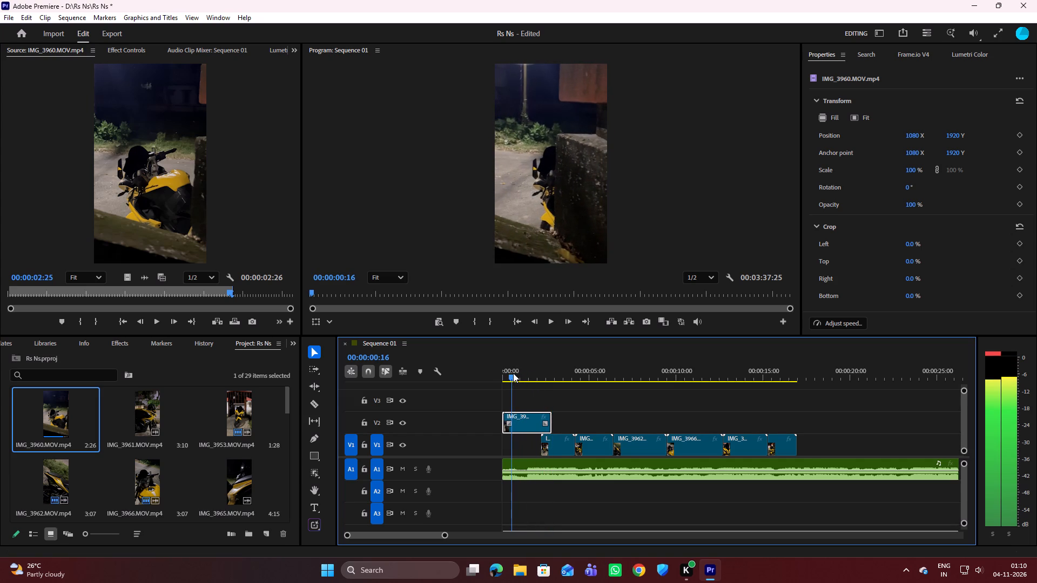
drag(513, 373, 513, 372)
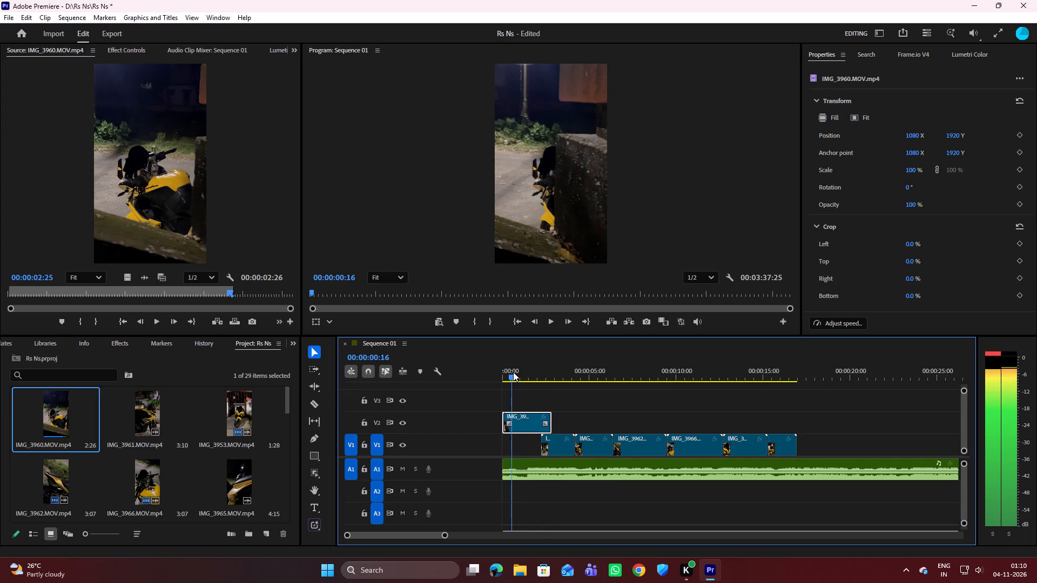
drag(513, 372, 515, 371)
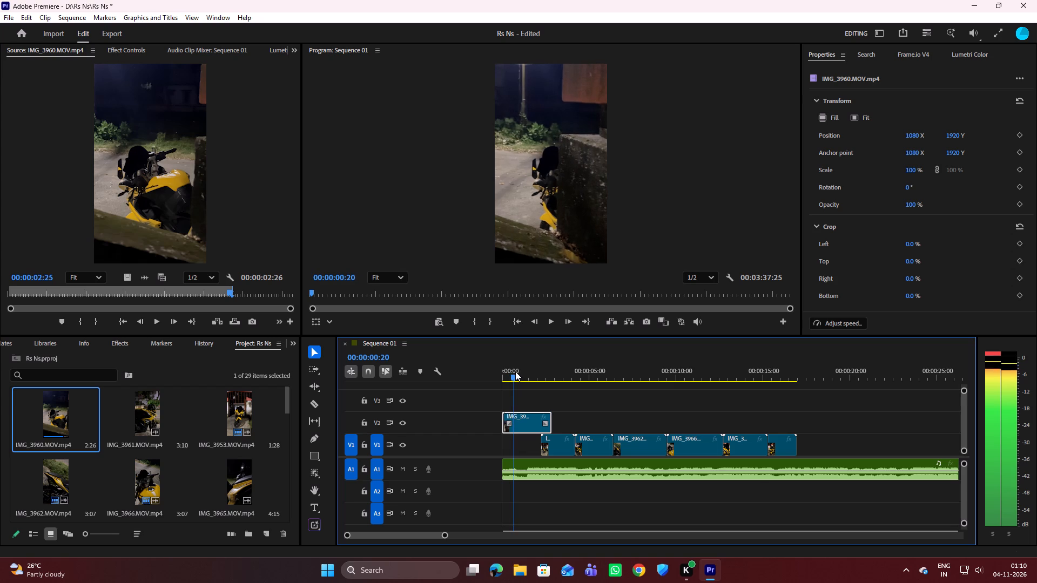
drag(515, 371, 514, 371)
key(c)
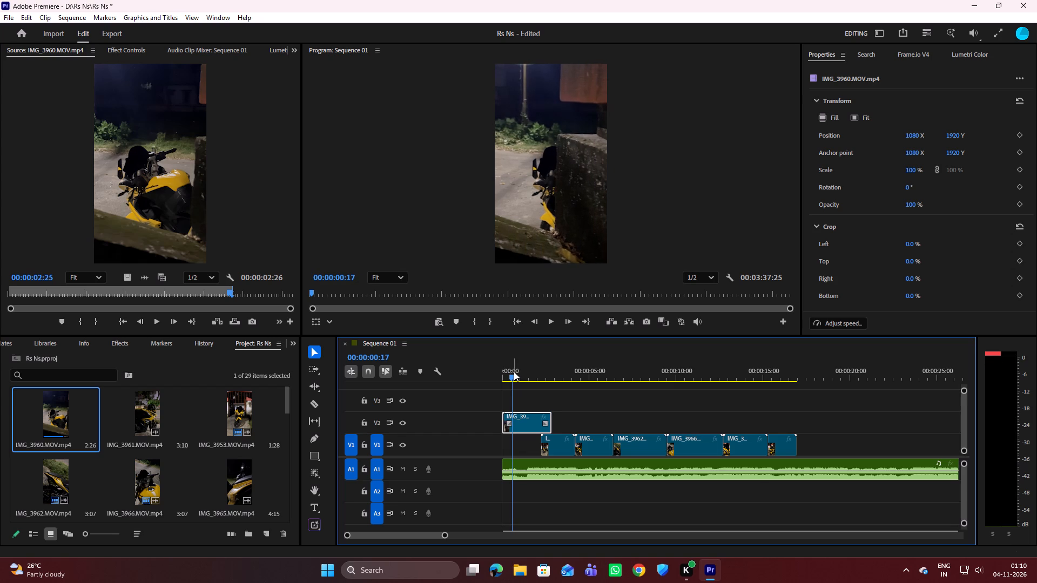
click(513, 416)
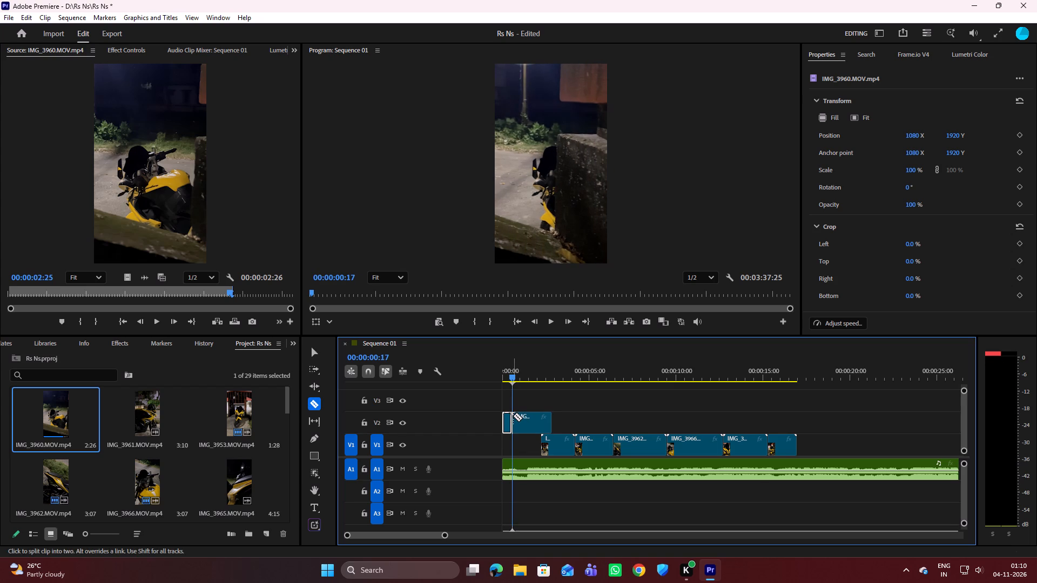
key(v)
click(506, 418)
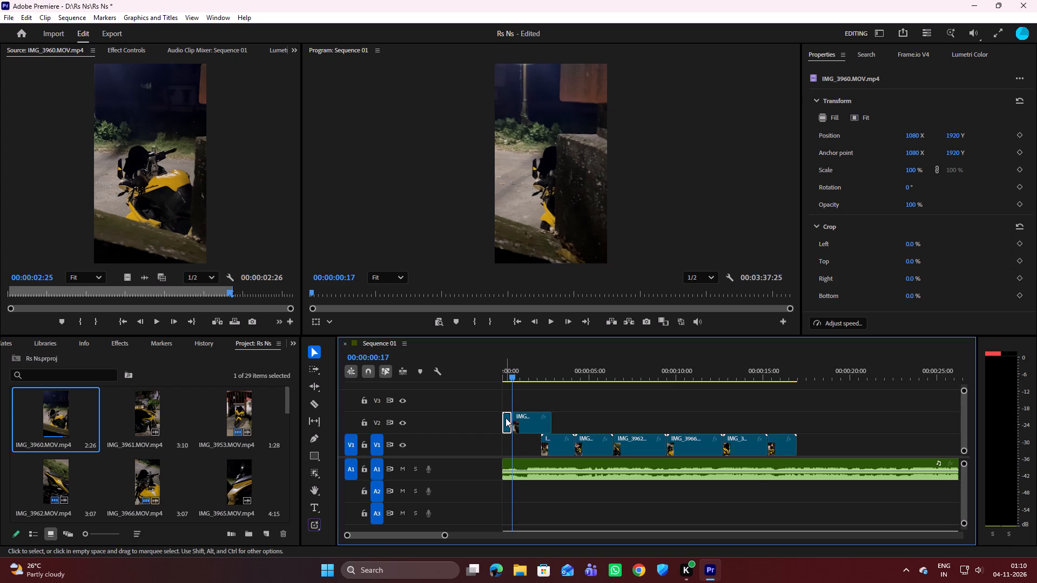
key(Delete)
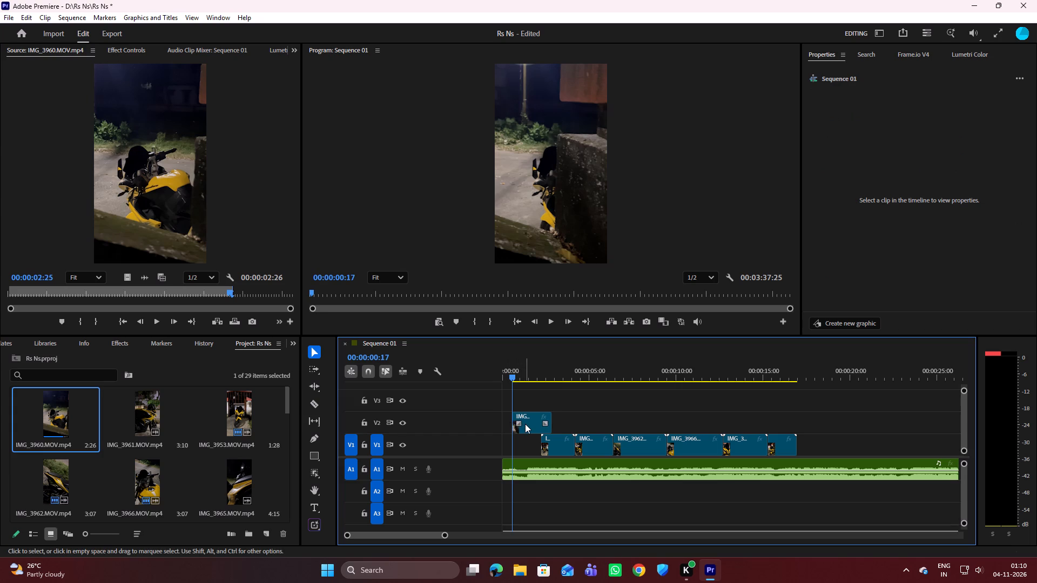
Move the remaining IMG_3960.MOV.mp4 piece from V2 to the start of V1, filling the gap before the first clip.
click(525, 424)
drag(525, 424, 513, 424)
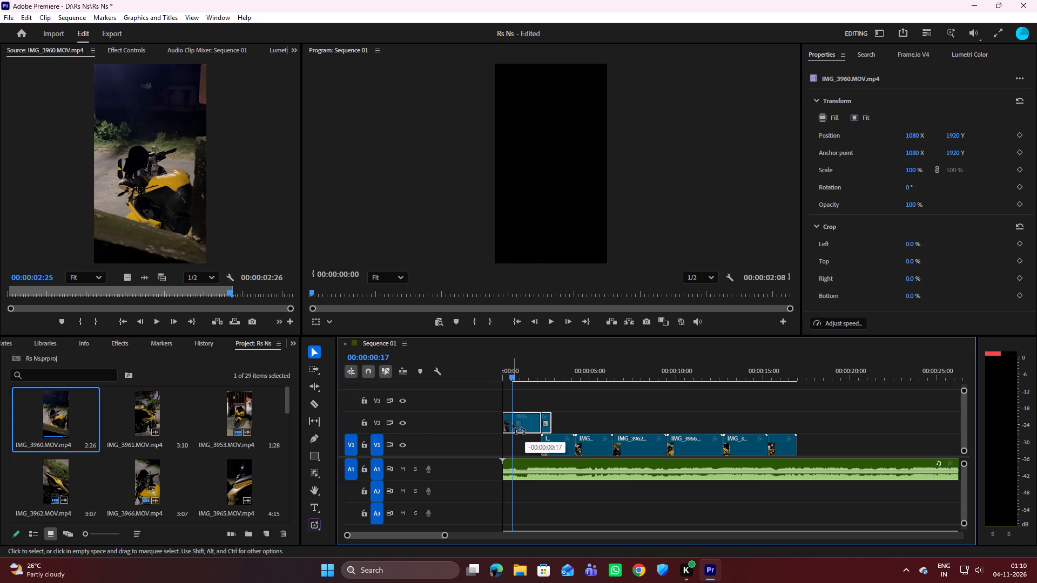
drag(513, 424, 502, 439)
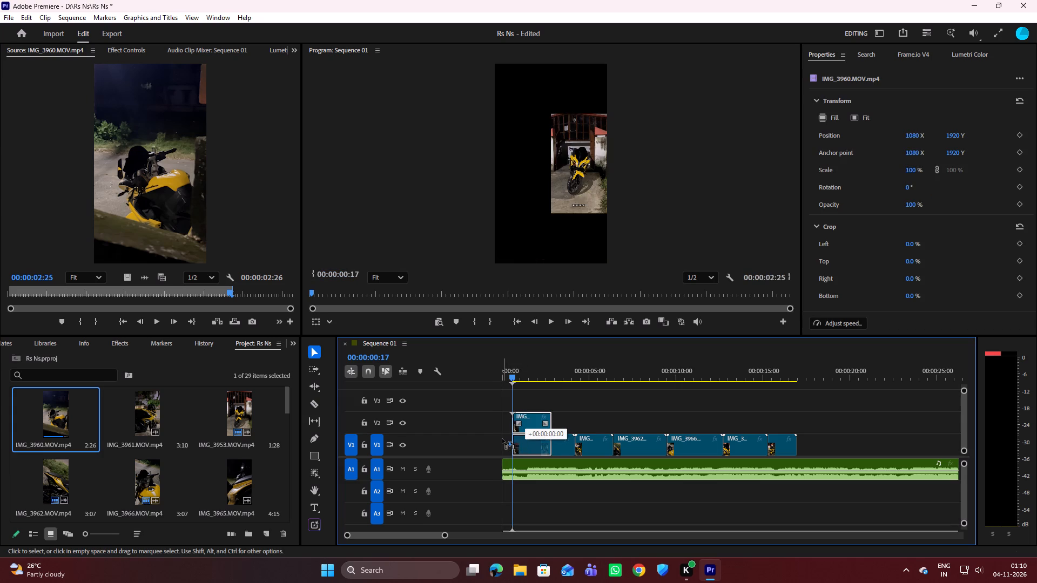
drag(502, 439, 490, 438)
Play the sequence from its start to check the new IMG_3960.MOV.mp4 opening on V1 against the A1 music.
drag(513, 379, 499, 377)
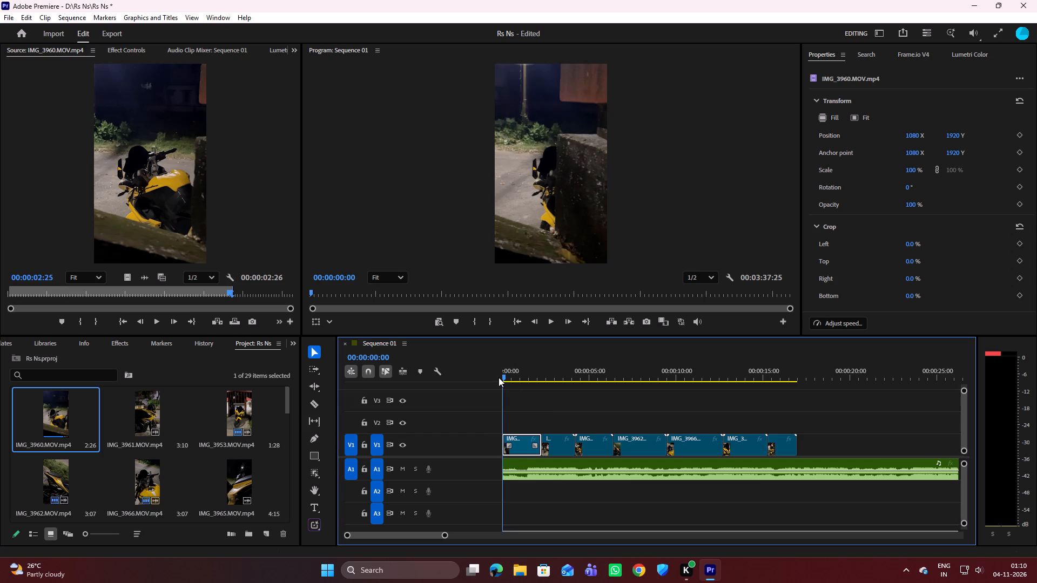
key(space)
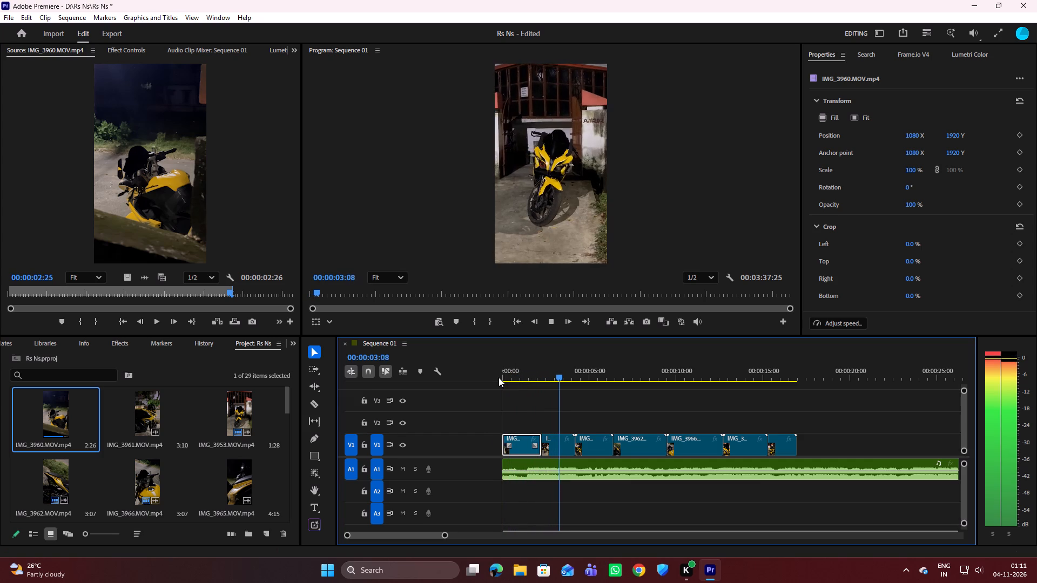
key(space)
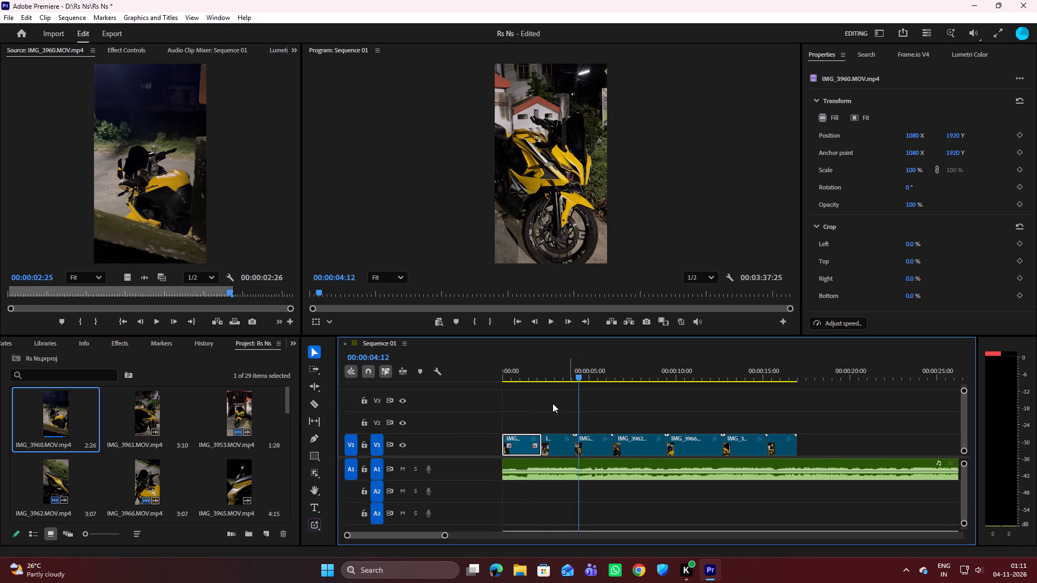
drag(579, 380, 578, 380)
drag(578, 380, 506, 377)
Set the first V1 clip, IMG_3960.MOV.mp4, to 75% speed with Optical flow time interpolation.
click(816, 326)
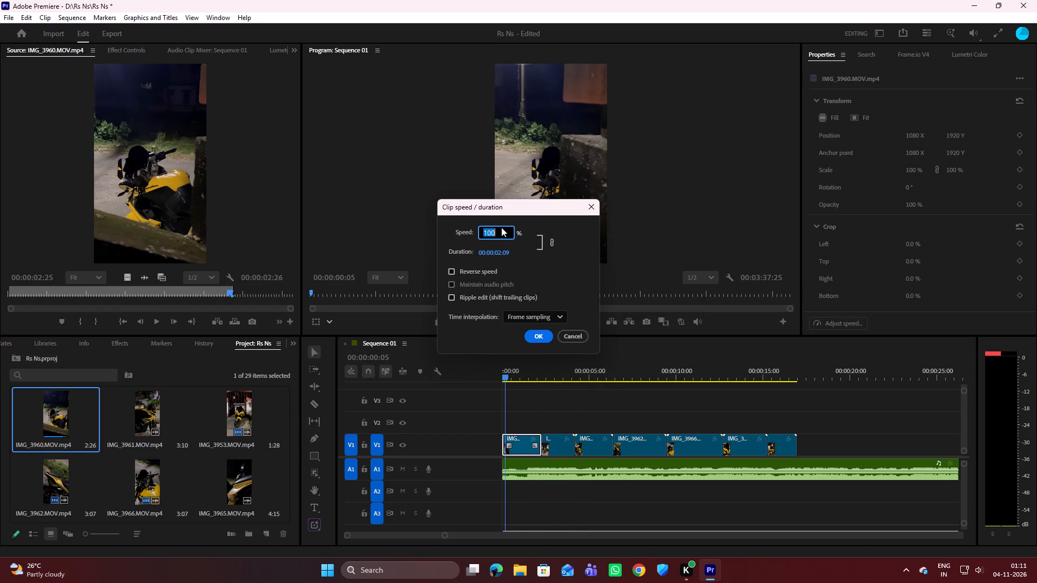
key(BackSpace)
key(BackSpace)
text(75)
click(529, 316)
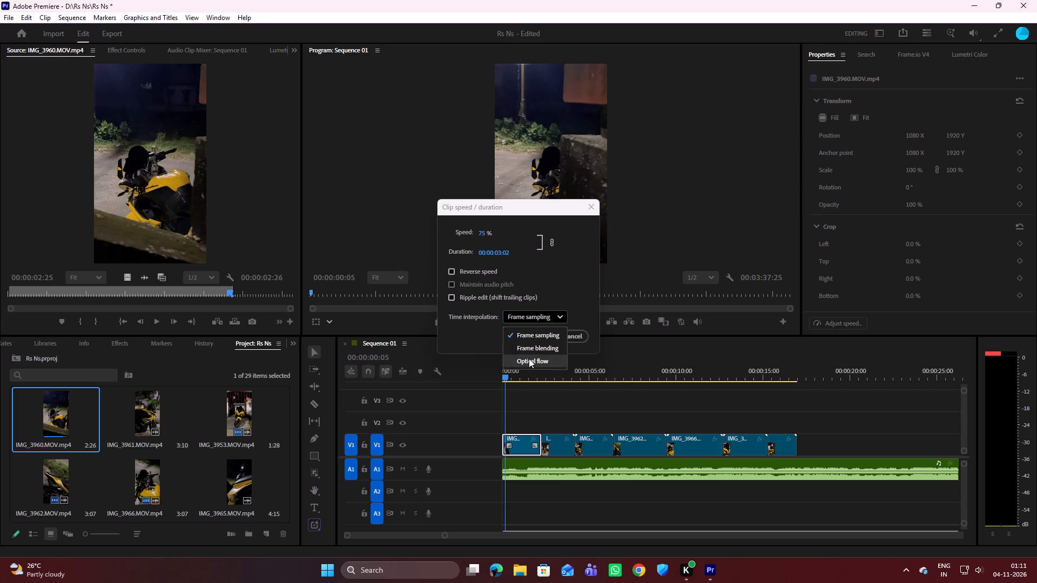
click(528, 360)
click(533, 334)
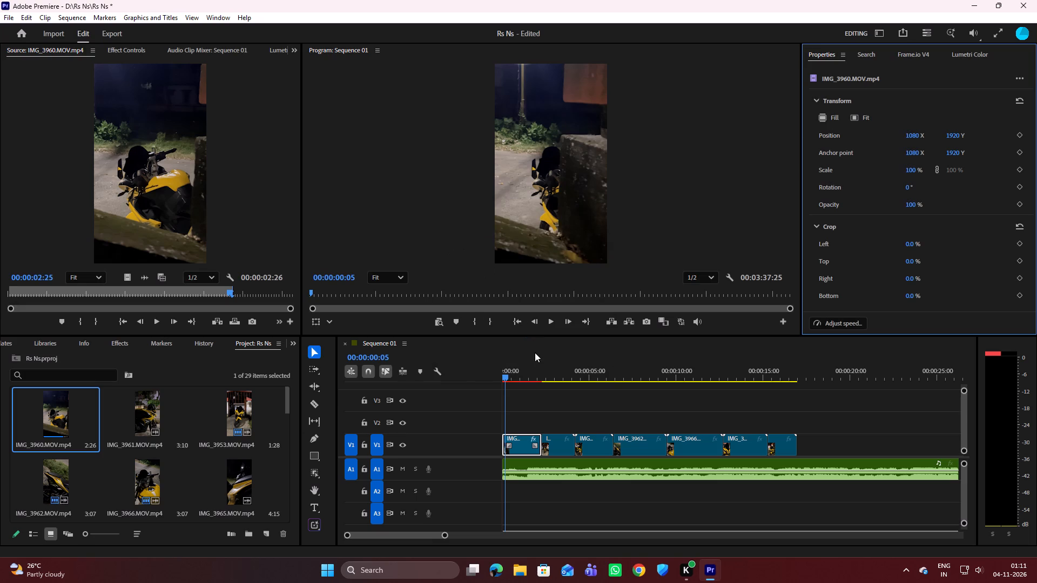
Play the sequence opening with music to check the slowed IMG_3960.MOV.mp4 clip.
drag(507, 376, 486, 376)
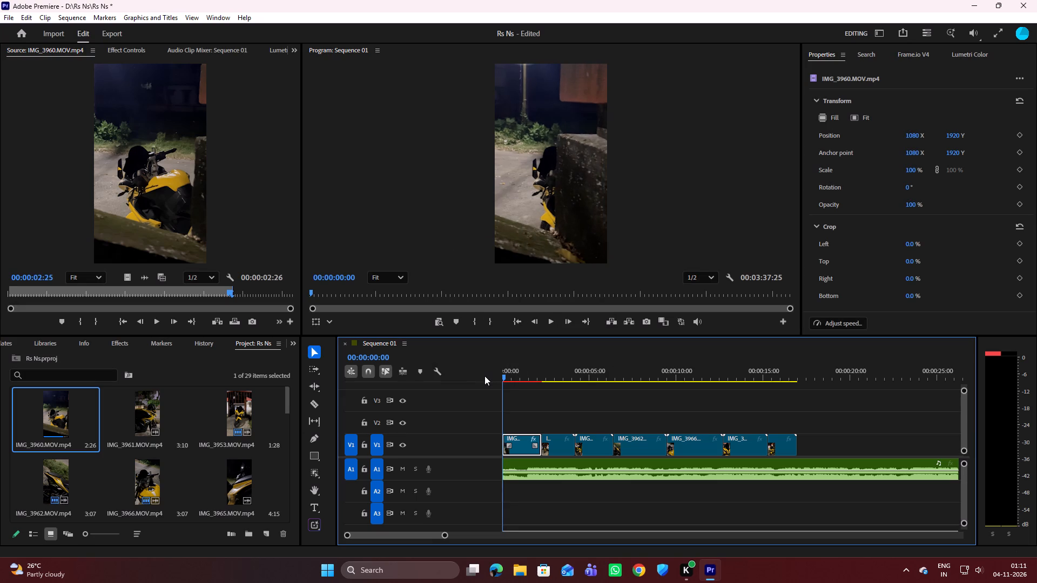
key(space)
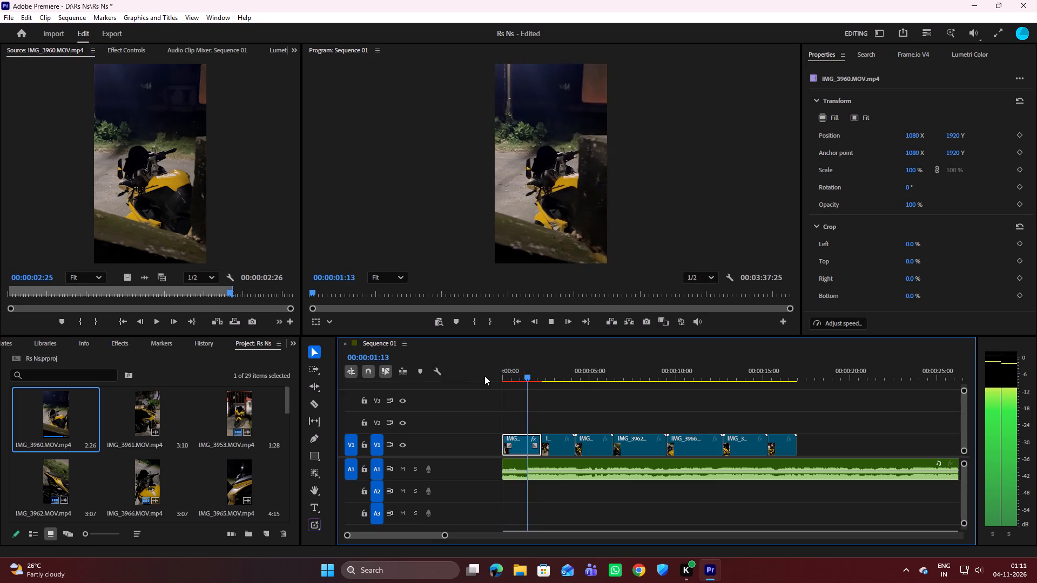
key(space)
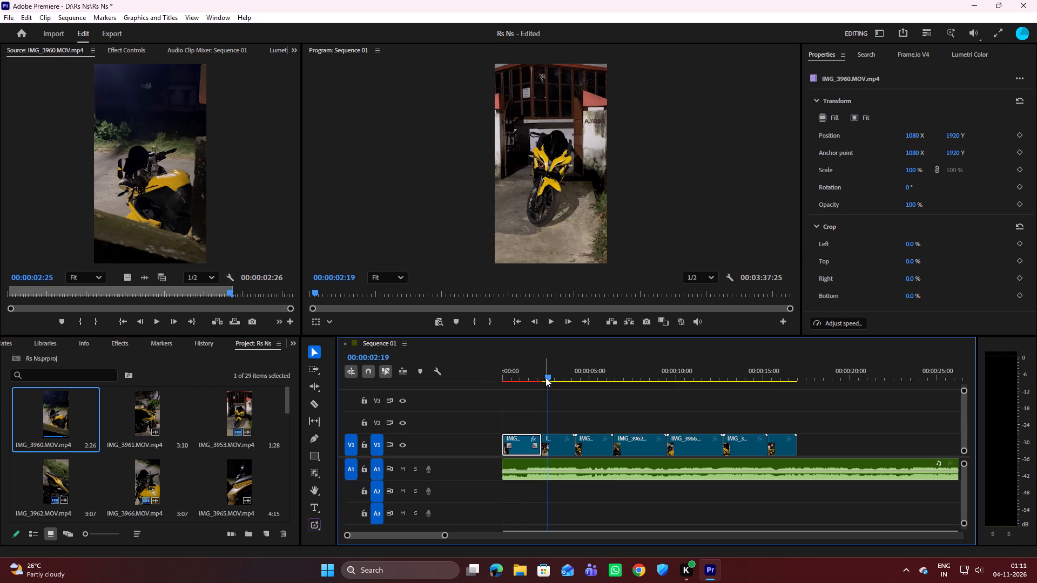
drag(546, 377, 499, 368)
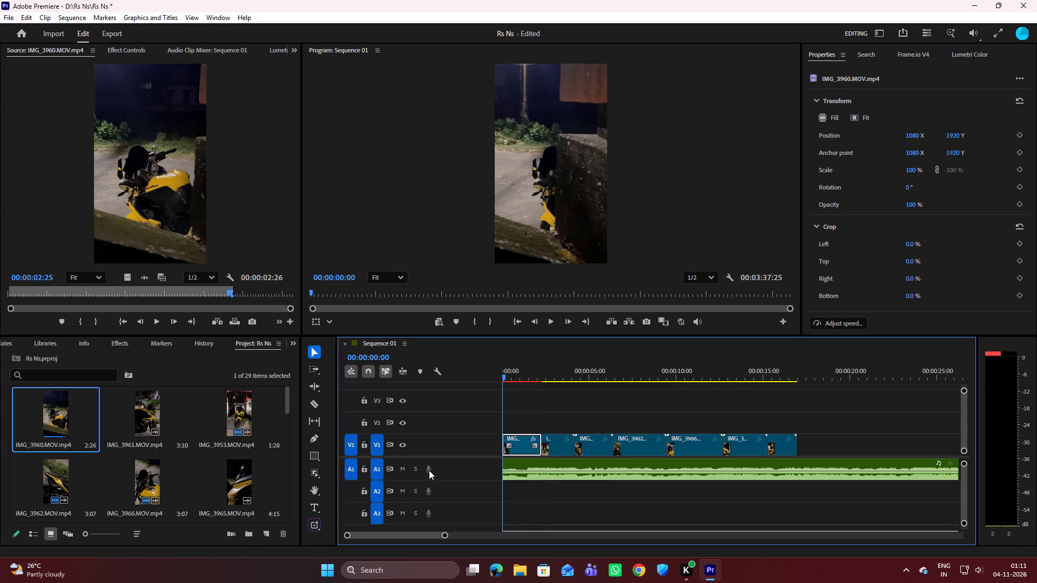
Review the motion of the opening IMG_3960.MOV.mp4 clip with track A1 temporarily muted.
click(406, 469)
key(space)
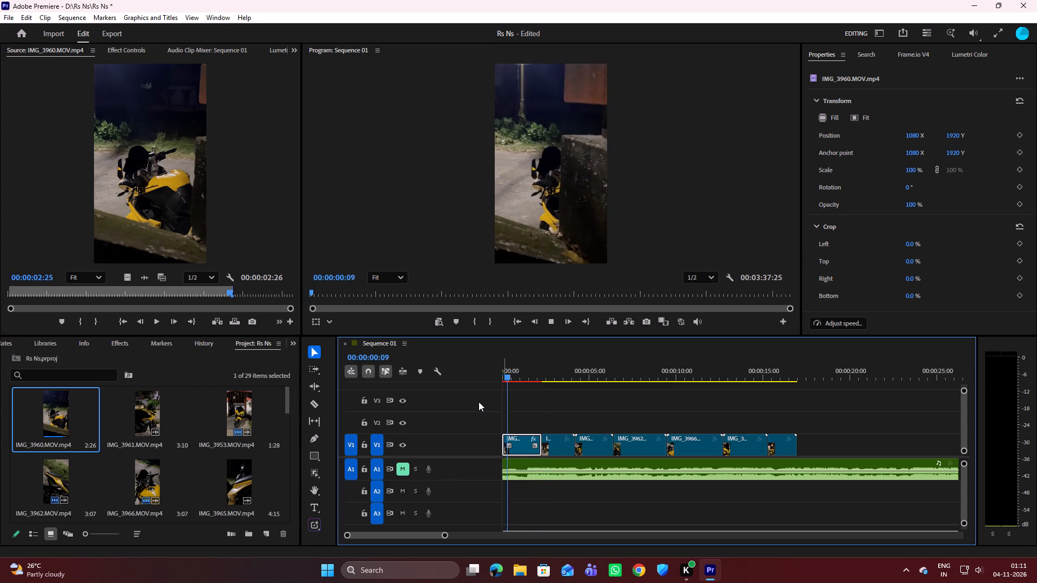
key(space)
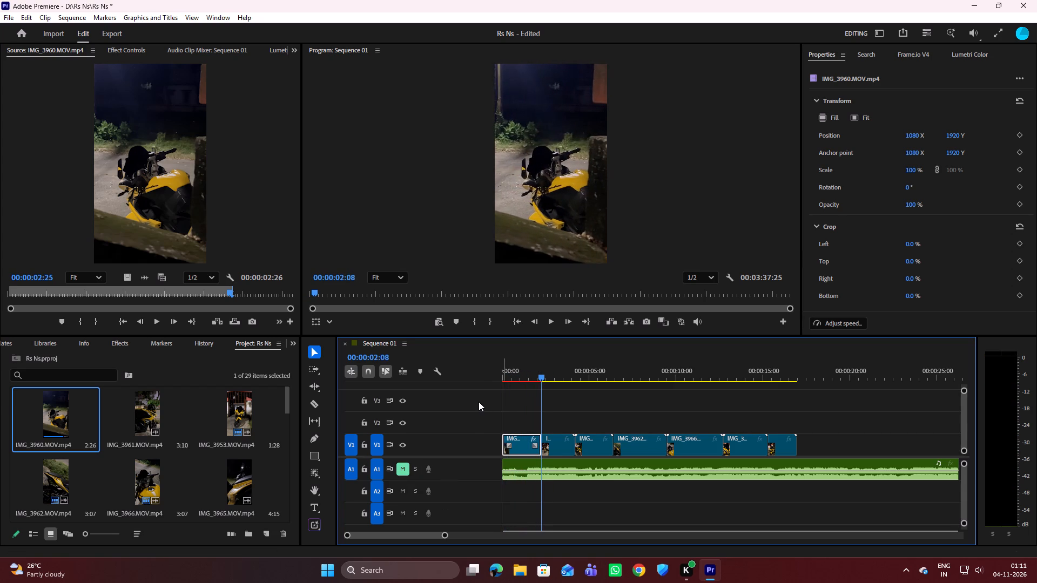
drag(541, 377, 540, 377)
drag(540, 377, 518, 378)
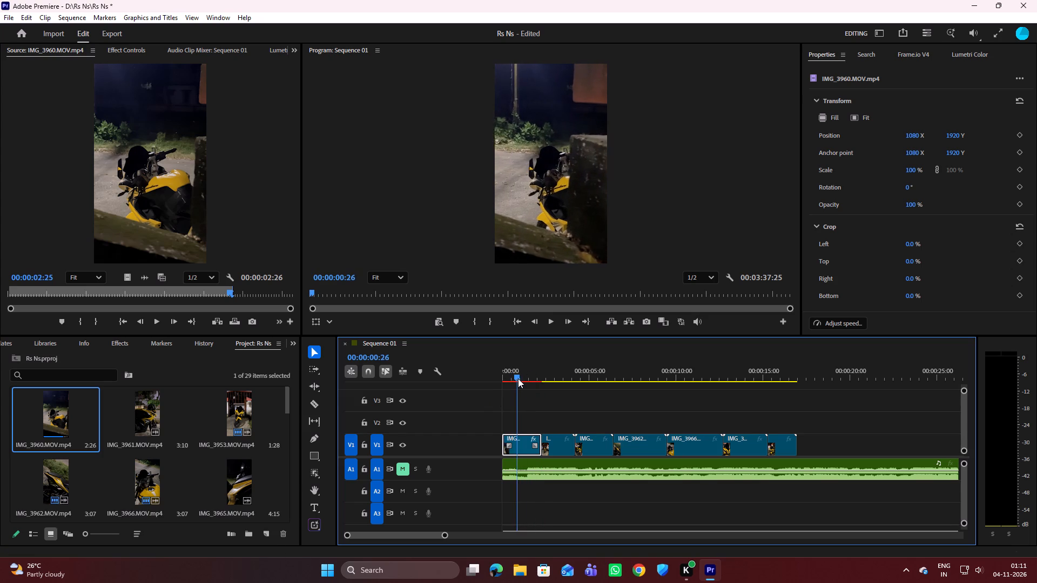
drag(518, 378, 527, 372)
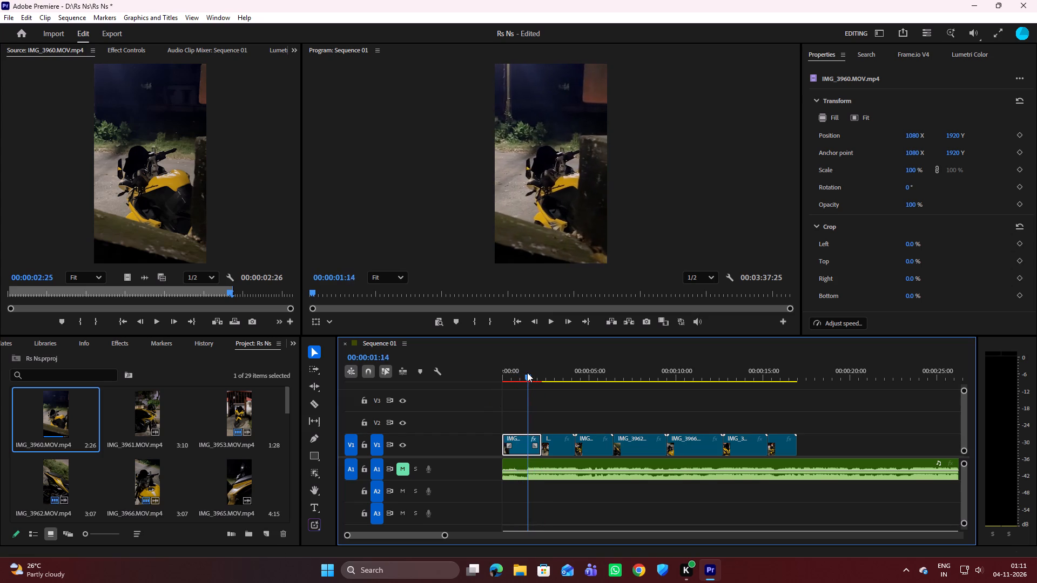
drag(527, 372, 502, 373)
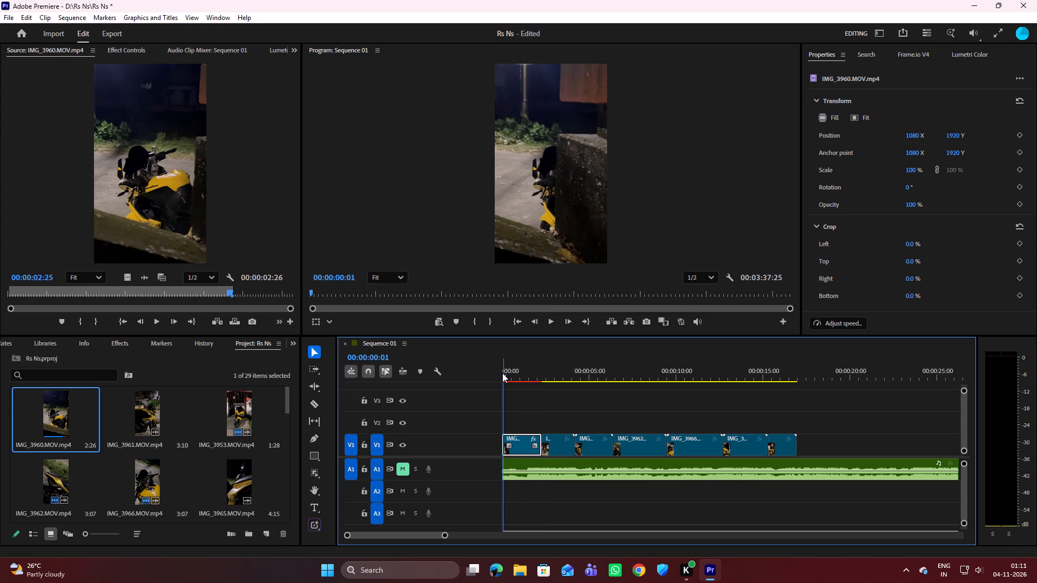
key(space)
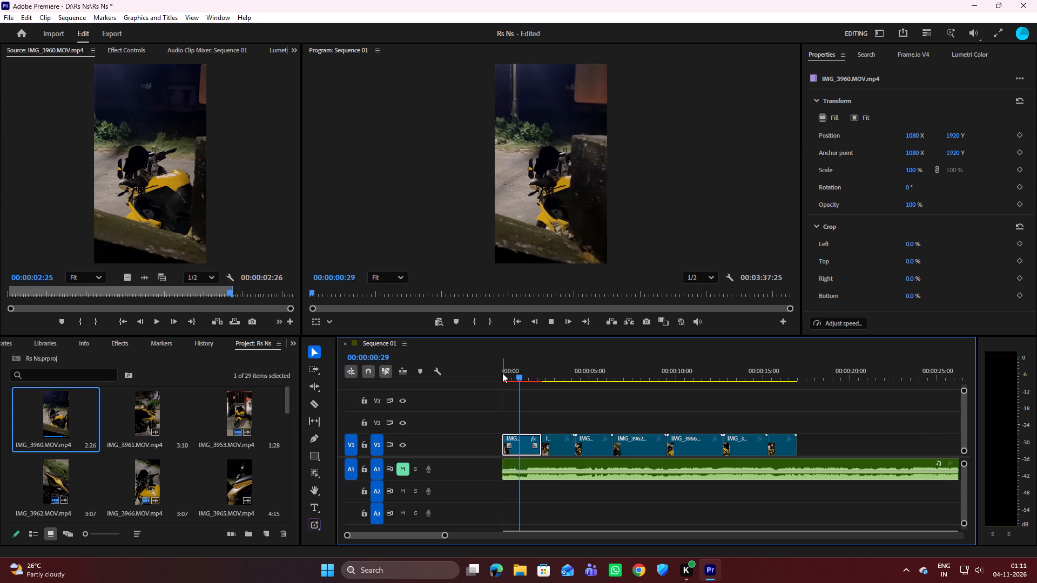
key(space)
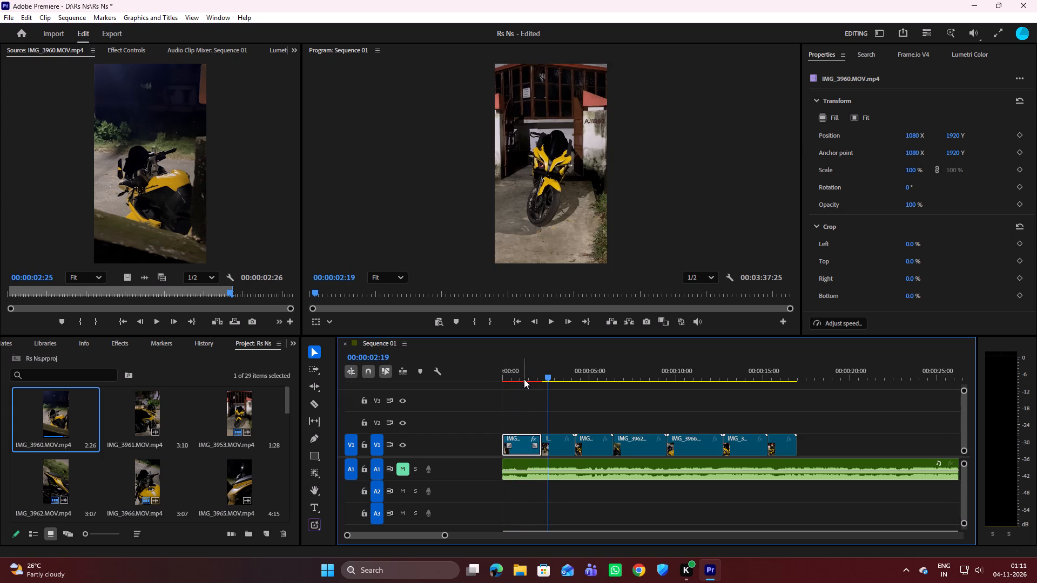
drag(543, 378, 494, 395)
key(space)
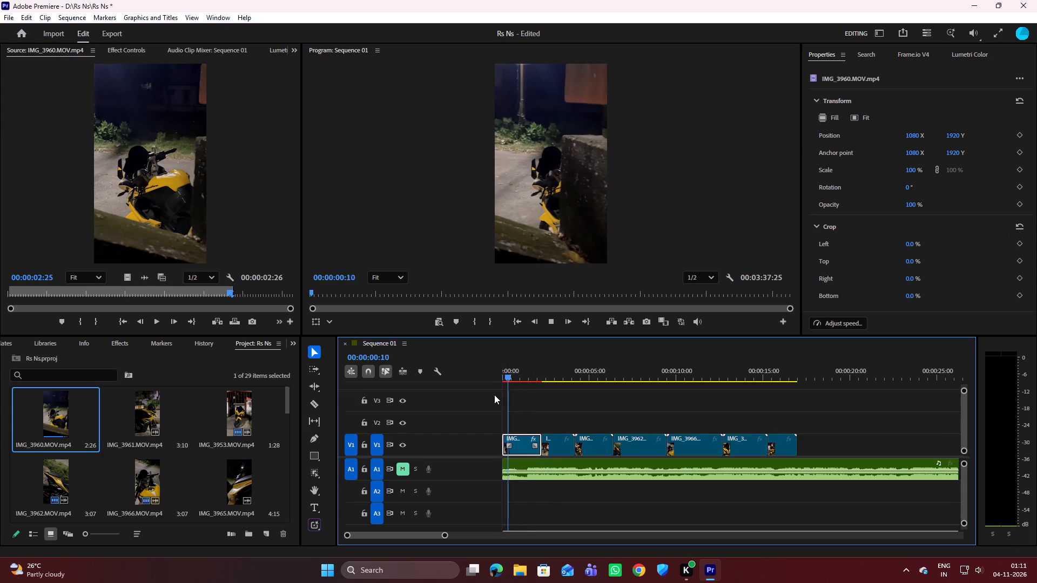
key(space)
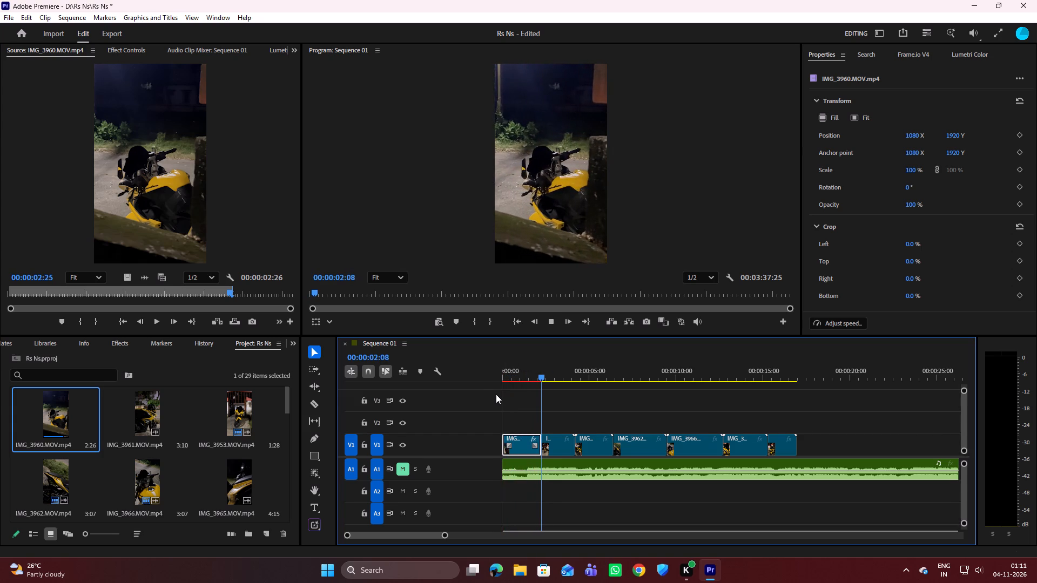
click(404, 471)
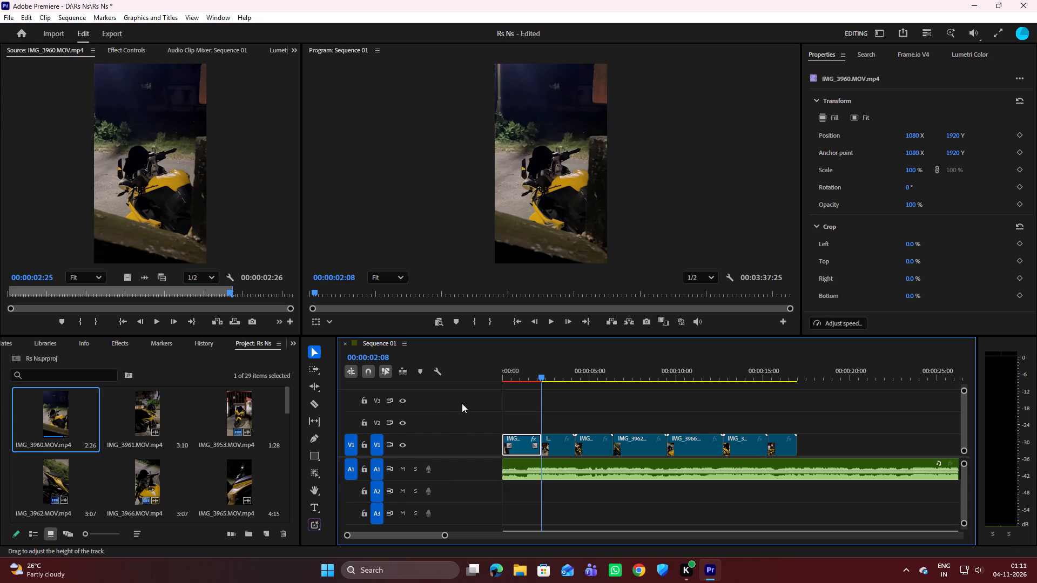
Play the rest of the V1 clips to check their cuts against the A1 music.
key(space)
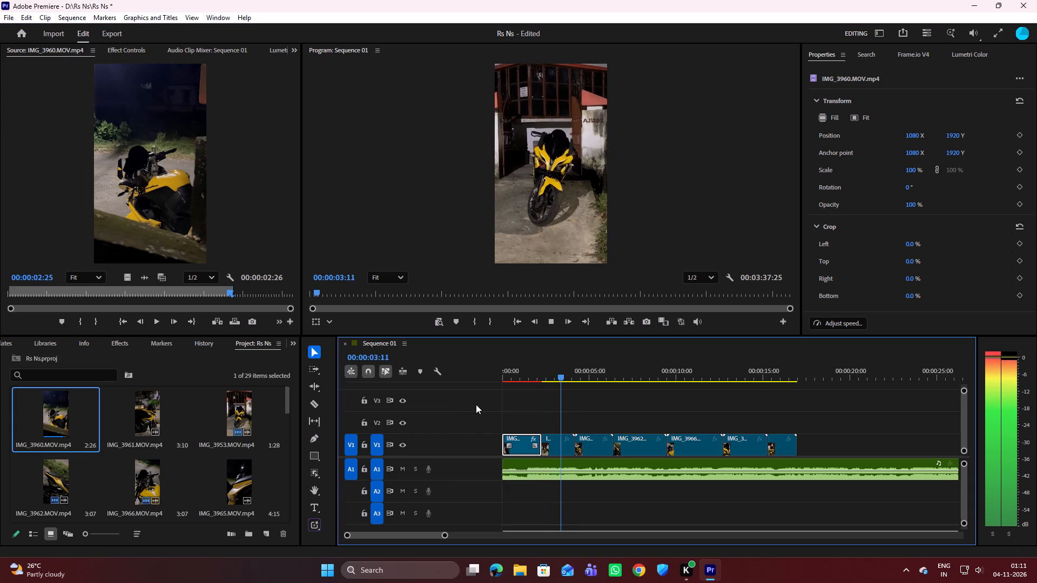
key(space)
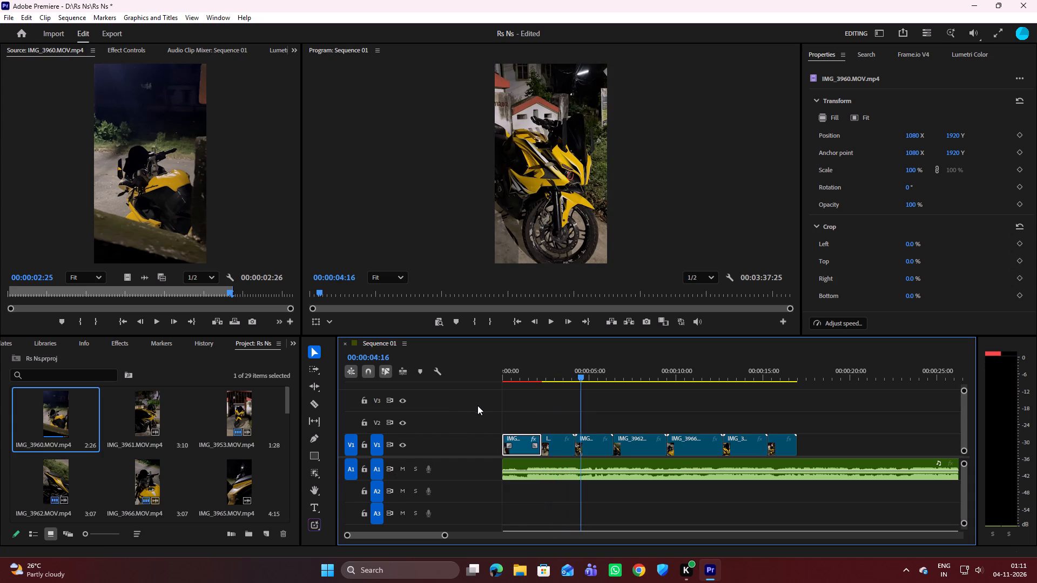
key(space)
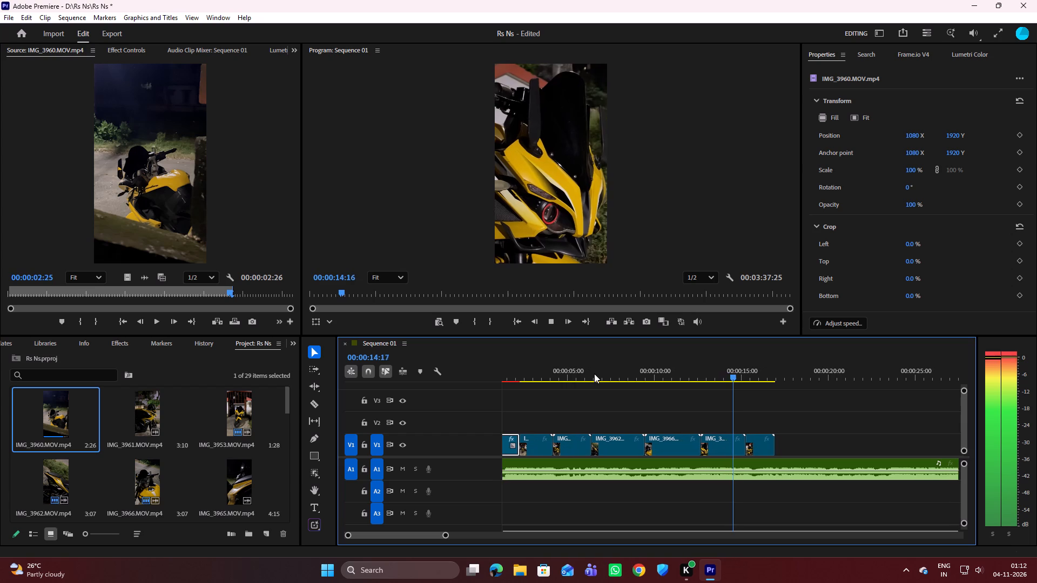
key(space)
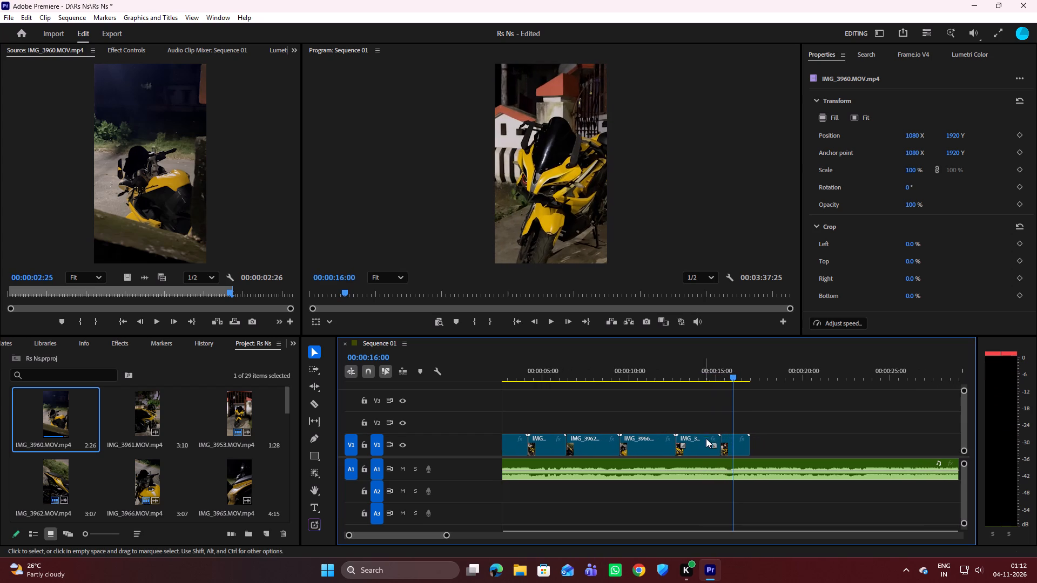
Swap the last two V1 clips so IMG_3967.MOV.mp4 follows IMG_3966 and IMG_3971.MOV.mp4 ends the sequence without a gap.
drag(701, 446, 756, 399)
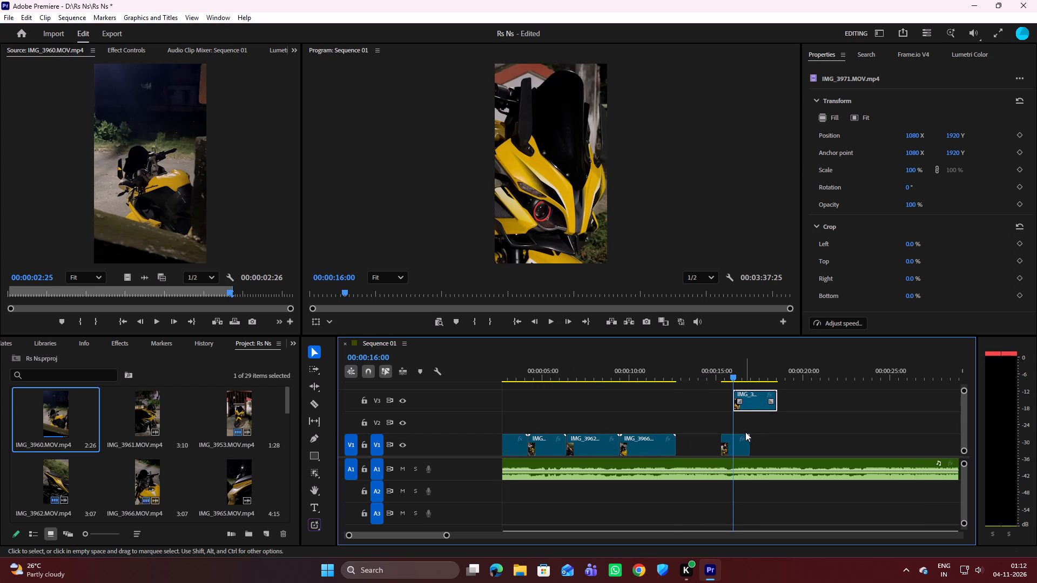
drag(737, 446, 691, 443)
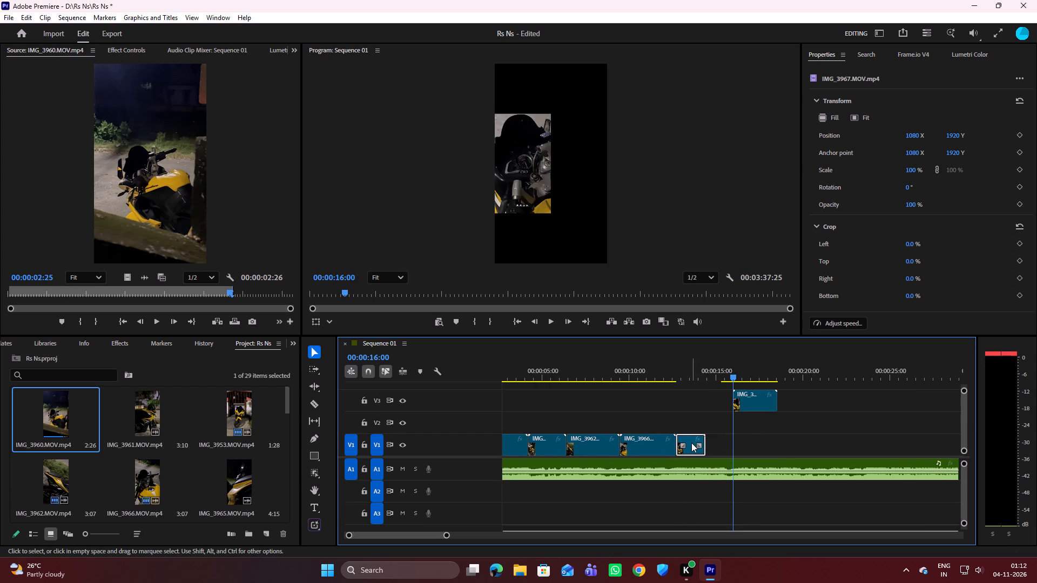
drag(733, 376, 665, 385)
key(space)
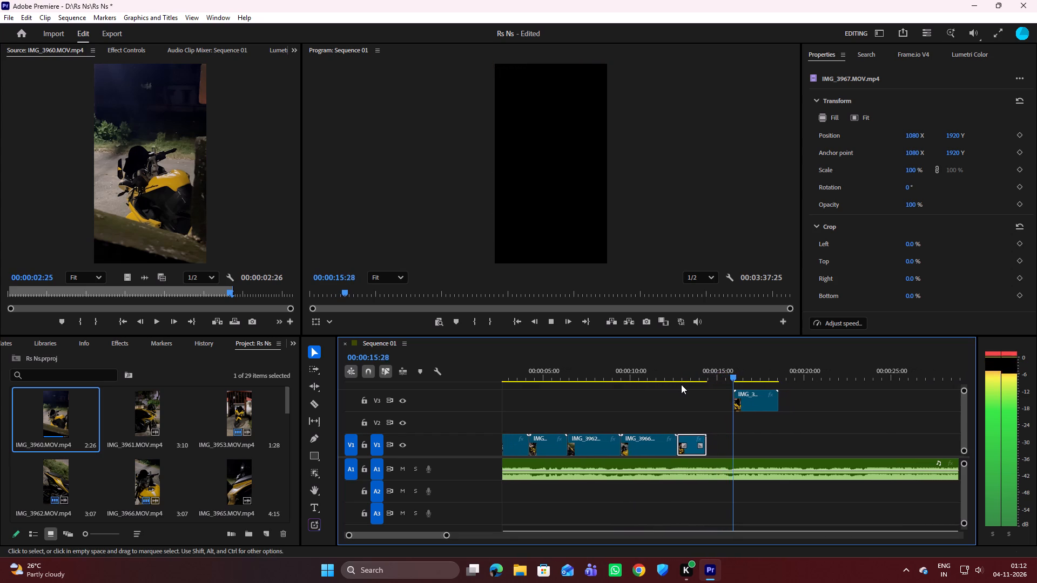
key(space)
drag(730, 398, 717, 408)
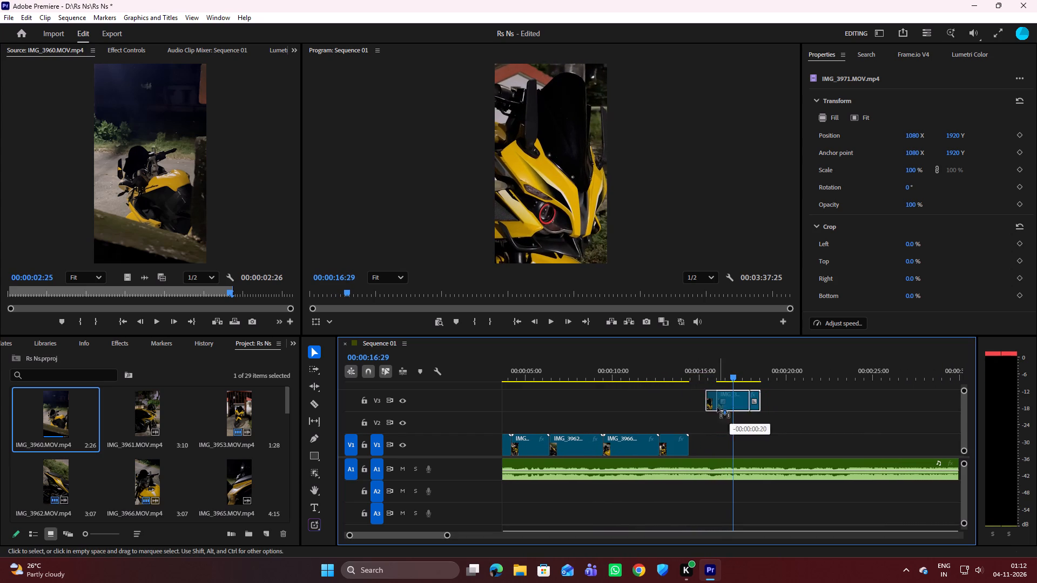
drag(717, 408, 711, 440)
Play the reordered V1 ending and the music beyond the last clip to check the timing.
drag(732, 376, 682, 383)
drag(675, 384, 657, 388)
key(space)
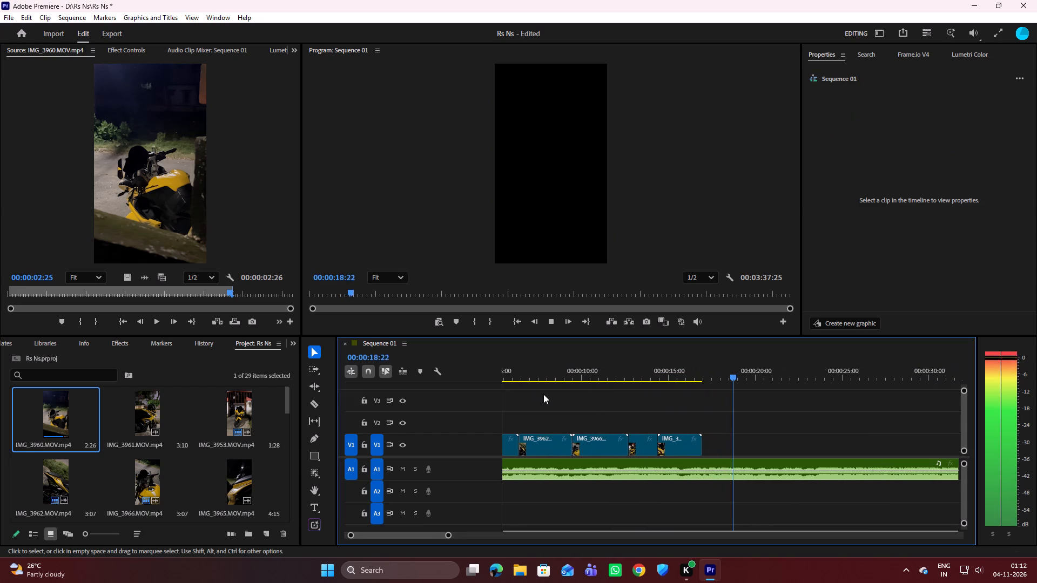
scroll(543, 394, down, 4)
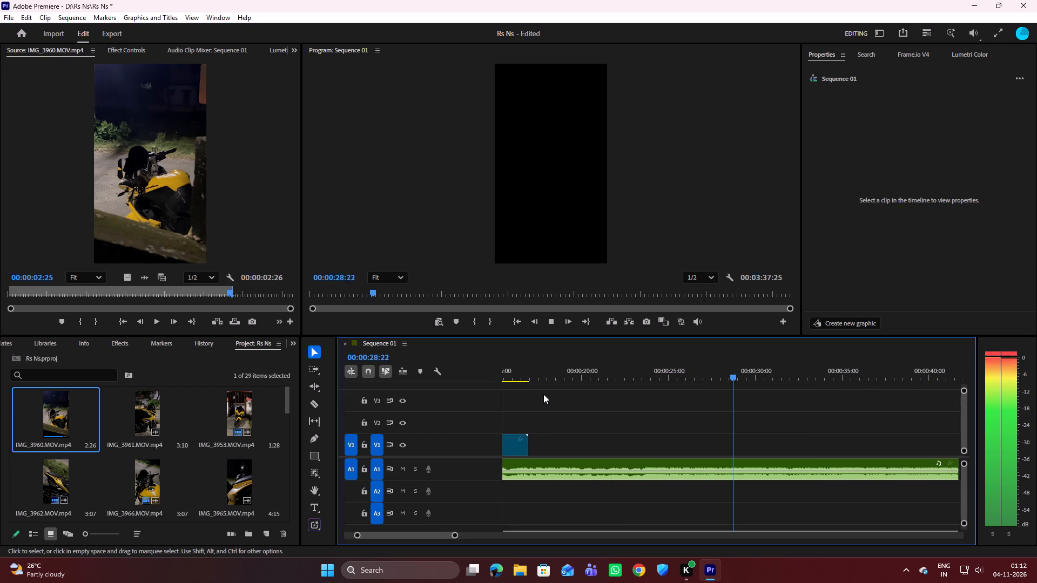
key(space)
scroll(543, 394, up, 15)
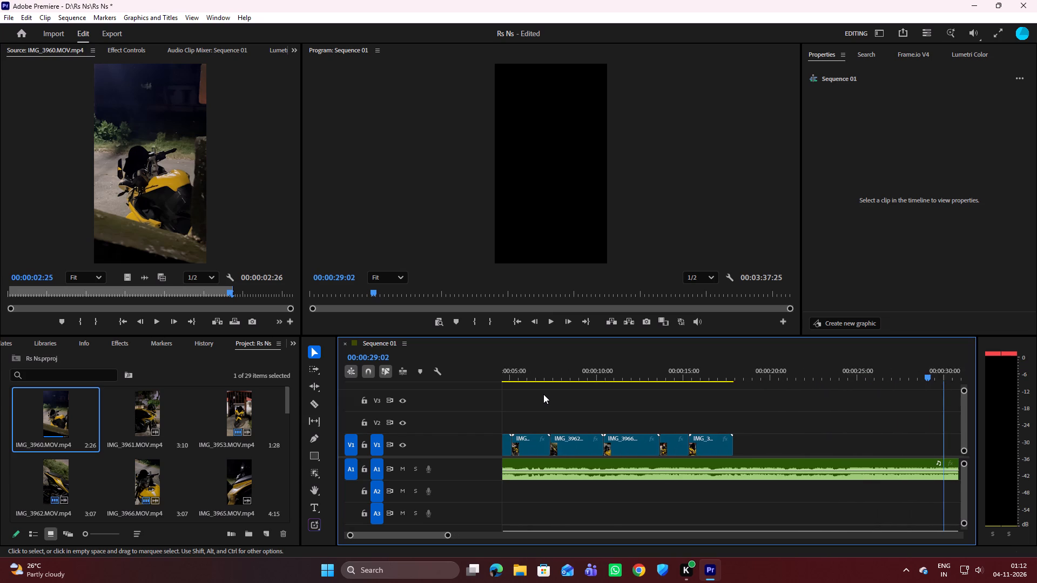
scroll(543, 394, up, 11)
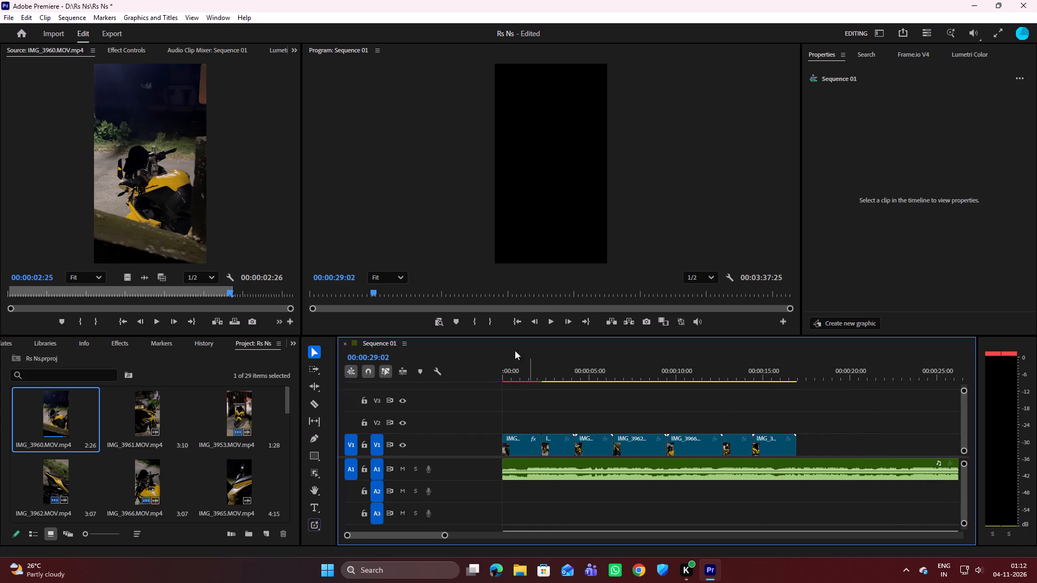
Delete the leftover title-track segment near 00:02:55 on track A1, well beyond the video clips.
drag(372, 289, 281, 301)
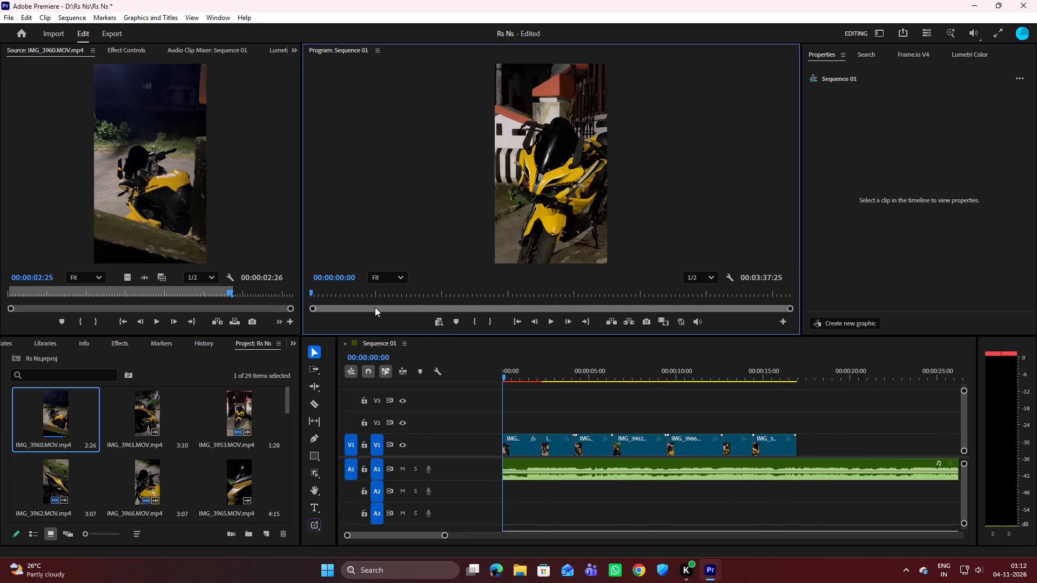
scroll(692, 405, down, 8)
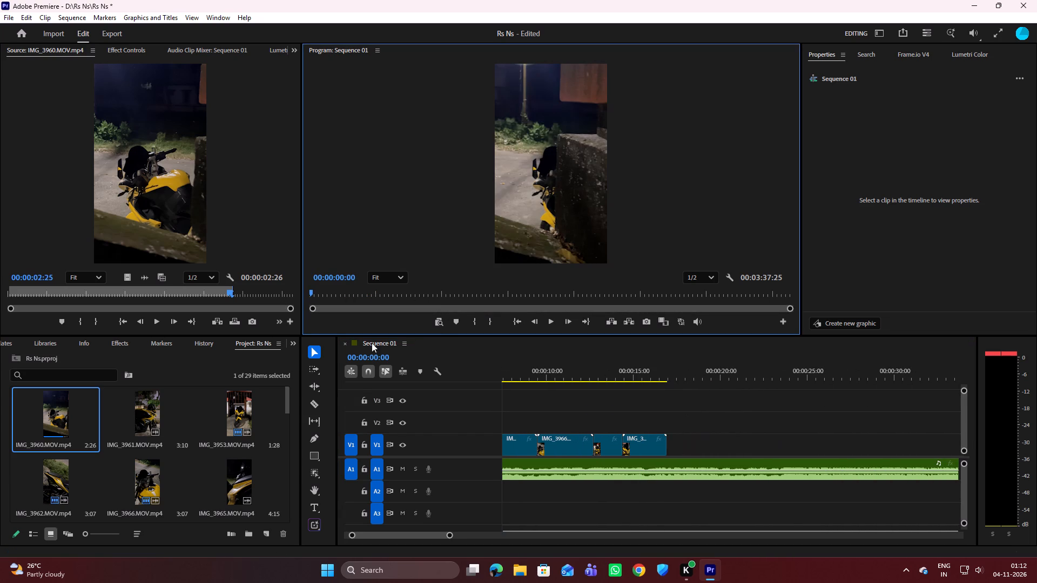
drag(309, 291, 674, 286)
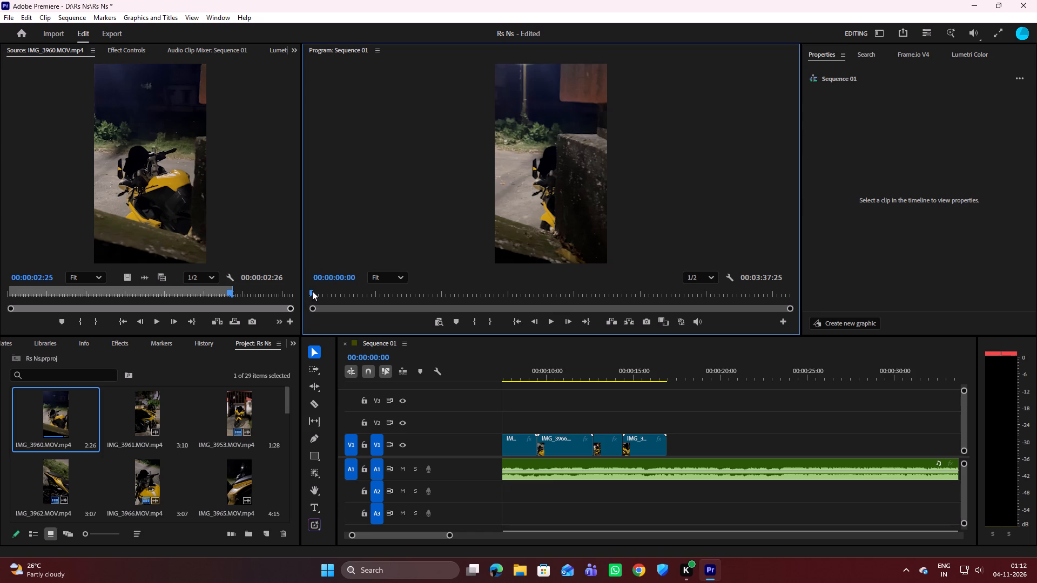
drag(312, 291, 755, 295)
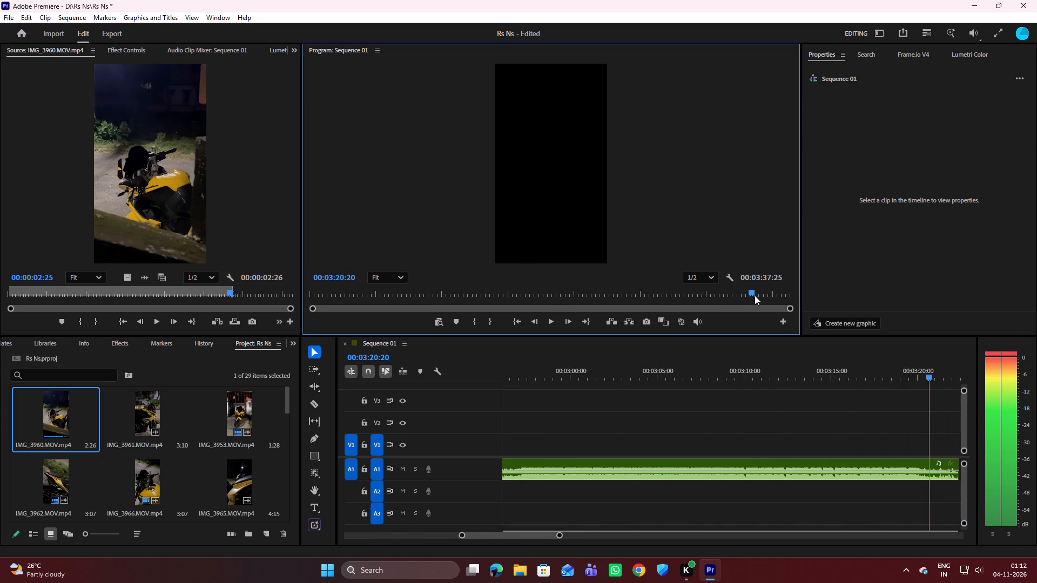
drag(755, 295, 702, 303)
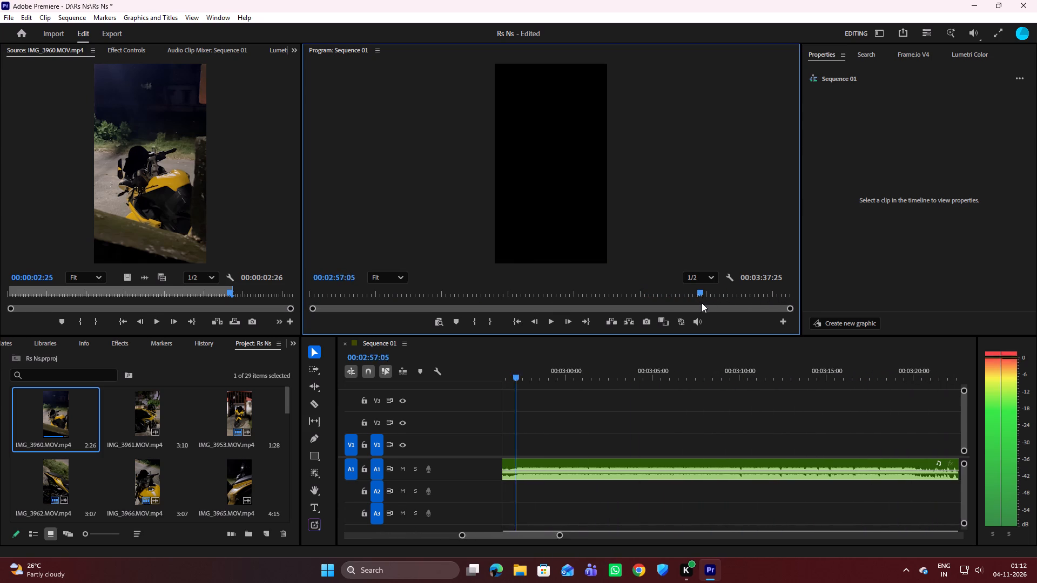
drag(702, 303, 687, 304)
click(768, 463)
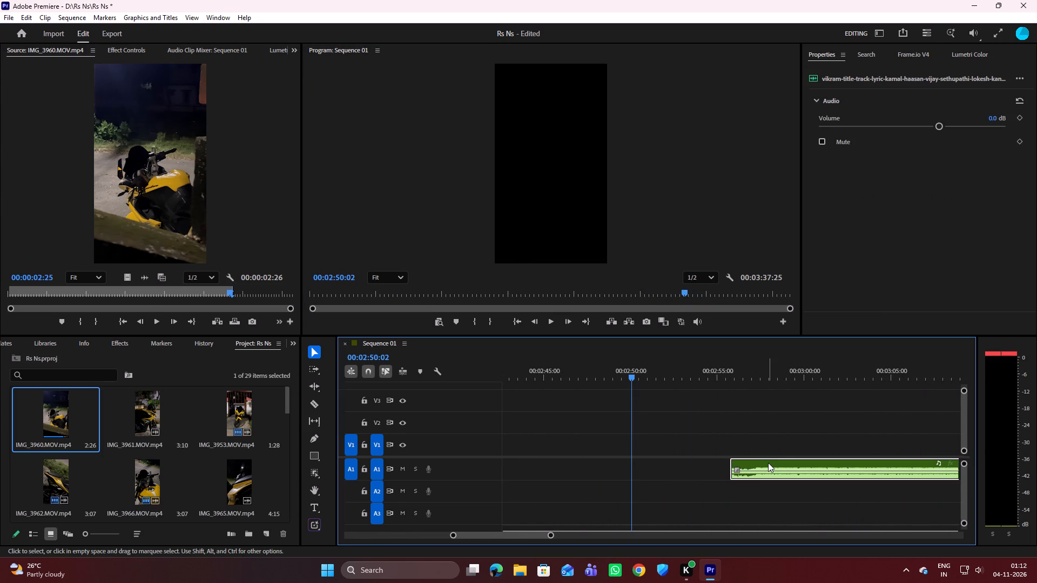
key(Delete)
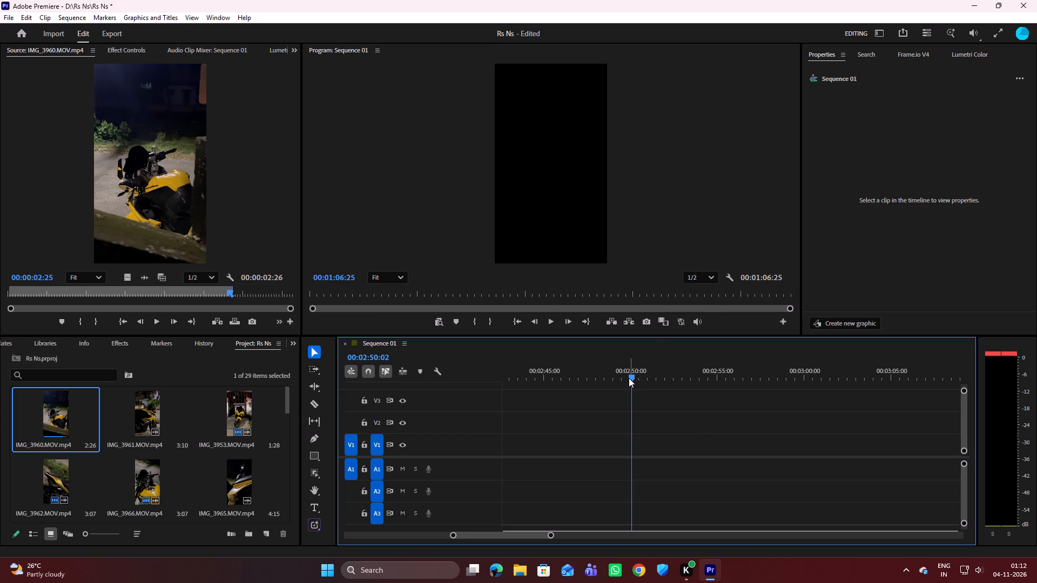
Scrub through the remaining A1 music past the last V1 clip to find a suitable section.
drag(631, 378, 531, 392)
drag(788, 290, 521, 316)
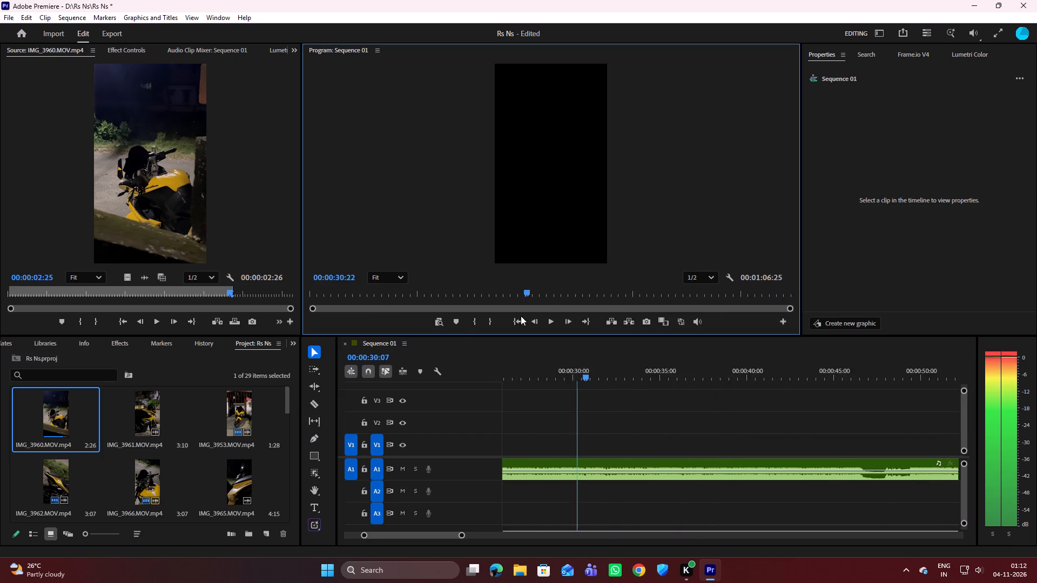
drag(521, 316, 481, 323)
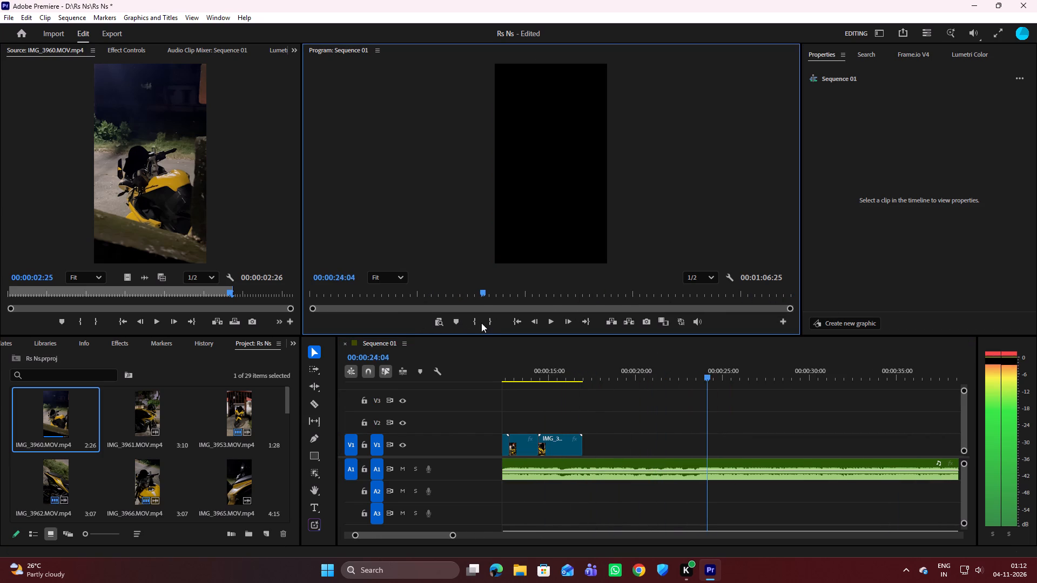
drag(481, 323, 696, 312)
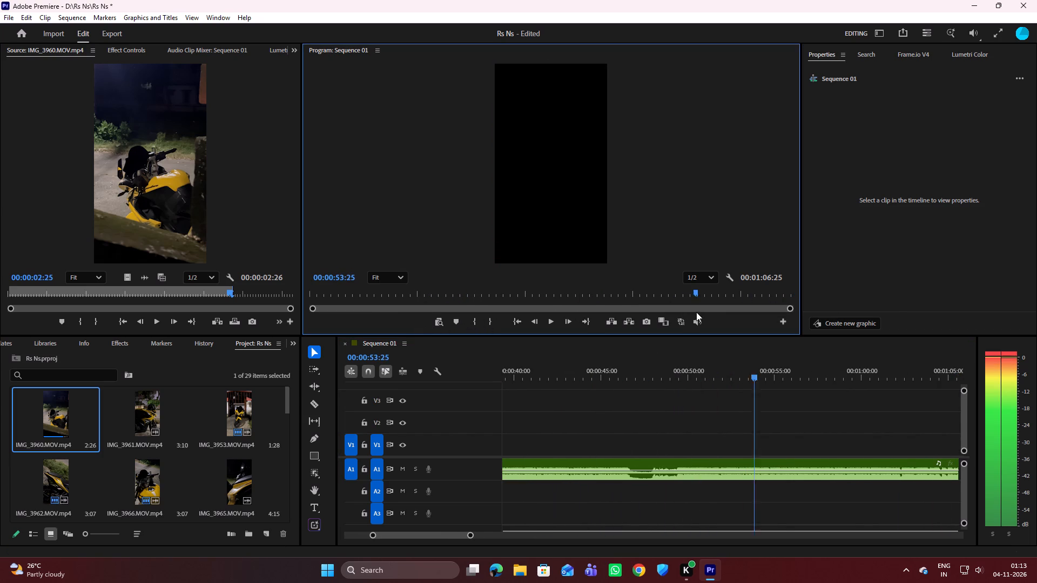
drag(696, 312, 505, 328)
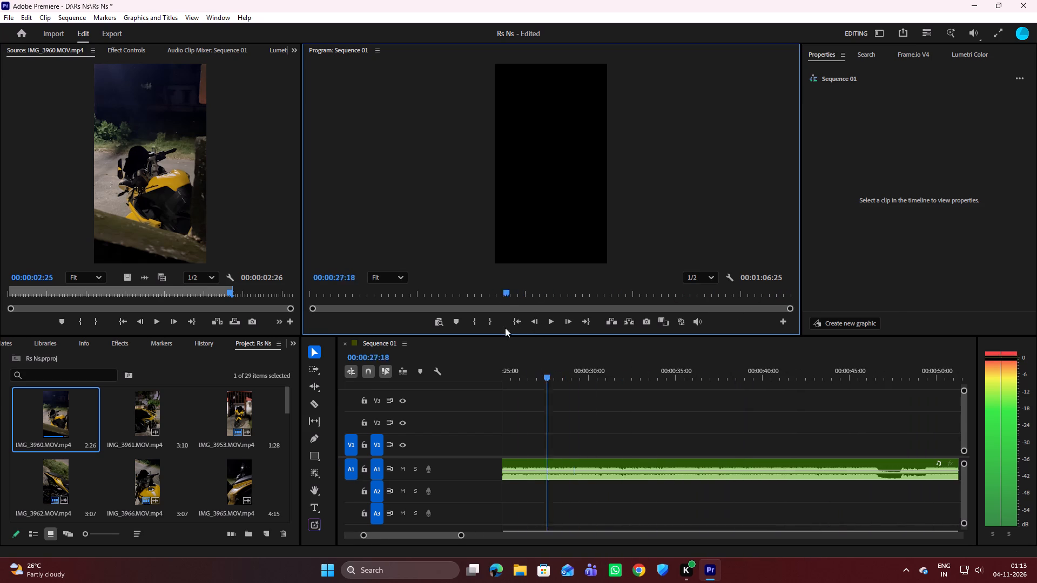
drag(505, 328, 271, 364)
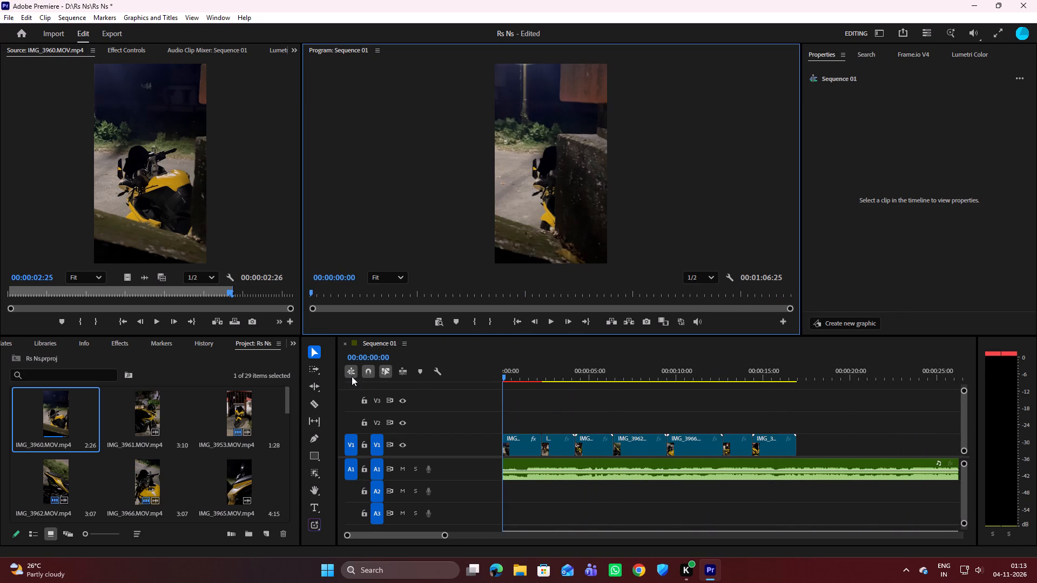
Scrub back and forth through the V1 clips and the music up to about 00:00:24 to compare their timing.
drag(503, 375, 527, 373)
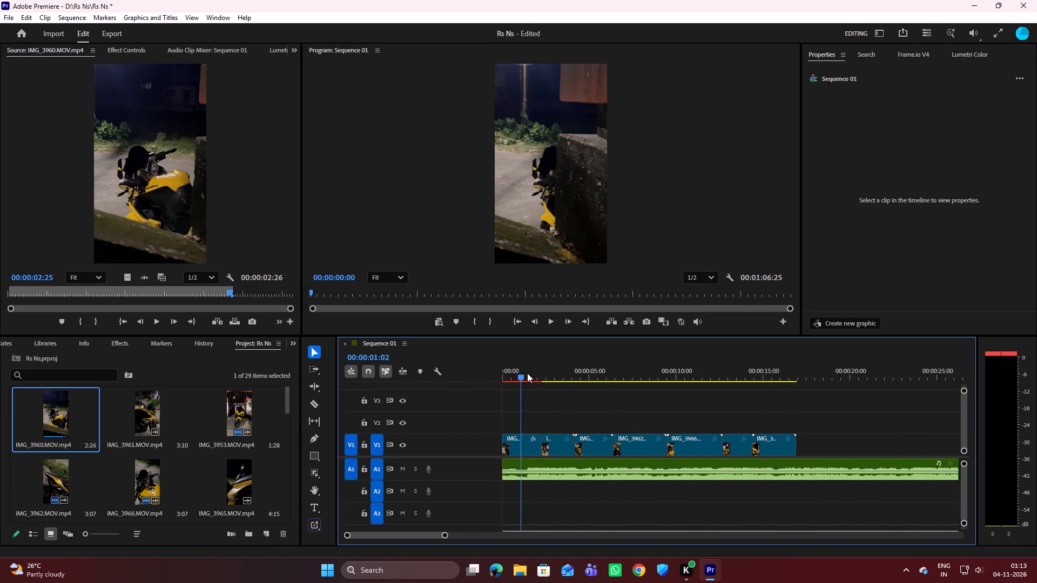
drag(527, 373, 564, 372)
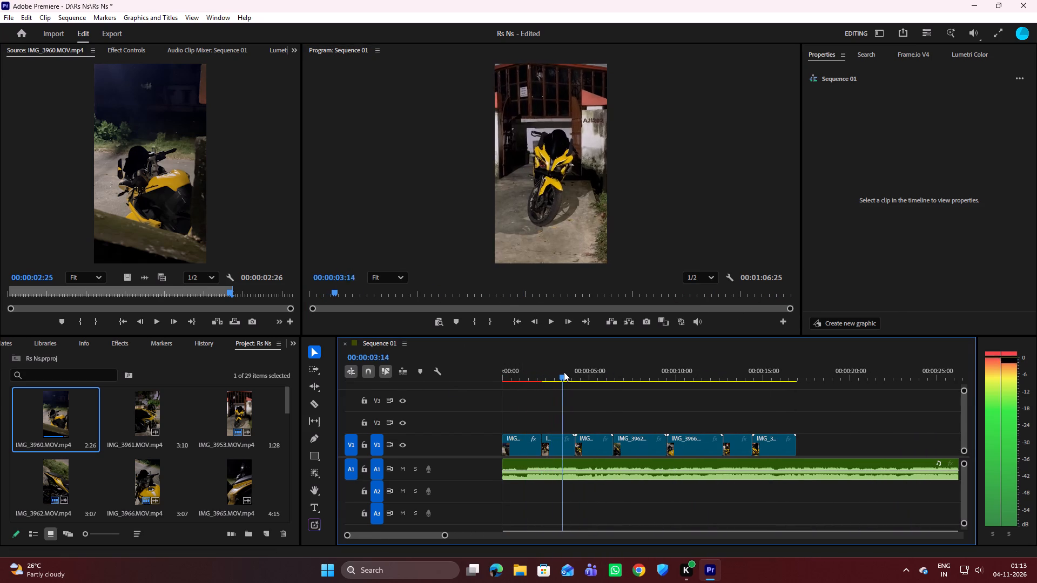
drag(564, 372, 615, 367)
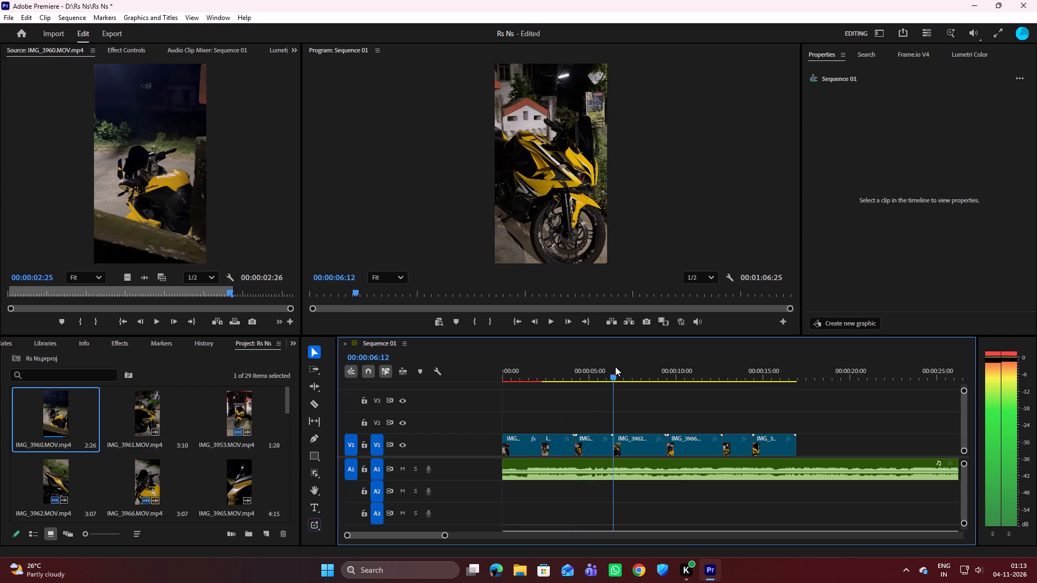
drag(615, 367, 571, 370)
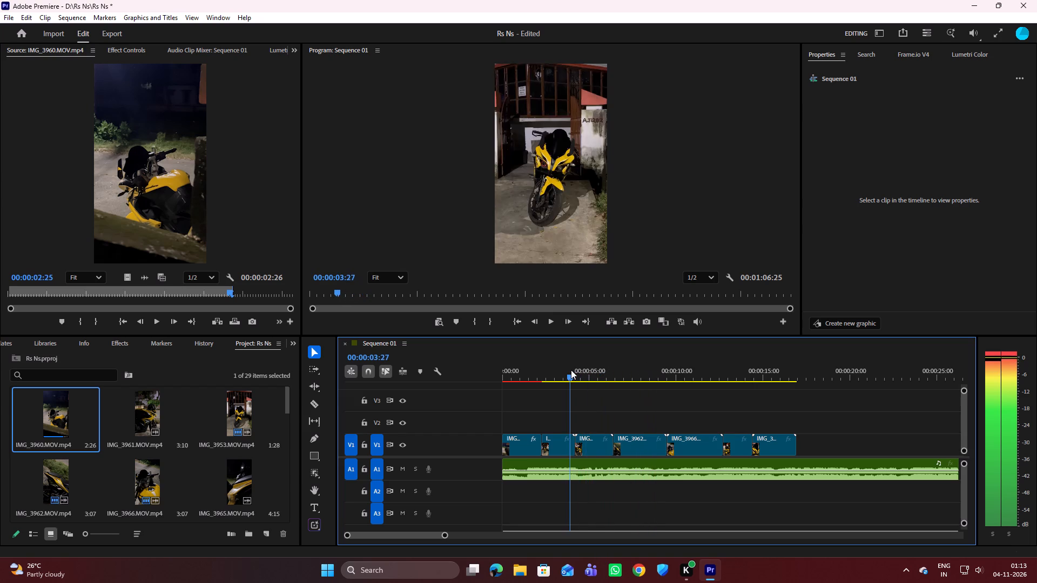
drag(571, 370, 628, 362)
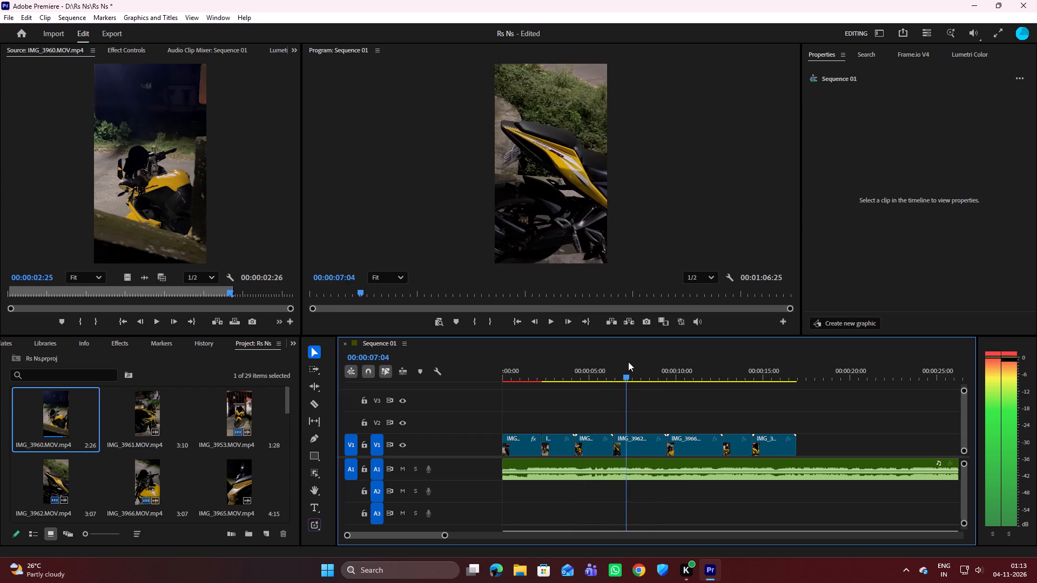
drag(628, 362, 665, 355)
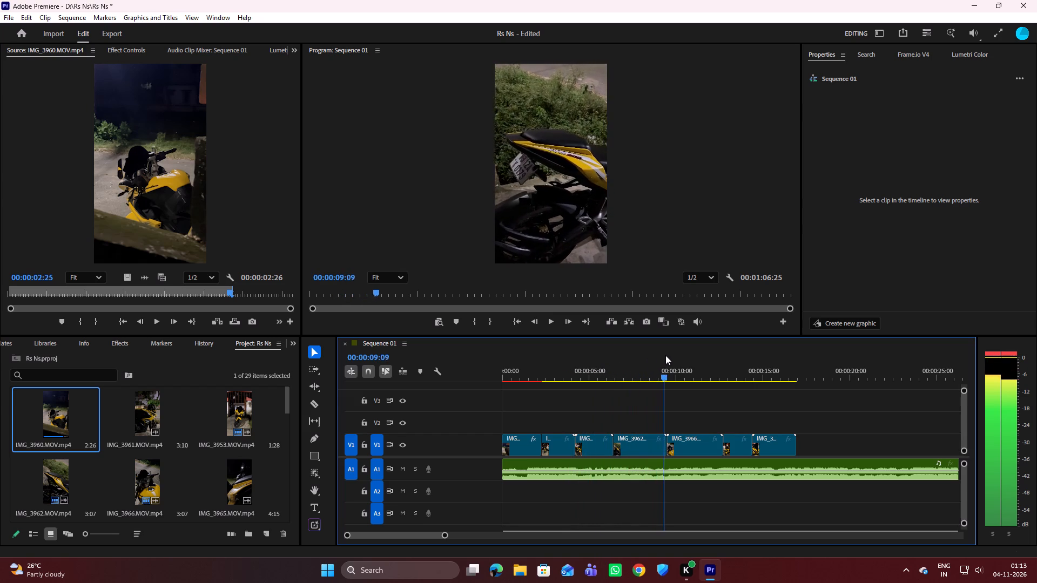
drag(665, 355, 705, 352)
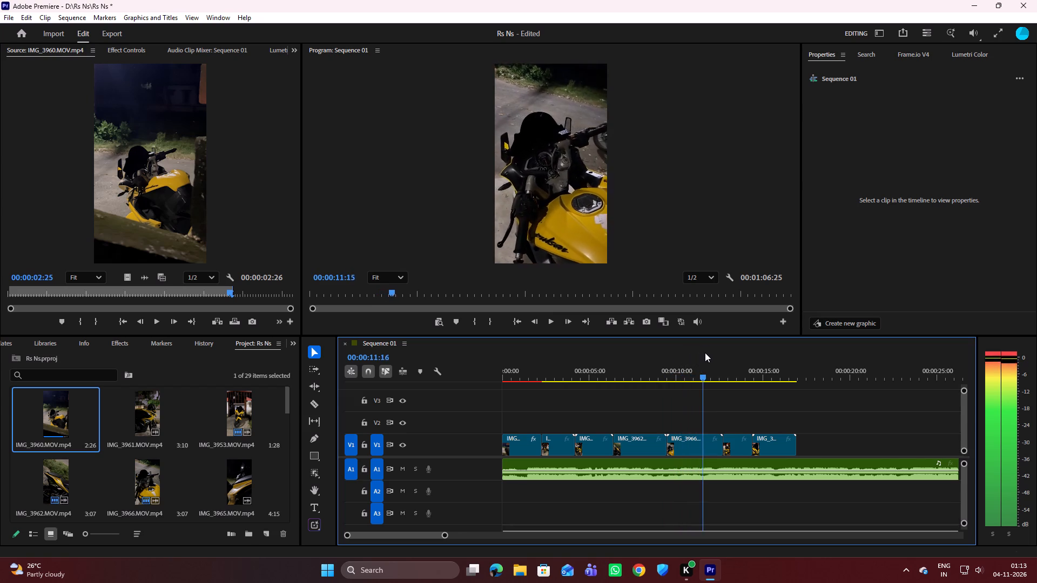
drag(705, 352, 748, 348)
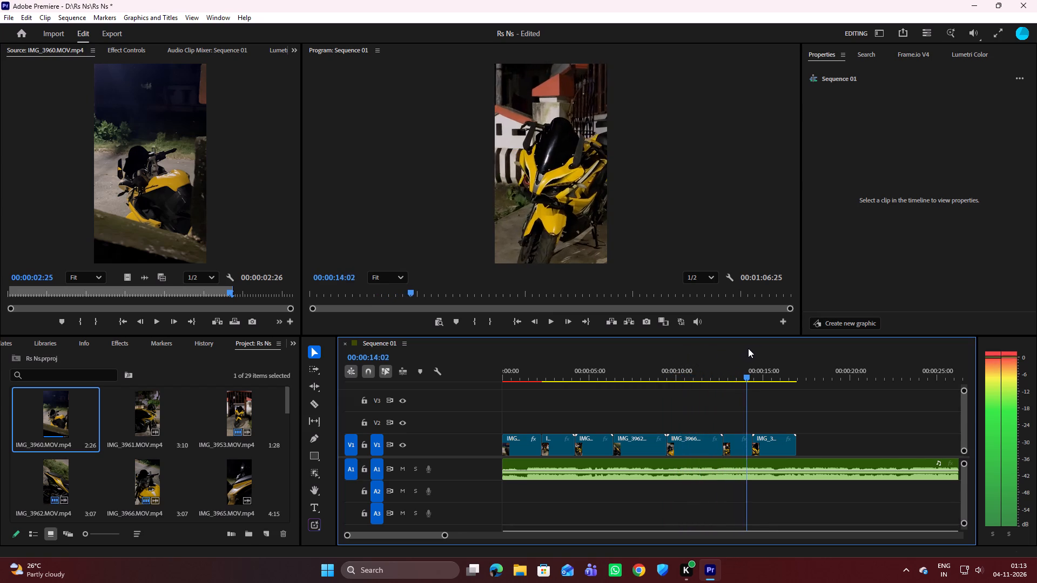
drag(748, 348, 779, 345)
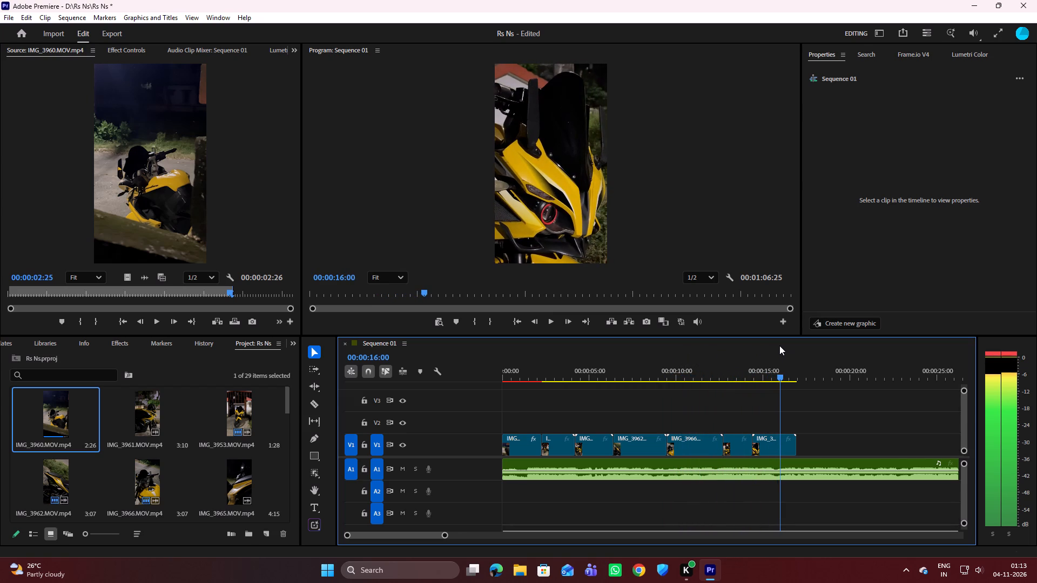
drag(779, 345, 564, 383)
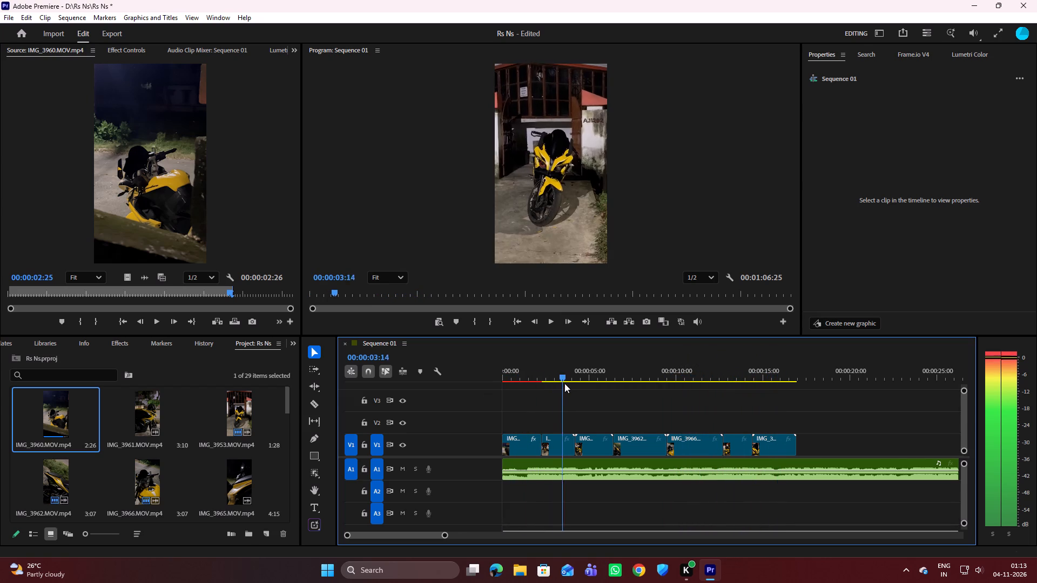
drag(564, 383, 641, 375)
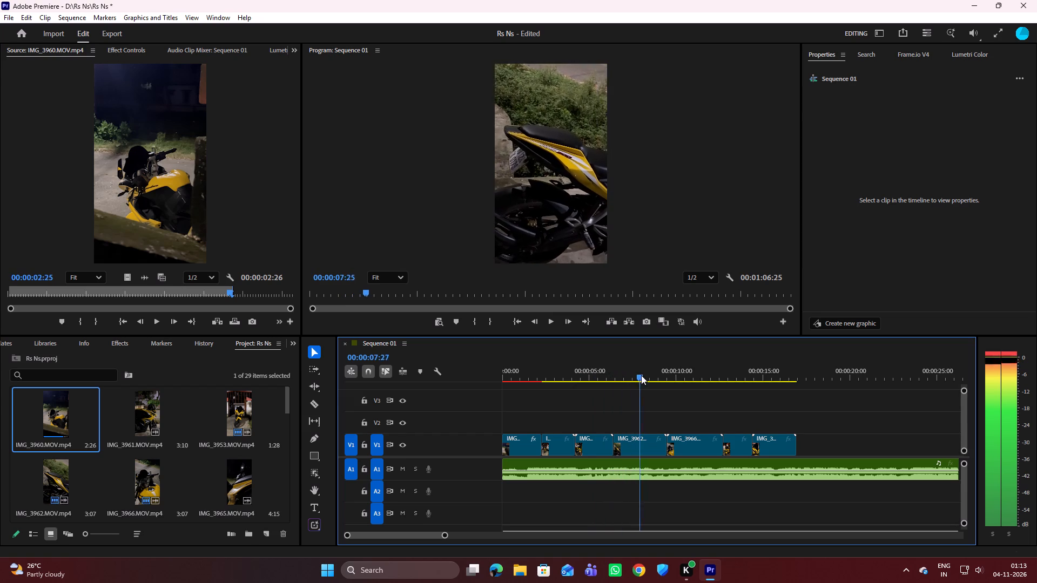
drag(641, 375, 694, 371)
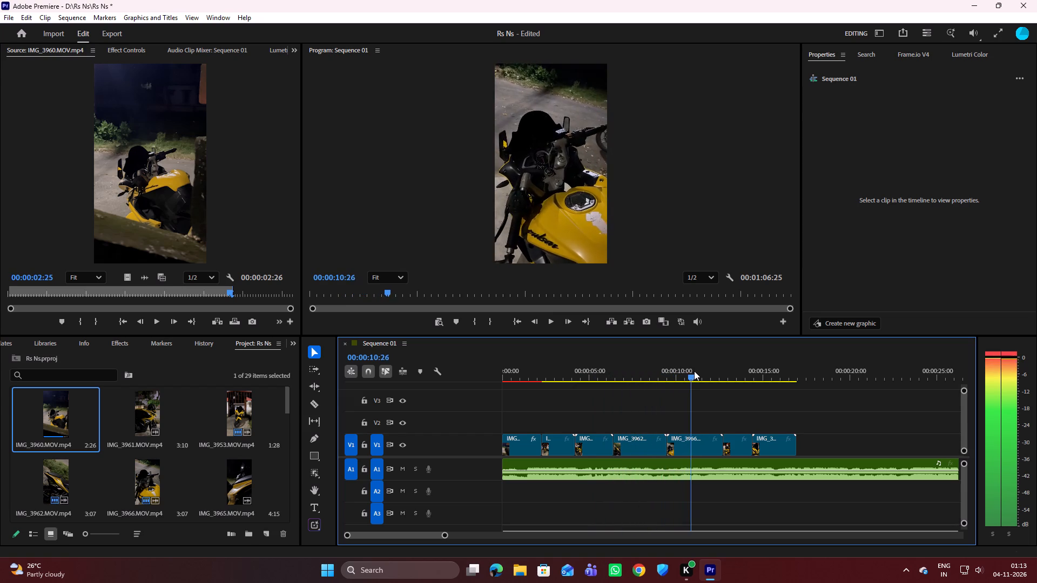
drag(694, 371, 766, 366)
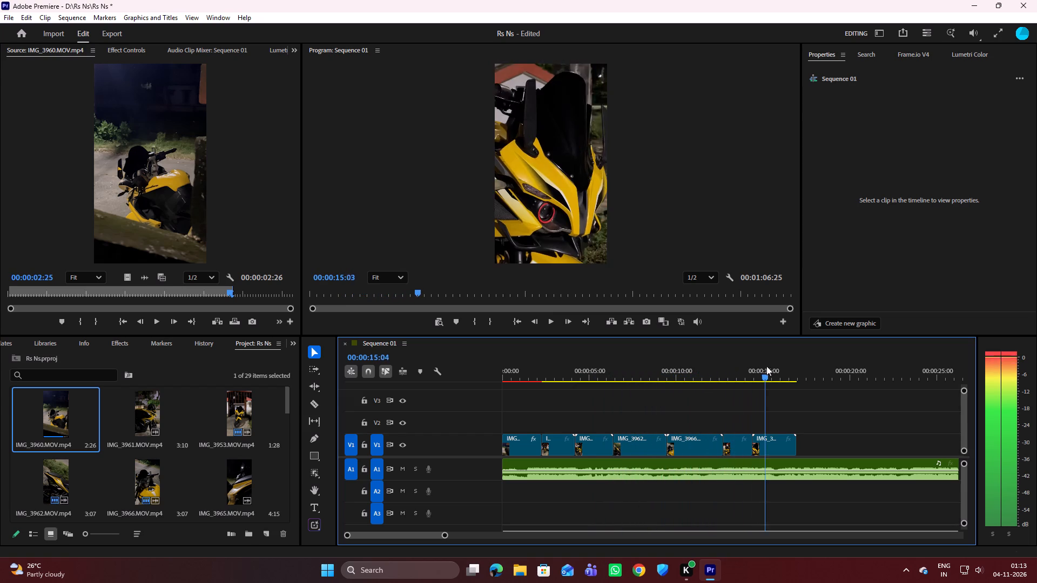
drag(766, 366, 818, 360)
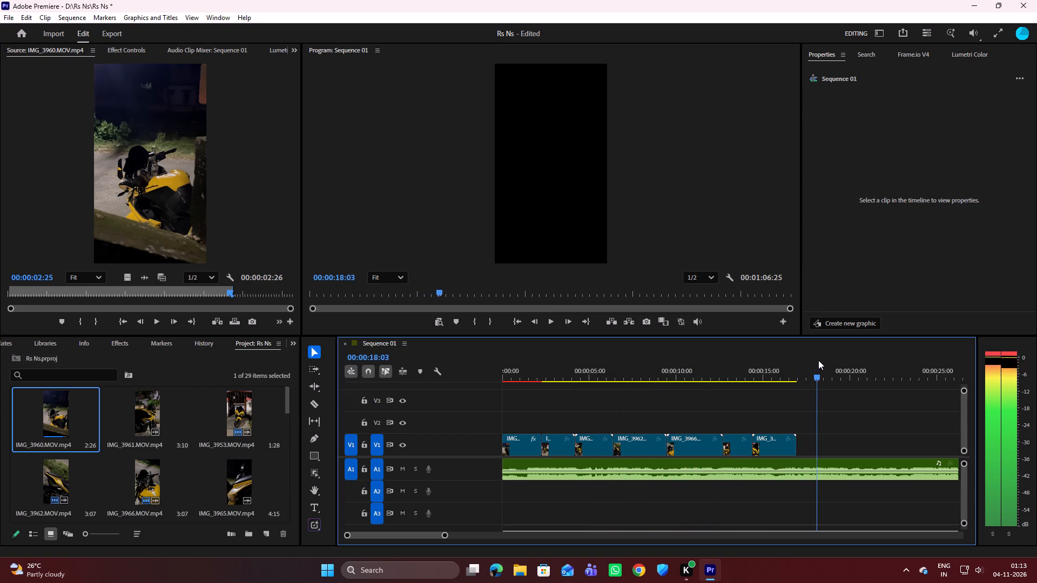
drag(818, 360, 901, 354)
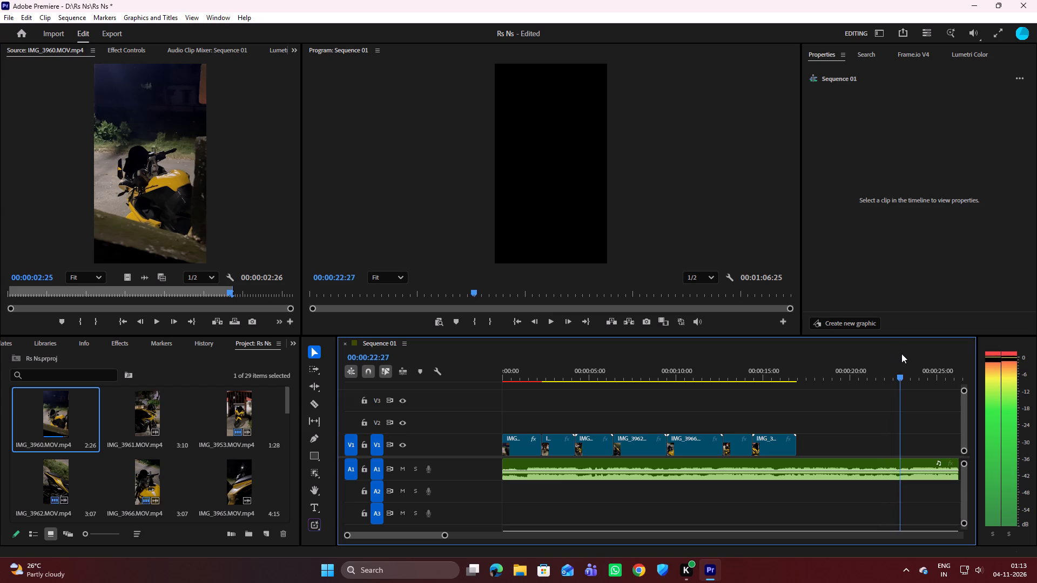
drag(901, 354, 924, 354)
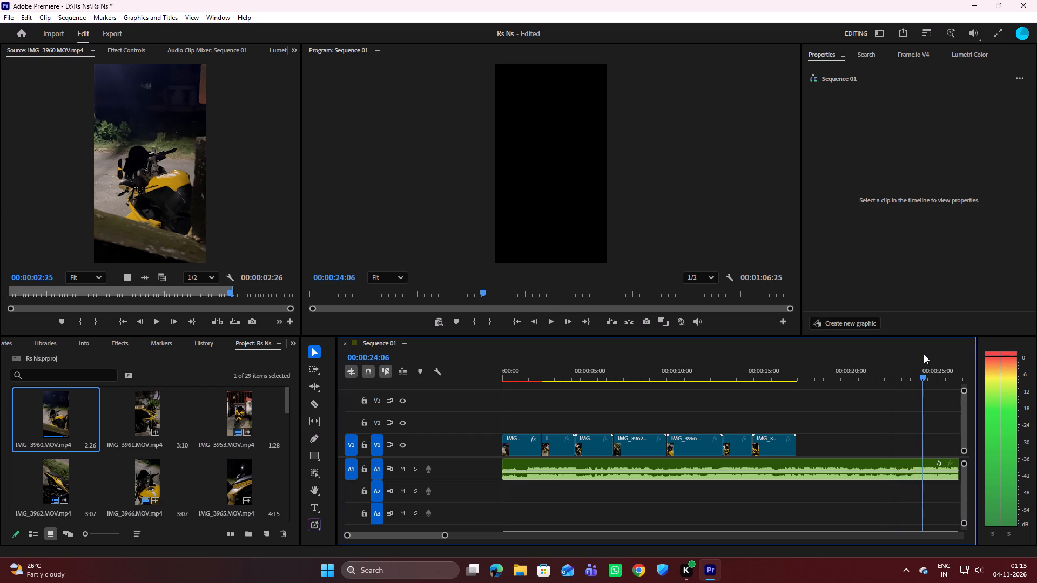
drag(924, 354, 500, 403)
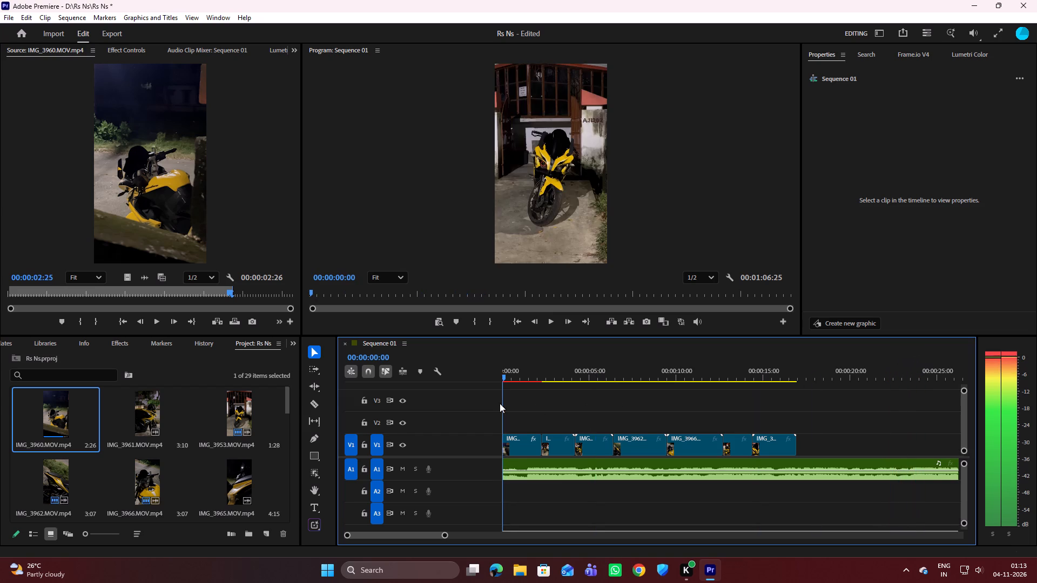
drag(500, 403, 658, 390)
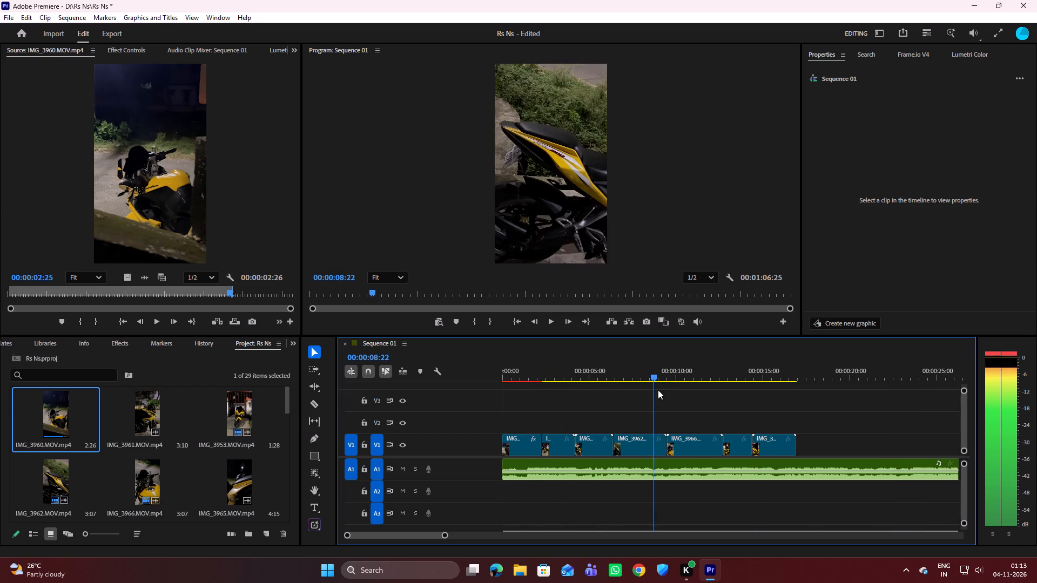
drag(658, 390, 730, 386)
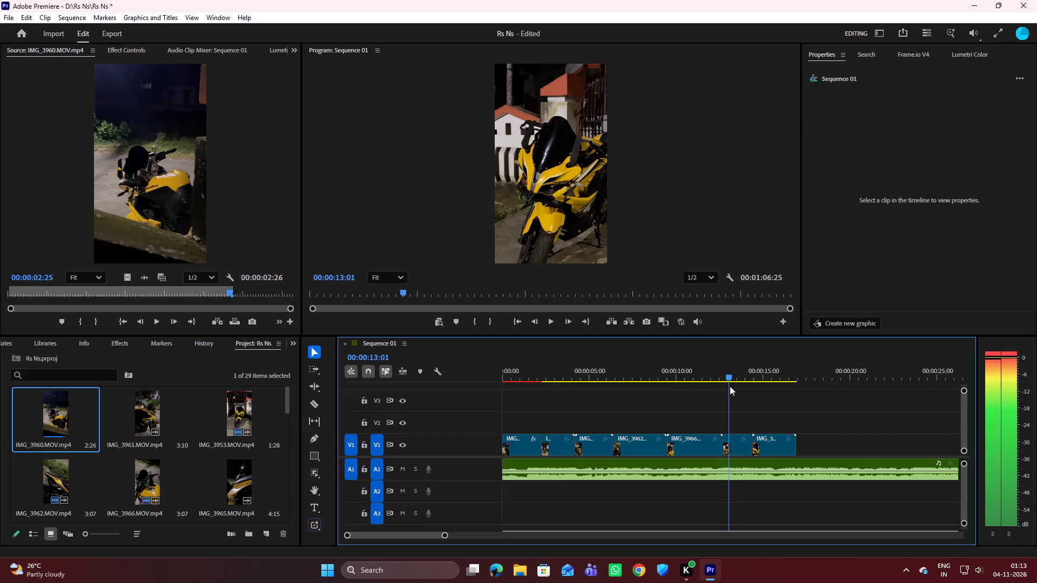
Move all V1 clips together along the track so the opening IMG_3960 clip starts at 00:00:12:21.
drag(730, 386, 725, 383)
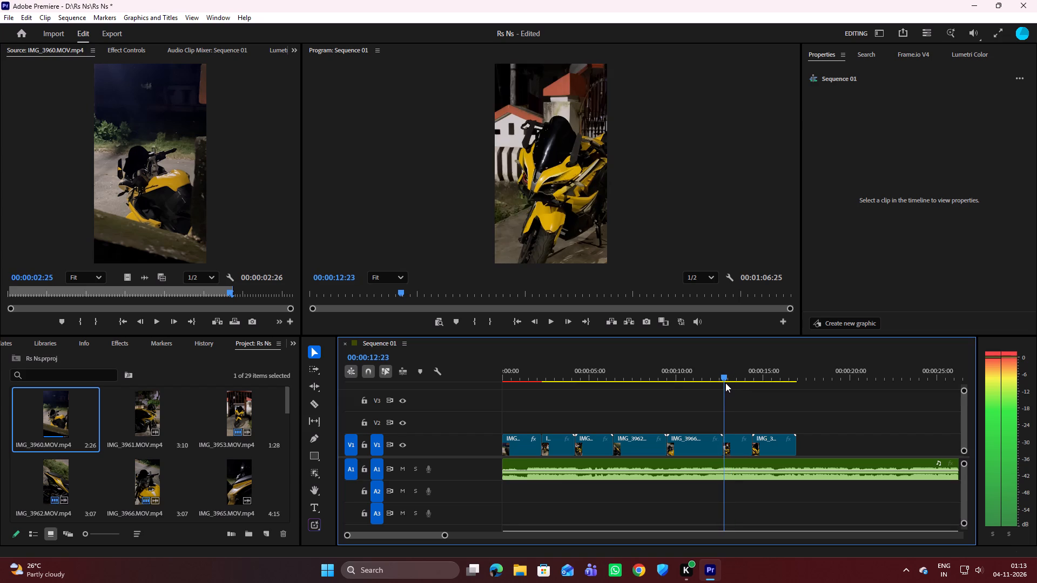
drag(725, 383, 724, 381)
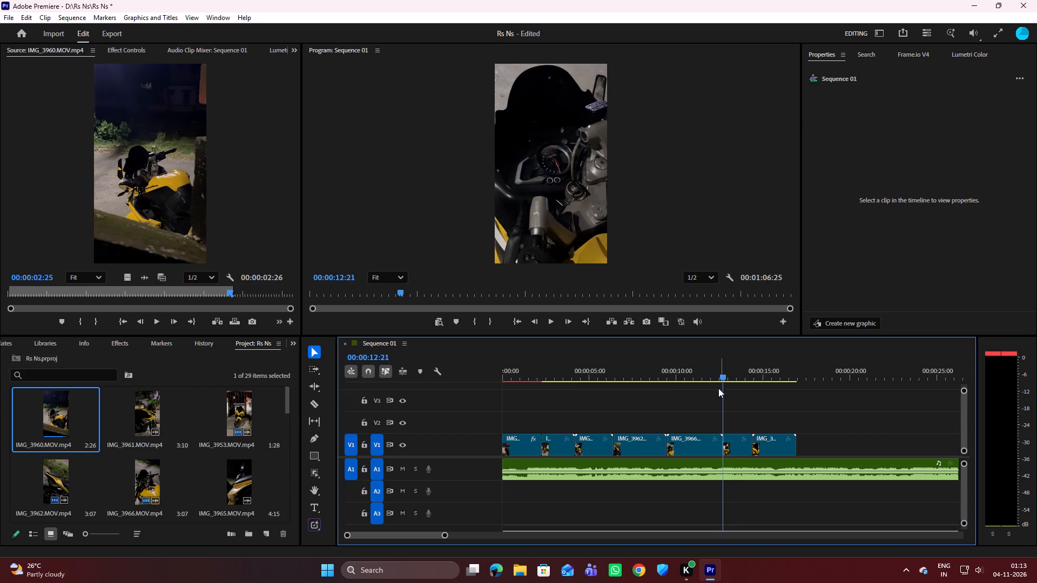
drag(511, 423, 782, 440)
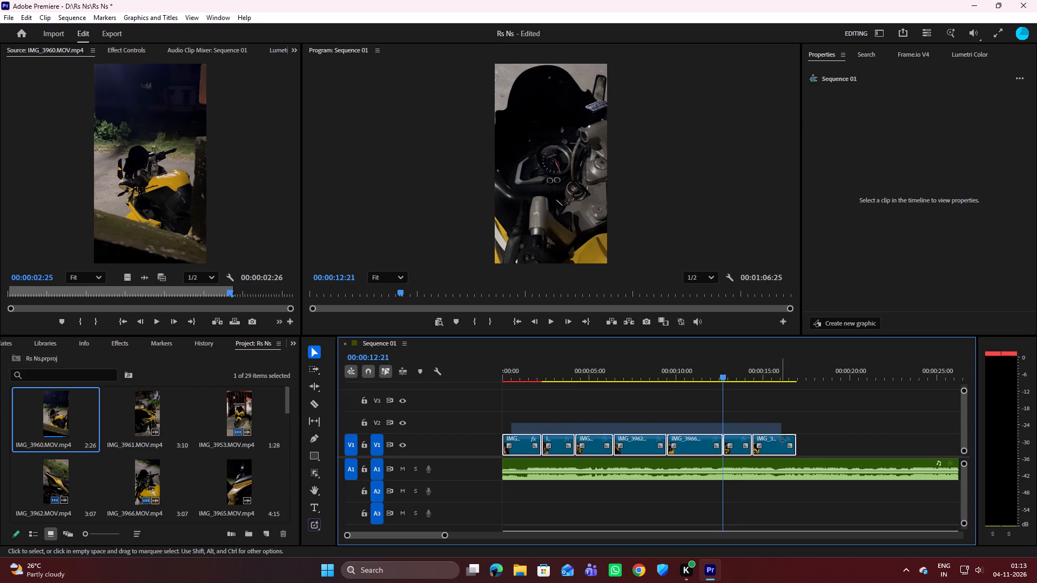
drag(782, 440, 783, 441)
drag(515, 438, 627, 436)
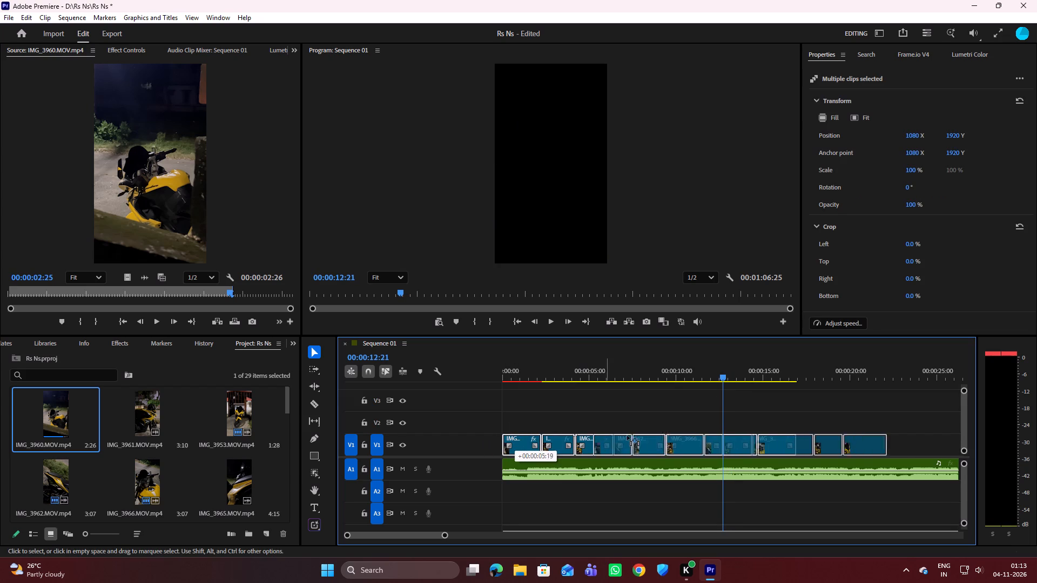
drag(627, 436, 725, 438)
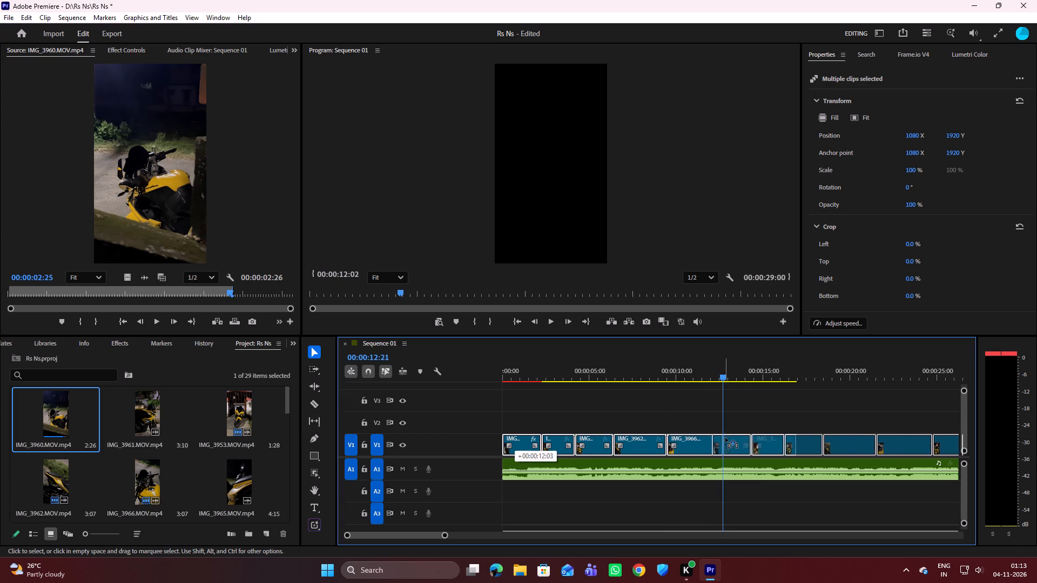
drag(725, 438, 731, 438)
scroll(711, 399, down, 15)
scroll(518, 426, up, 6)
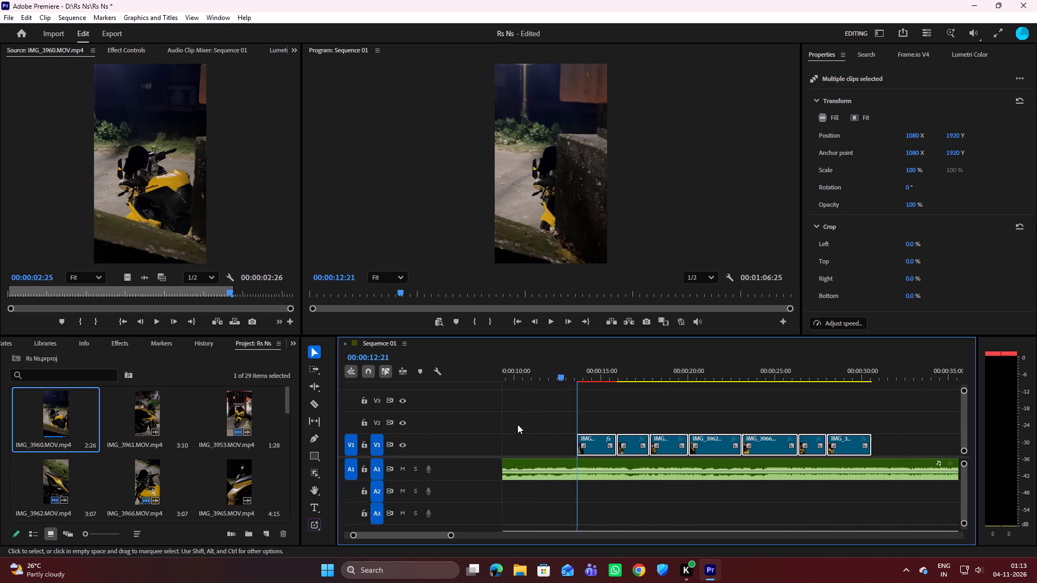
Play the shifted V1 clips from their new start to check them against the A1 music.
key(space)
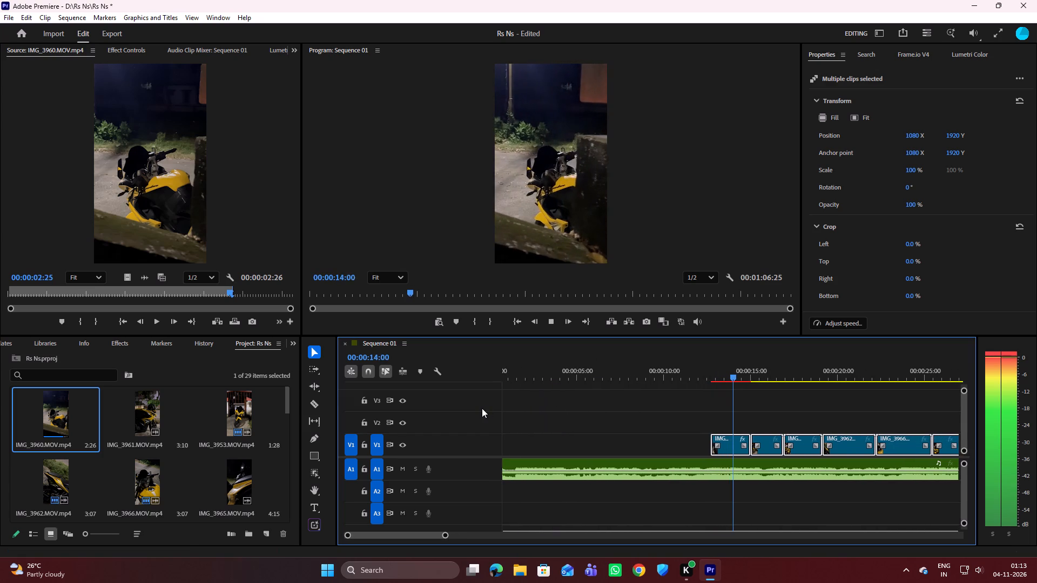
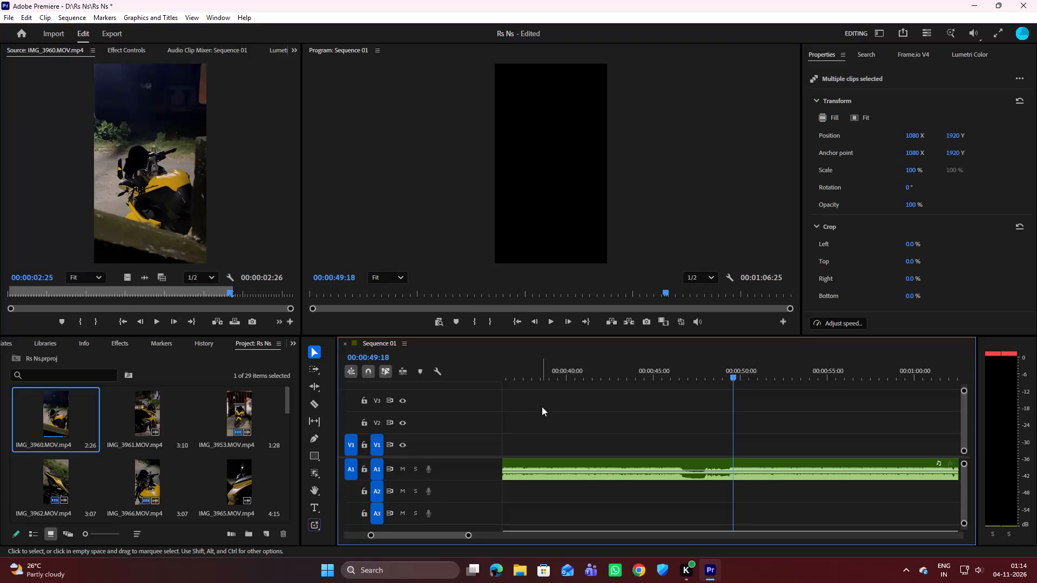
Move all V1 clips together back along the track so the opening IMG_3960 clip starts at 00:00:00:00.
scroll(542, 406, up, 12)
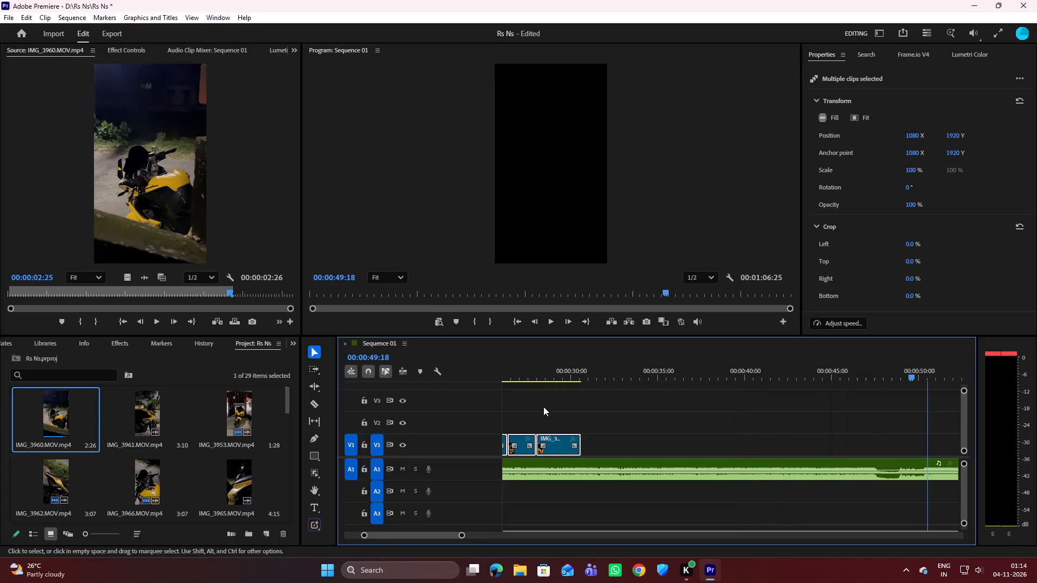
scroll(549, 419, up, 16)
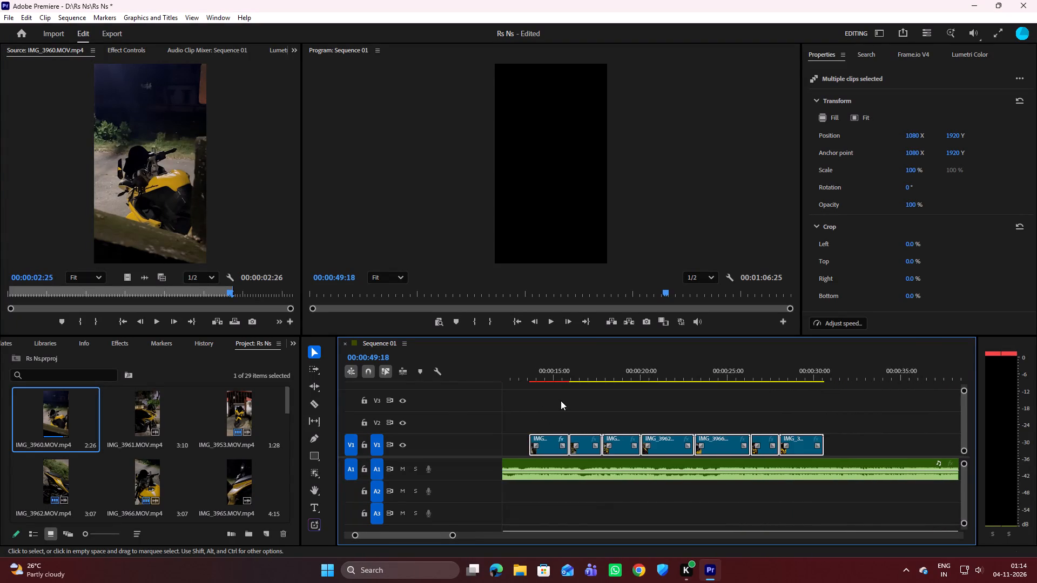
scroll(561, 401, up, 4)
drag(621, 443, 447, 436)
key(space)
key(space)
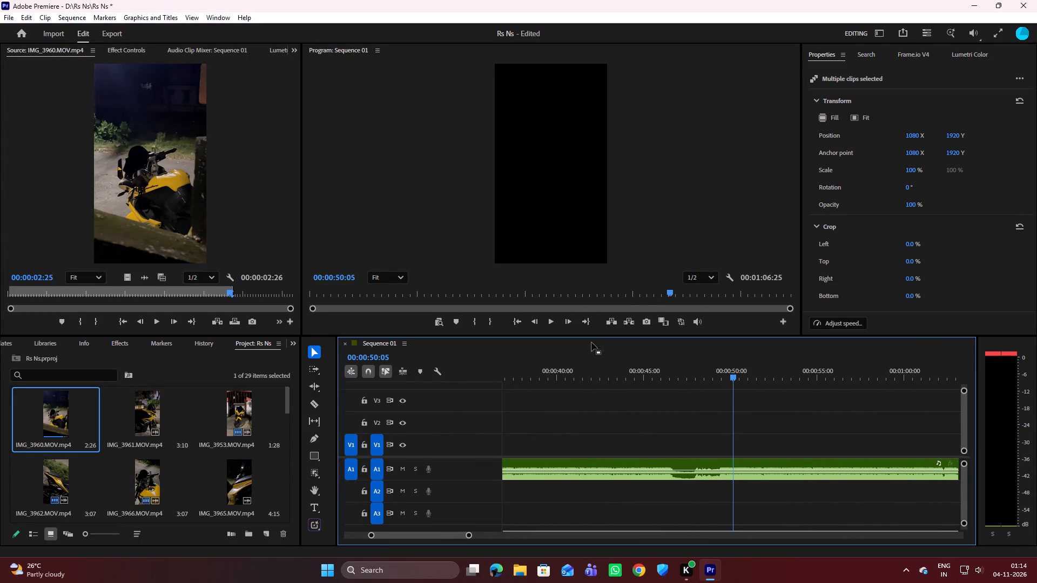
Play the sequence from 00:00:00:00 through the first three V1 clips to check their cuts against the A1 music.
drag(670, 289, 227, 329)
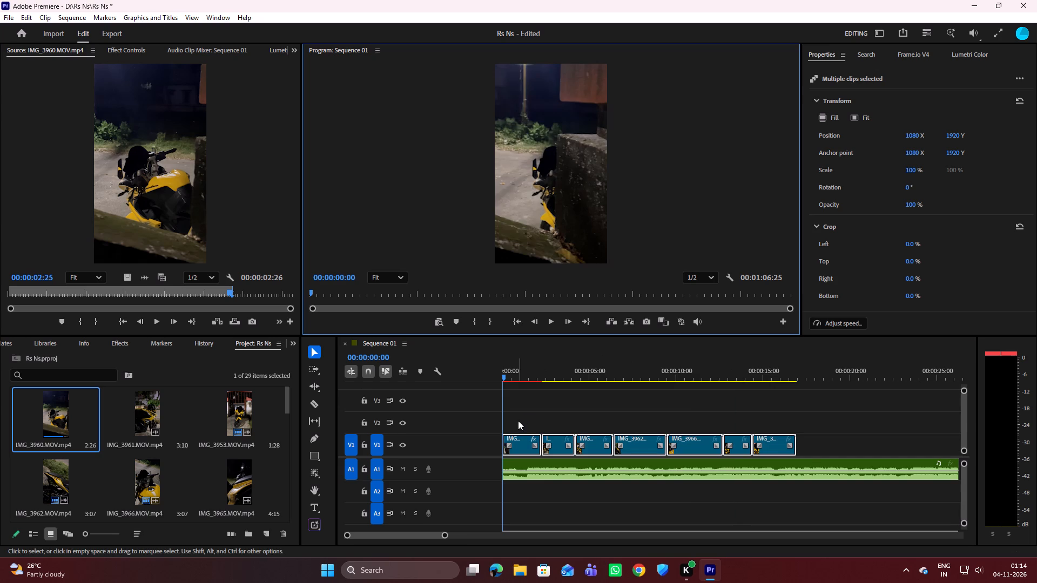
click(520, 412)
key(space)
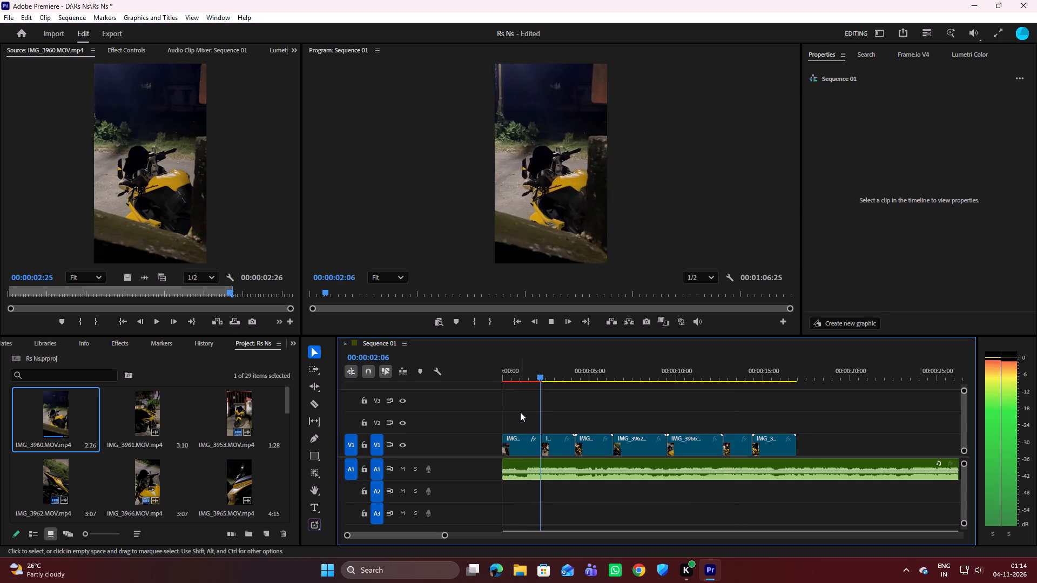
key(space)
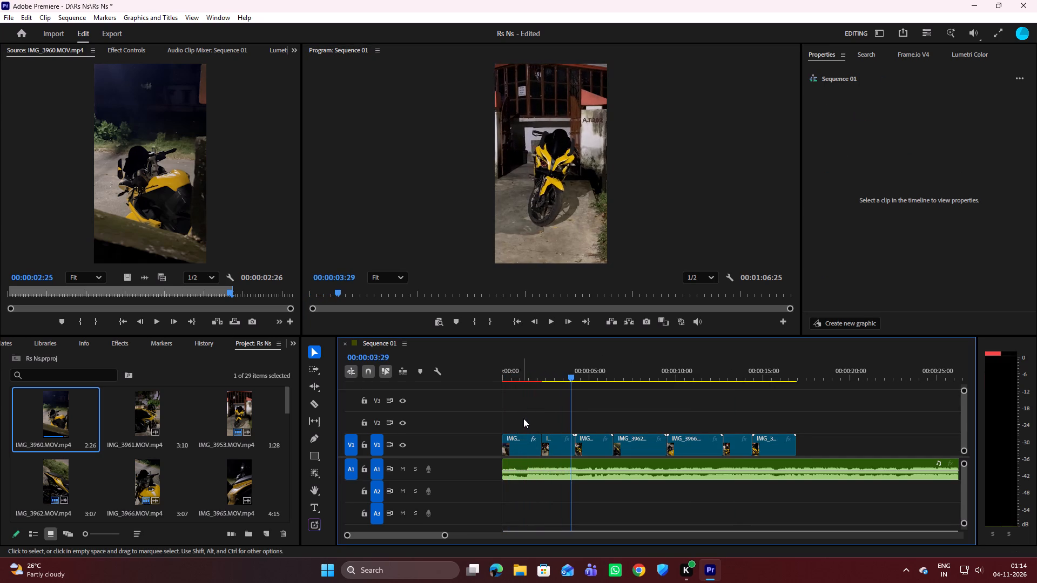
key(space)
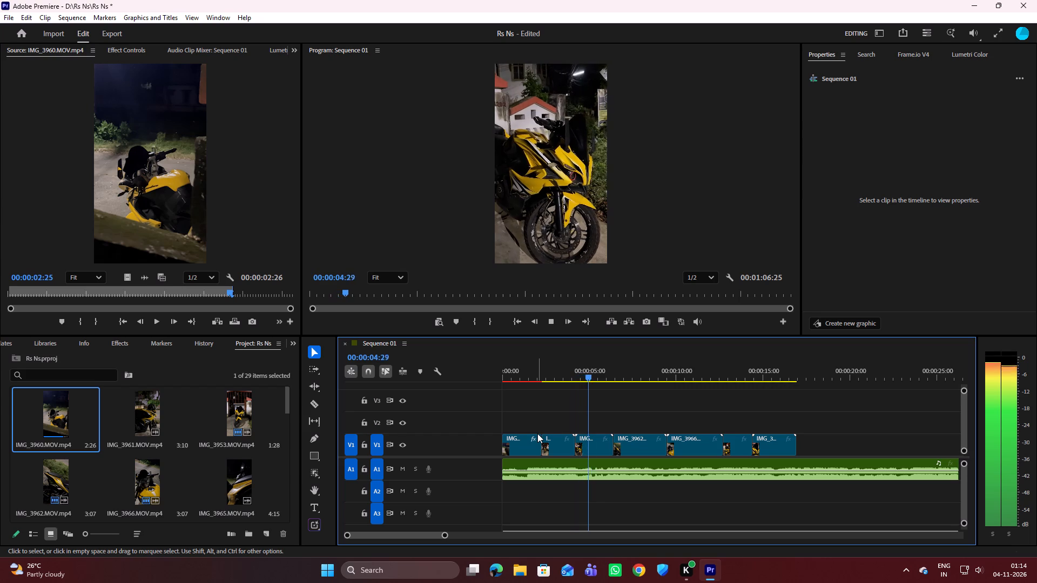
key(space)
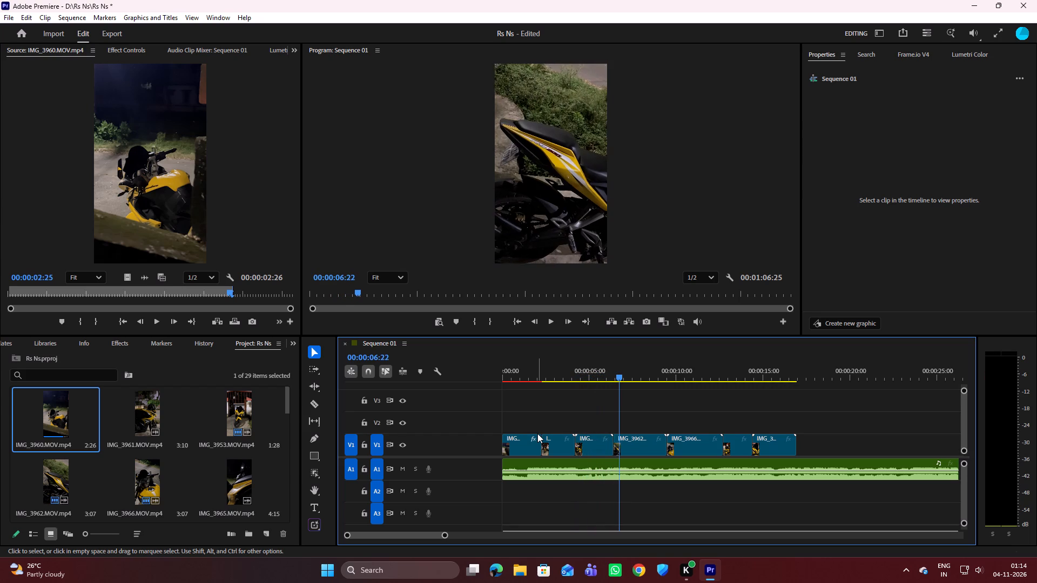
Replay the IMG_3953 clip and its cut into IMG_3970 several times to judge their timing with the music.
drag(621, 375, 539, 368)
key(space)
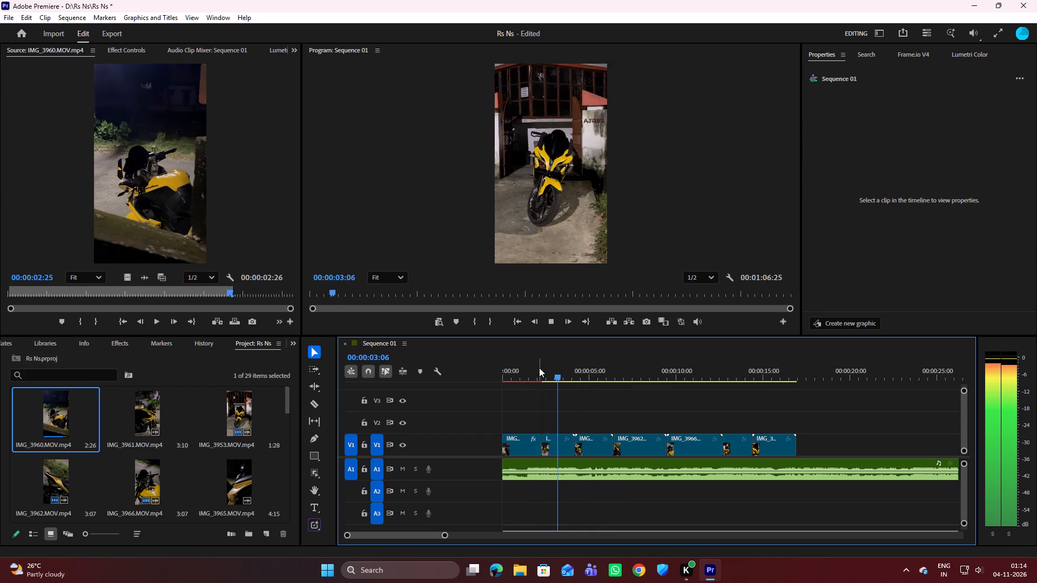
key(space)
drag(575, 377, 573, 375)
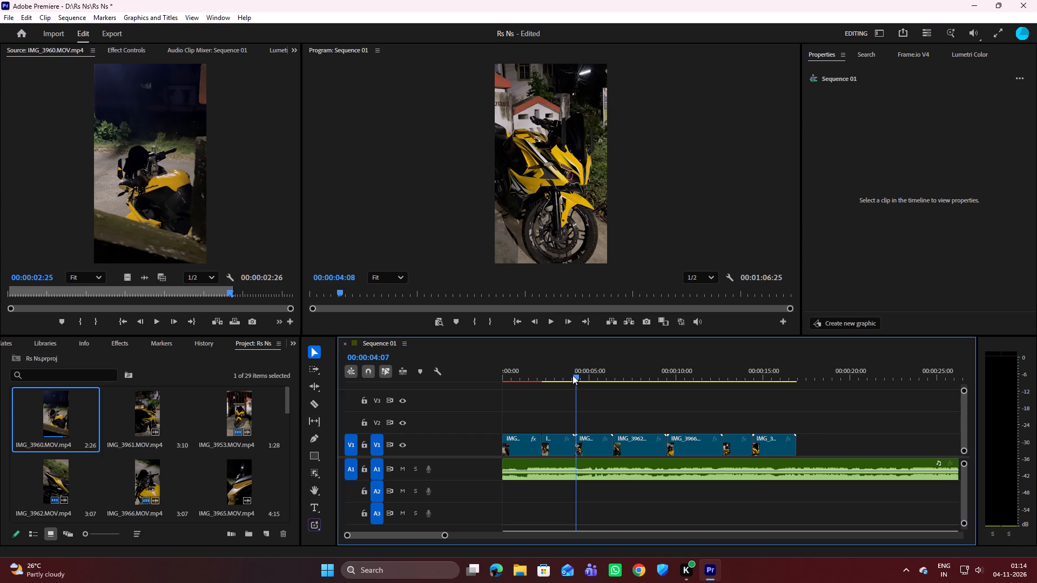
drag(573, 375, 547, 369)
click(556, 442)
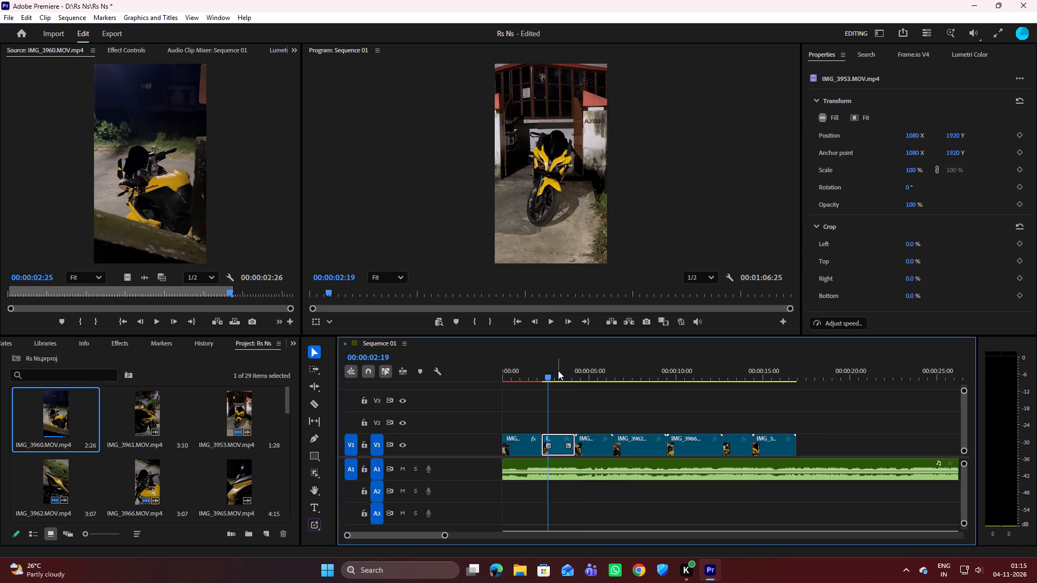
drag(549, 378, 544, 378)
key(space)
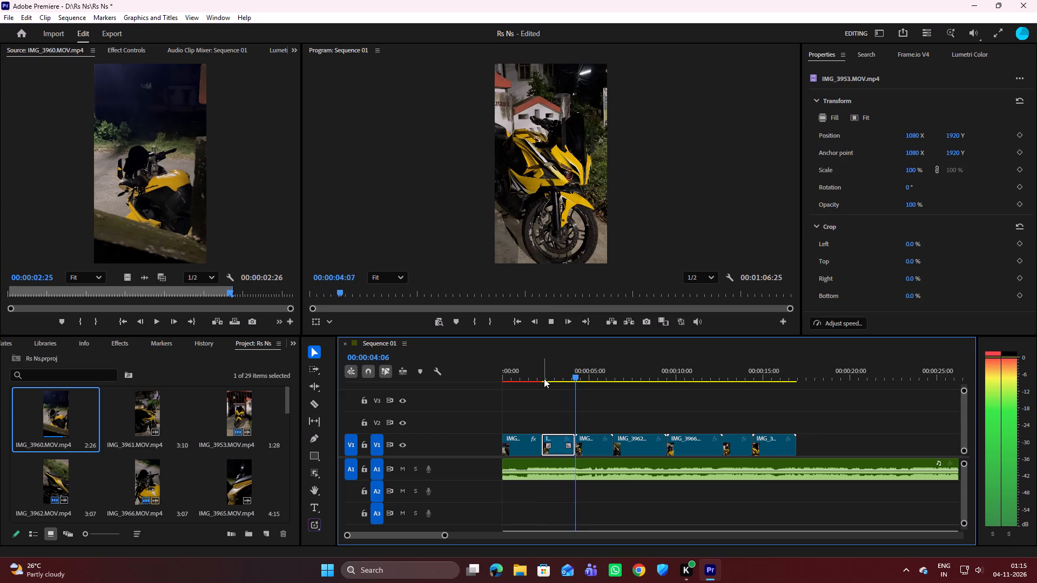
key(space)
drag(581, 376, 556, 372)
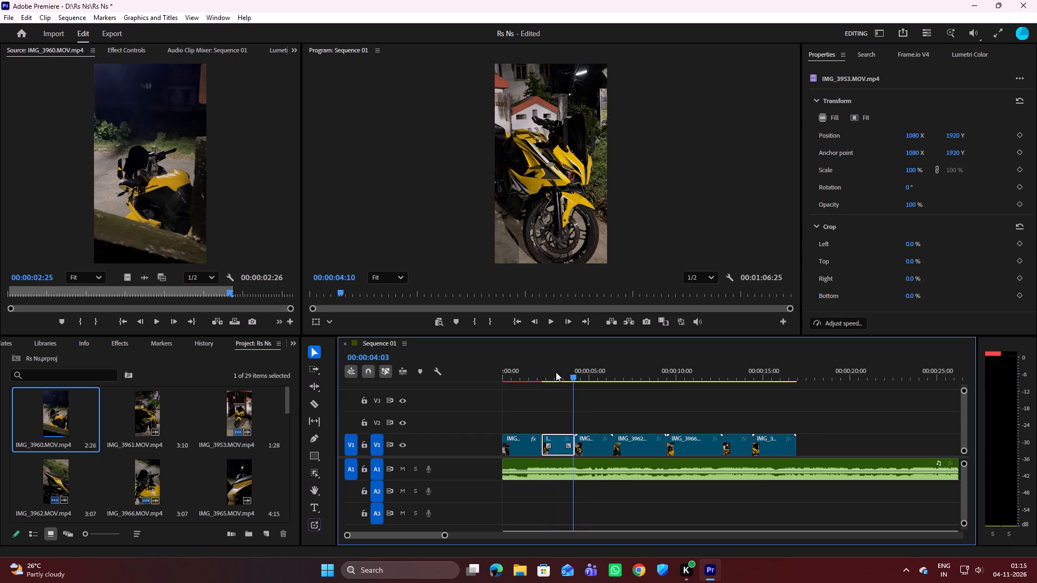
drag(556, 372, 539, 363)
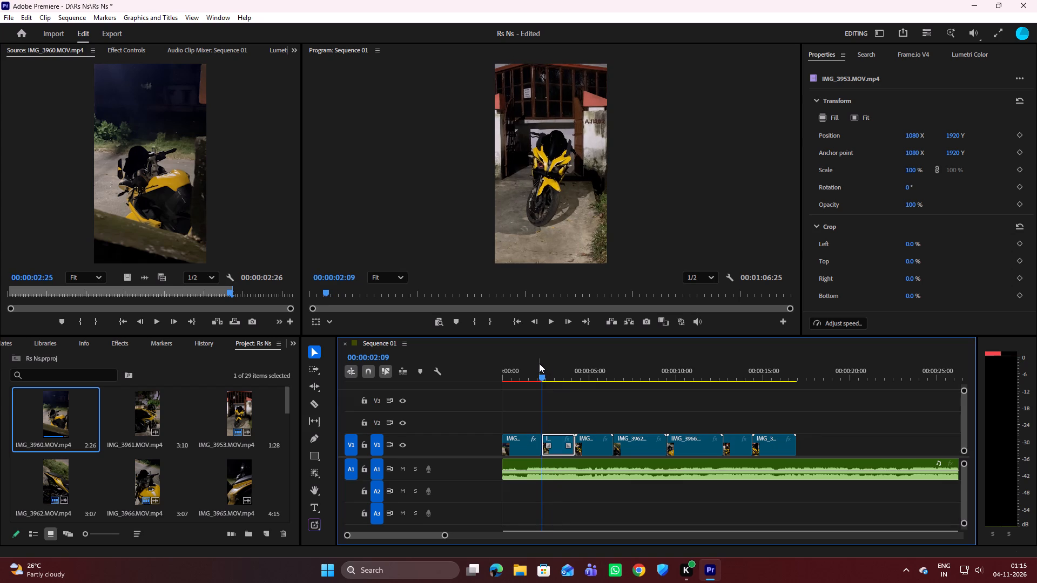
key(space)
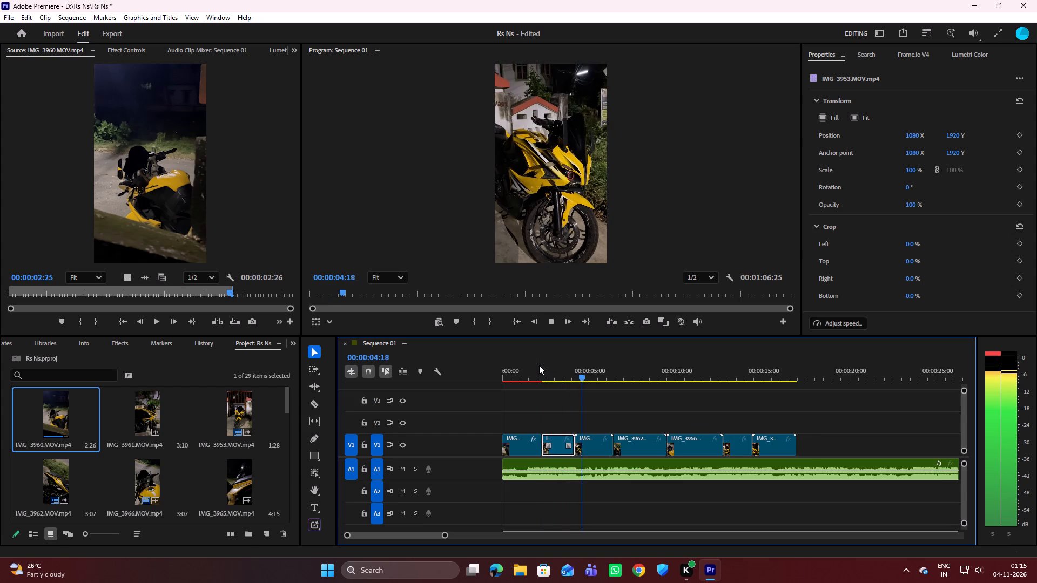
key(space)
key(space)
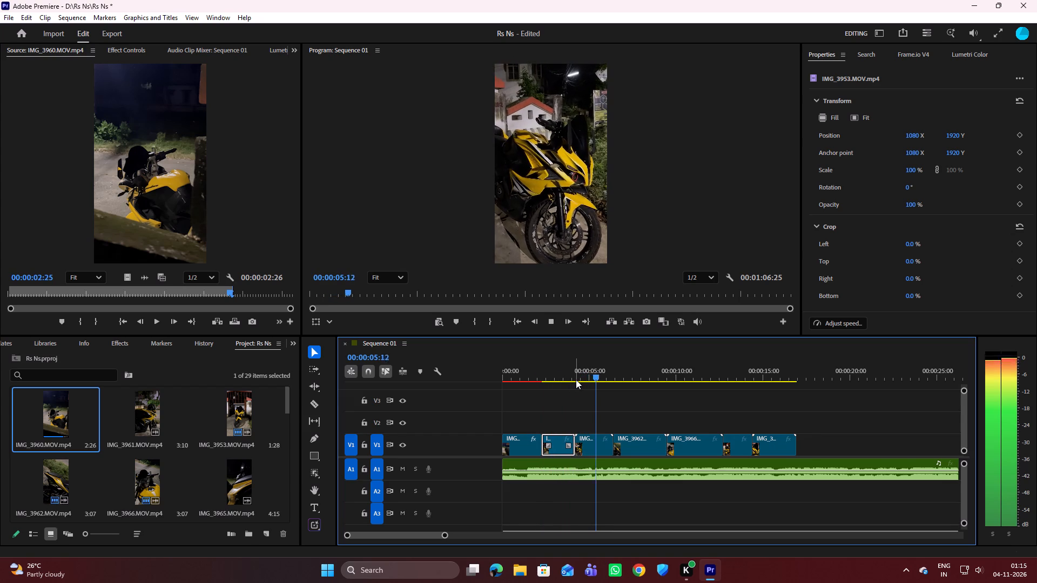
key(space)
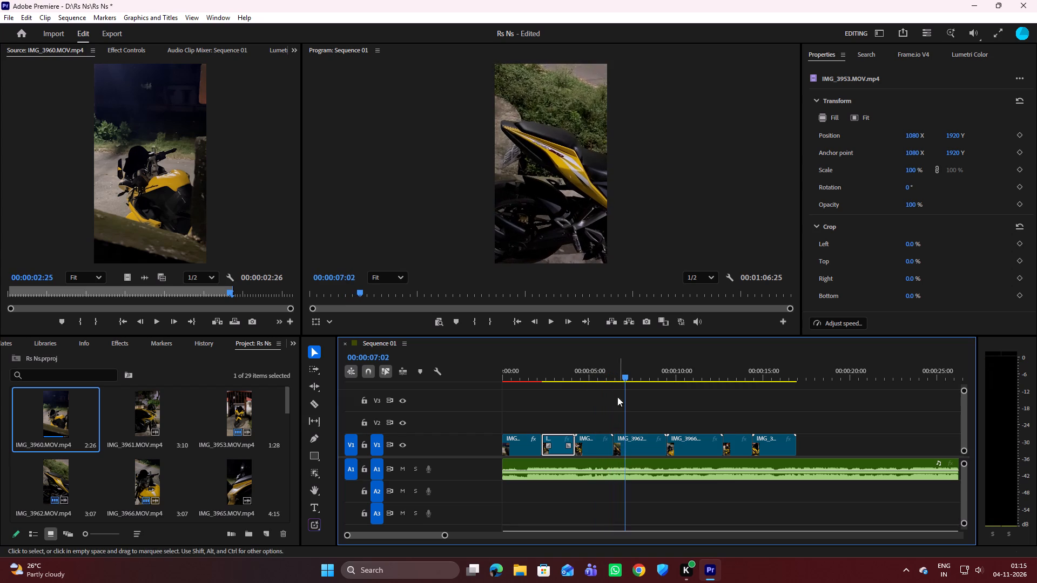
Set the IMG_3970 clip's speed to 75% with Optical flow time interpolation, leaving Reverse speed off.
click(592, 440)
click(843, 327)
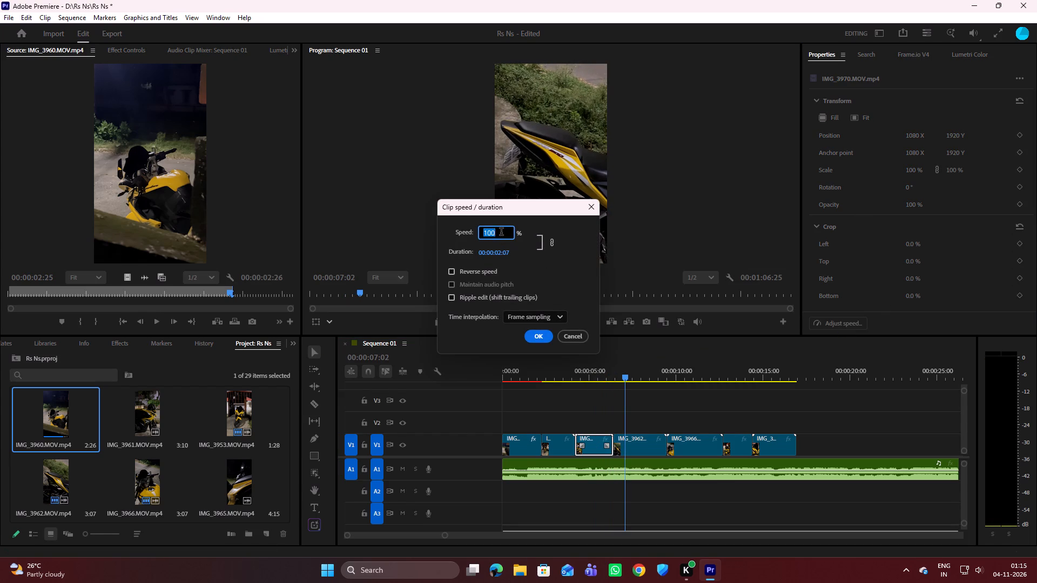
key(BackSpace)
text(75)
click(561, 315)
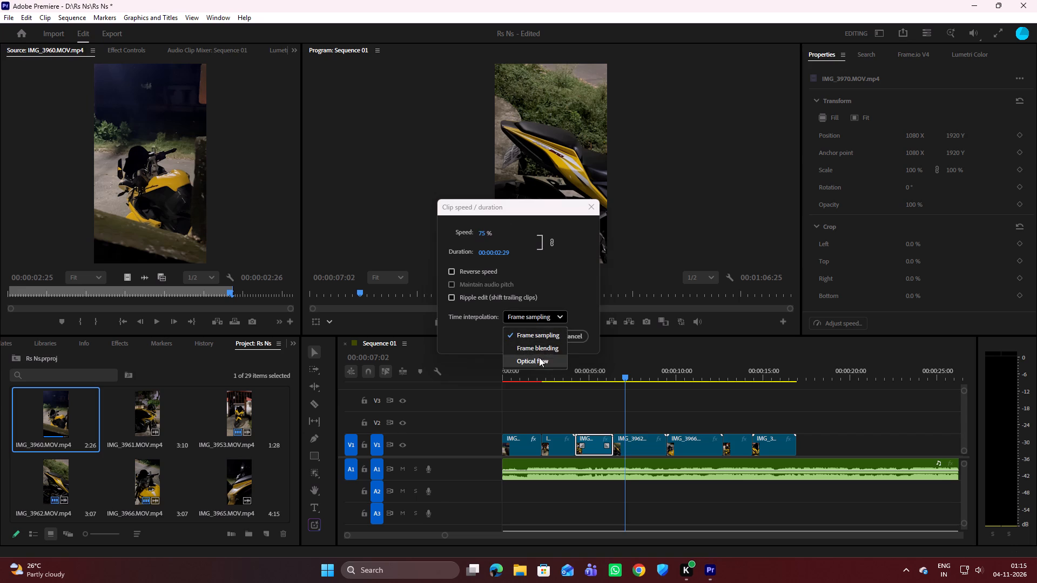
click(539, 357)
click(453, 270)
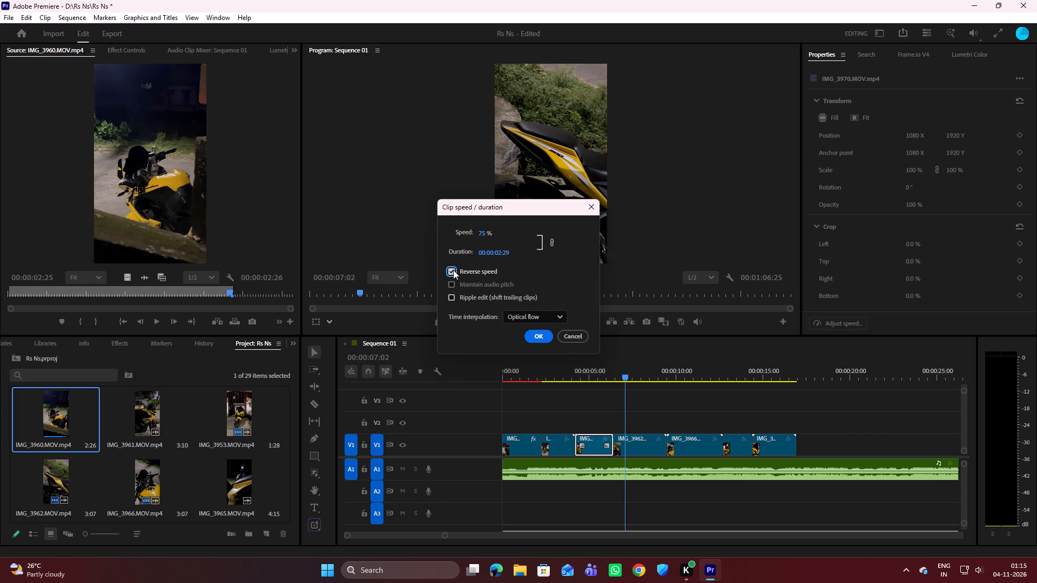
click(453, 270)
click(453, 270)
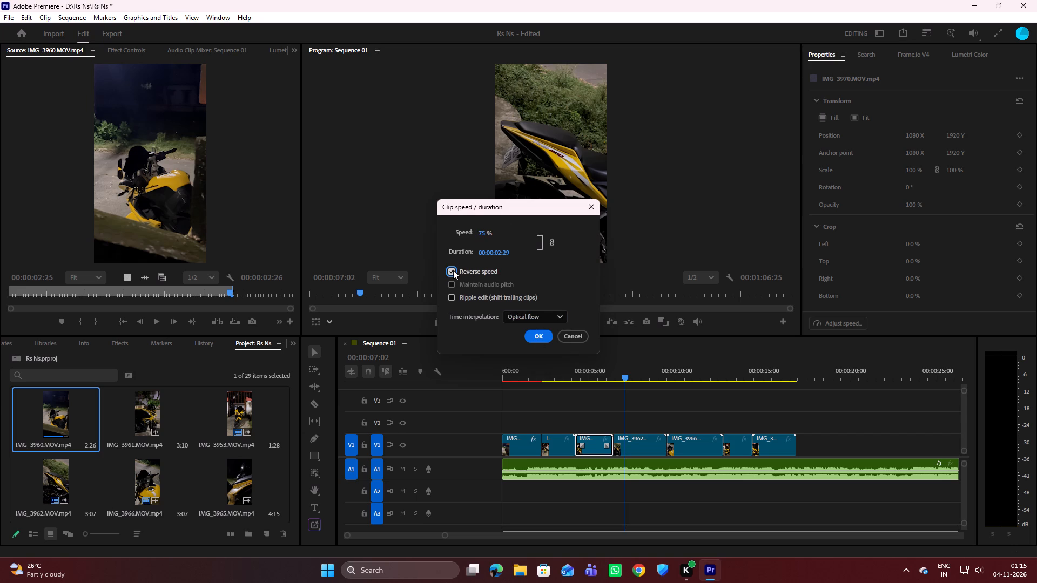
click(453, 270)
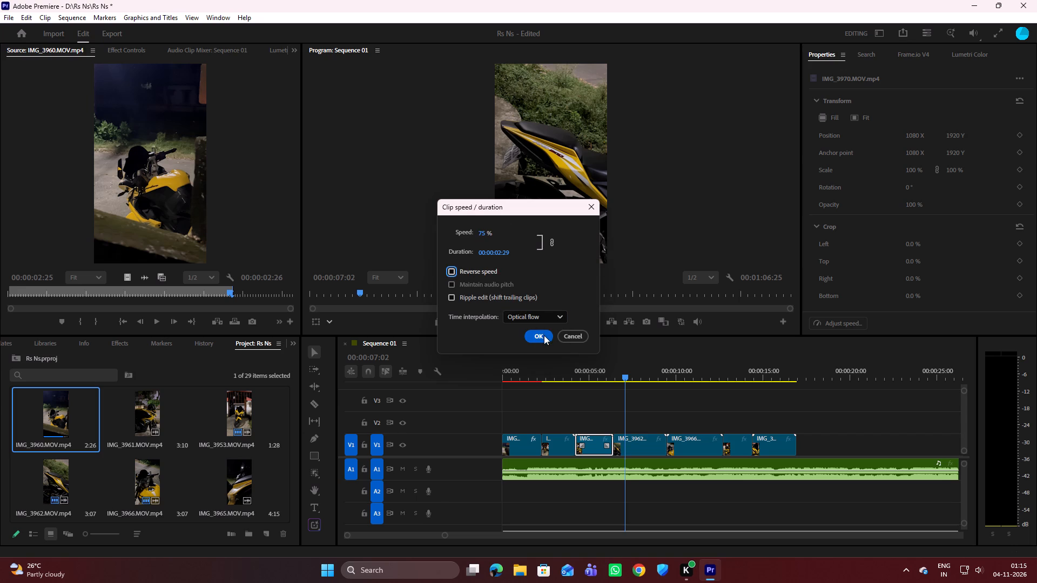
click(539, 336)
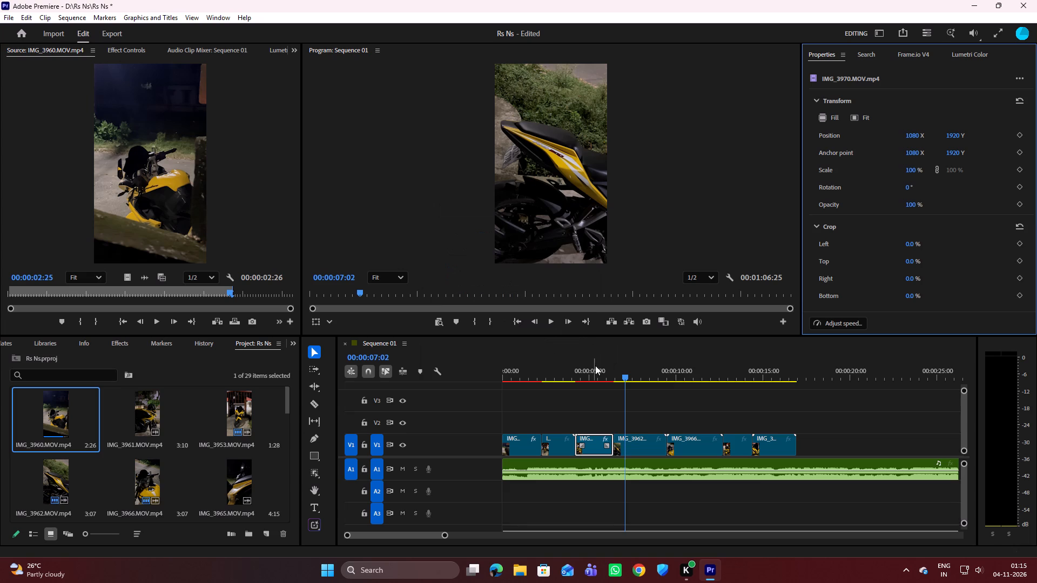
Play the slowed IMG_3970 clip and its cut into IMG_3962 repeatedly to check the motion against the music.
drag(628, 378, 568, 380)
key(space)
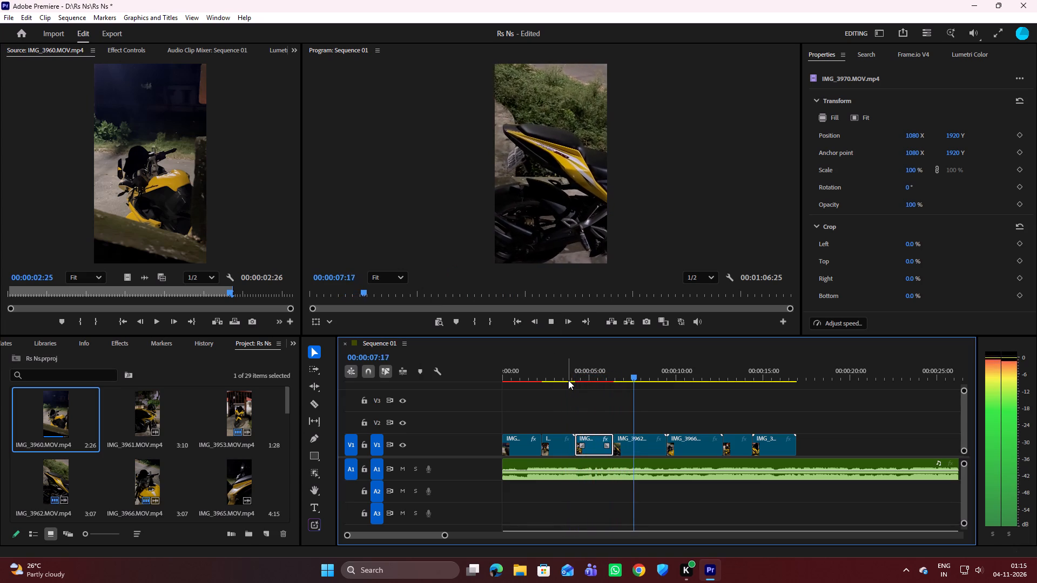
key(space)
drag(643, 381, 622, 384)
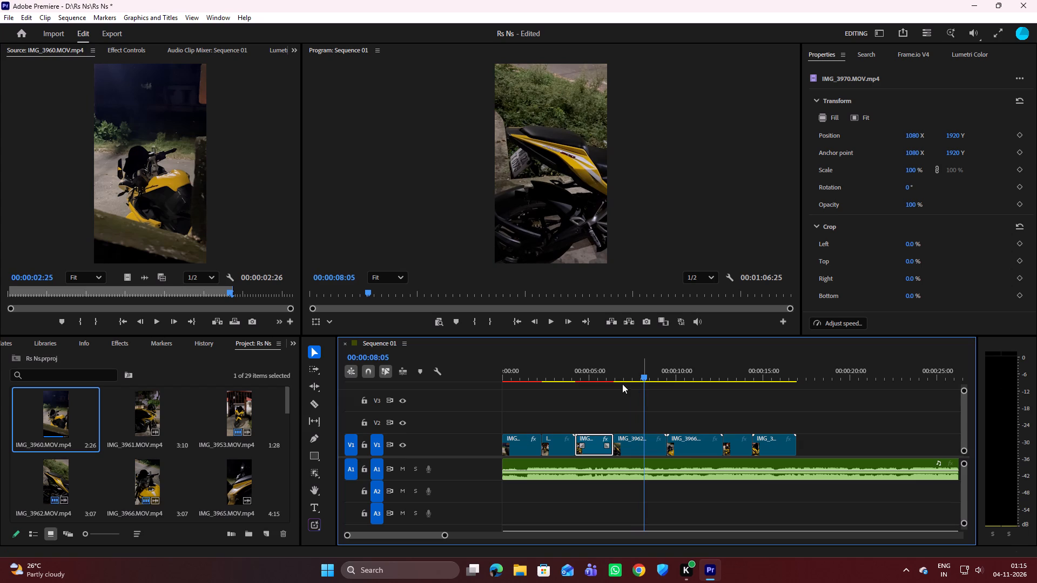
drag(622, 384, 603, 387)
drag(644, 377, 578, 378)
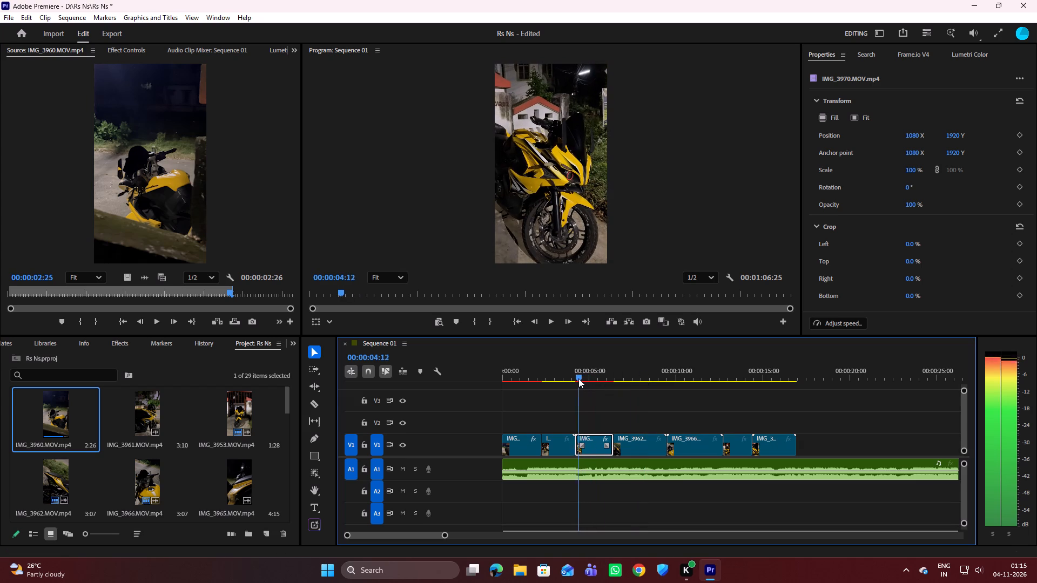
drag(578, 378, 578, 378)
key(space)
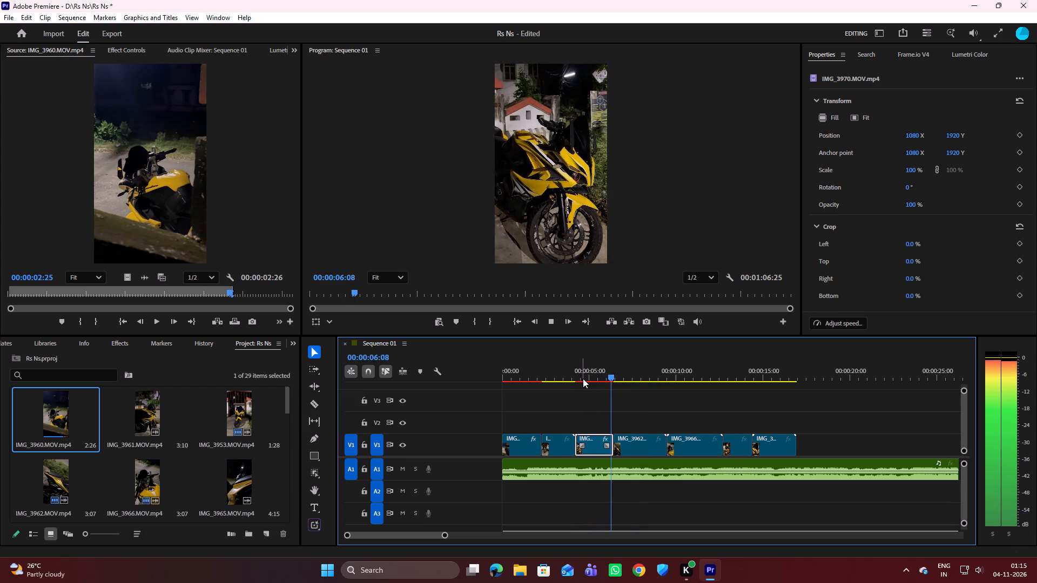
key(space)
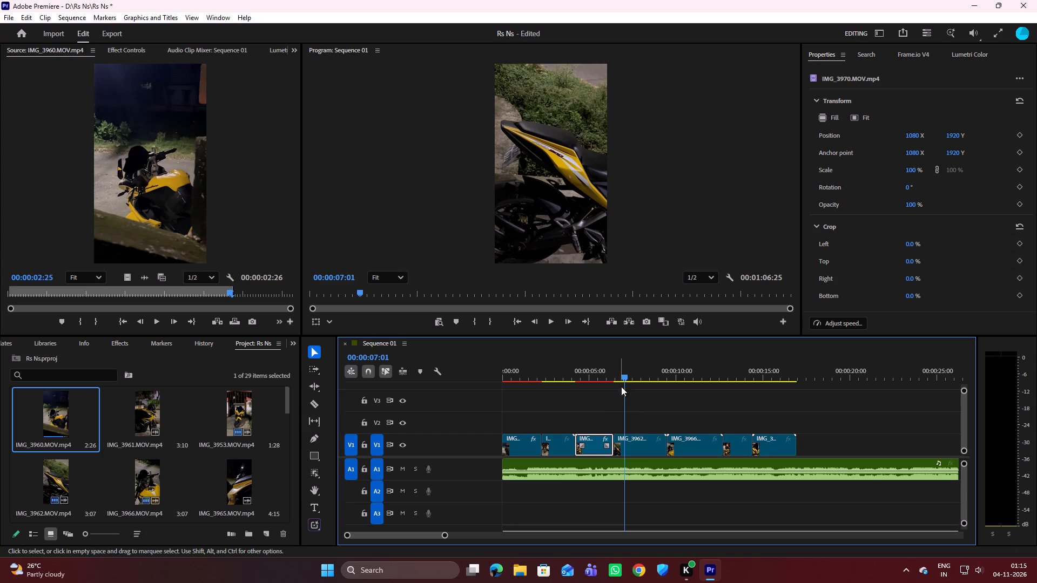
drag(624, 378, 576, 389)
key(space)
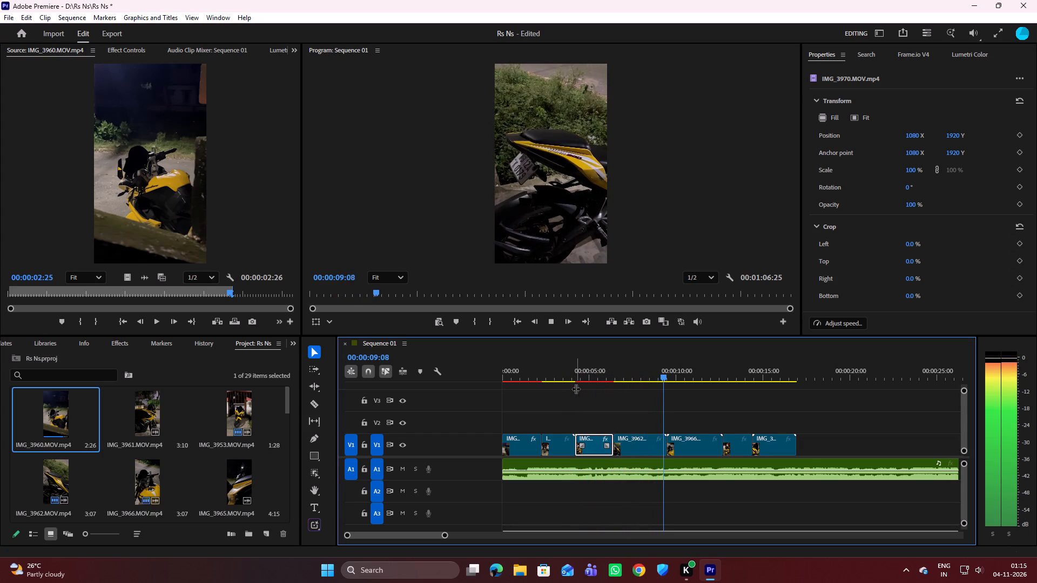
key(space)
Scrub and replay the IMG_3962 clip up to its cut into IMG_3966 to judge its pace against the music.
drag(665, 377, 615, 383)
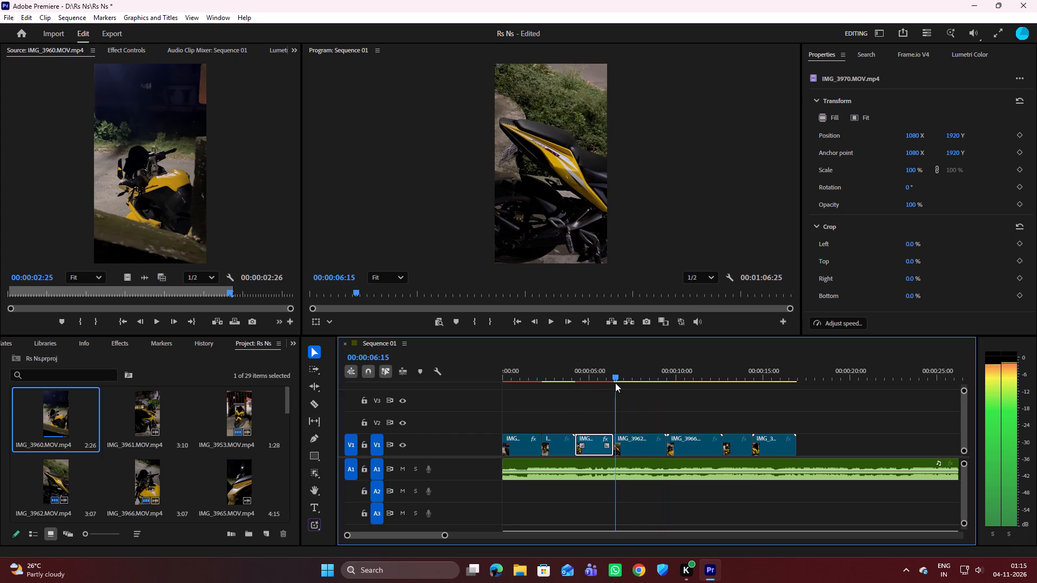
drag(615, 383, 654, 377)
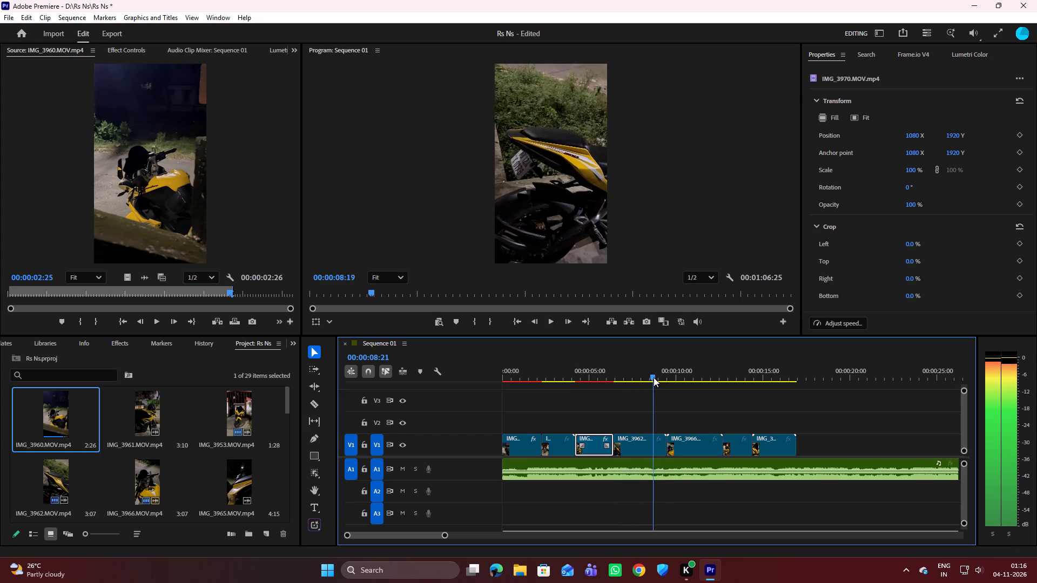
drag(654, 377, 641, 373)
key(space)
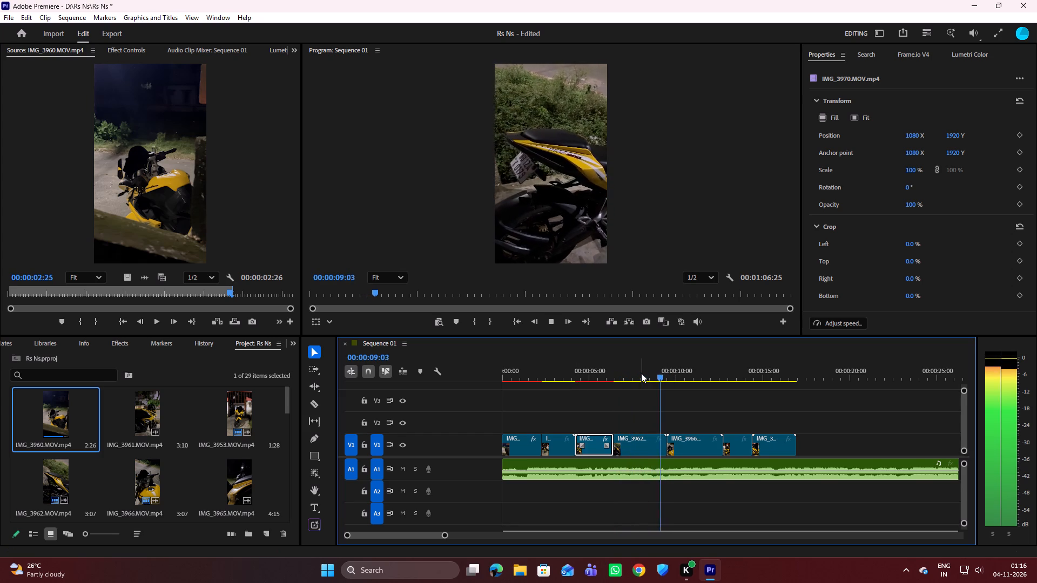
key(space)
drag(667, 373, 629, 383)
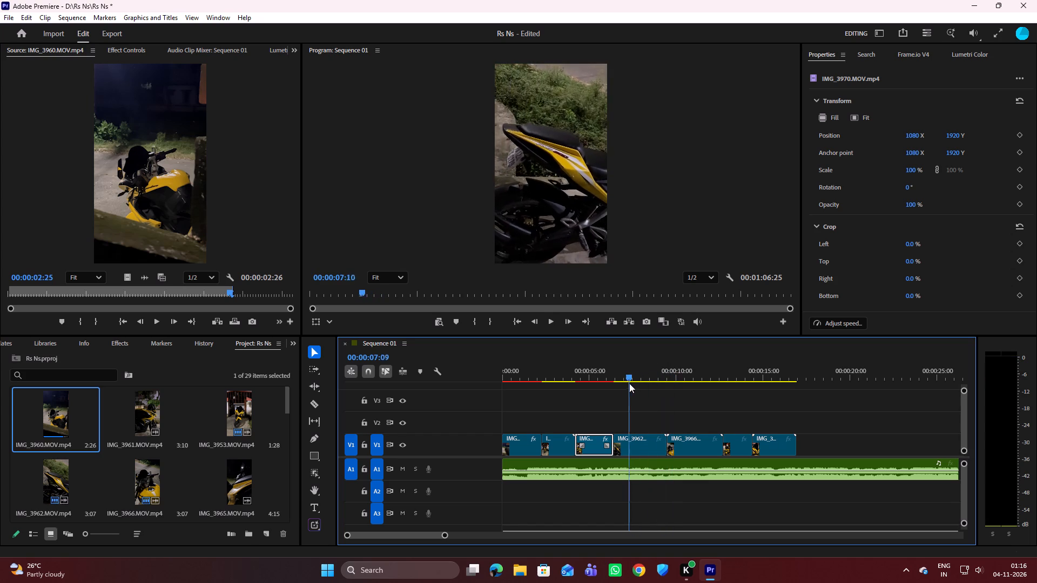
drag(629, 383, 615, 384)
key(space)
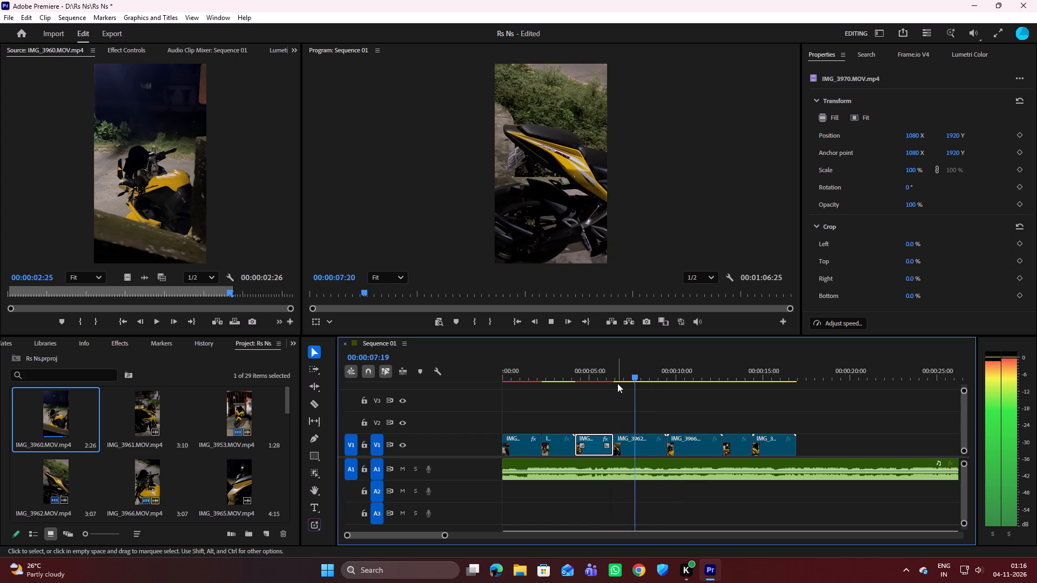
key(space)
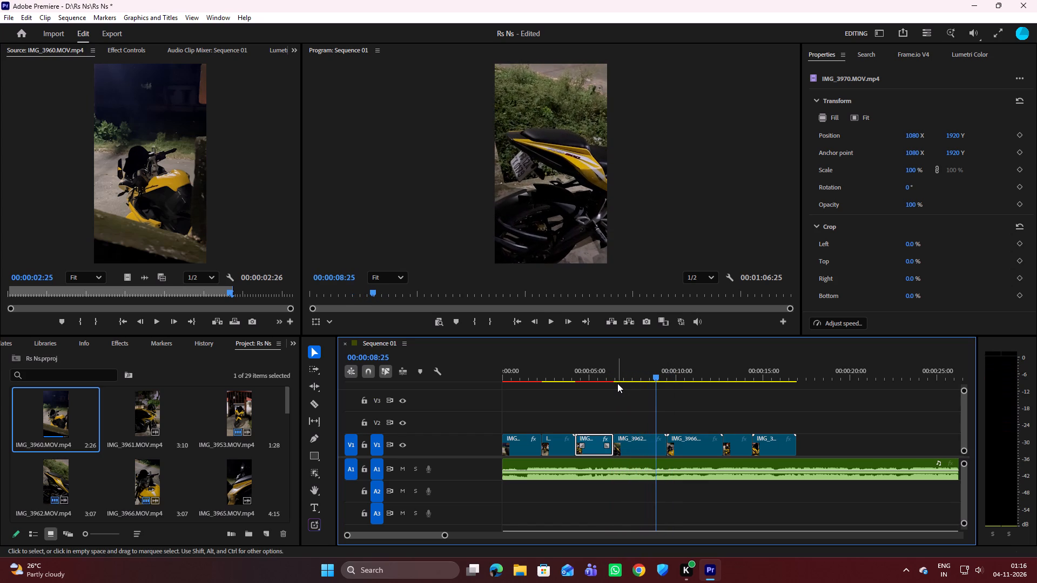
key(space)
key(space)
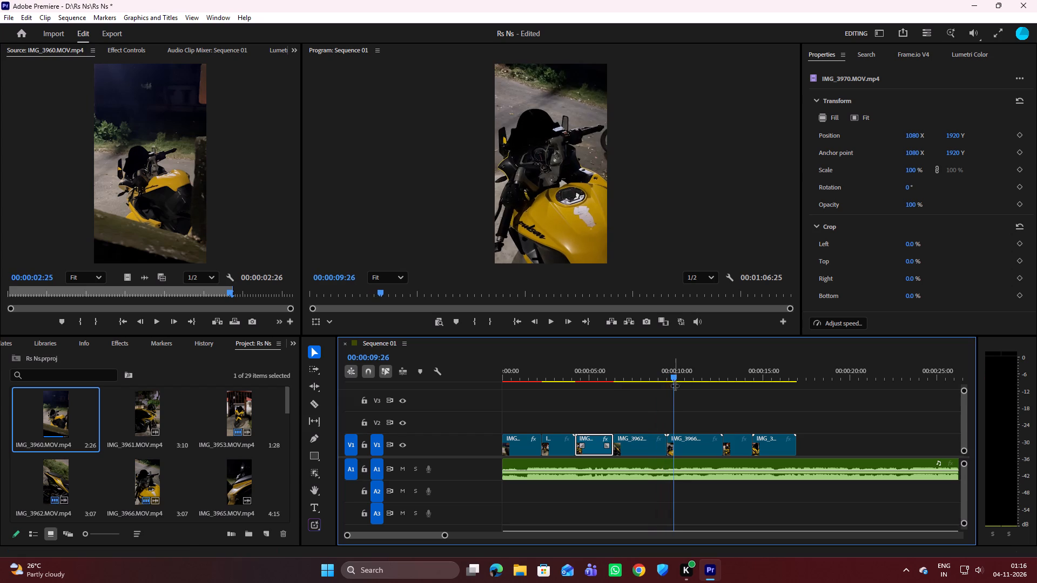
drag(672, 379, 614, 390)
key(space)
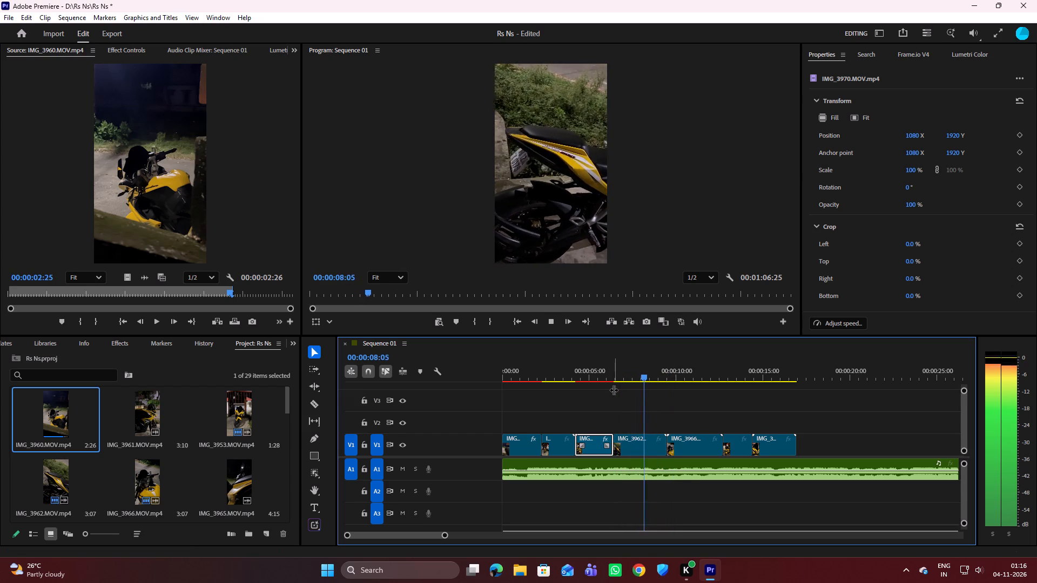
key(space)
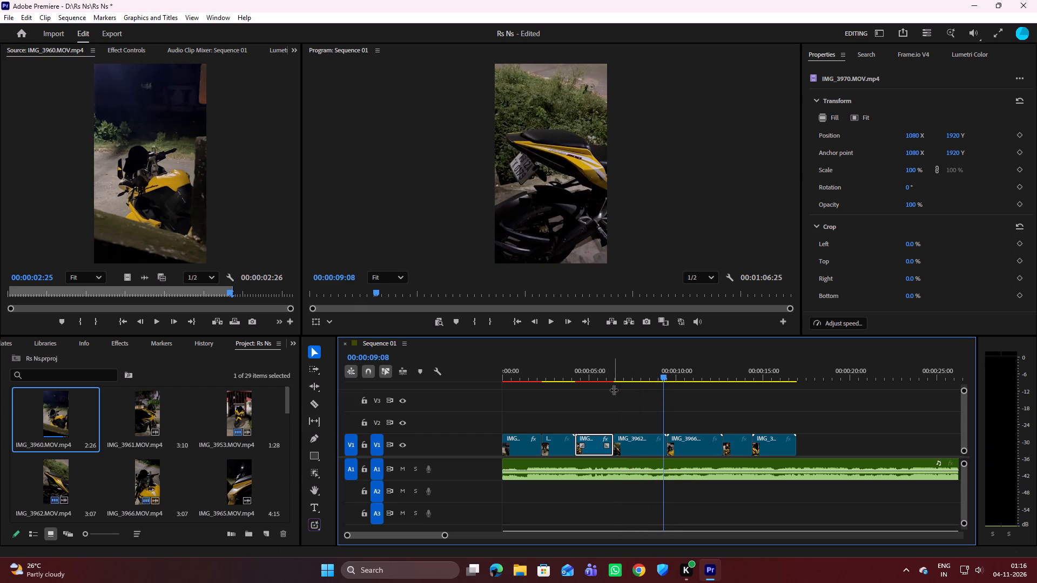
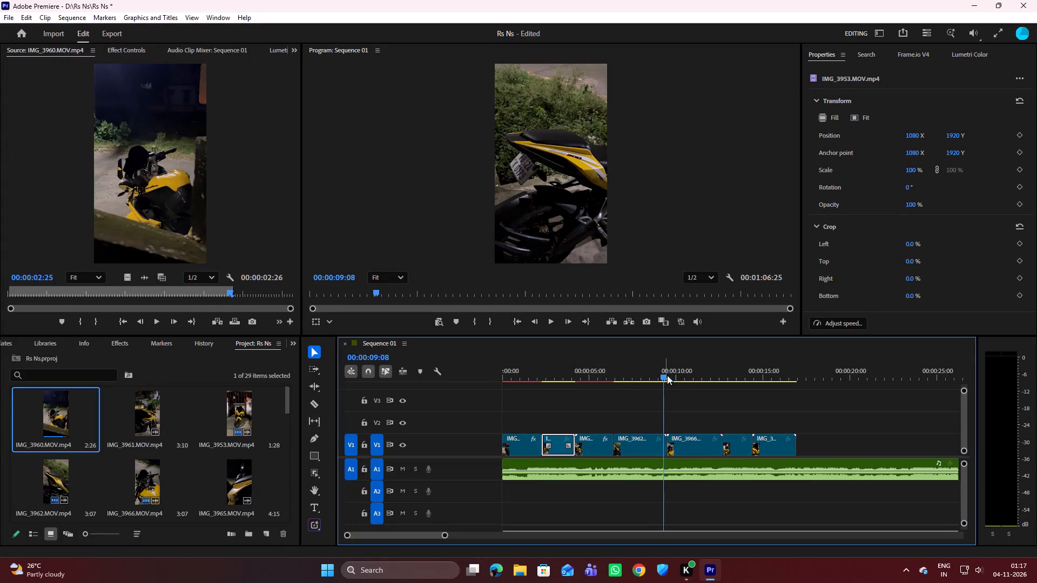
Scrub back and forth through the V1 clips up to about 15 seconds, rechecking the slowed IMG_3970 clip's motion.
drag(663, 375, 539, 392)
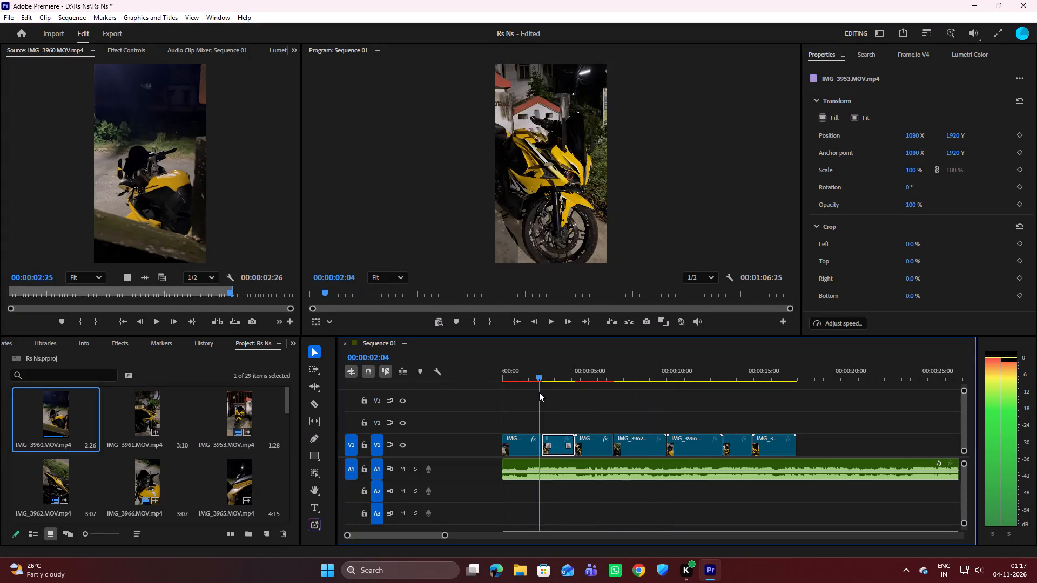
drag(539, 392, 602, 387)
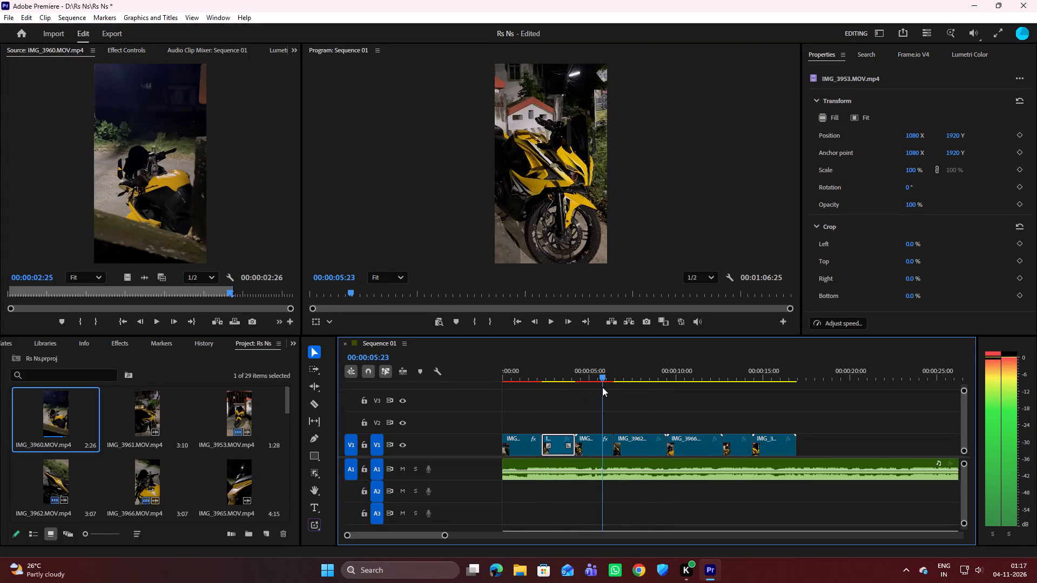
drag(602, 387, 684, 388)
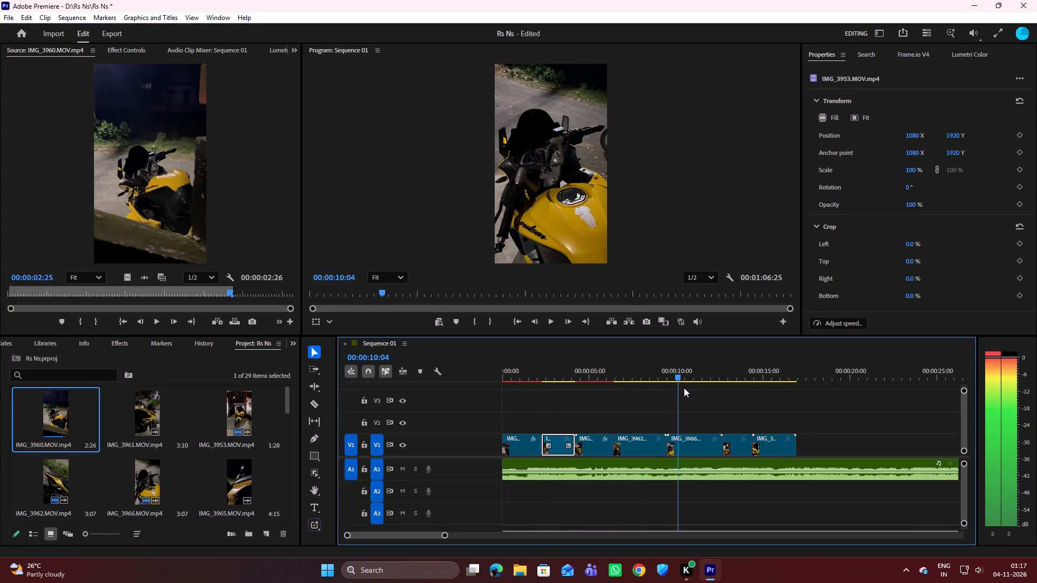
drag(684, 388, 773, 379)
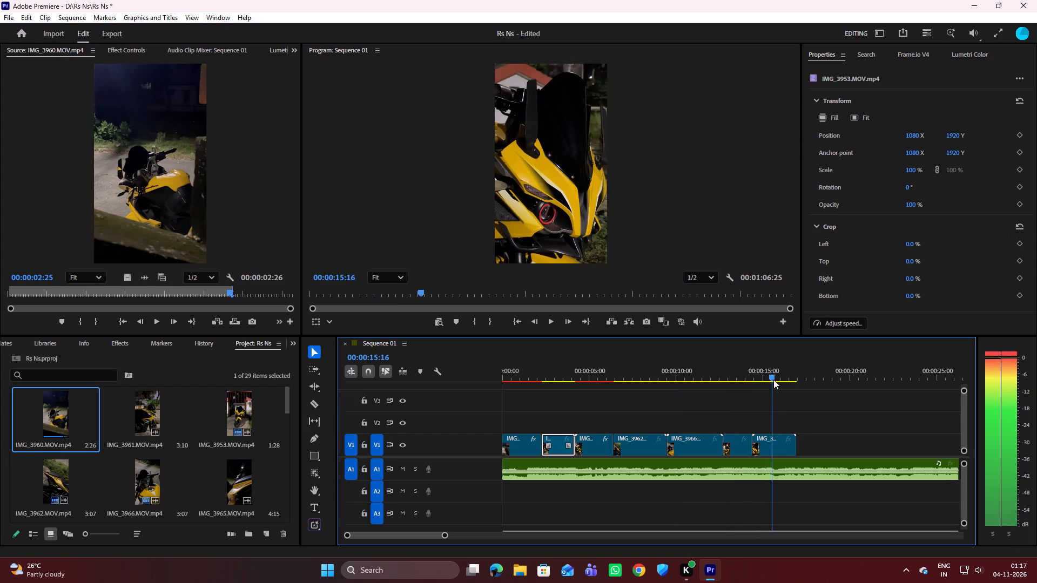
drag(773, 379, 765, 381)
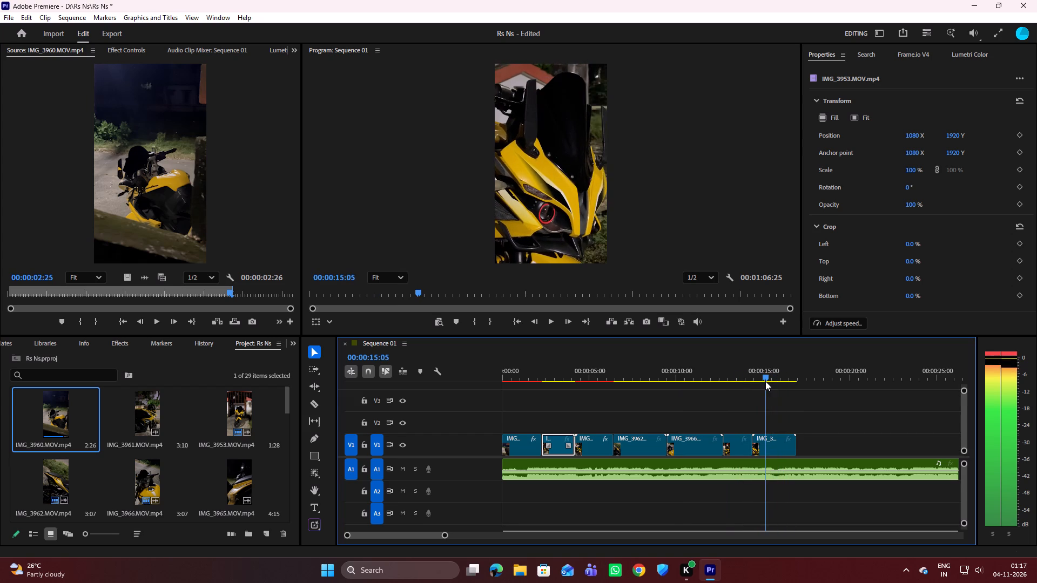
drag(765, 381, 770, 379)
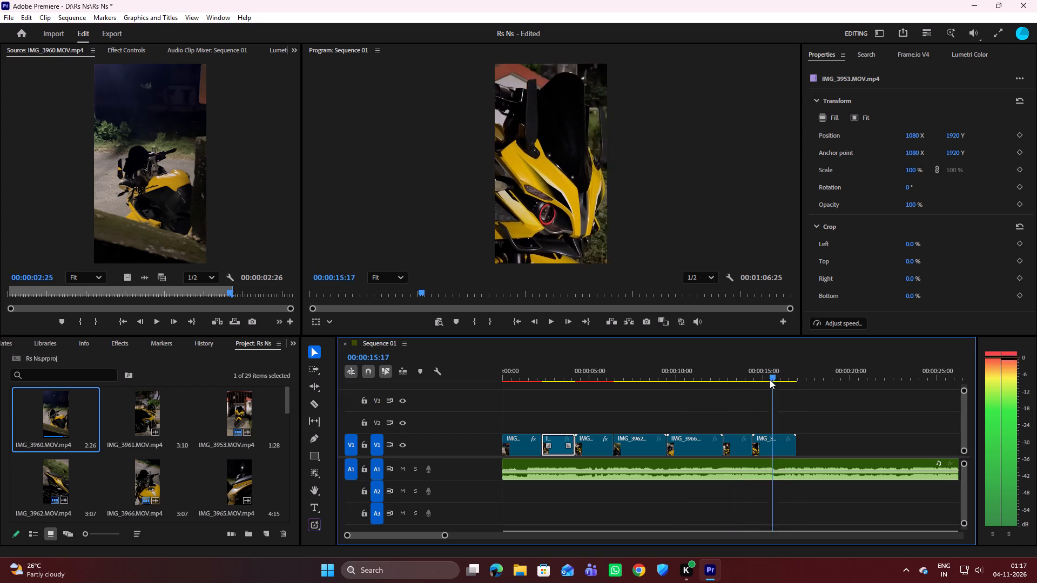
drag(770, 379, 533, 391)
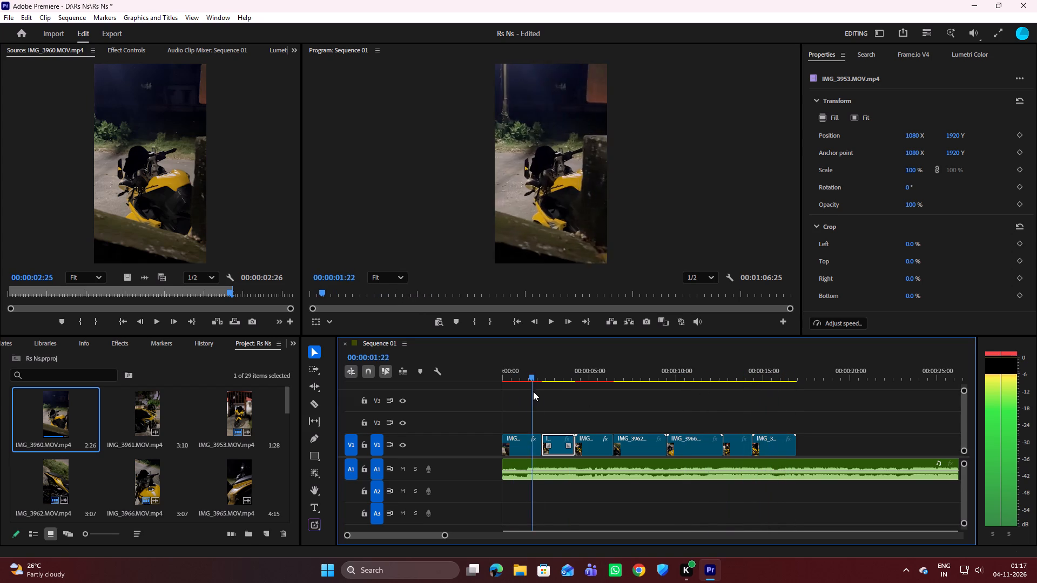
drag(533, 391, 592, 385)
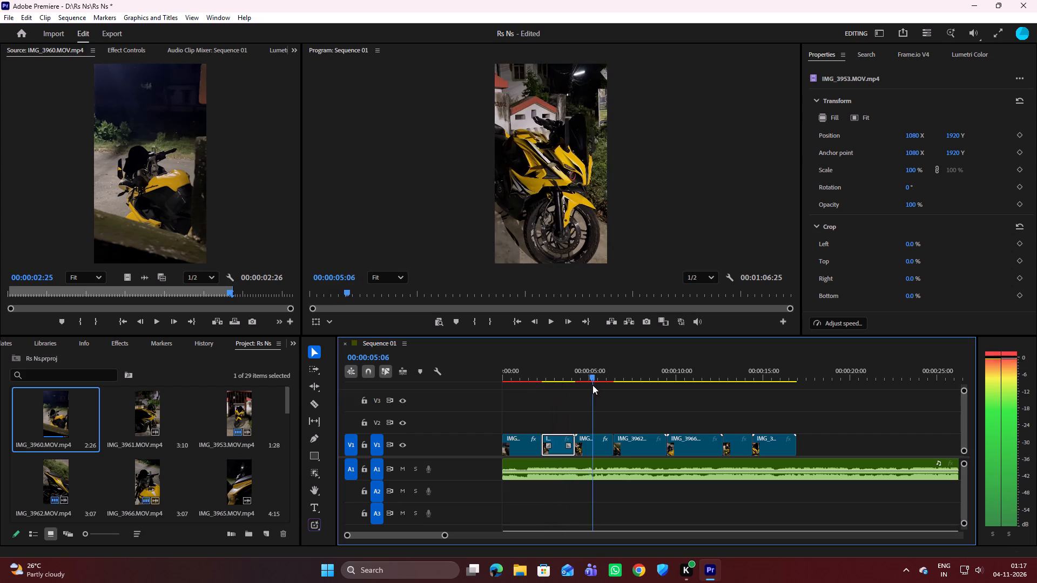
drag(592, 385, 575, 388)
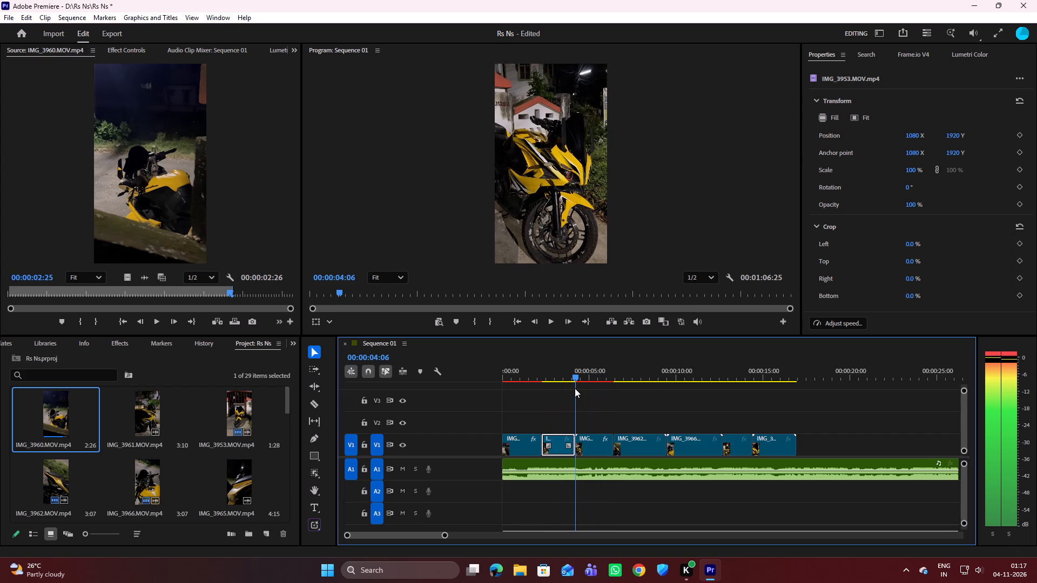
drag(575, 388, 603, 384)
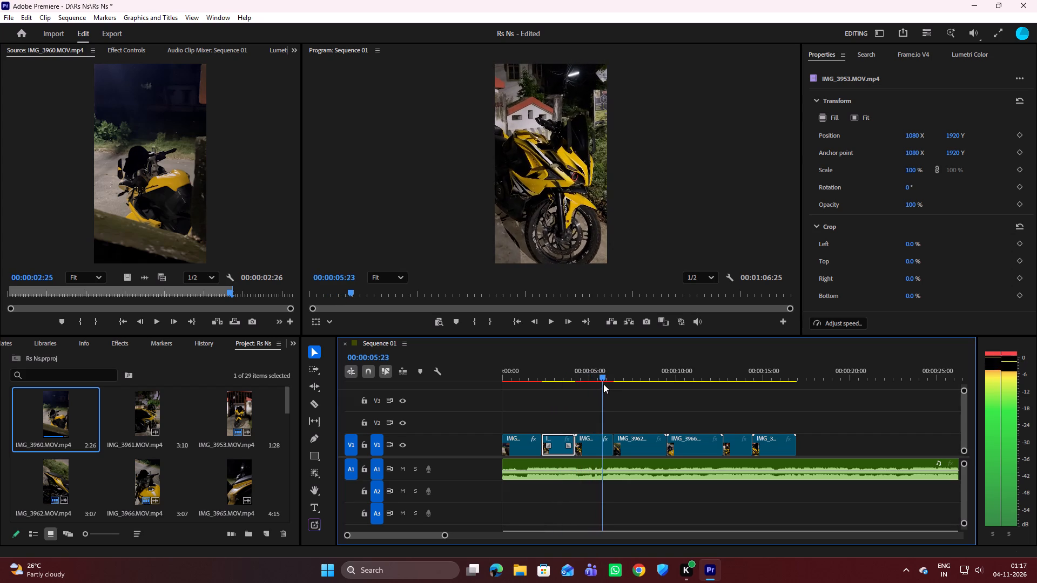
drag(603, 384, 576, 390)
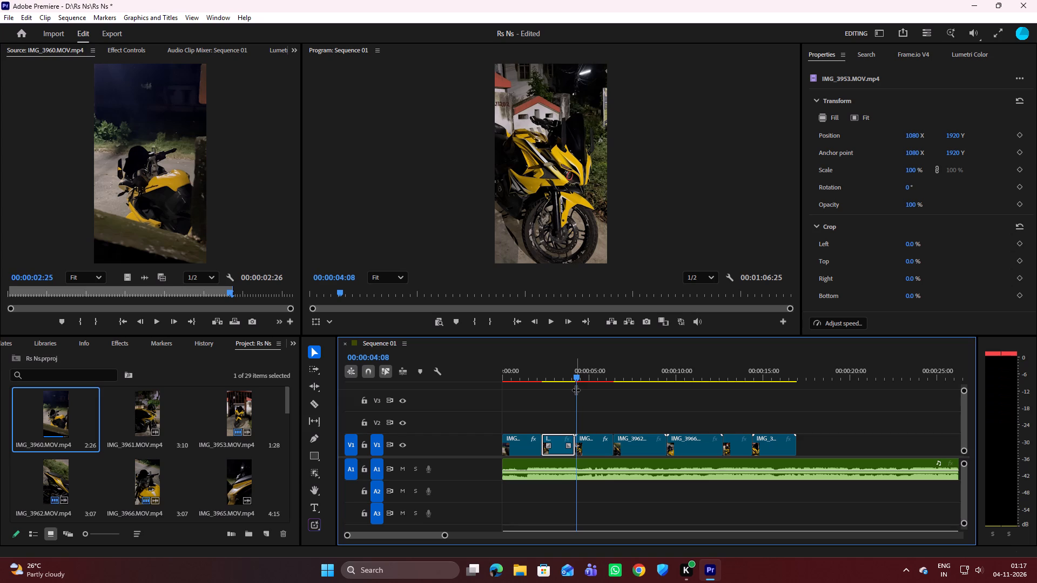
Select the slowed IMG_3970 clip on V1.
click(598, 444)
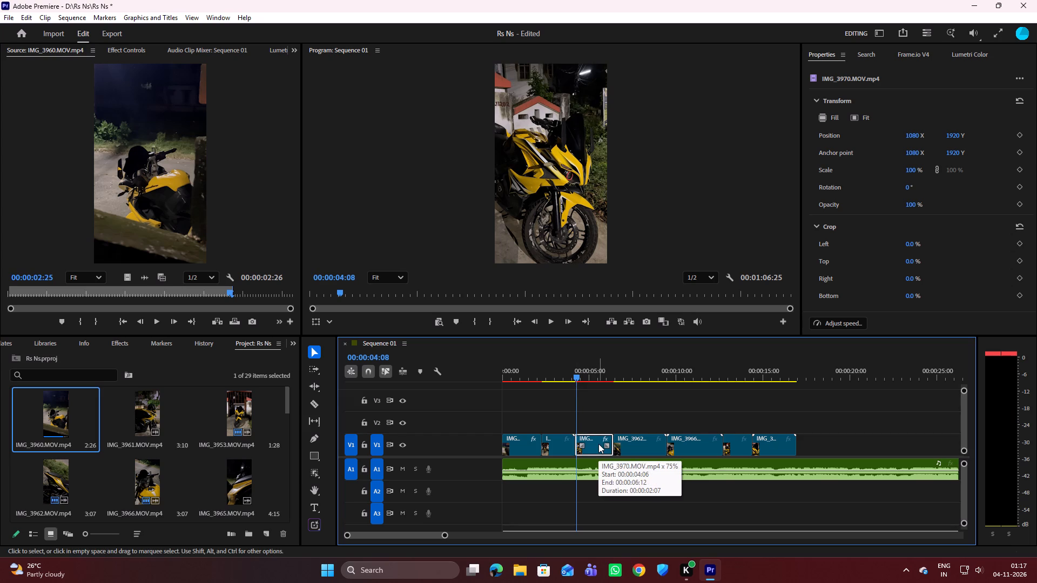
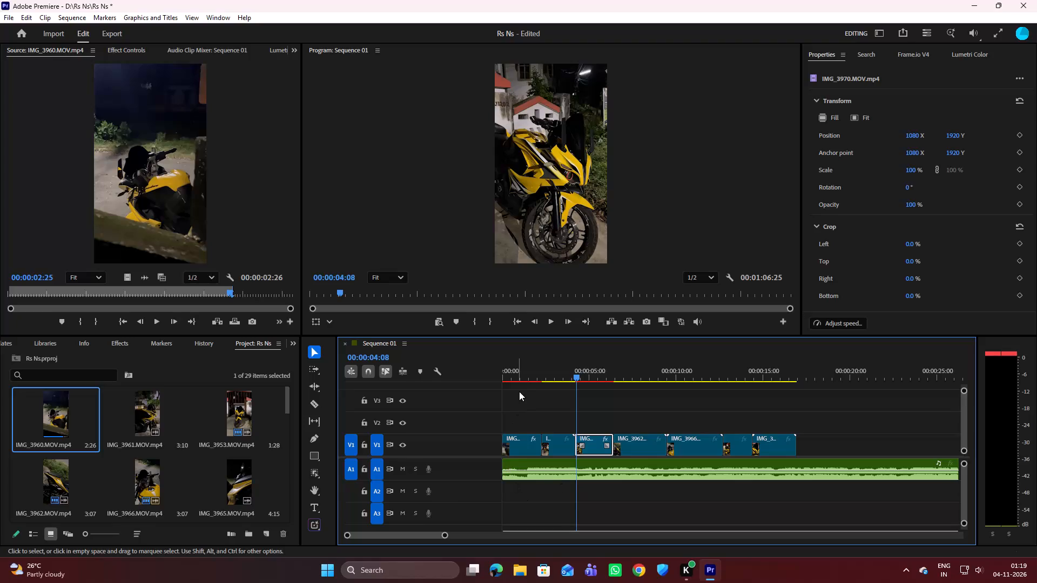
Delete the IMG_3960 clip at the start of V1.
drag(519, 391, 797, 438)
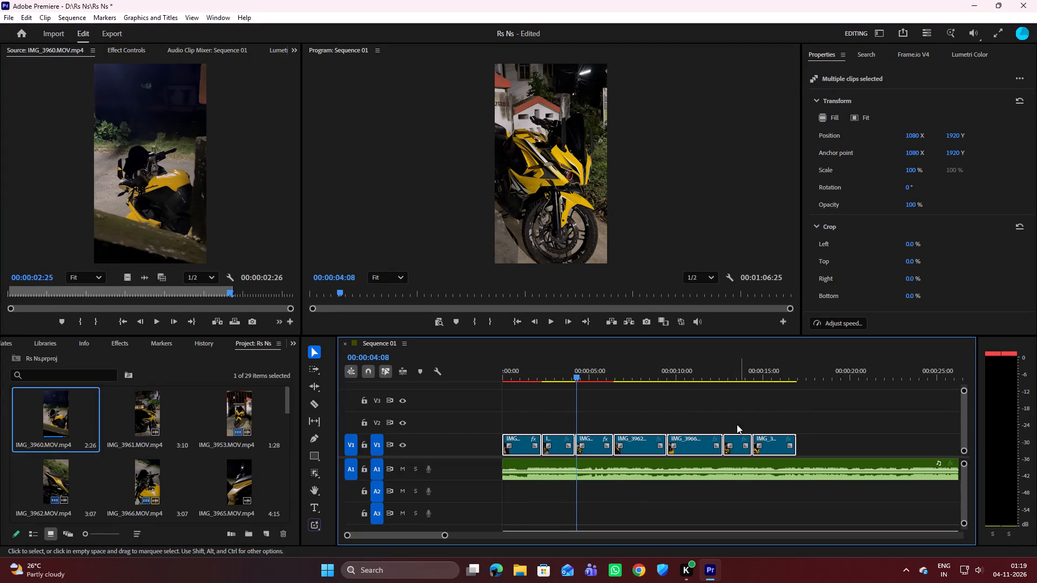
click(682, 403)
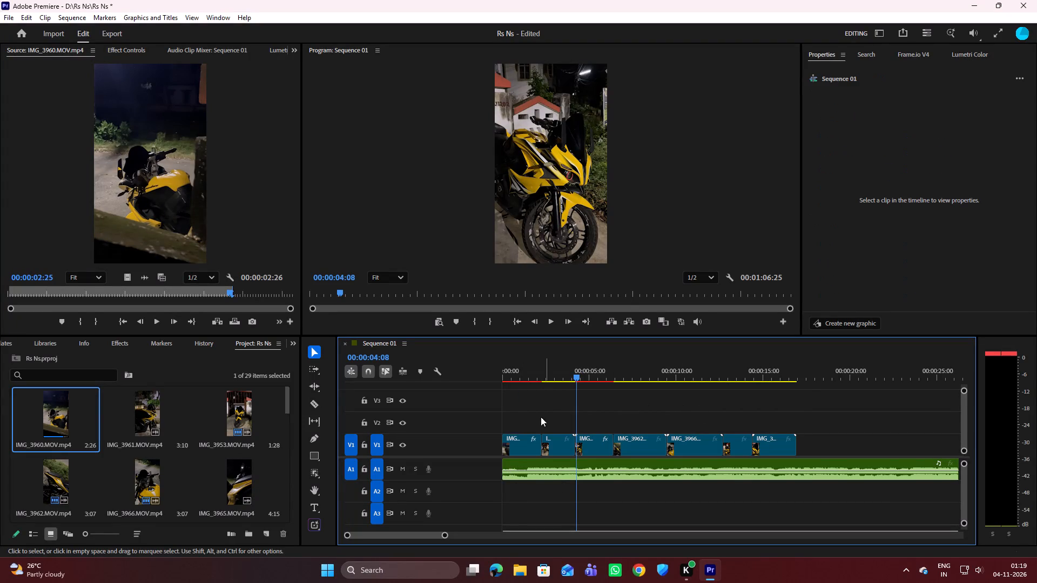
click(517, 437)
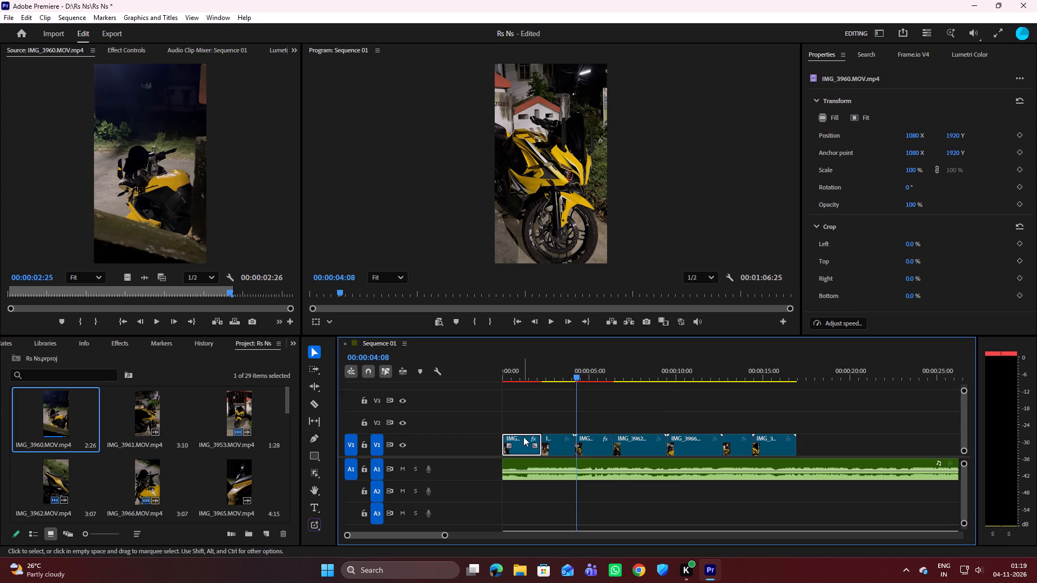
key(Delete)
Move the six remaining V1 clips together up to V3, starting at about 8.5 seconds.
drag(544, 412, 787, 444)
drag(632, 442, 728, 401)
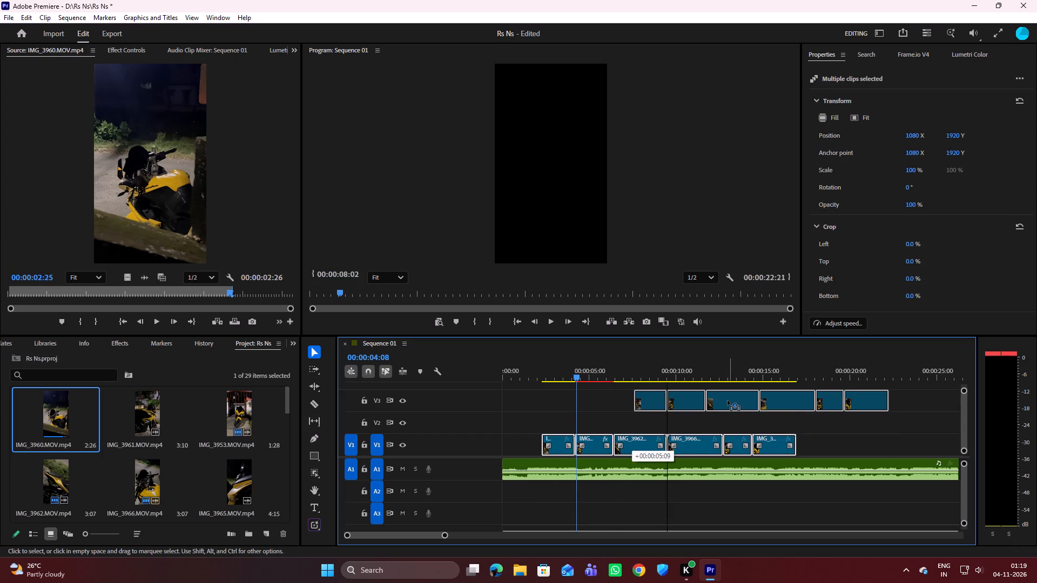
drag(728, 401, 739, 406)
click(600, 435)
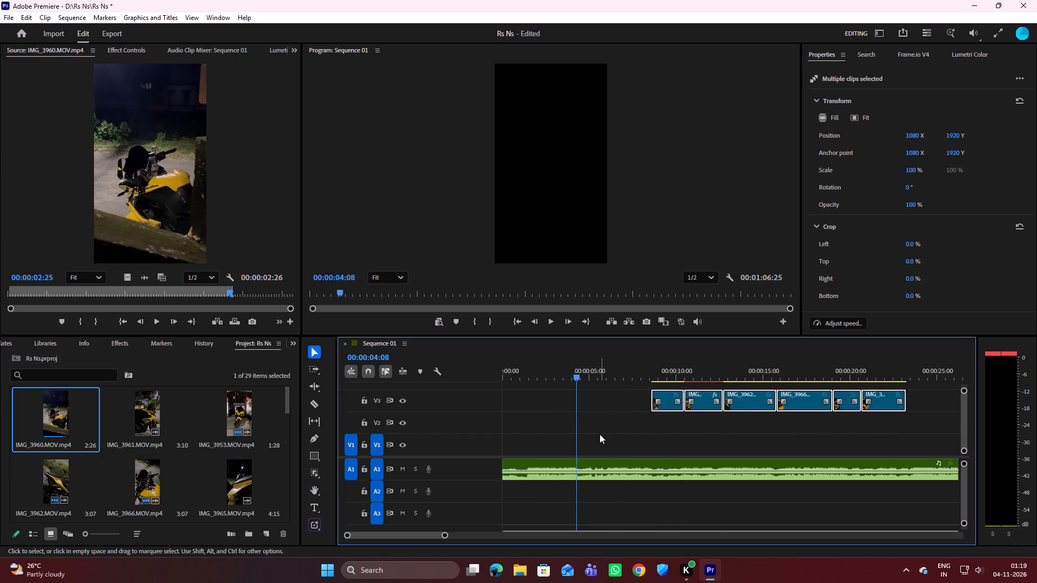
Preview the source clips IMG_3958 and IMG_3956 from the project bin, playing each from its beginning.
scroll(120, 436, down, 3)
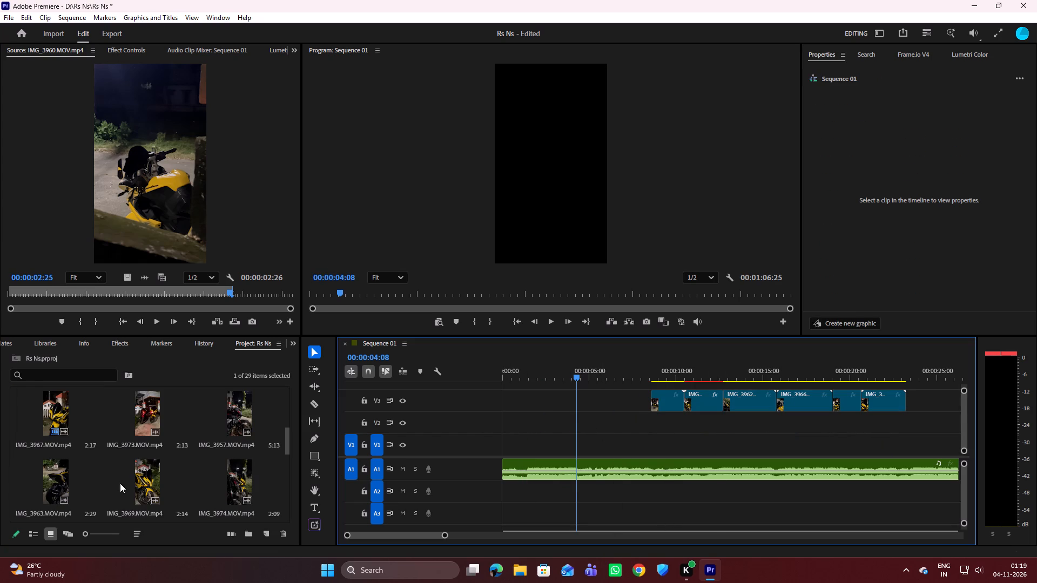
scroll(144, 483, down, 7)
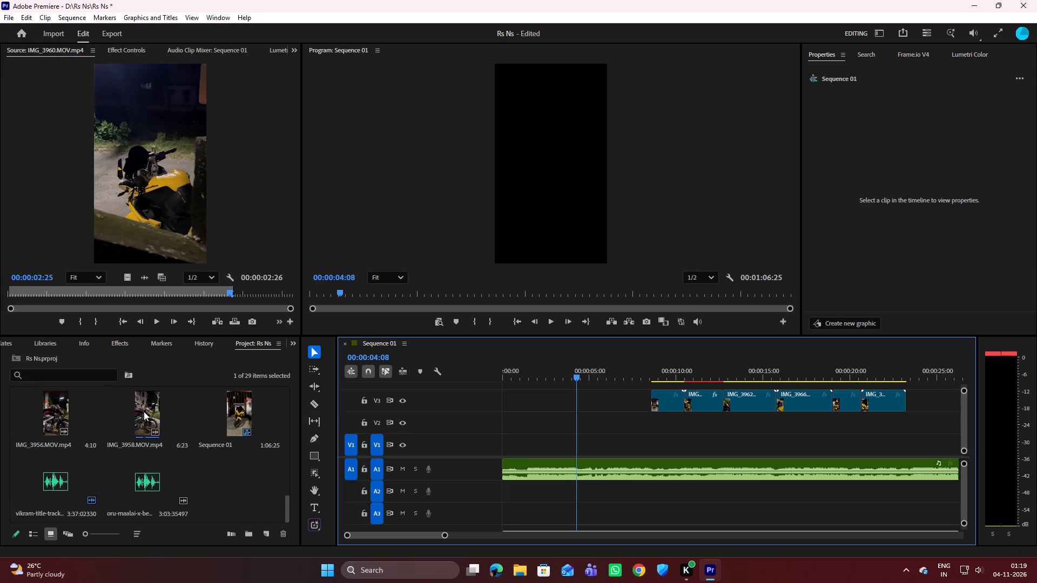
double_click(151, 411)
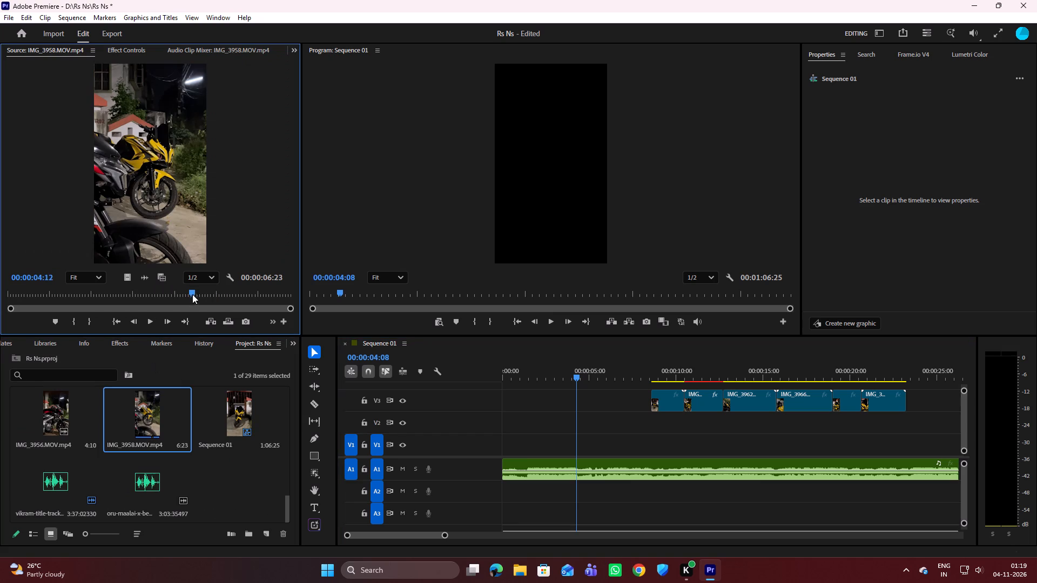
drag(192, 292, 0, 304)
key(space)
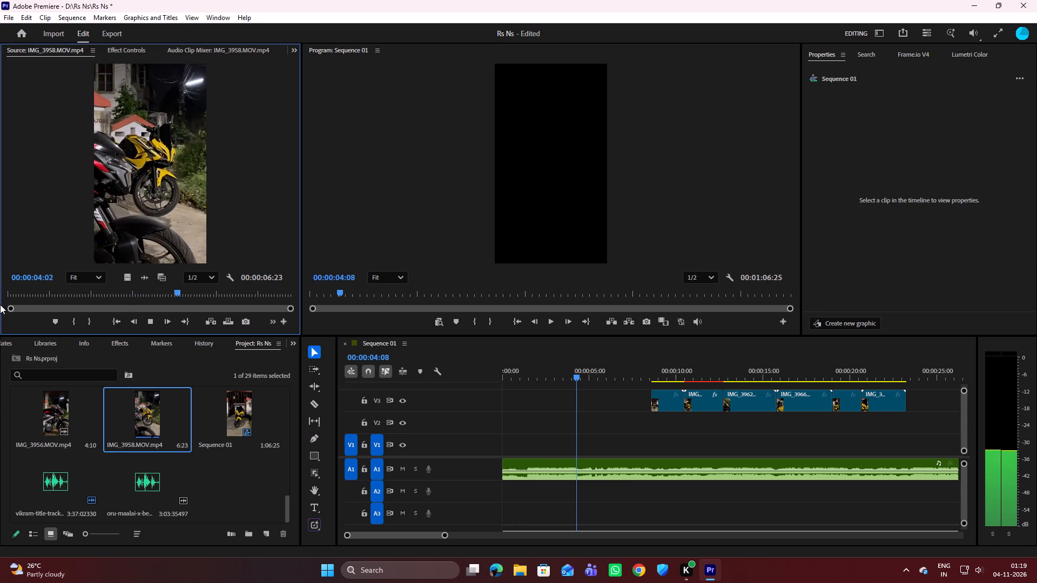
key(space)
double_click(45, 407)
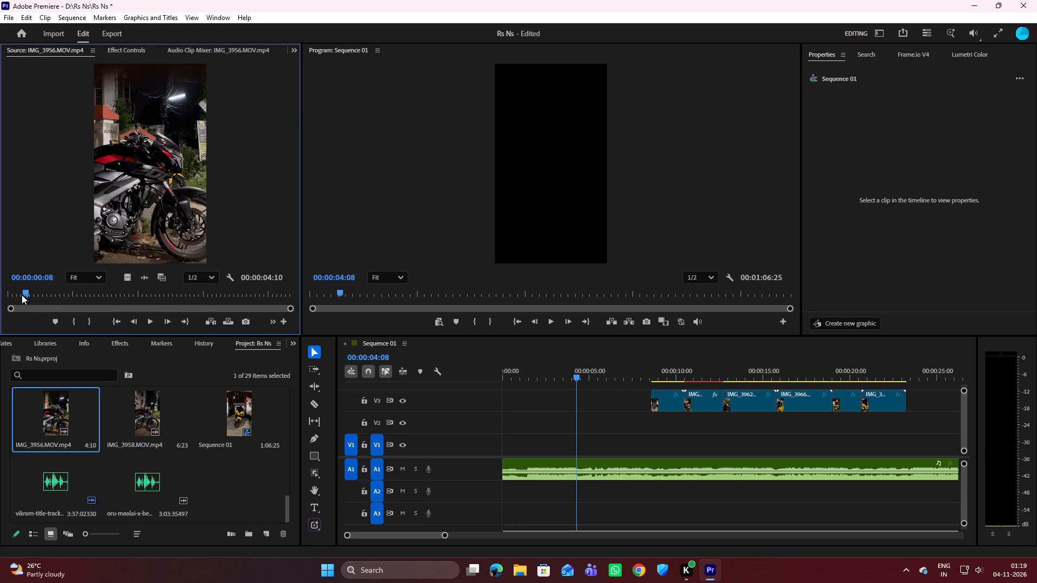
drag(22, 295, 0, 296)
key(space)
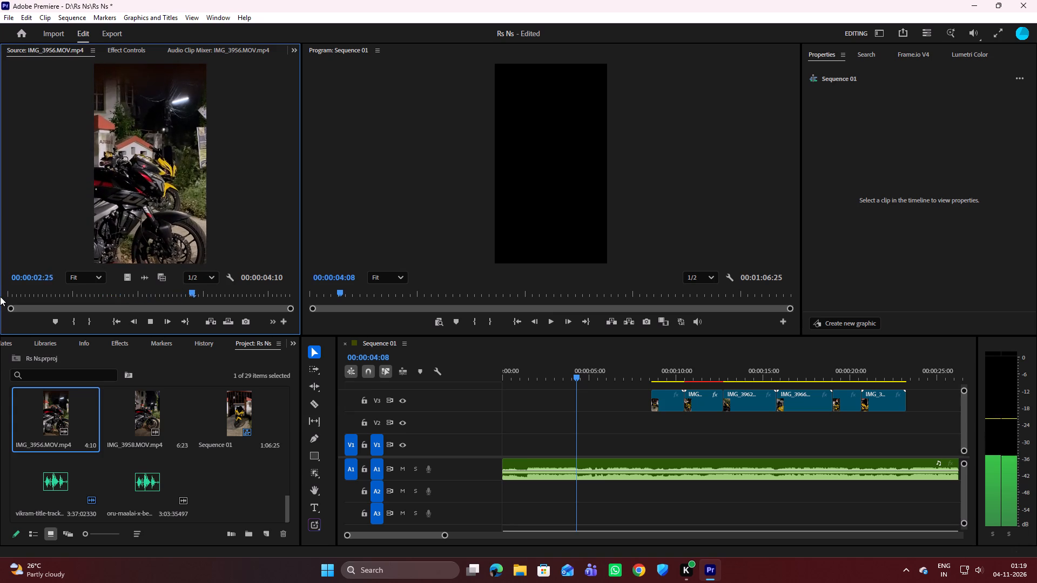
key(space)
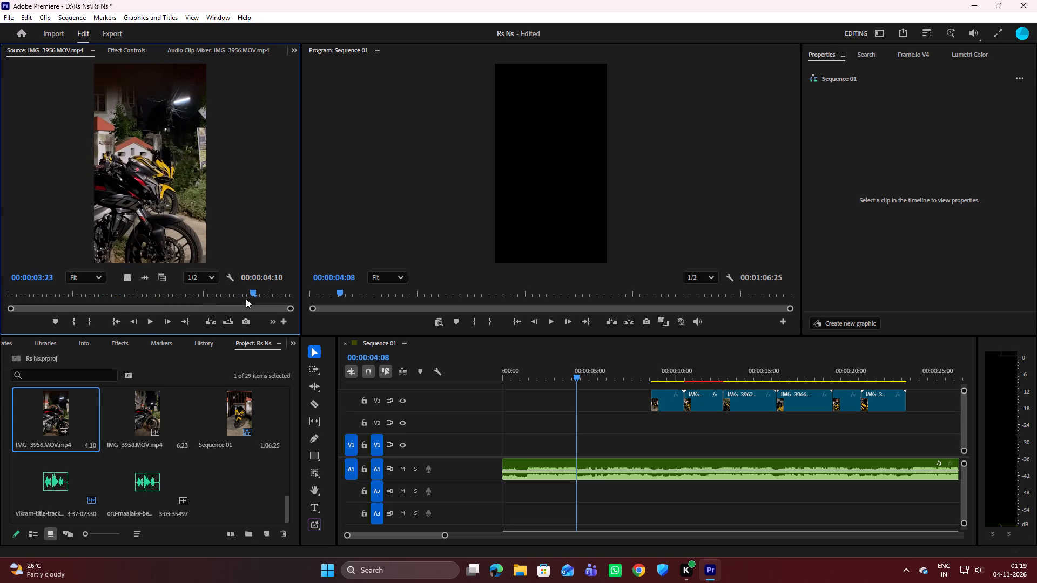
key(space)
key(space)
Reopen IMG_3958 in the Source monitor and replay it several times, examining the camera move from the black bike to the yellow one.
double_click(140, 420)
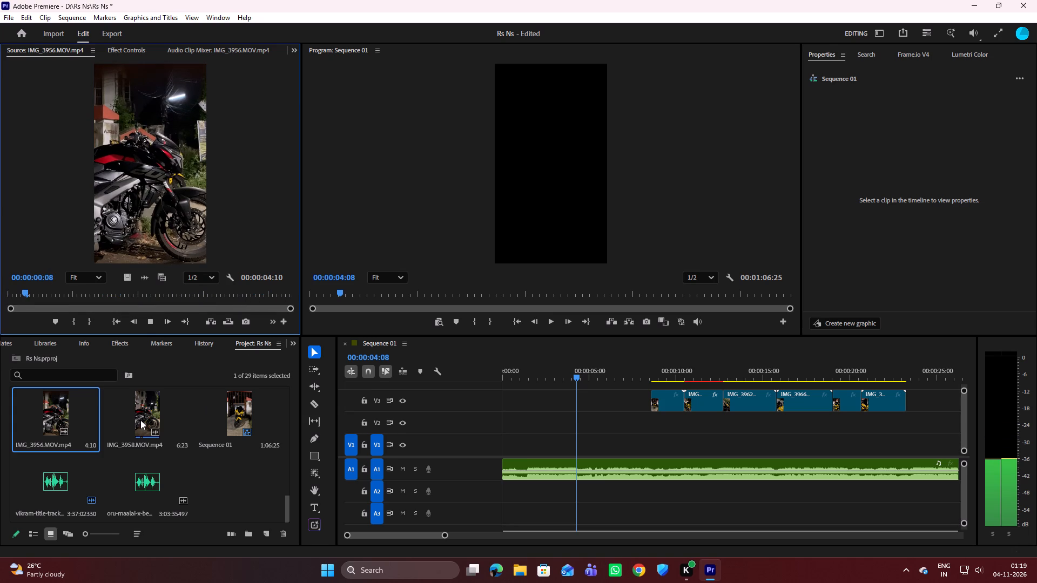
drag(67, 291, 0, 302)
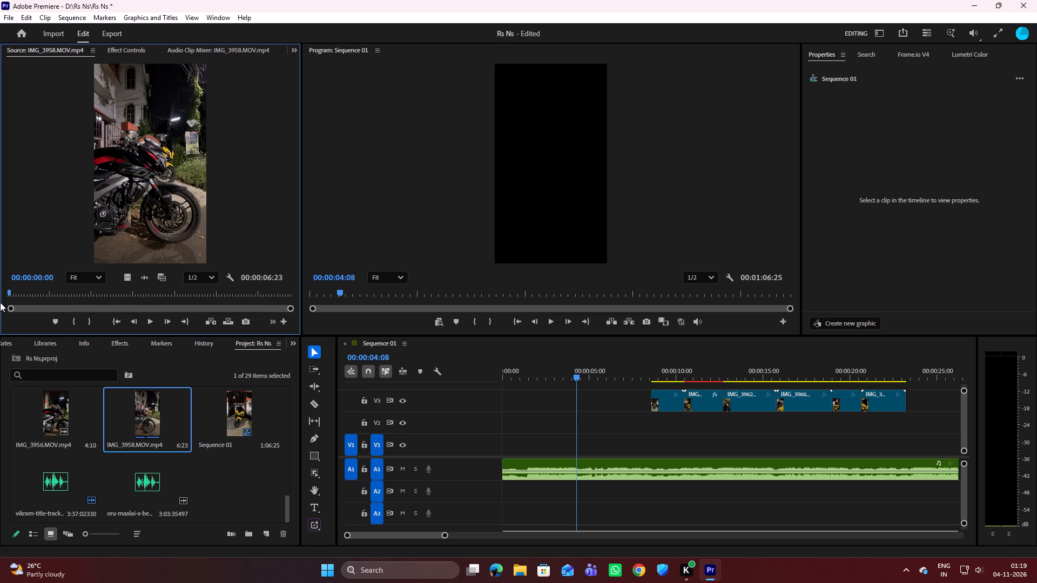
key(space)
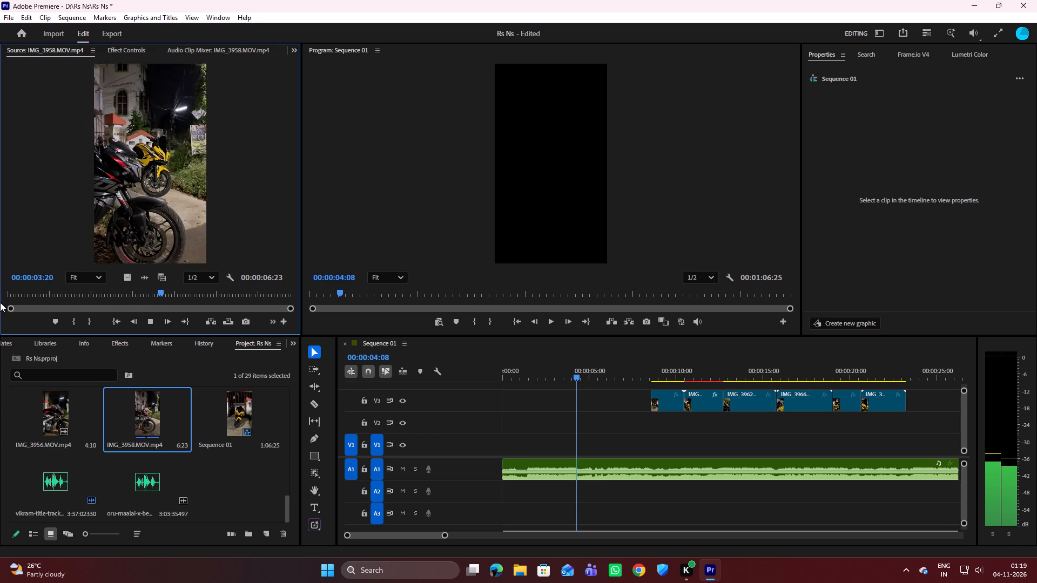
key(space)
key(space)
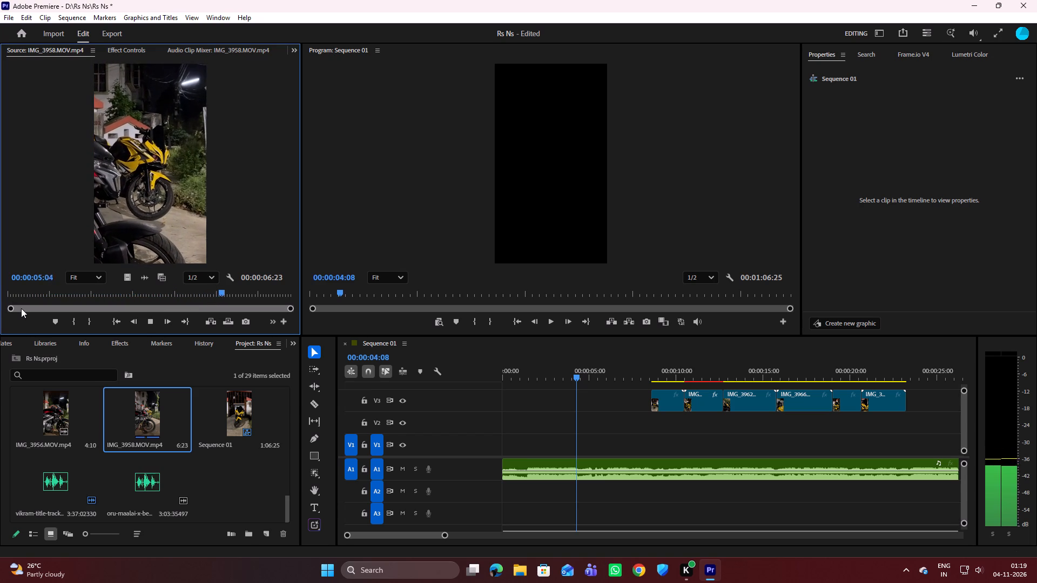
key(space)
drag(252, 296, 223, 300)
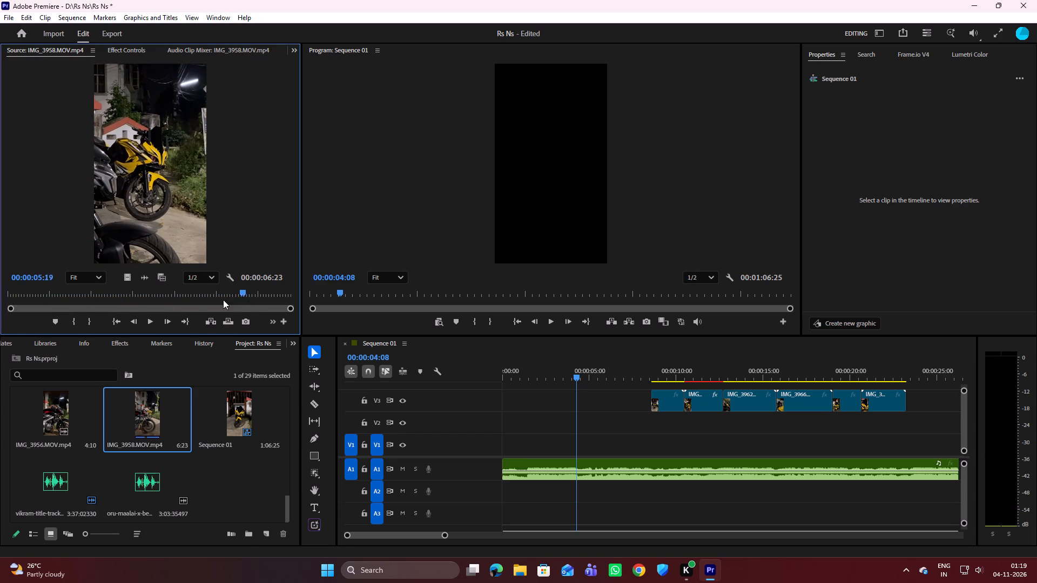
drag(223, 300, 148, 303)
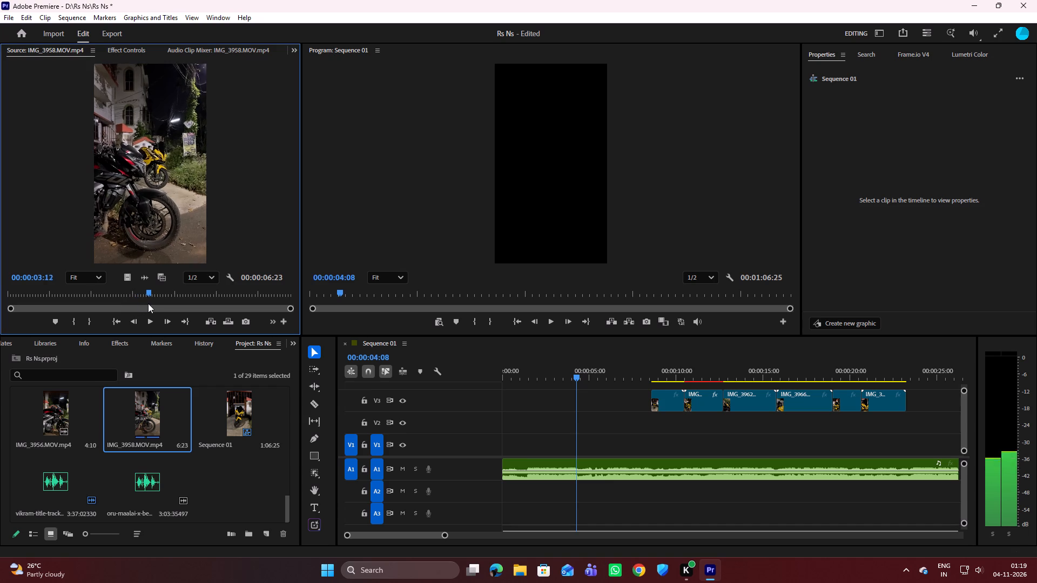
drag(148, 303, 129, 304)
key(space)
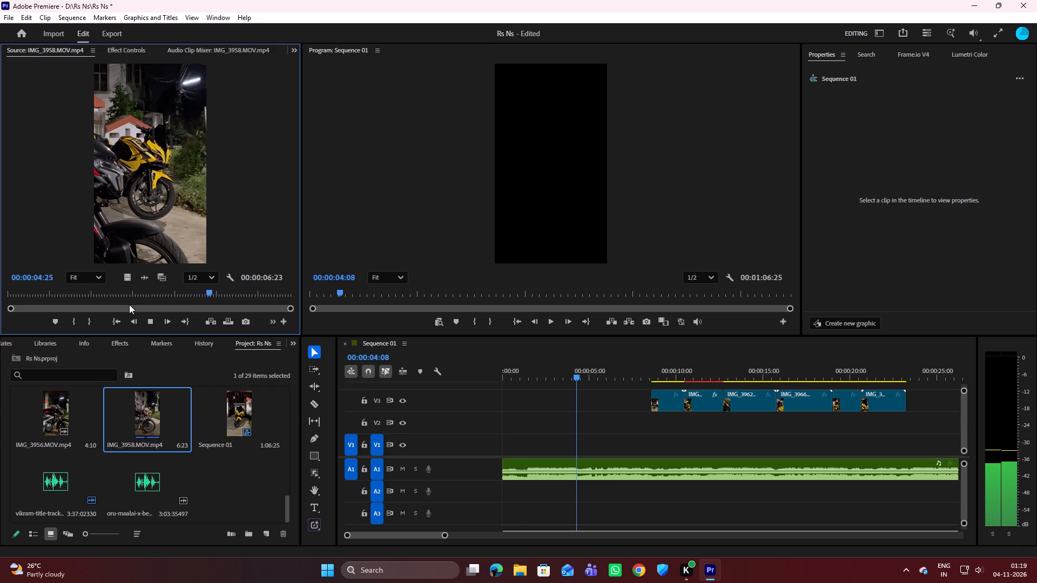
key(space)
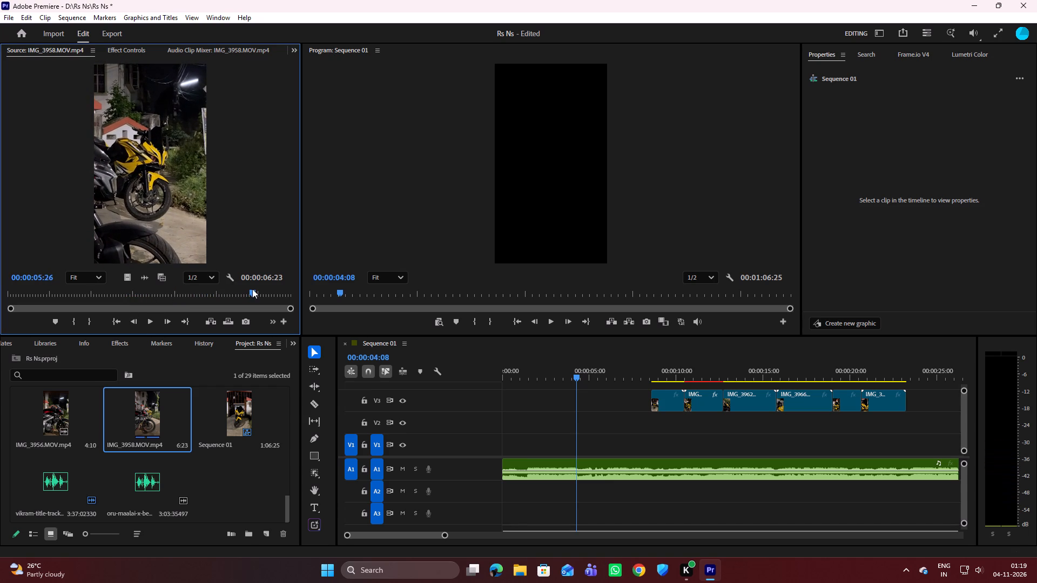
drag(248, 289, 37, 298)
key(space)
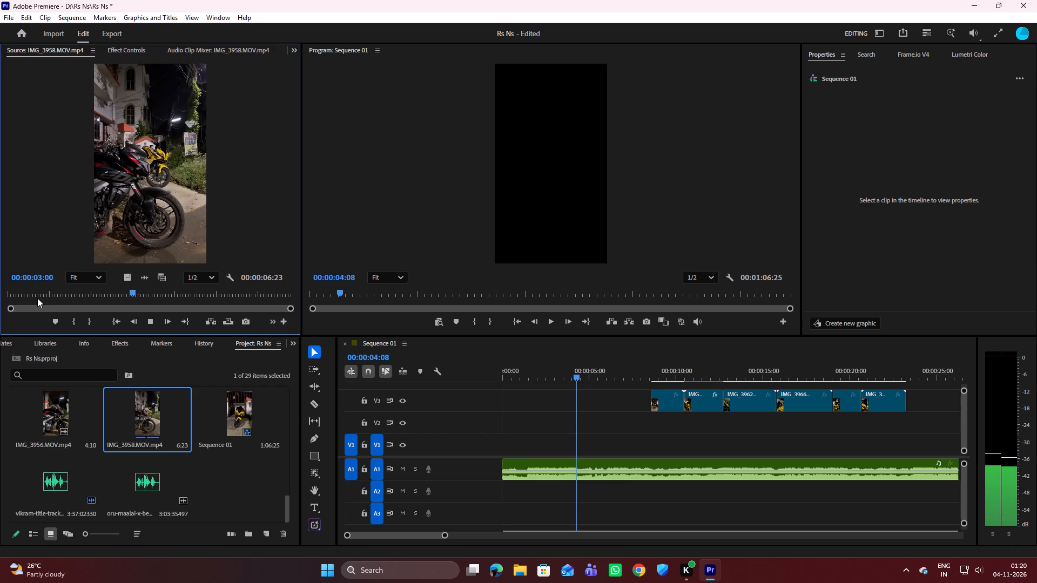
key(space)
drag(156, 293, 147, 294)
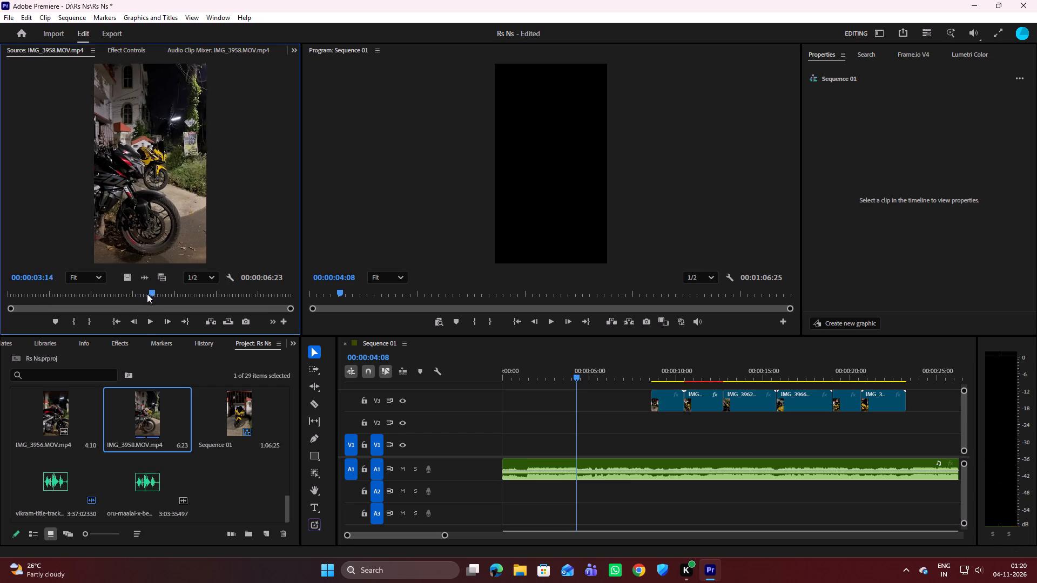
drag(147, 294, 125, 298)
drag(125, 298, 113, 299)
key(space)
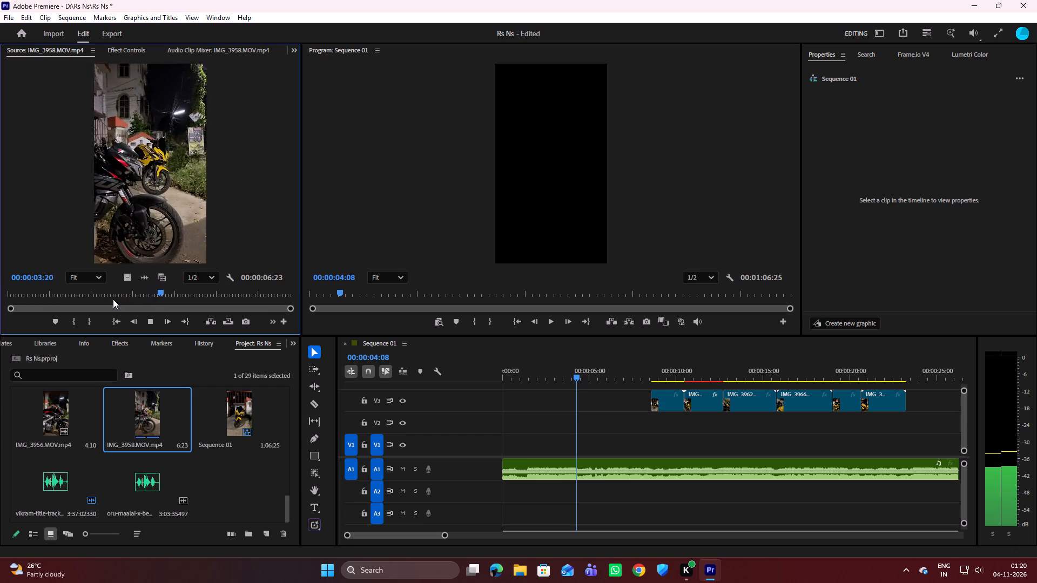
key(space)
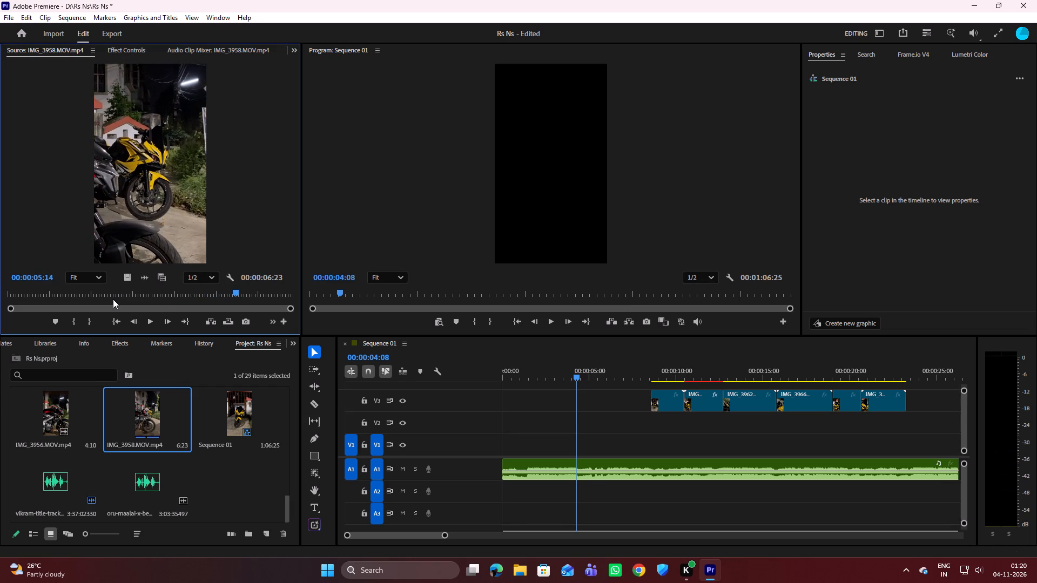
key(space)
key(space)
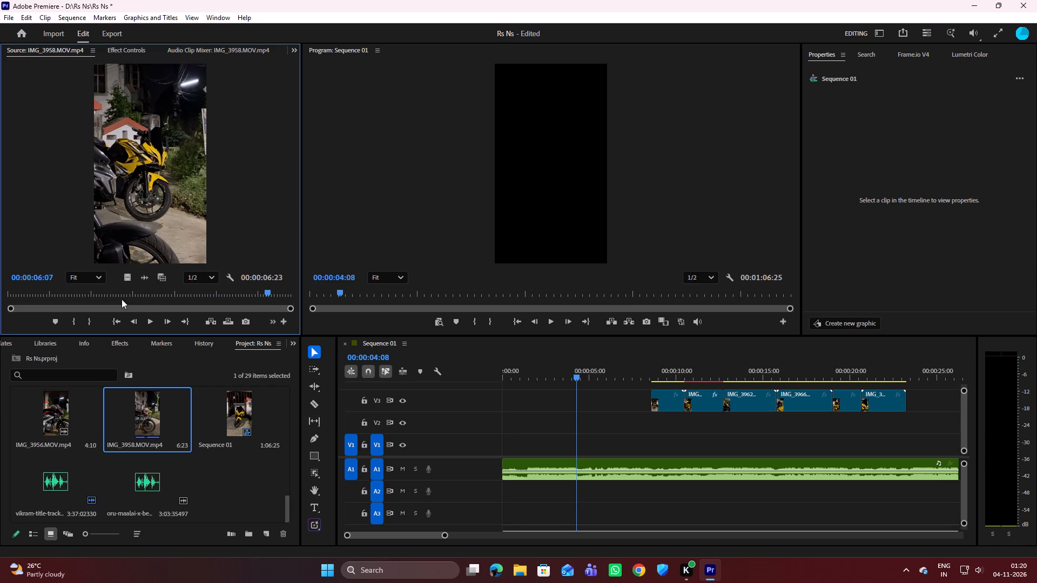
Reopen IMG_3956 in the Source monitor and replay it several times, examining where the usable camera move begins.
double_click(51, 411)
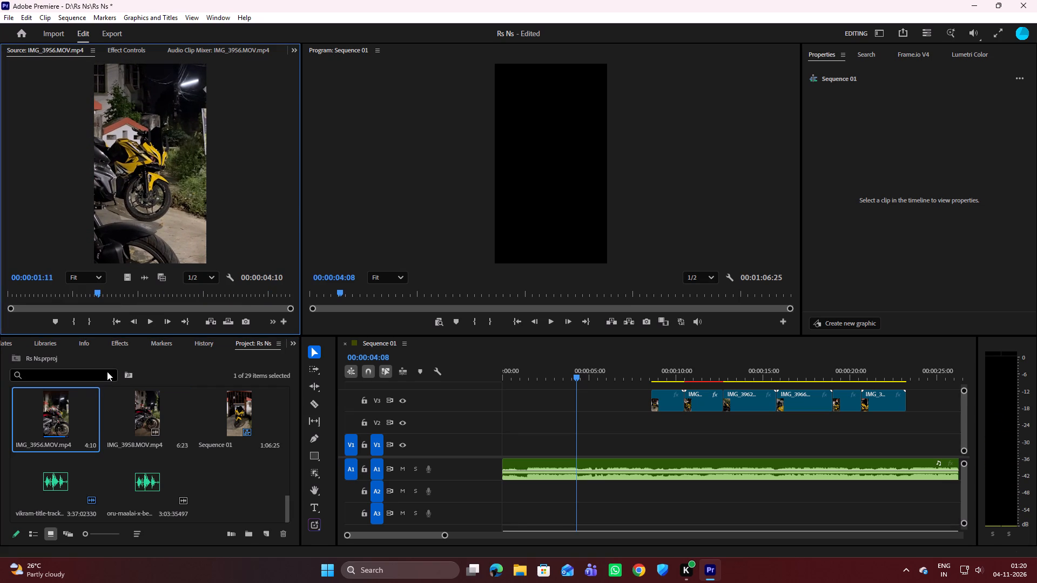
drag(92, 292, 31, 296)
key(space)
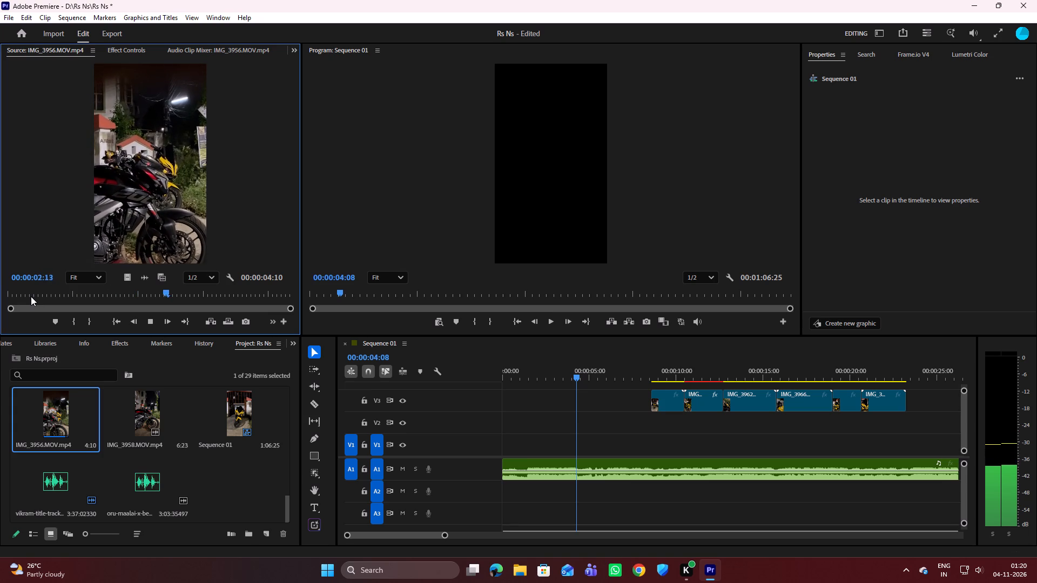
key(space)
key(space)
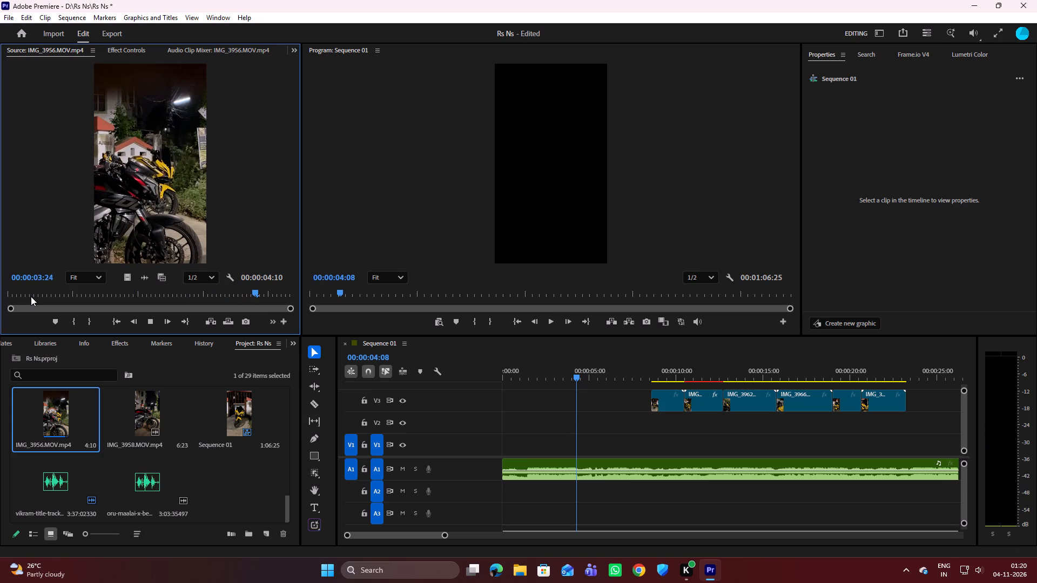
key(space)
key(space)
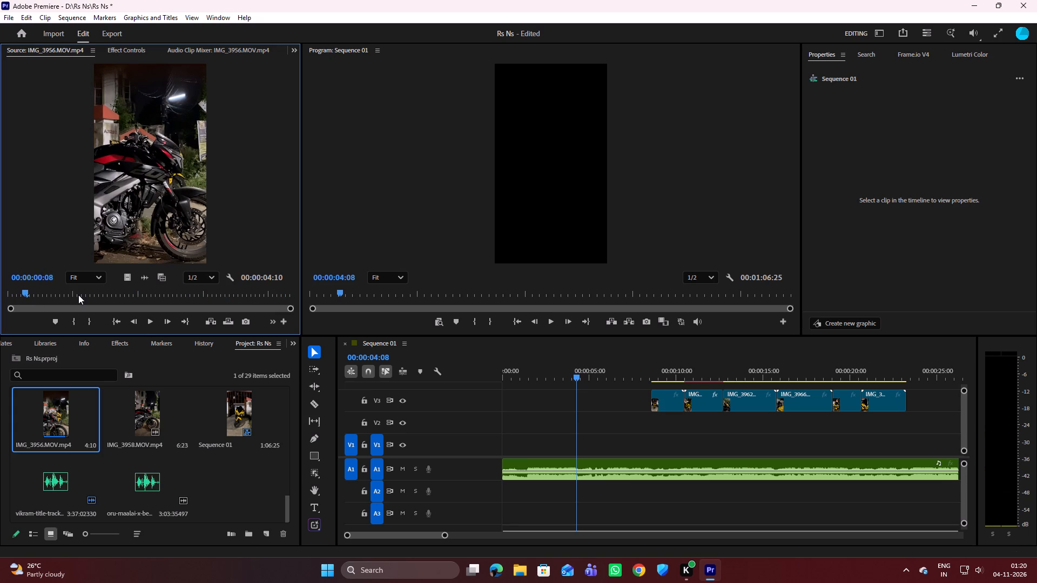
key(space)
key(space)
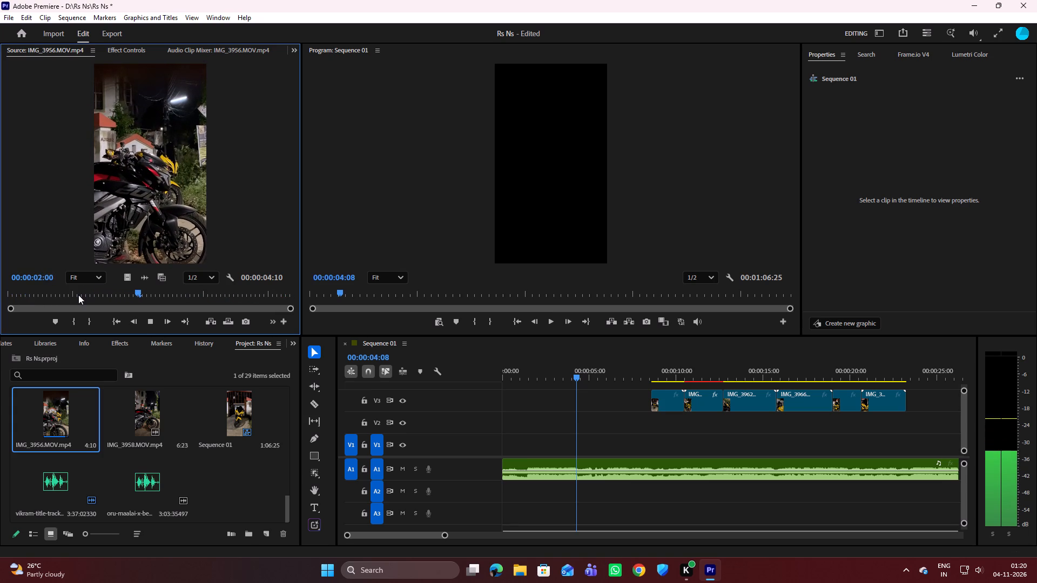
drag(134, 293, 53, 304)
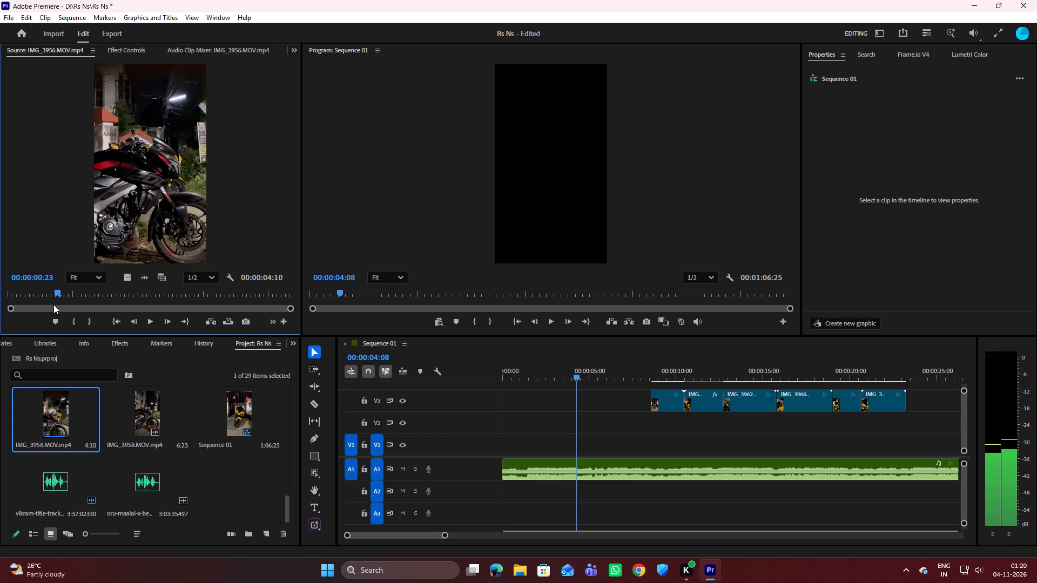
drag(53, 304, 59, 304)
key(space)
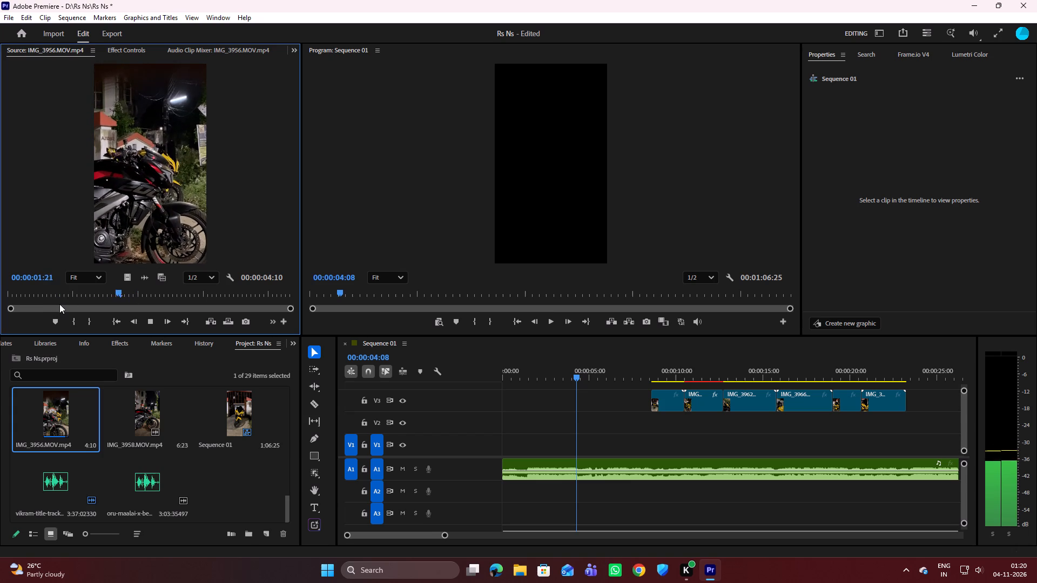
key(space)
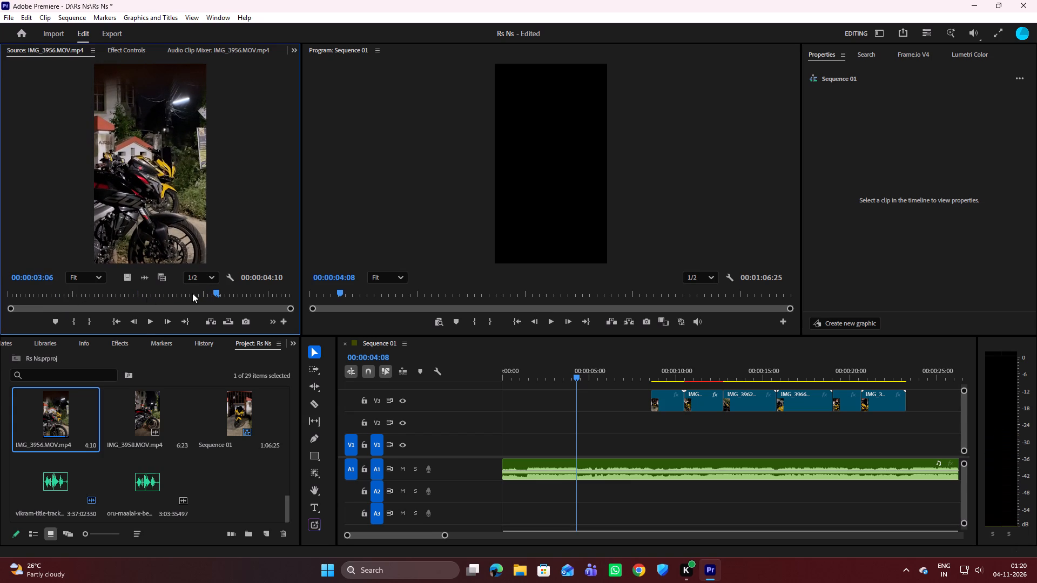
drag(216, 293, 85, 302)
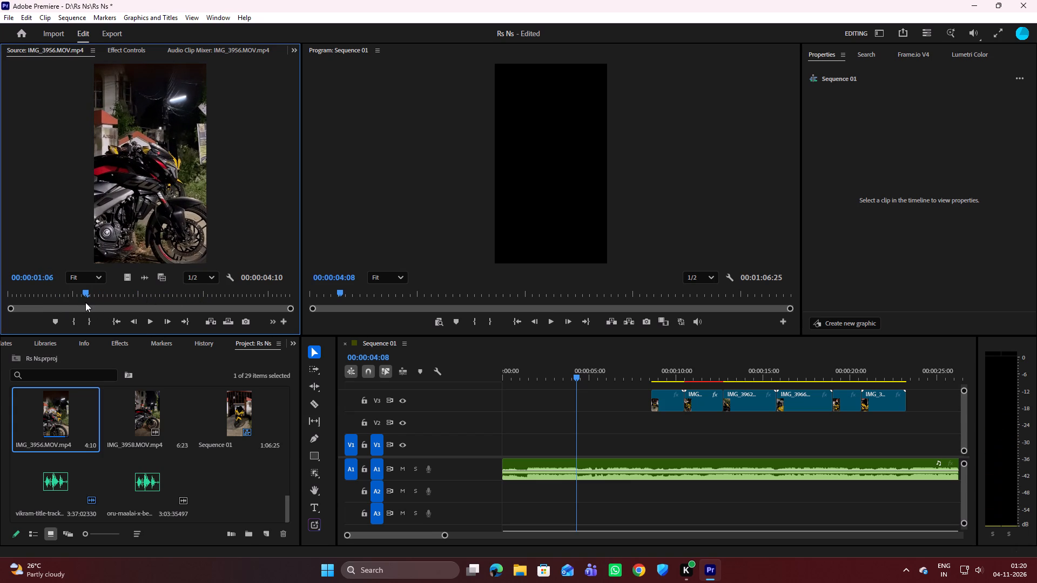
key(space)
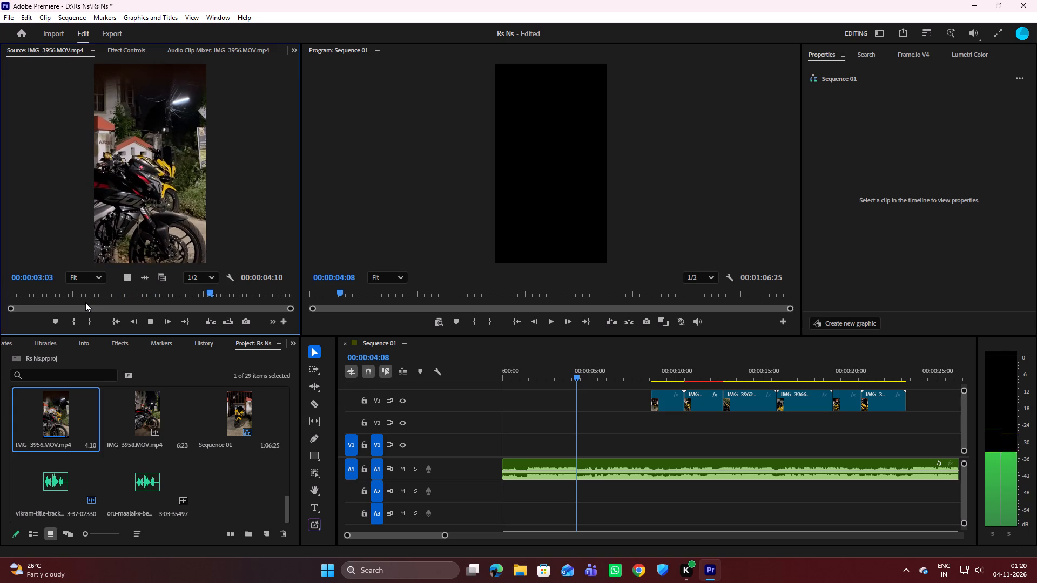
key(space)
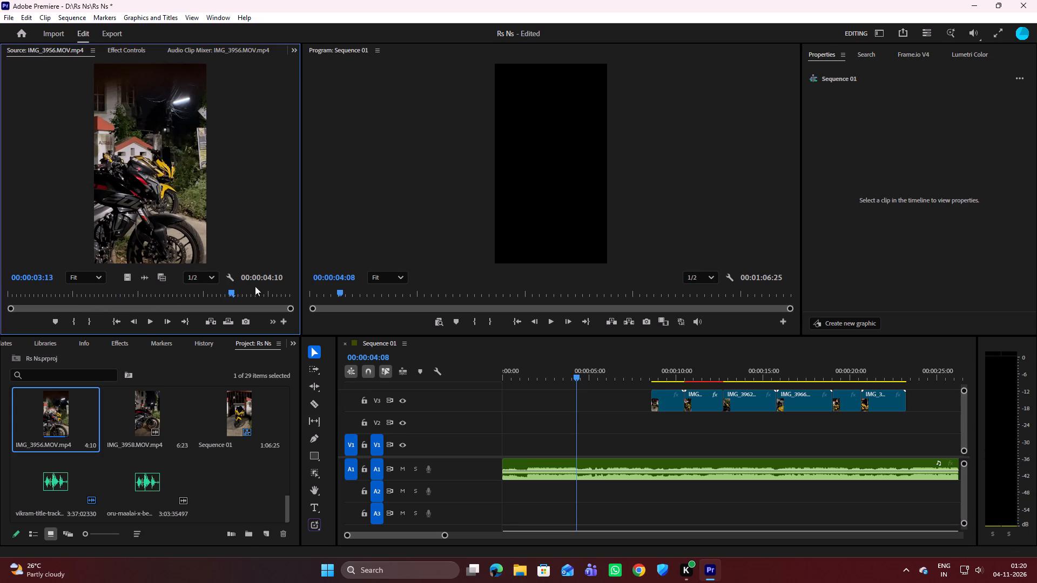
Mark an In point at 00:00:01:00 in the IMG_3956 source clip.
drag(232, 291, 89, 299)
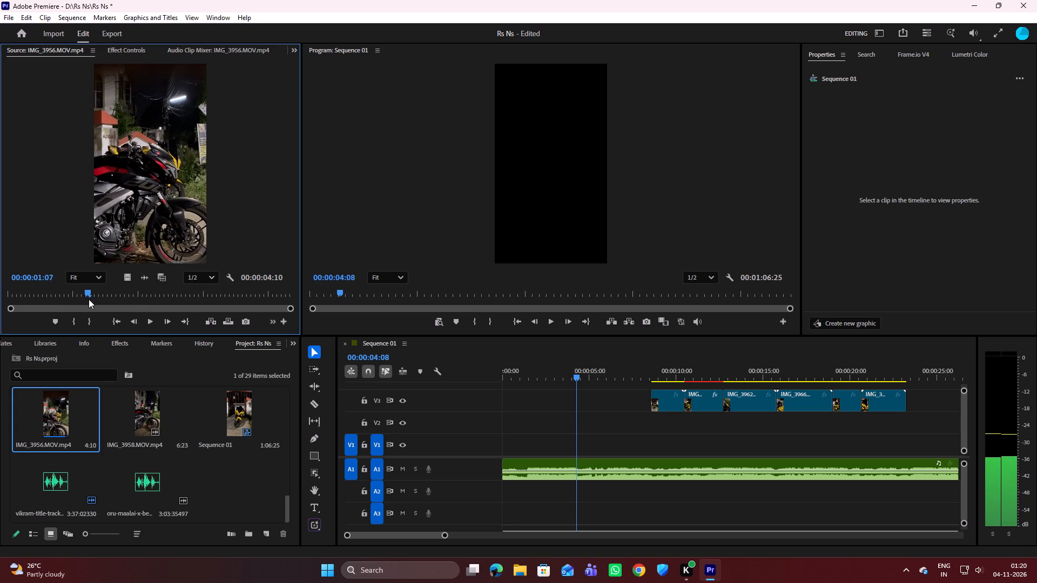
drag(89, 299, 62, 301)
key(space)
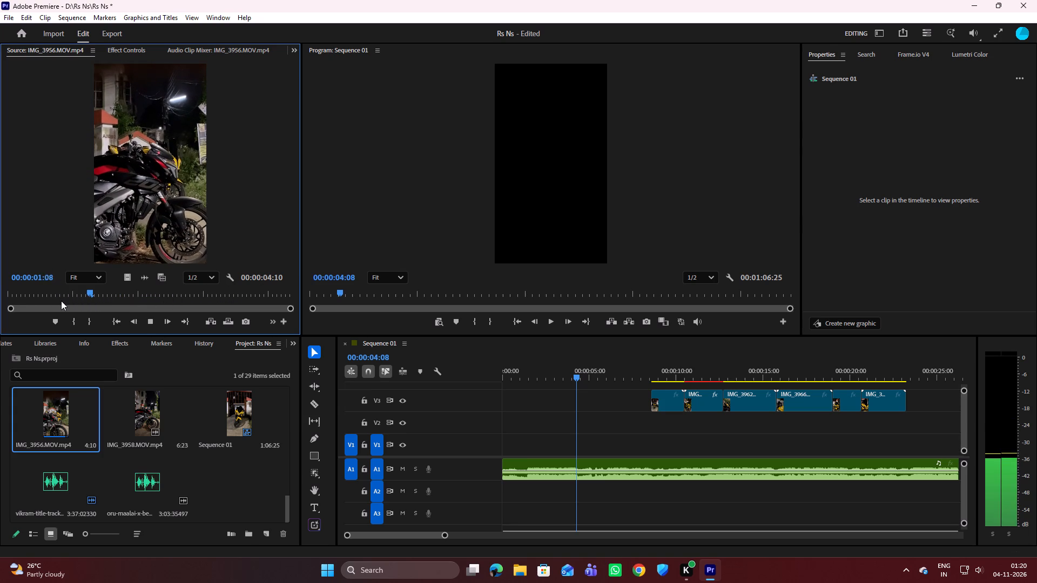
key(space)
drag(92, 291, 77, 290)
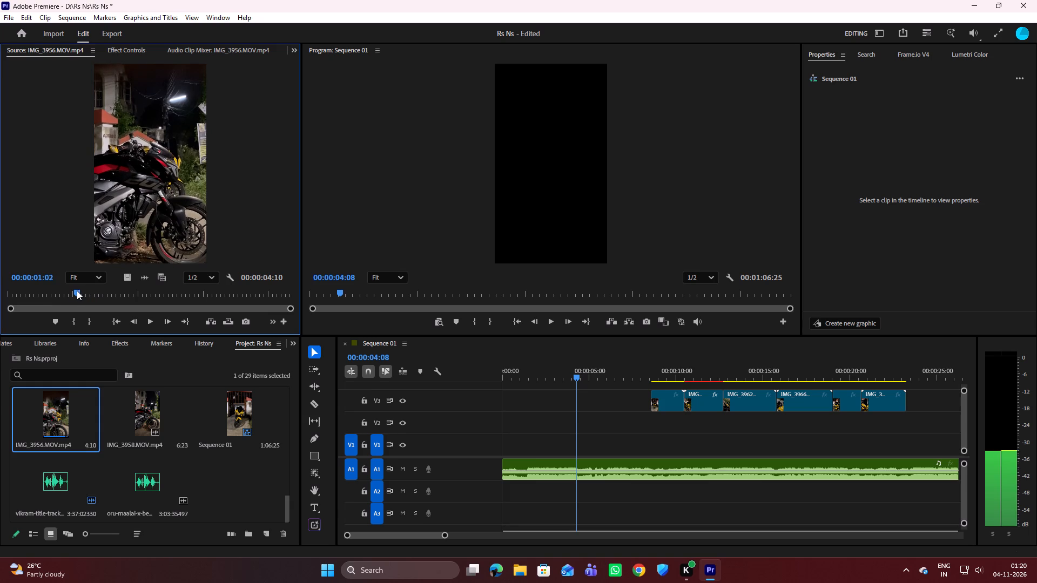
drag(77, 290, 72, 290)
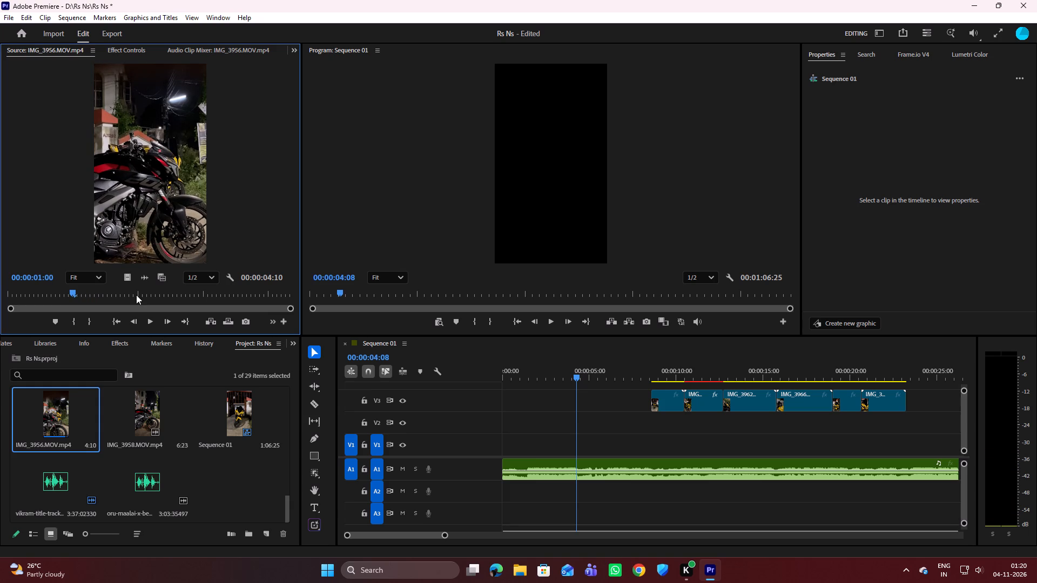
key(i)
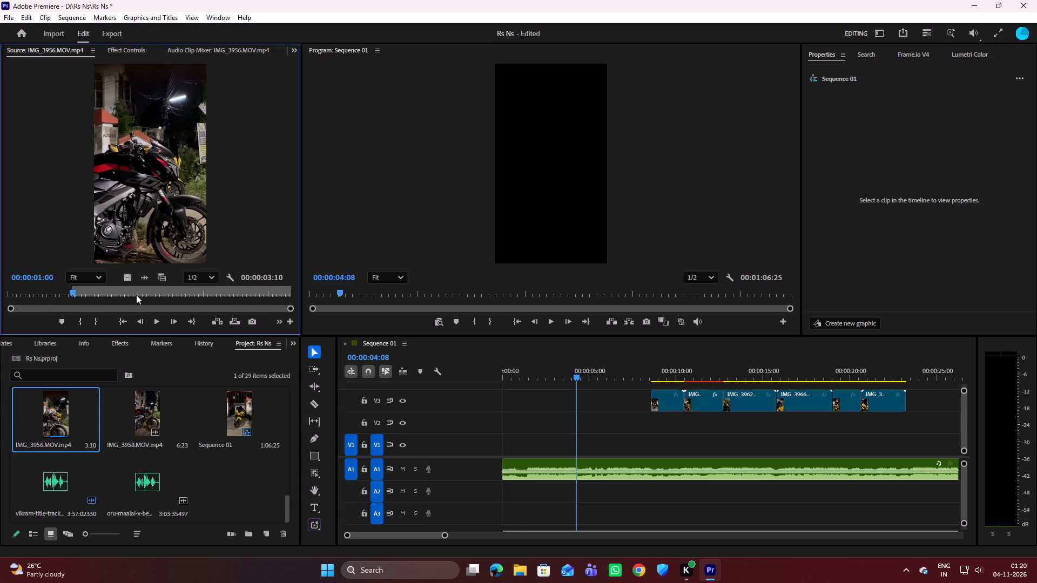
Replay IMG_3956 from around its In point several times, examining where the shot should end.
key(space)
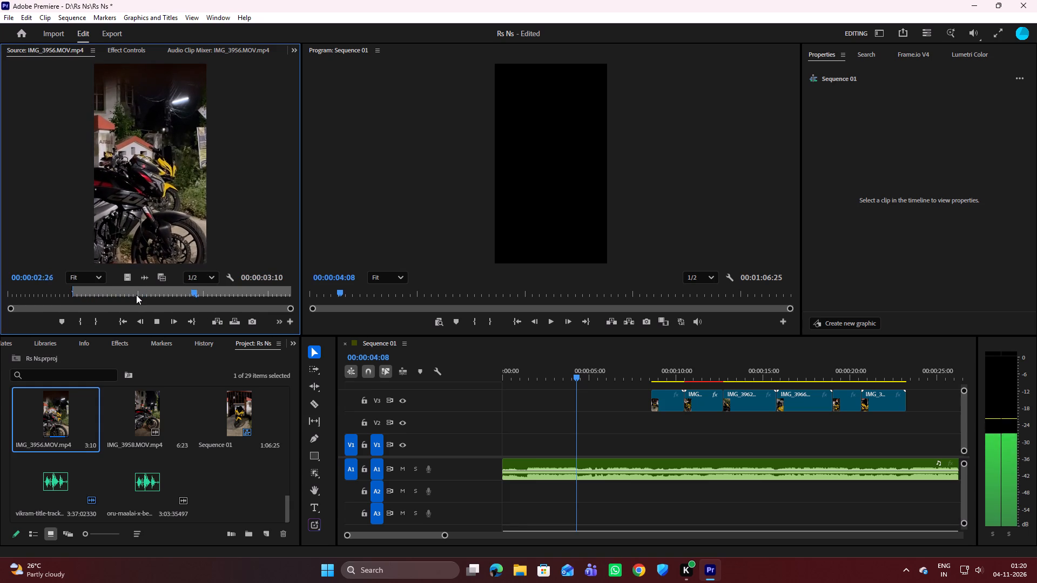
key(space)
key(space)
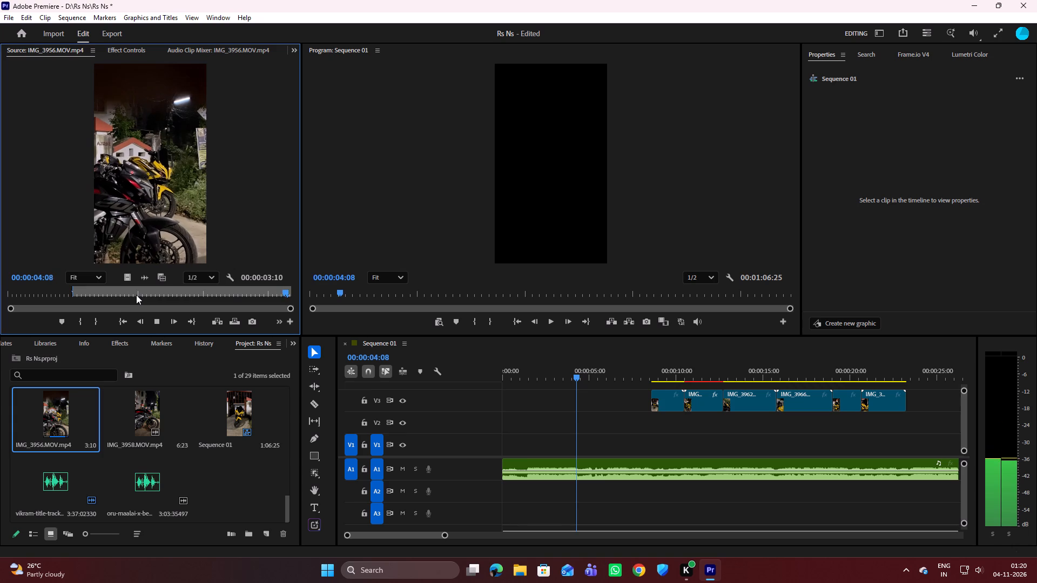
drag(285, 294, 187, 300)
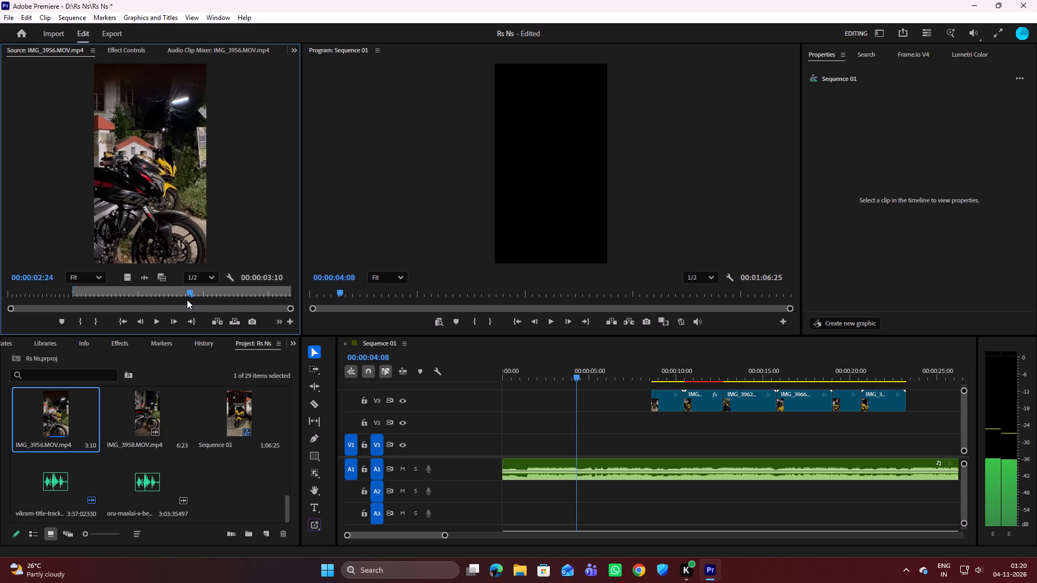
drag(187, 300, 89, 300)
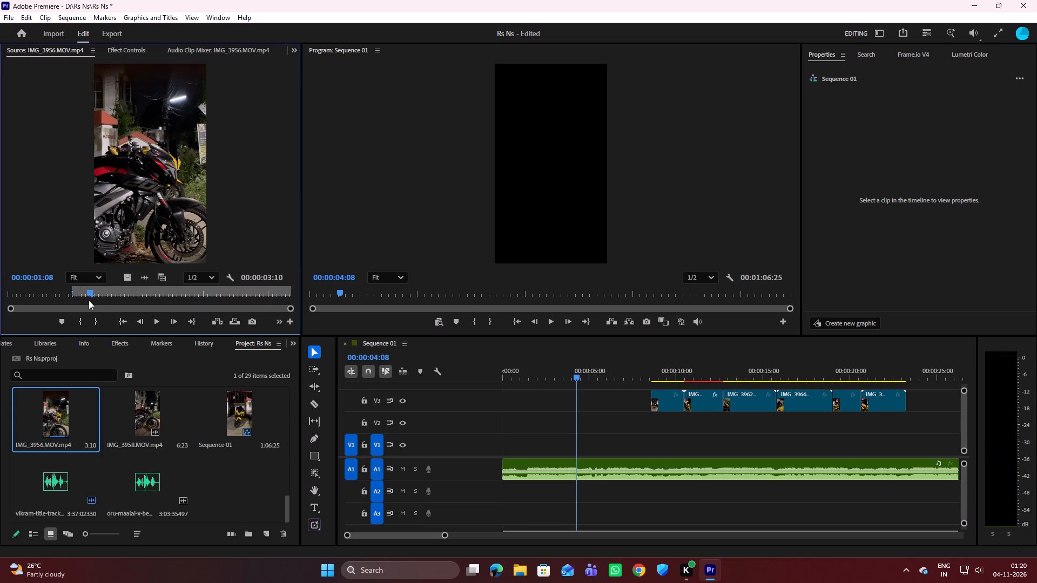
key(space)
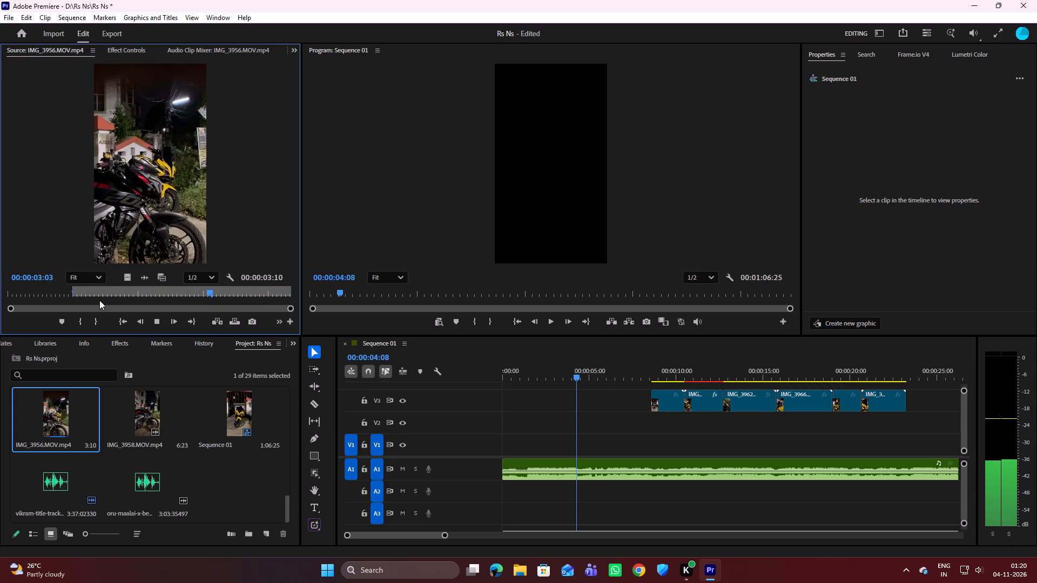
key(space)
drag(209, 293, 48, 296)
key(space)
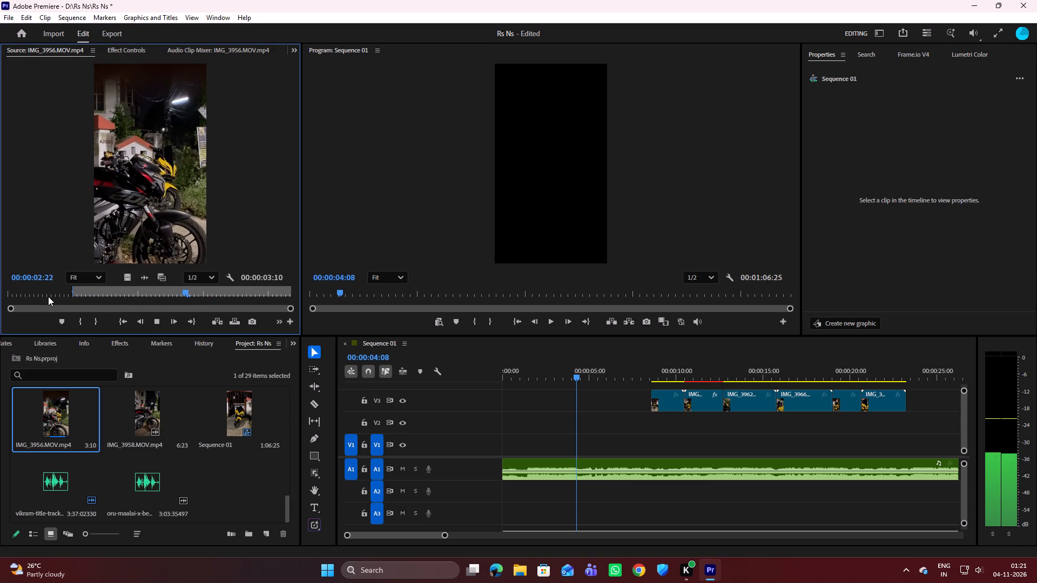
key(space)
Mark an Out point at 00:00:02:22 in the IMG_3956 source clip.
drag(204, 293, 183, 296)
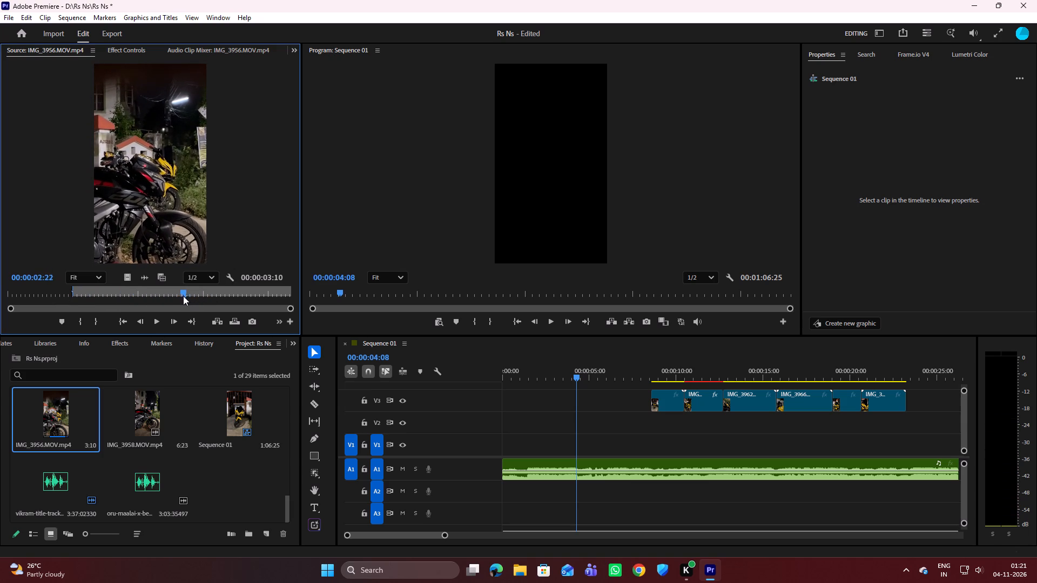
drag(183, 296, 89, 301)
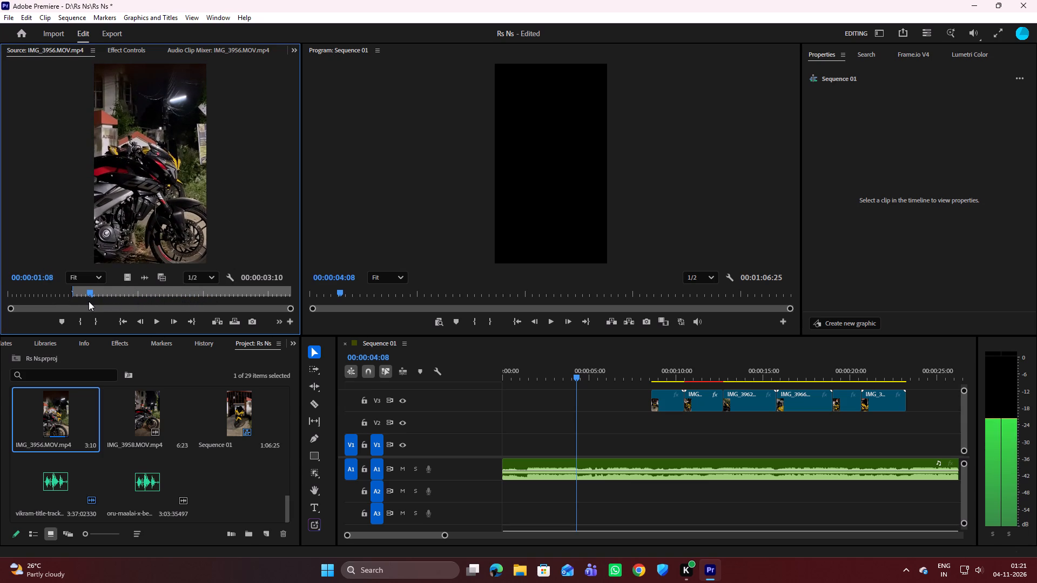
drag(89, 301, 78, 303)
key(space)
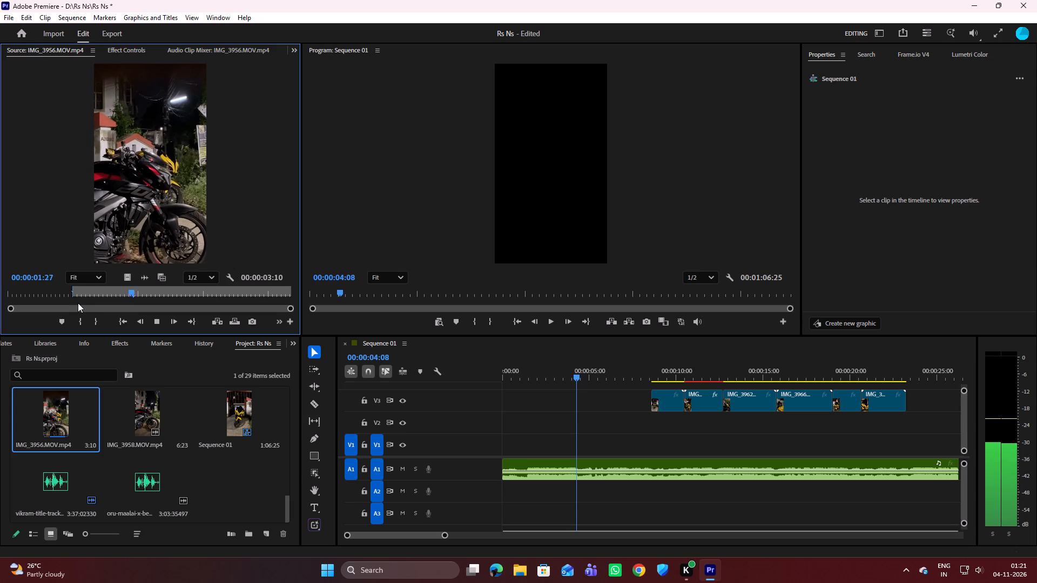
key(space)
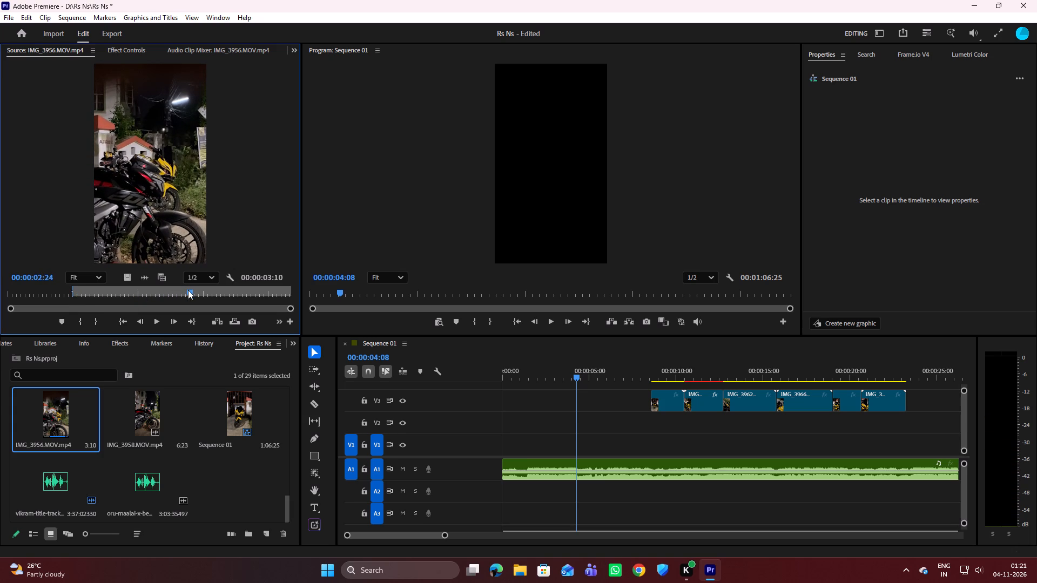
click(188, 290)
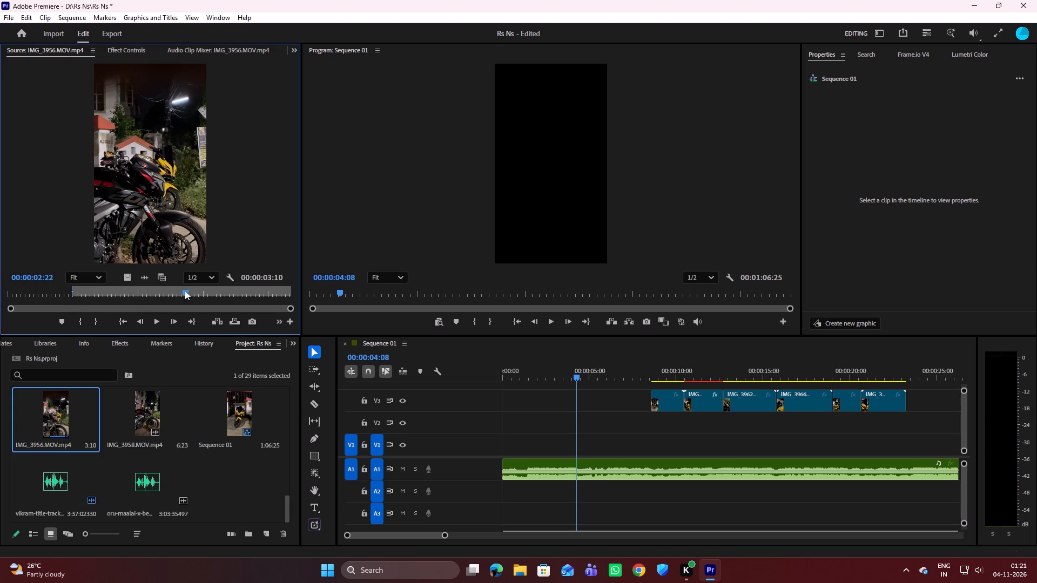
key(o)
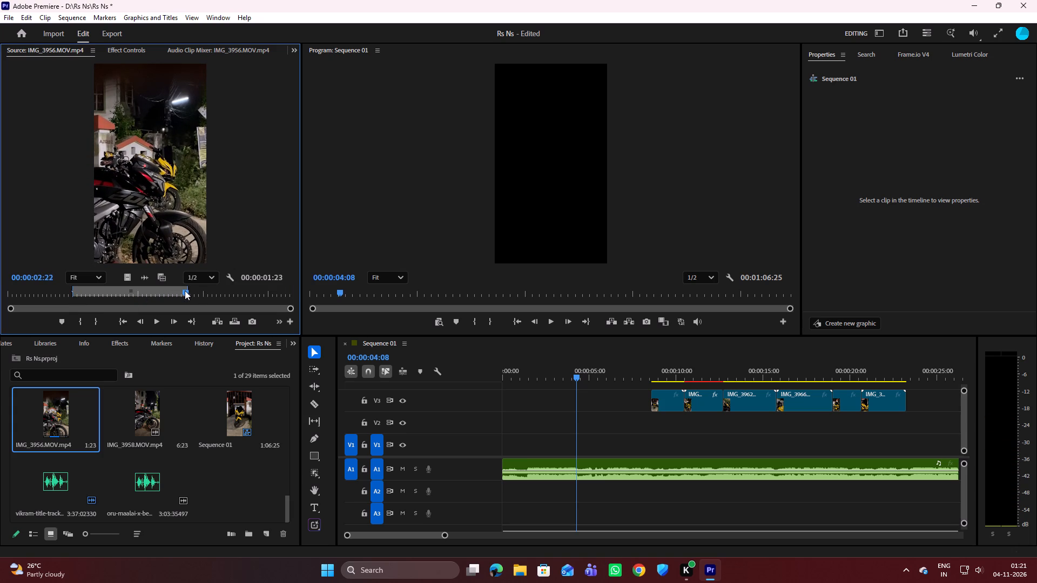
Place only the video of the marked IMG_3956 range at the start of V1 and play the sequence from the beginning.
drag(129, 274, 445, 378)
drag(445, 378, 506, 437)
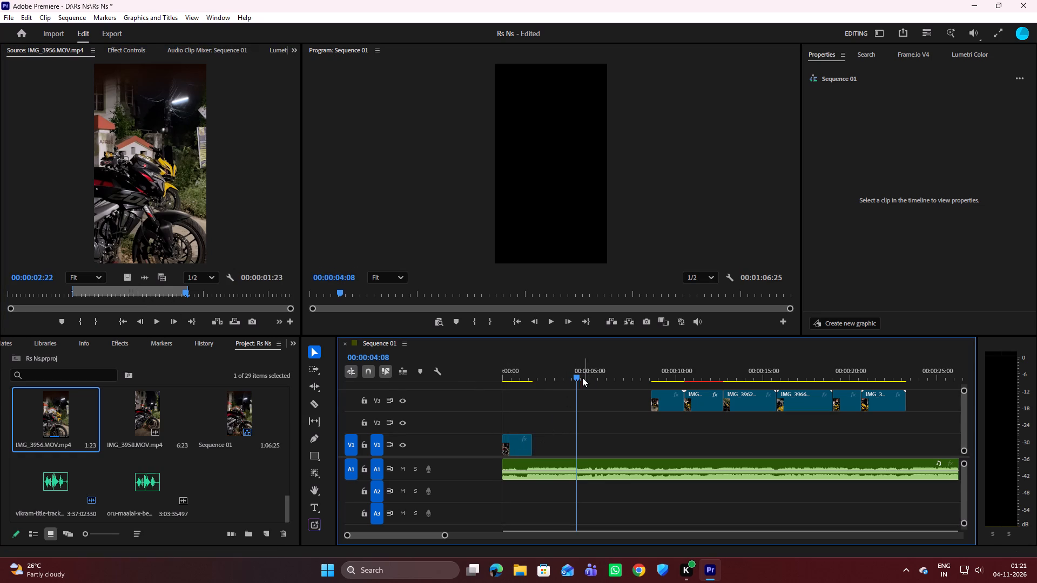
drag(573, 377, 467, 385)
key(space)
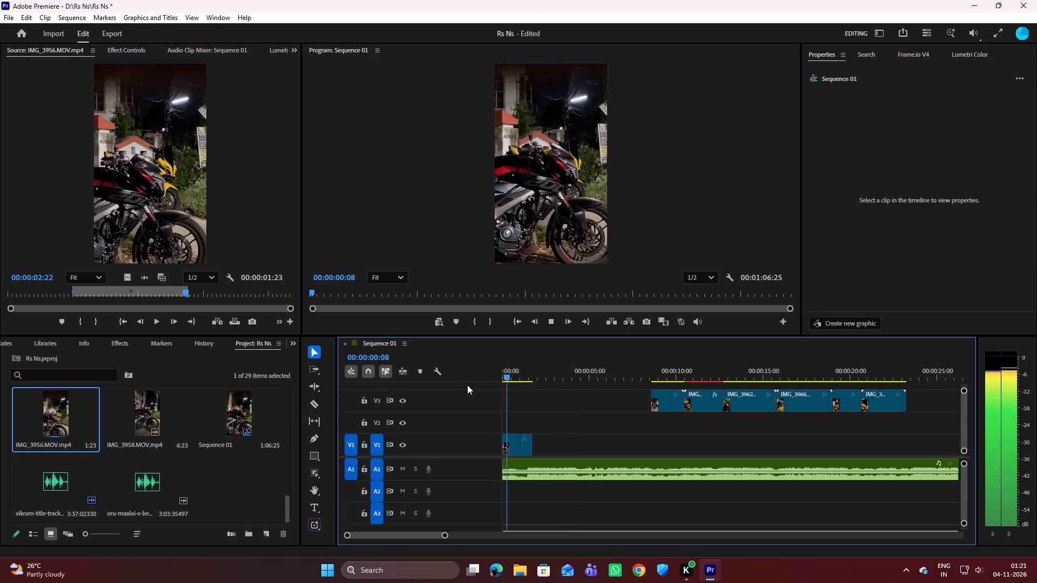
key(space)
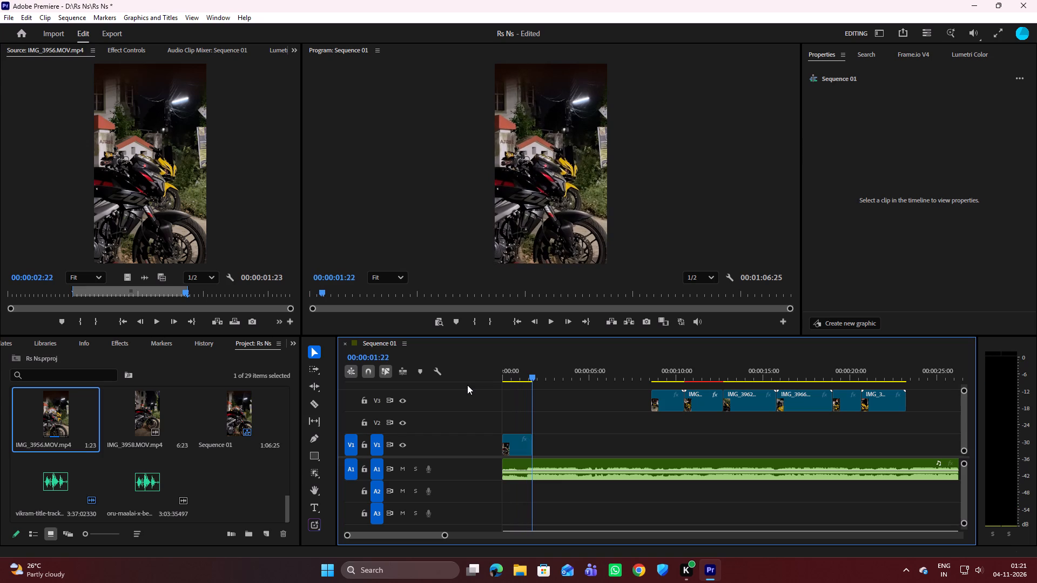
key(space)
key(space)
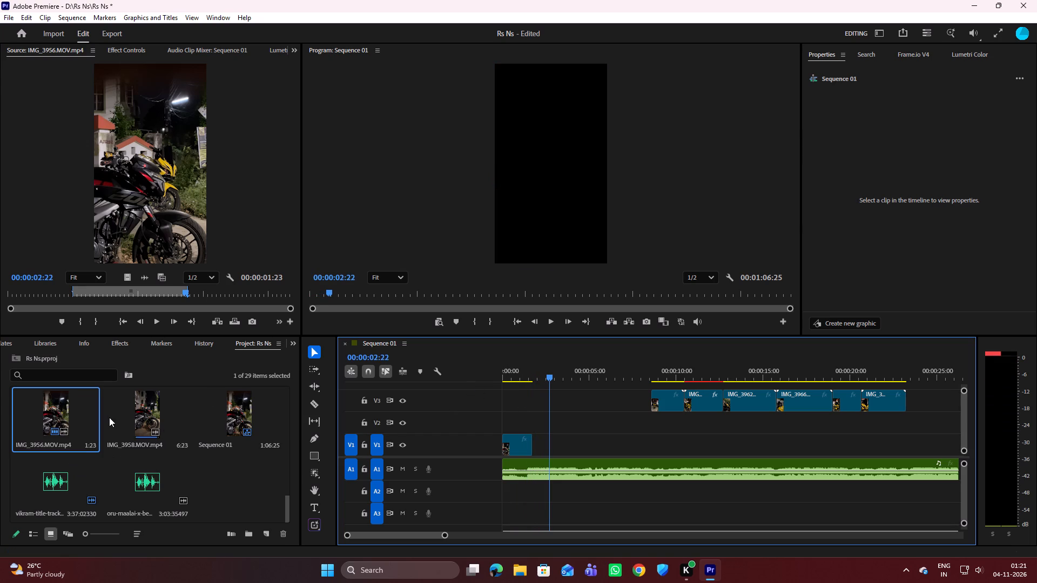
Open the IMG_3951 source clip and replay it several times from the beginning, examining which part of the shot is usable.
scroll(118, 444, up, 1)
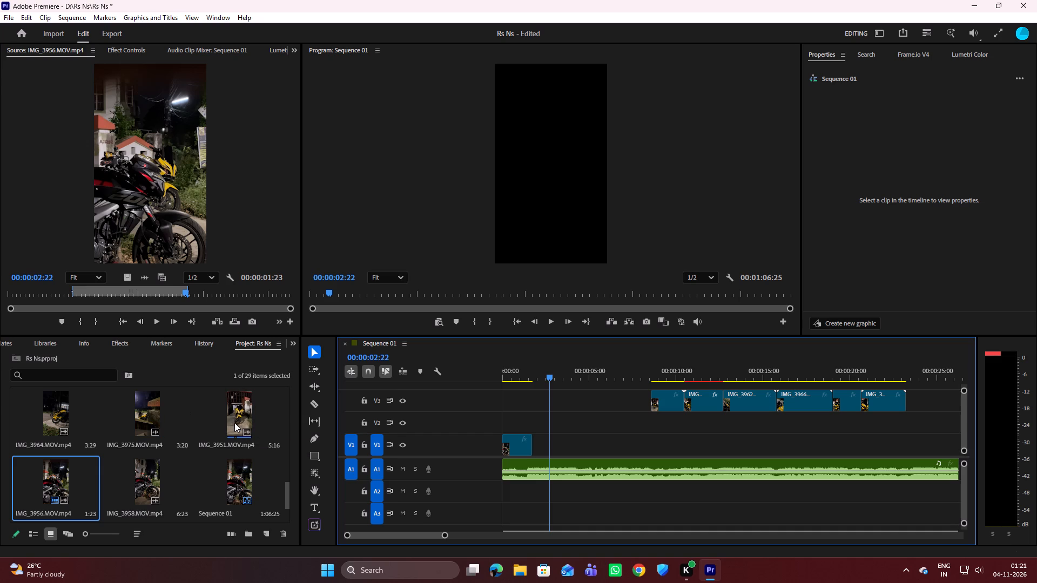
double_click(234, 423)
drag(91, 292, 0, 290)
key(space)
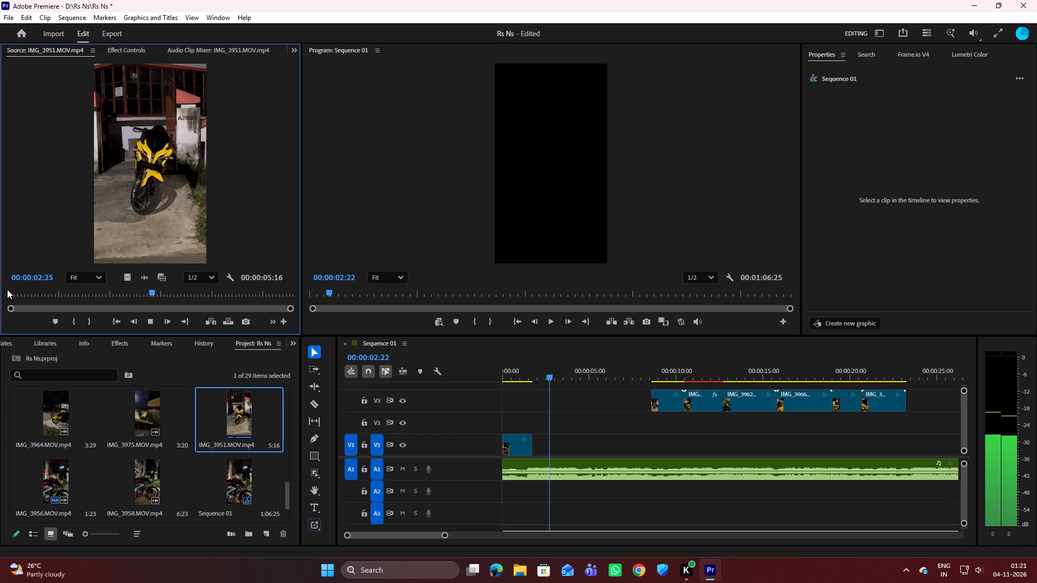
key(space)
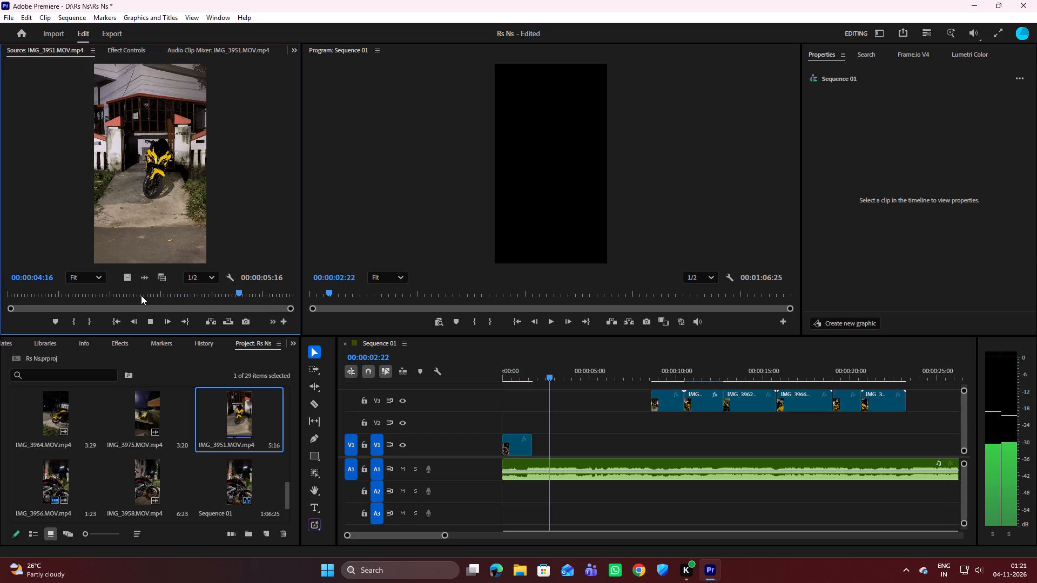
key(space)
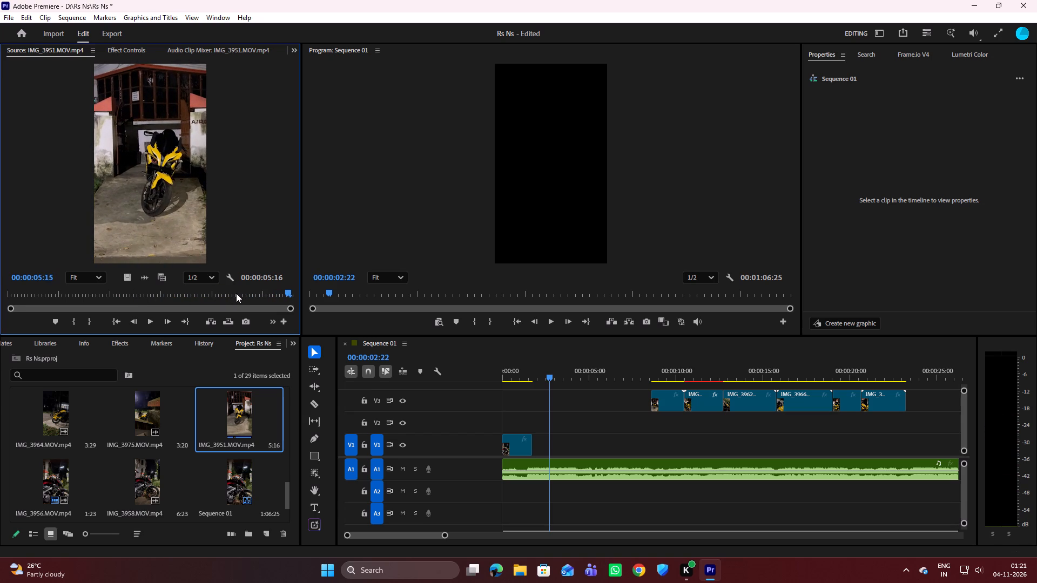
key(space)
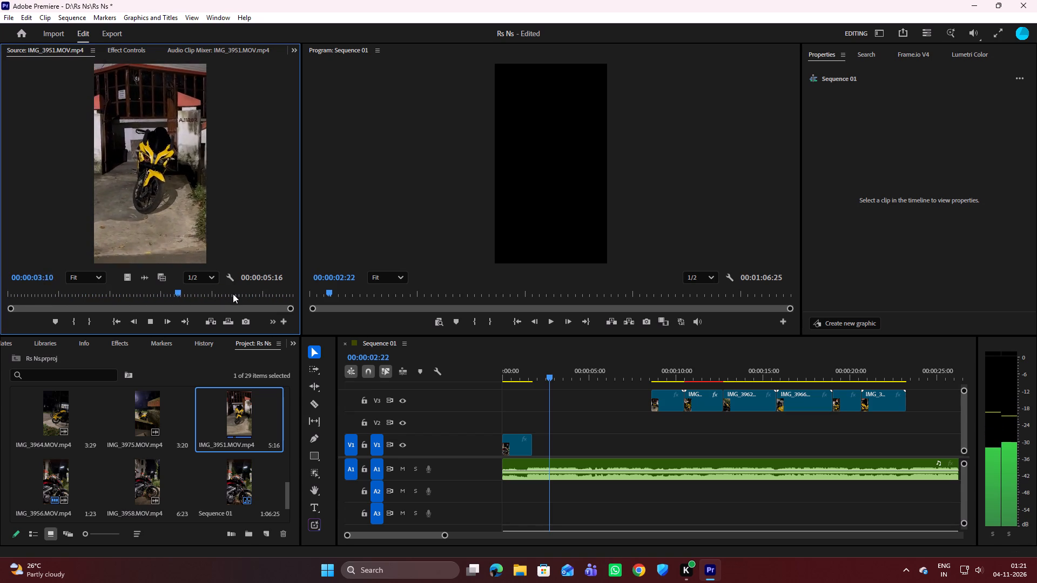
key(space)
drag(197, 291, 0, 302)
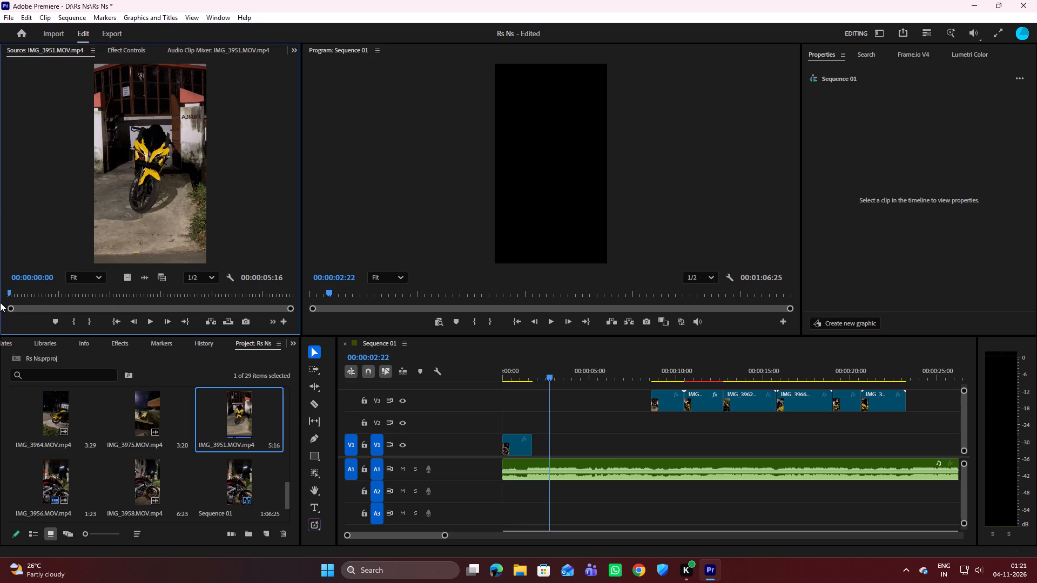
key(space)
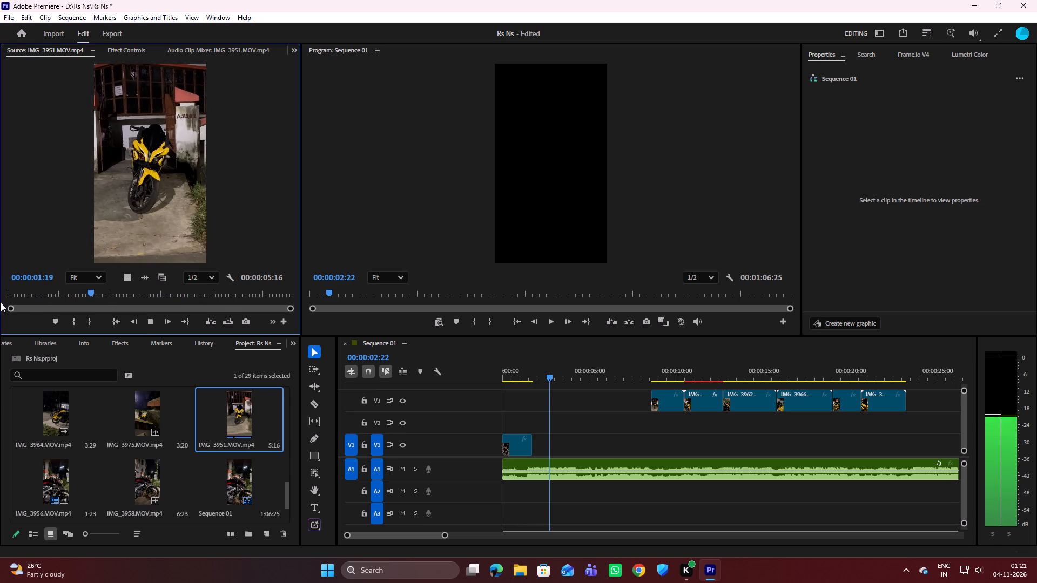
key(space)
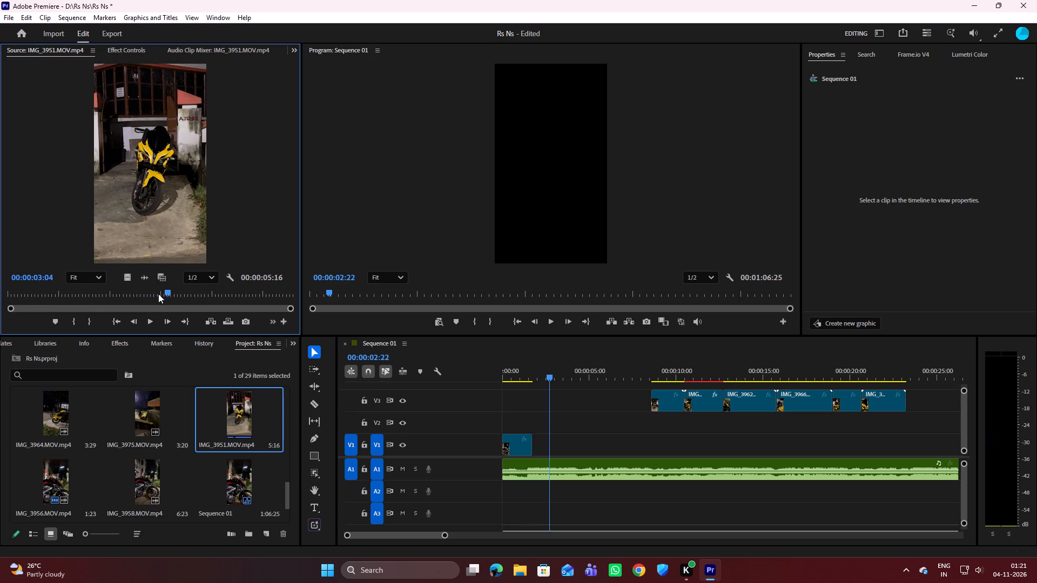
drag(164, 290, 0, 300)
key(space)
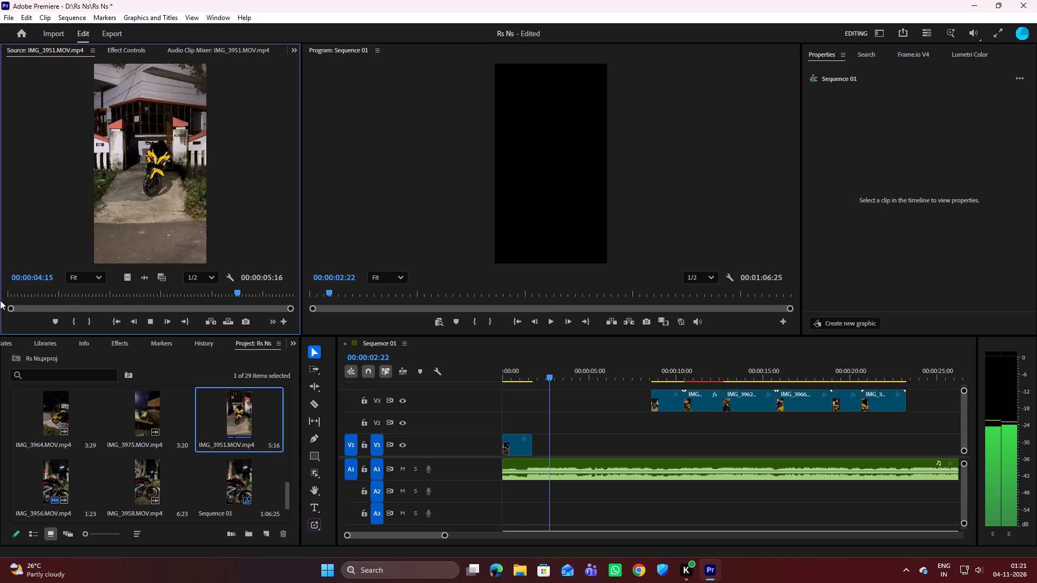
key(space)
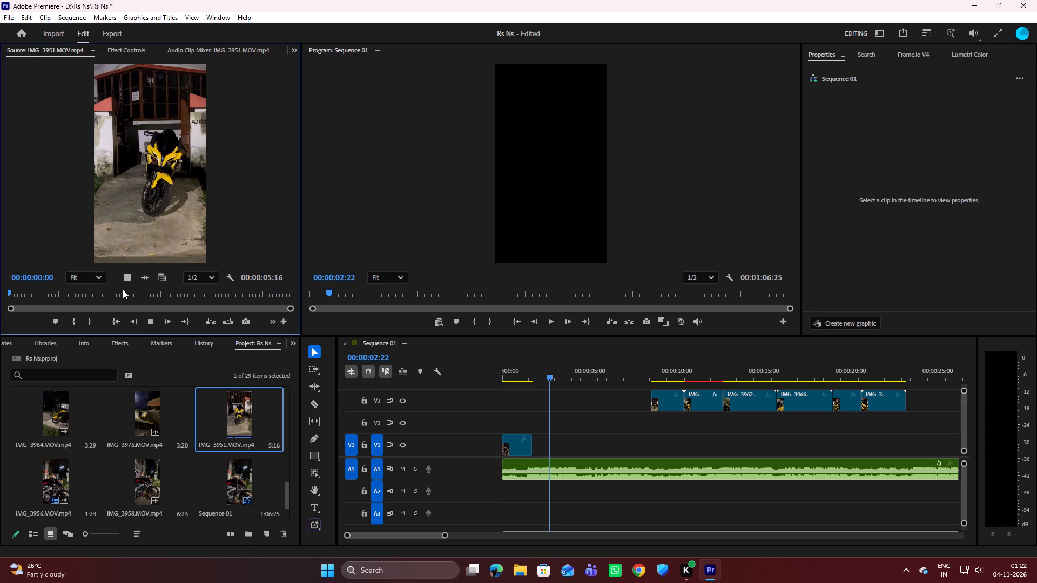
key(space)
Place only the video of the full IMG_3951 clip on V3, directly after the last clip there.
drag(124, 280, 587, 418)
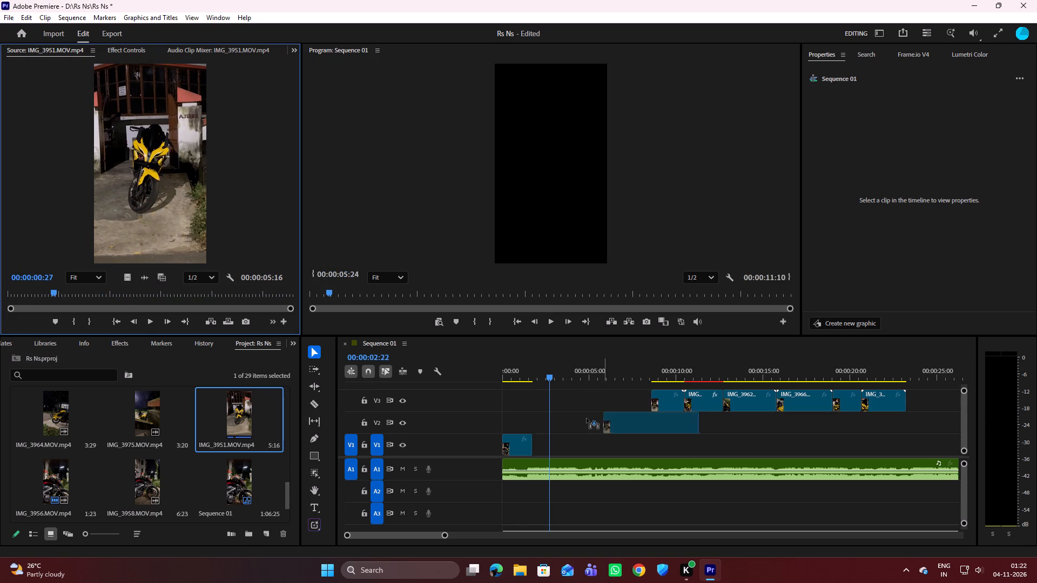
drag(587, 418, 863, 385)
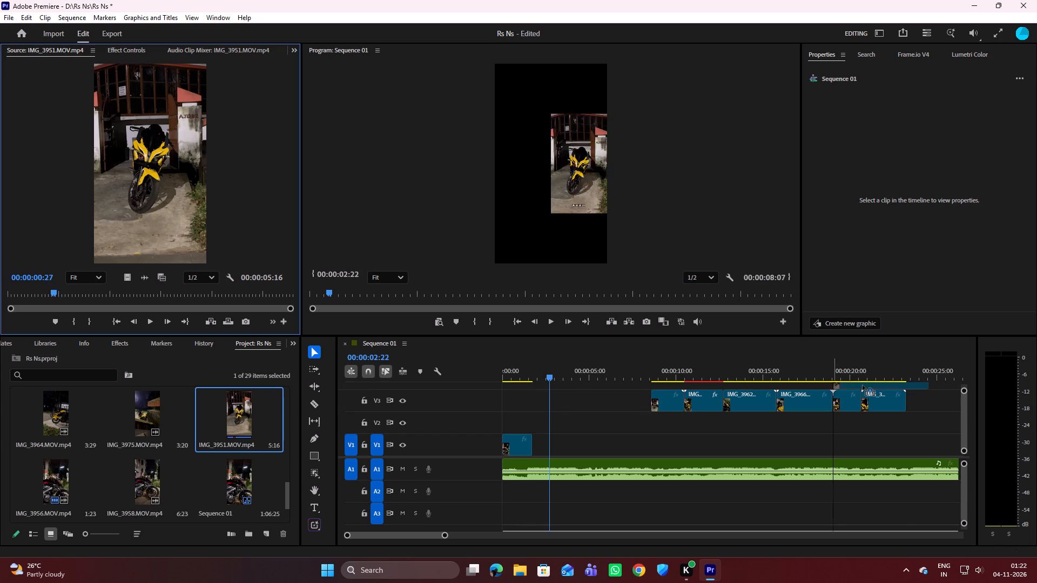
drag(863, 385, 912, 396)
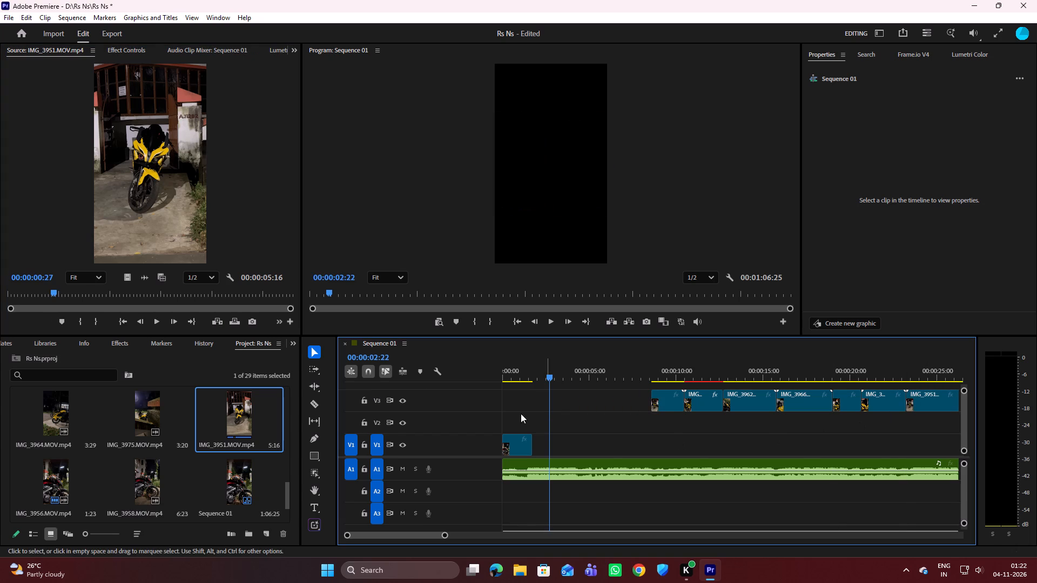
Open the IMG_3975 source clip and play it from the beginning and from its middle, examining the camera move.
double_click(141, 416)
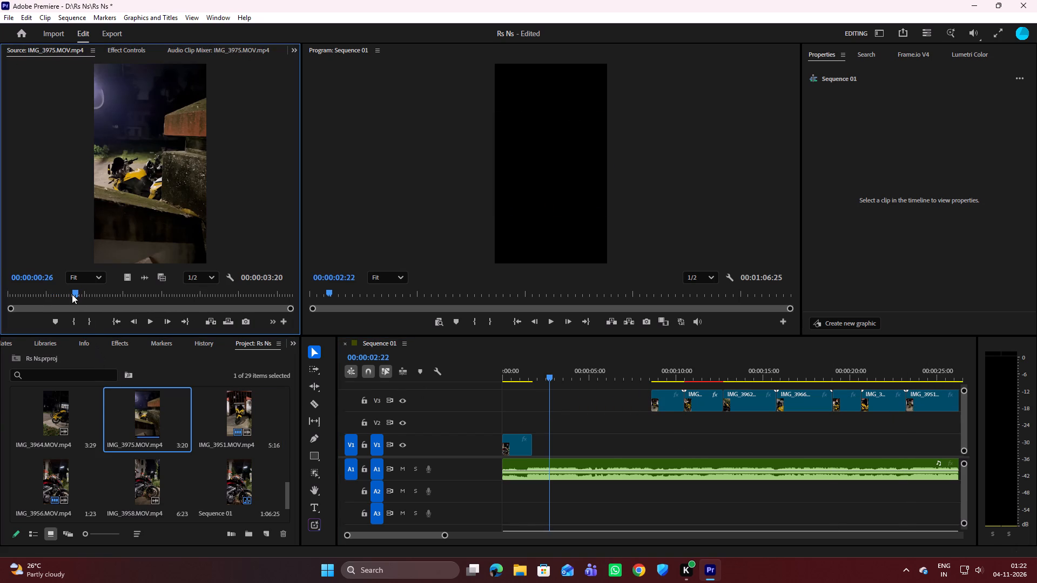
drag(72, 294, 0, 293)
key(space)
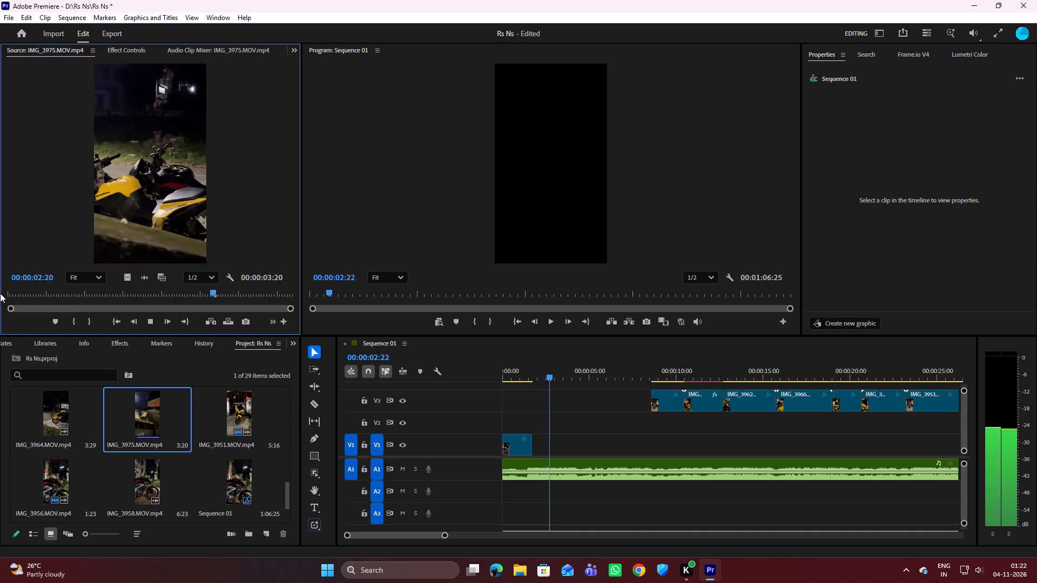
key(space)
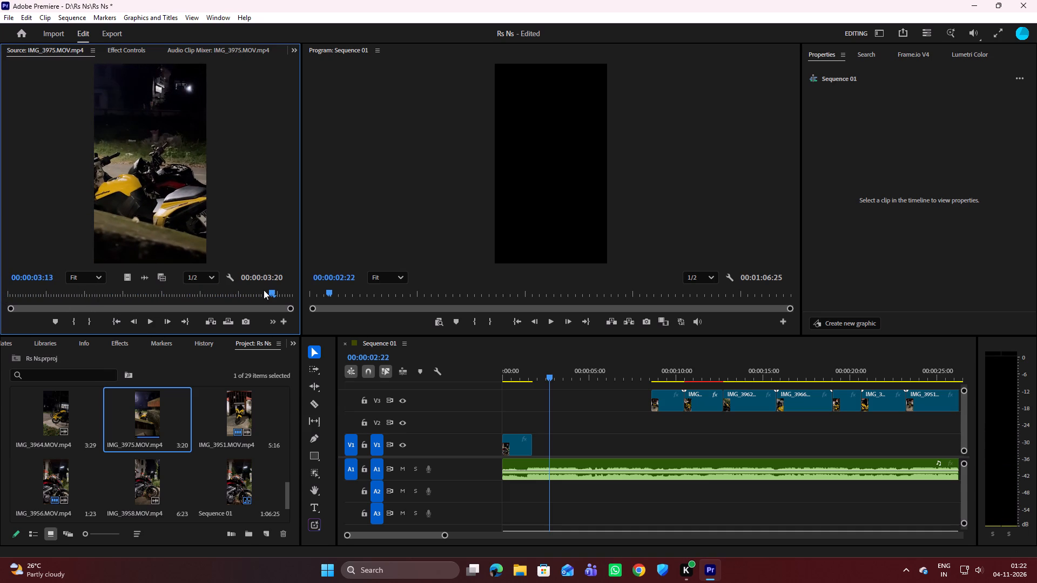
drag(270, 292, 125, 318)
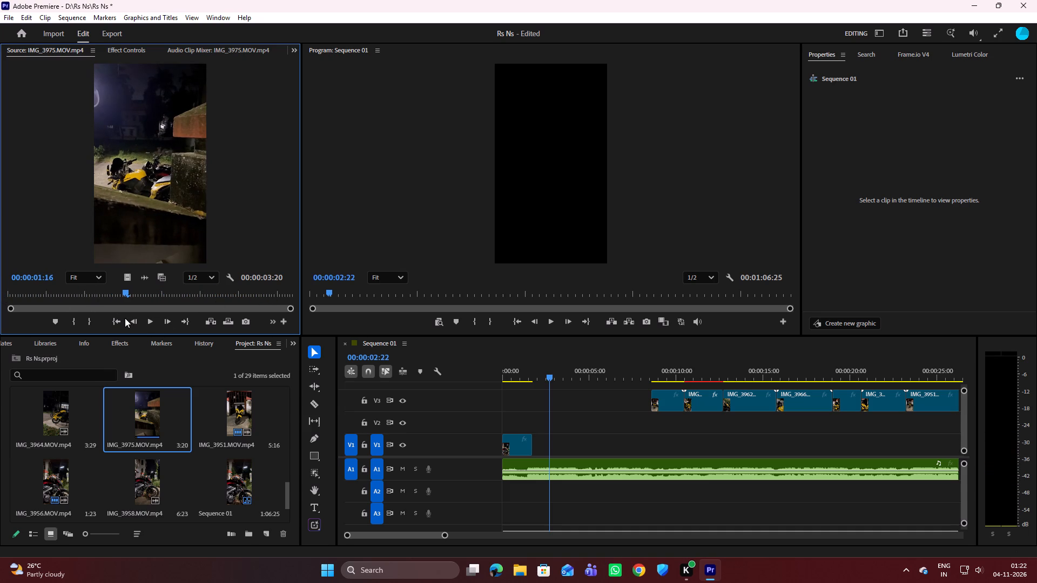
key(space)
key(space)
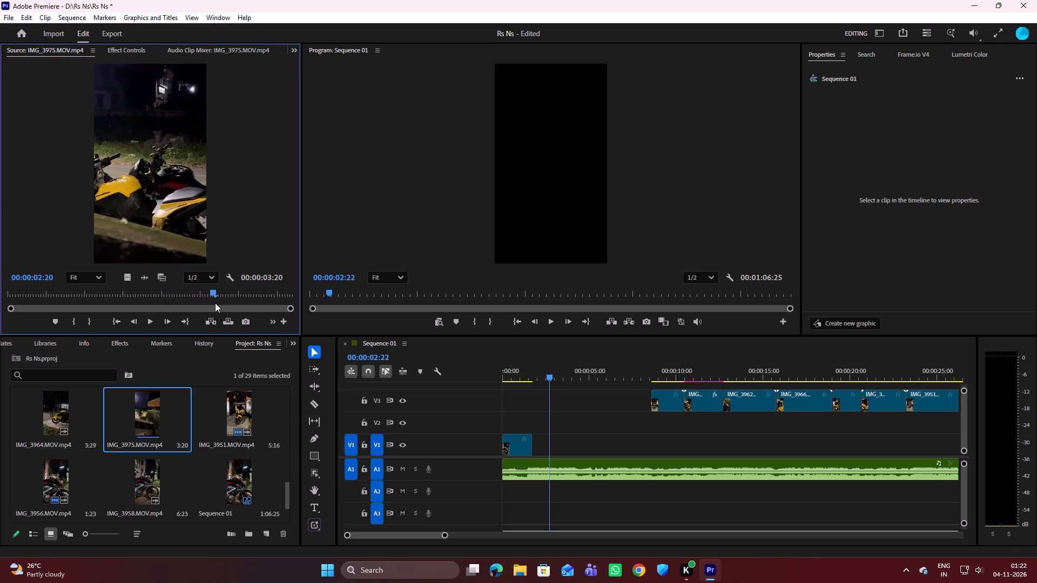
drag(209, 290, 42, 299)
key(space)
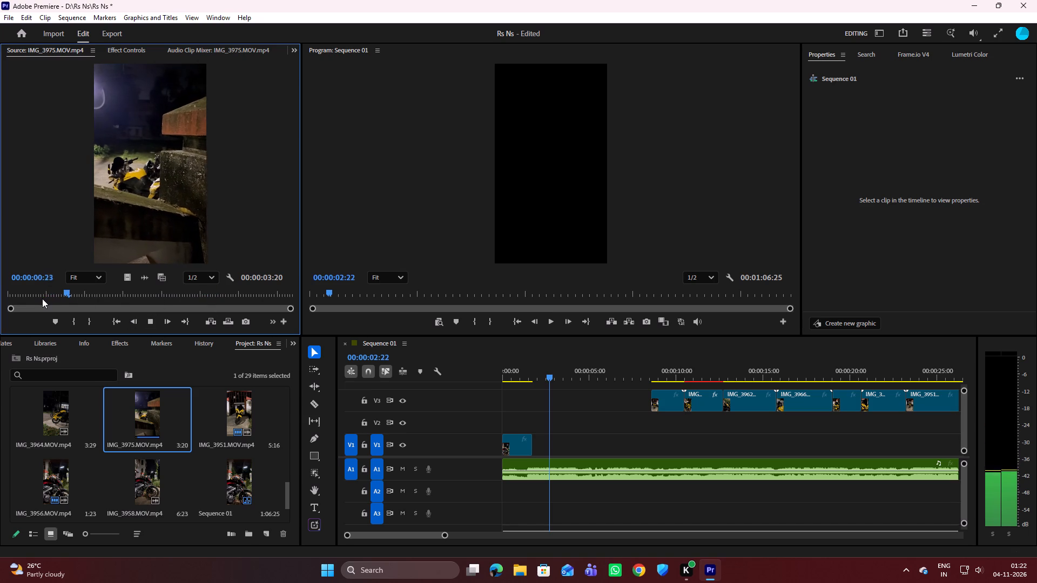
key(space)
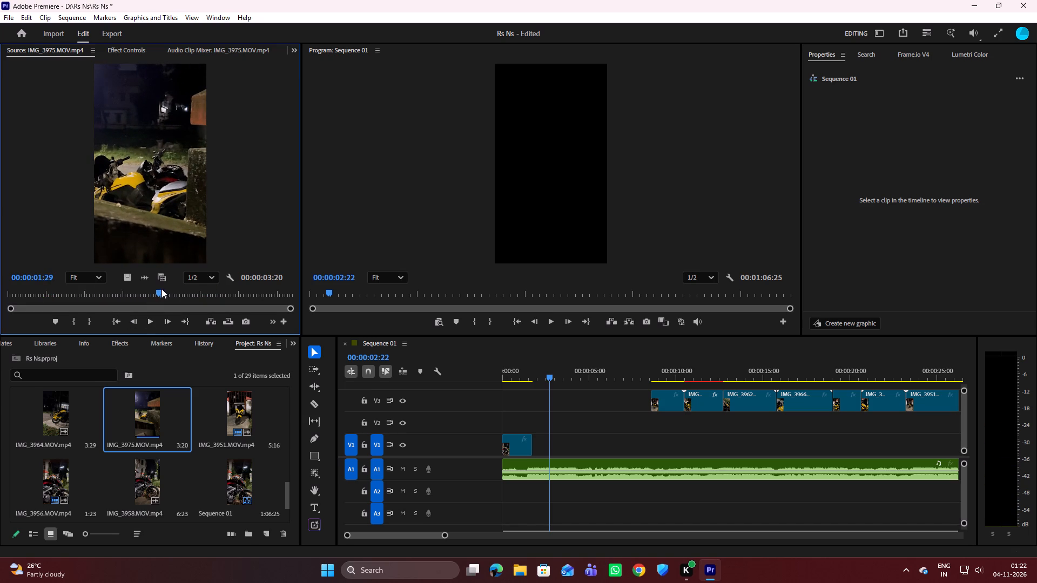
Replay the middle part of IMG_3975 several times, examining where the shot should start and end.
drag(158, 289, 100, 297)
key(space)
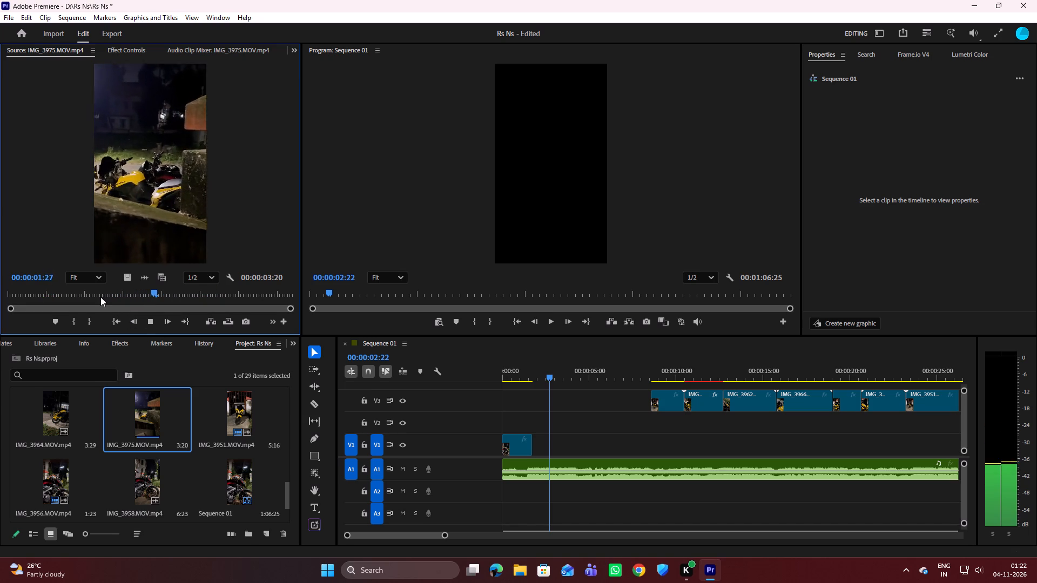
key(space)
key(space)
drag(166, 289, 104, 302)
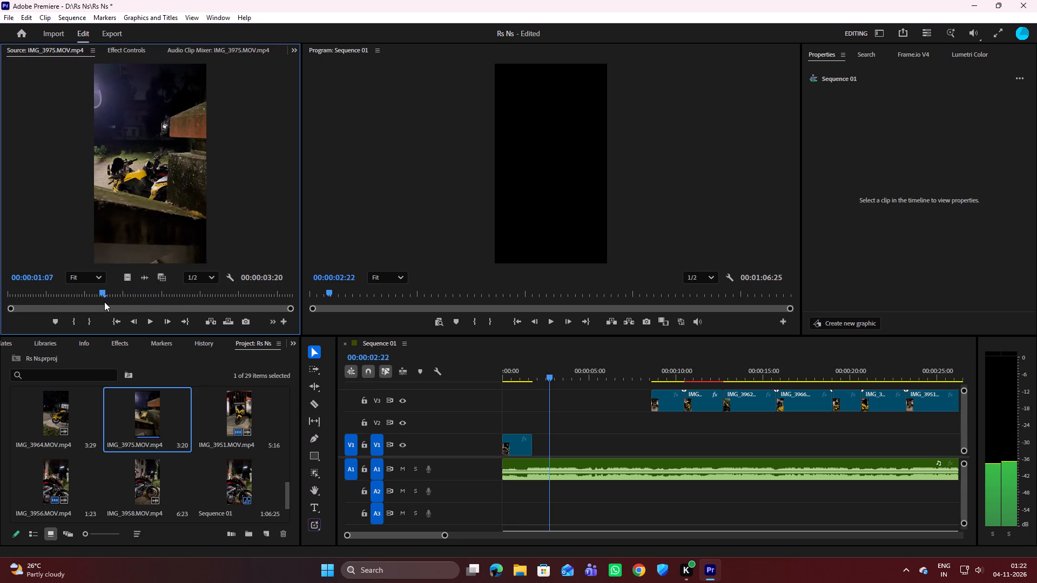
drag(104, 302, 71, 300)
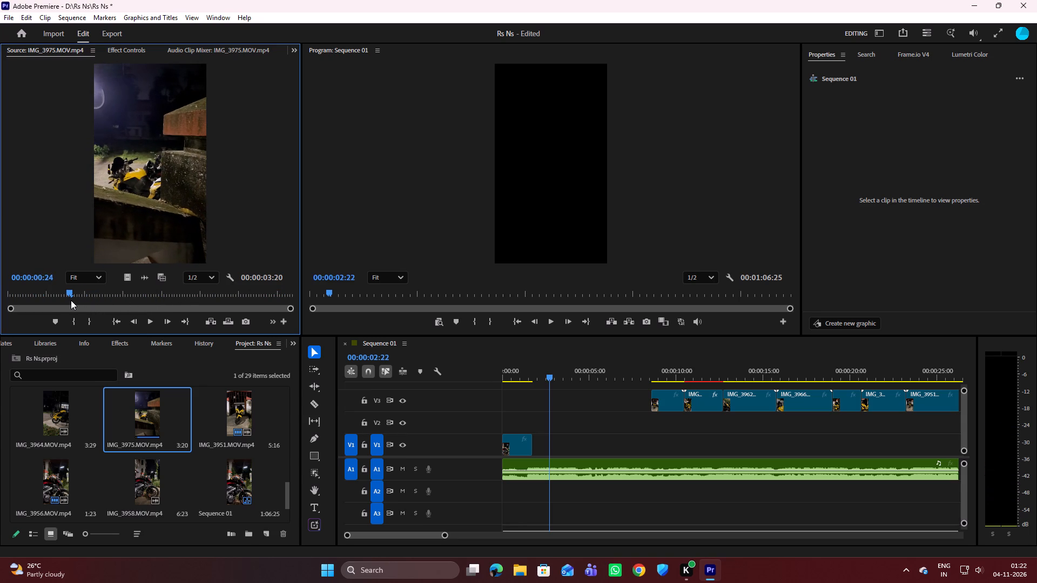
key(space)
key(space)
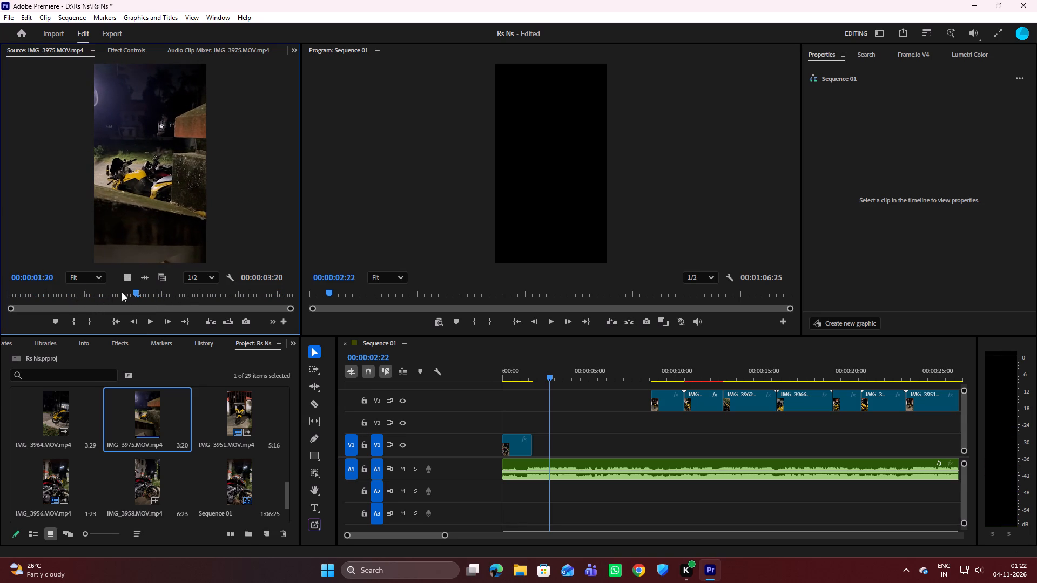
drag(130, 291, 114, 293)
key(space)
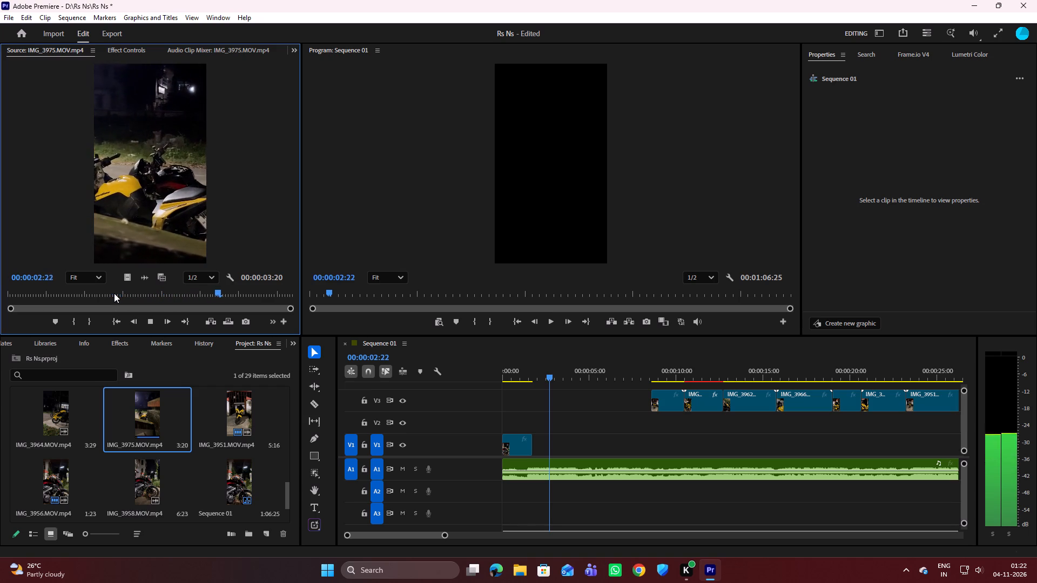
key(space)
drag(253, 288, 226, 291)
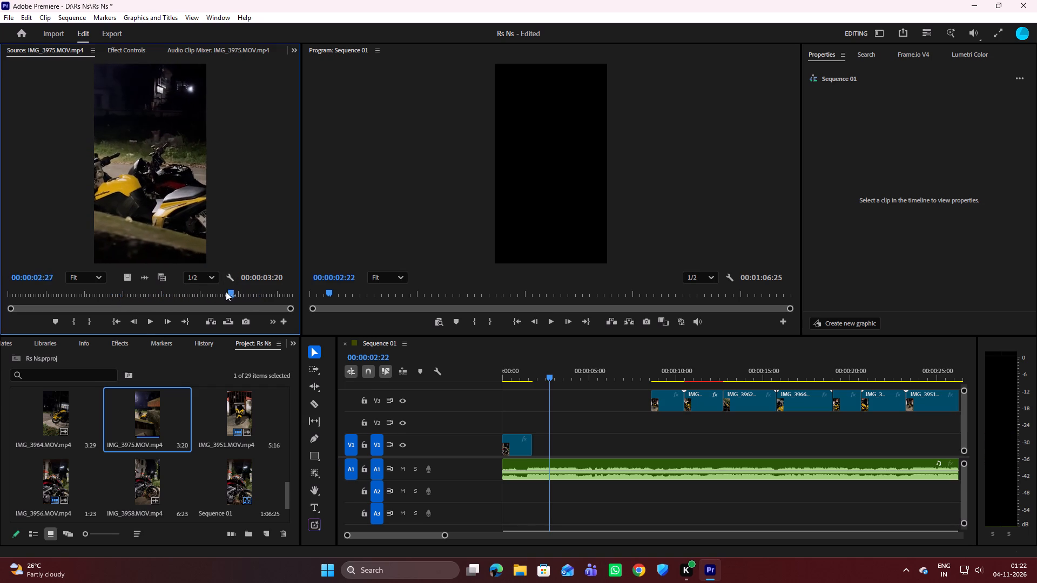
drag(226, 291, 115, 301)
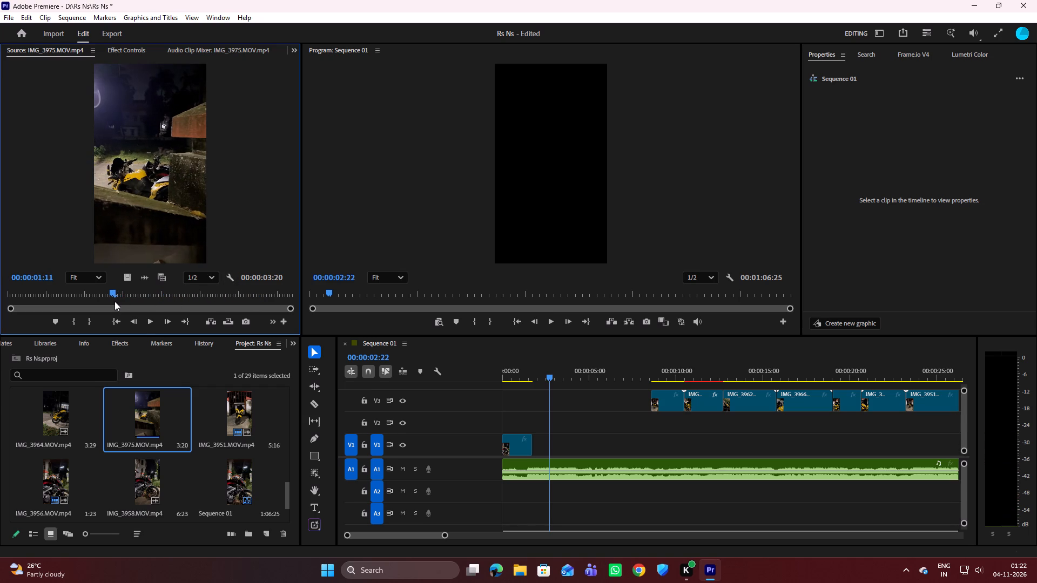
key(space)
key(space)
Mark an In point at 00:00:01:07 and an Out point at 00:00:03:04 in the IMG_3975 source clip.
drag(154, 291, 104, 304)
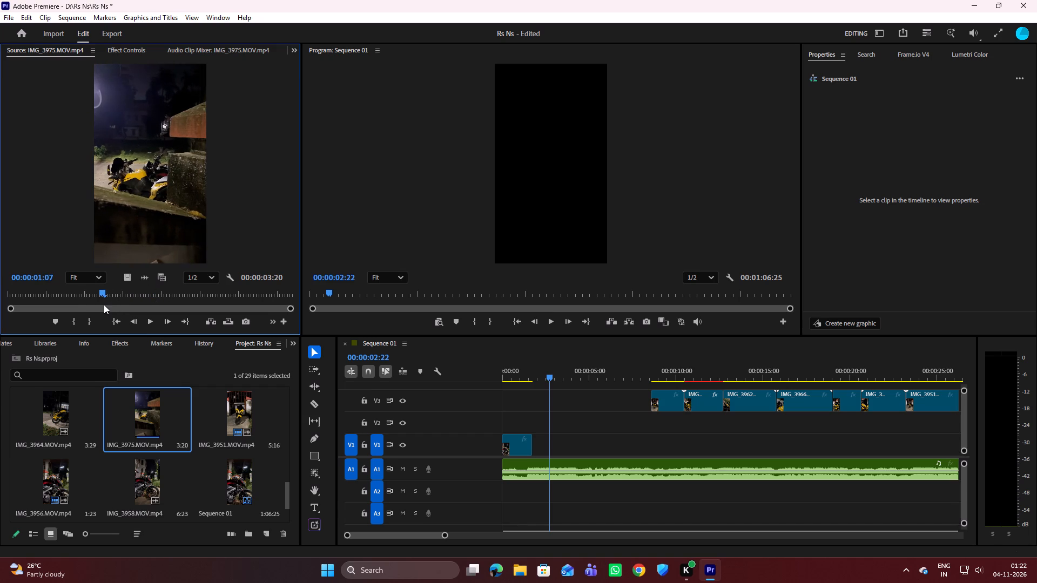
drag(104, 304, 103, 304)
text(i)
key(space)
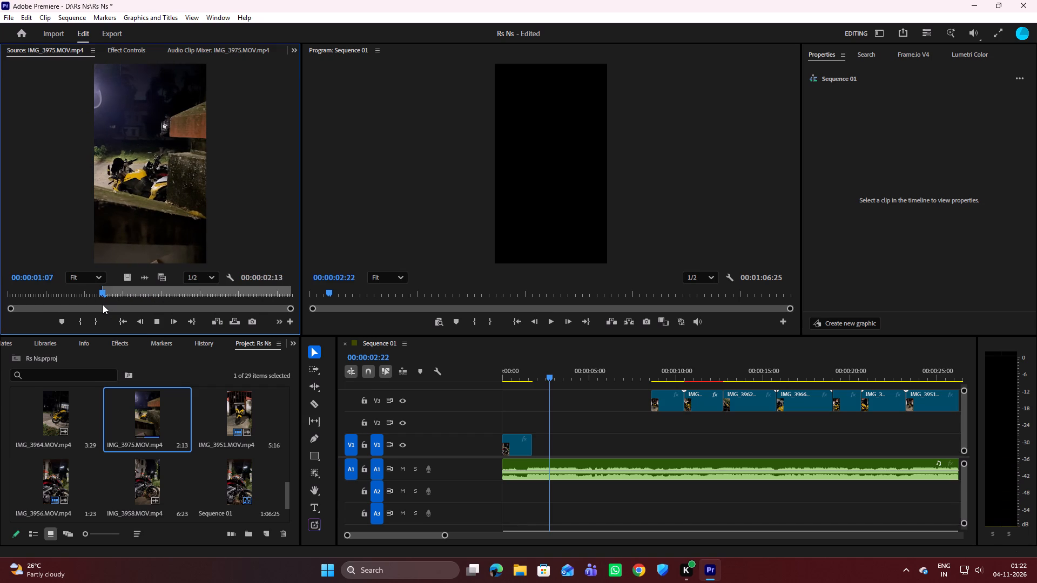
key(space)
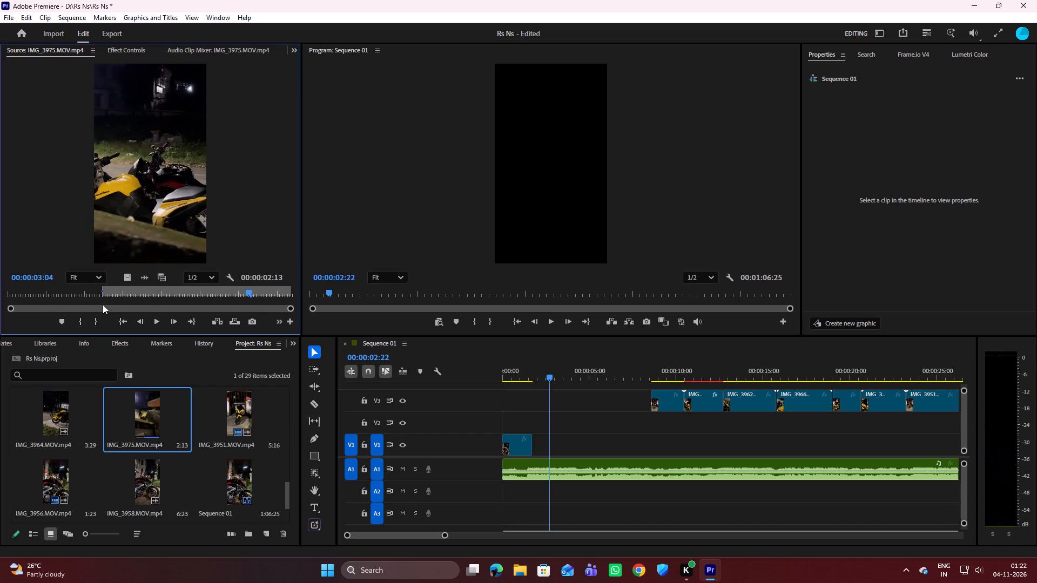
key(o)
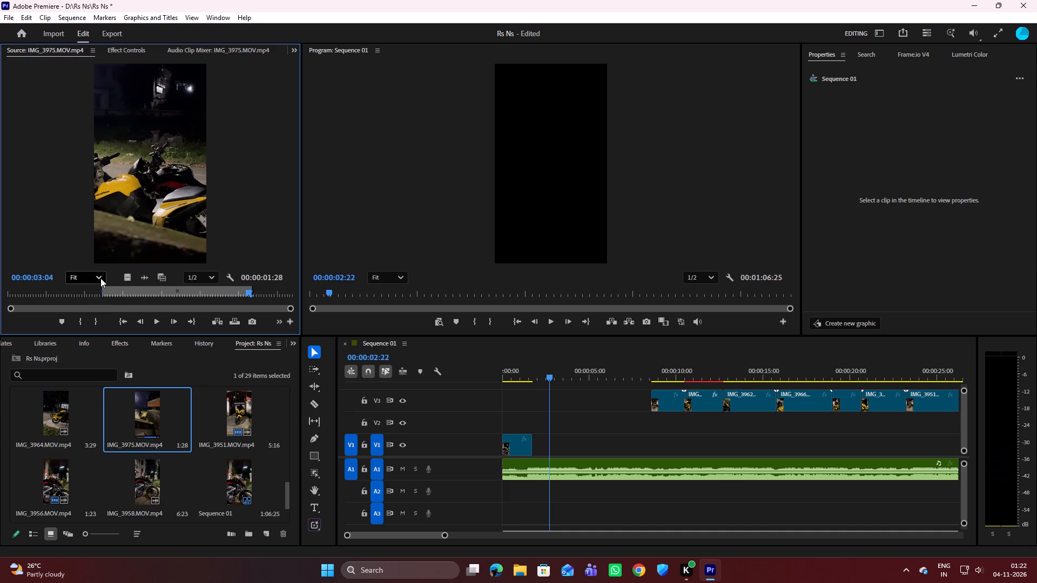
Place only the video of the marked IMG_3975 range on V1, directly after the opening IMG_3956 clip.
drag(129, 279, 558, 415)
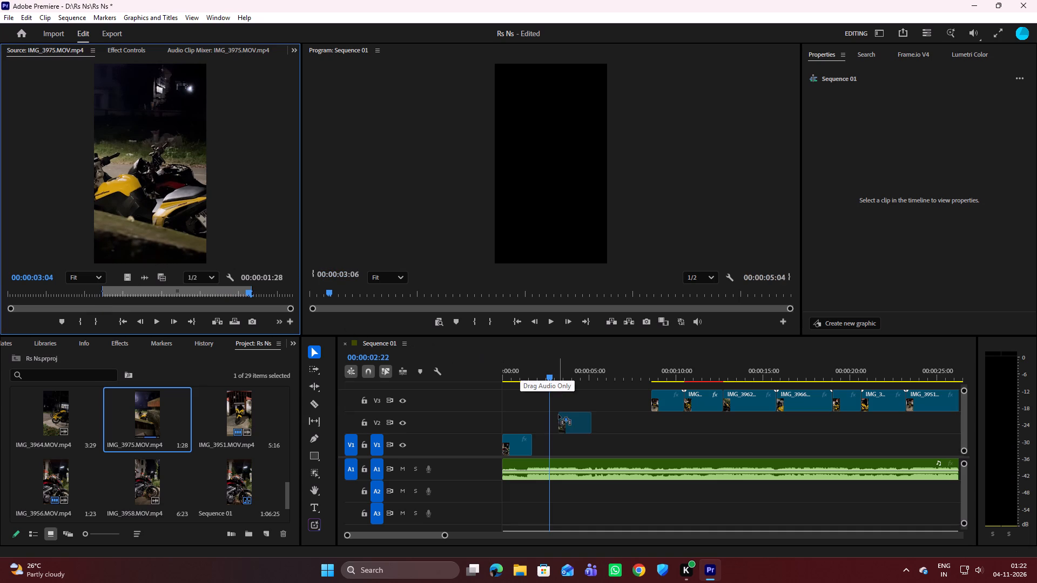
drag(558, 415, 538, 440)
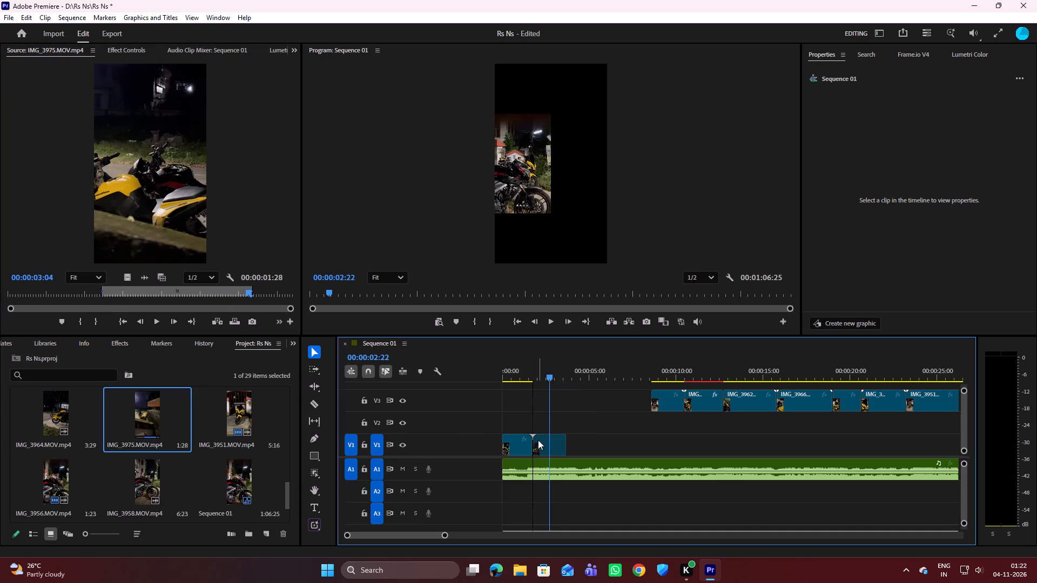
Open and preview the IMG_3964 source clip, and place only its full-length video on V1 directly after the IMG_3975 clip.
double_click(53, 412)
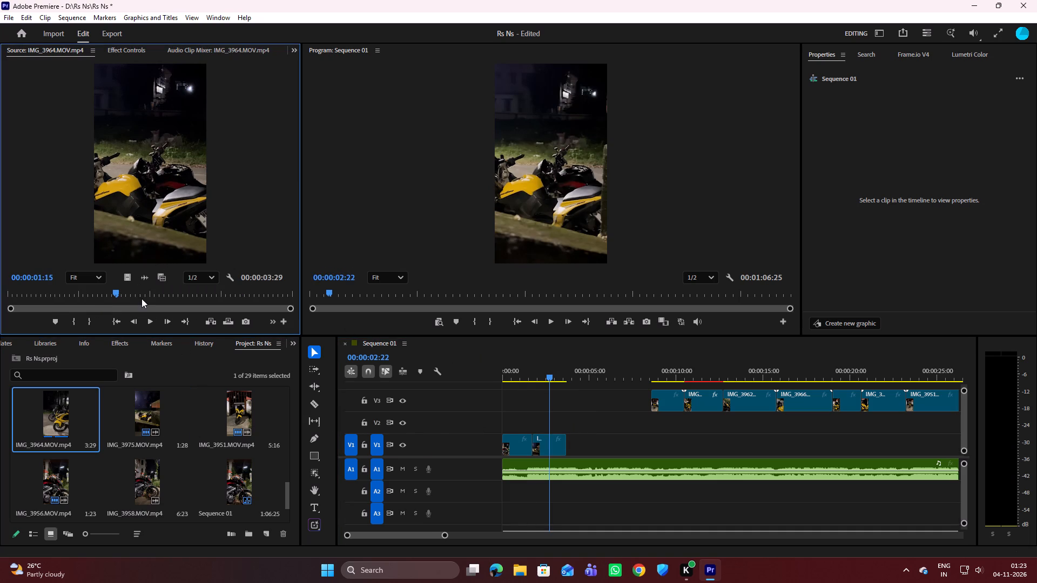
drag(111, 289, 0, 313)
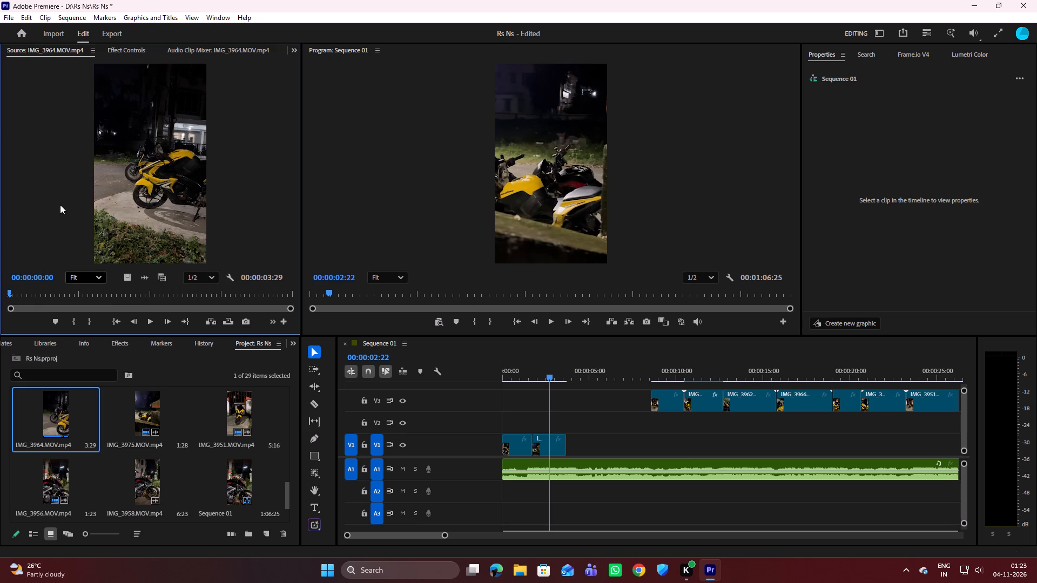
key(space)
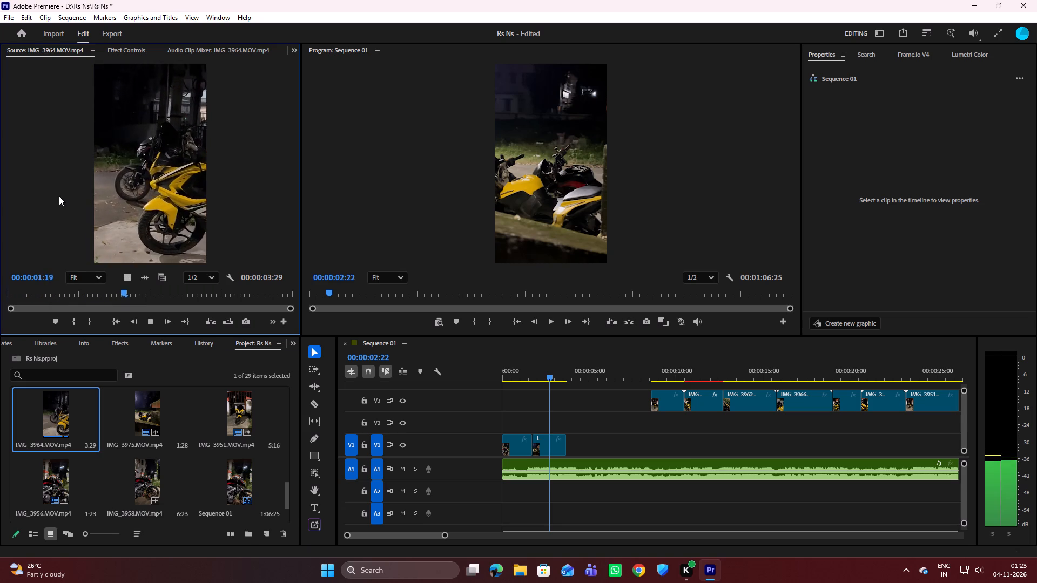
key(space)
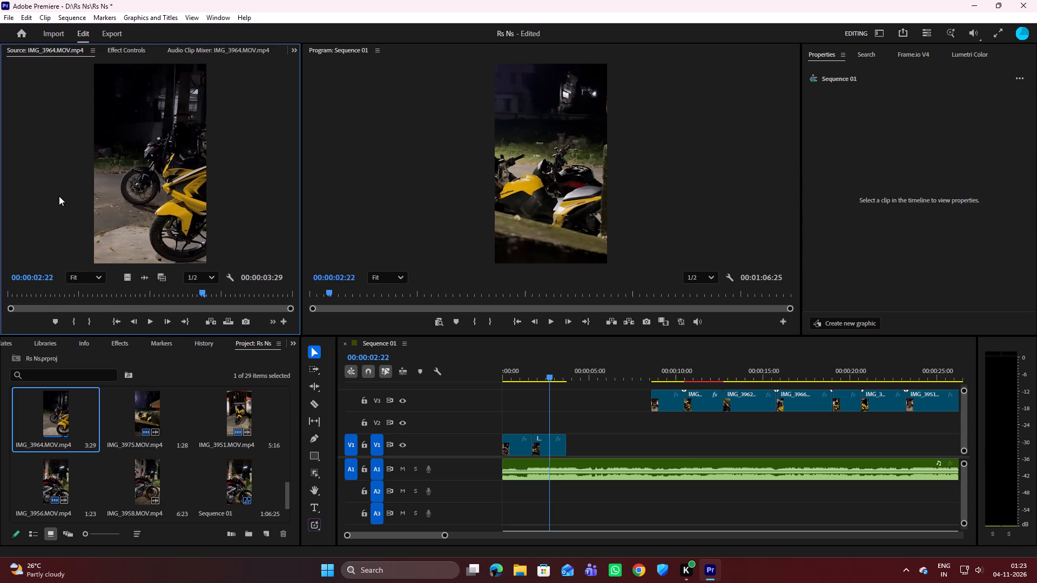
key(space)
key(space)
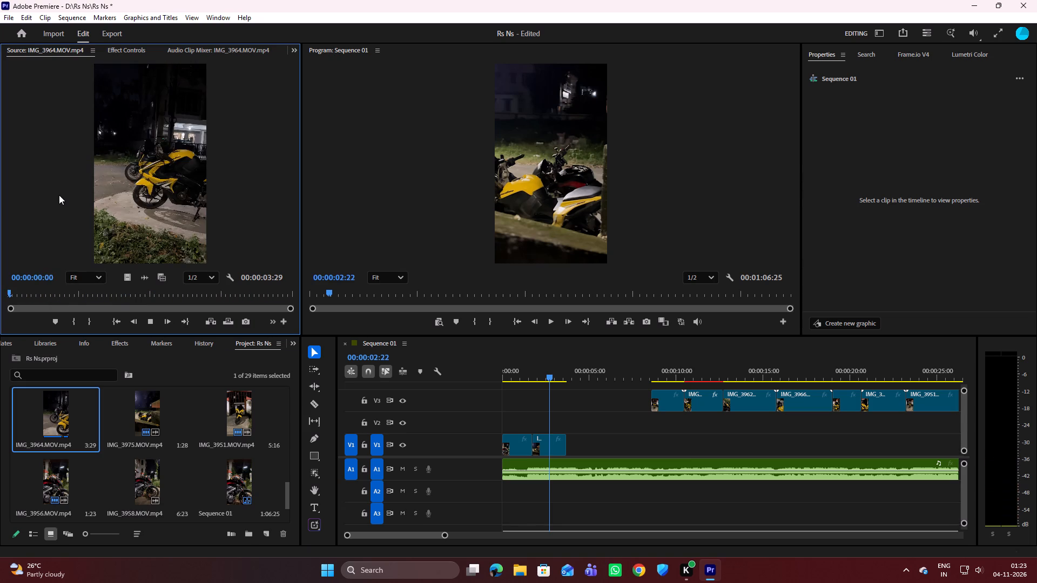
key(space)
key(space)
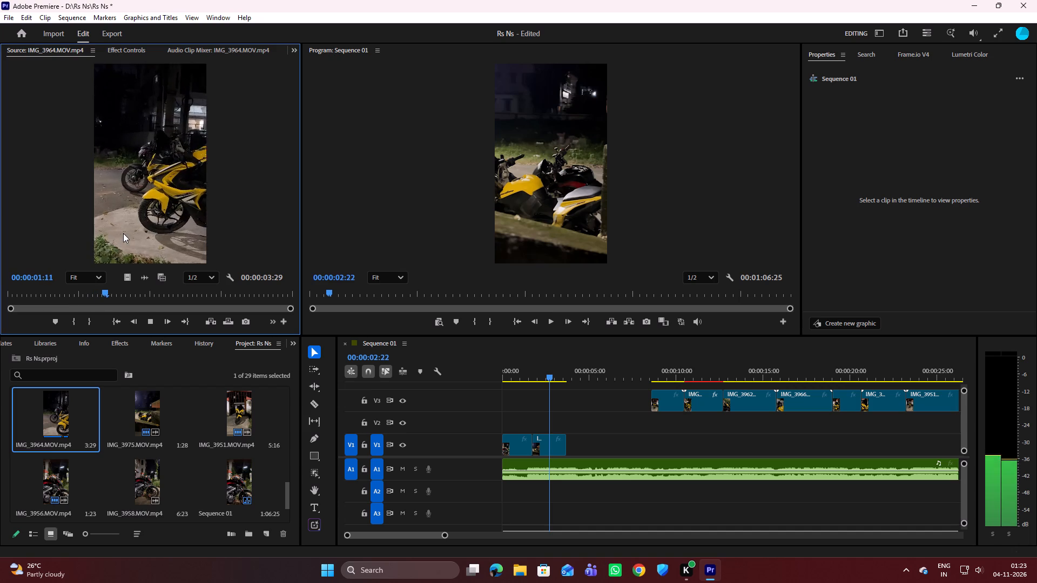
key(space)
drag(125, 294, 39, 298)
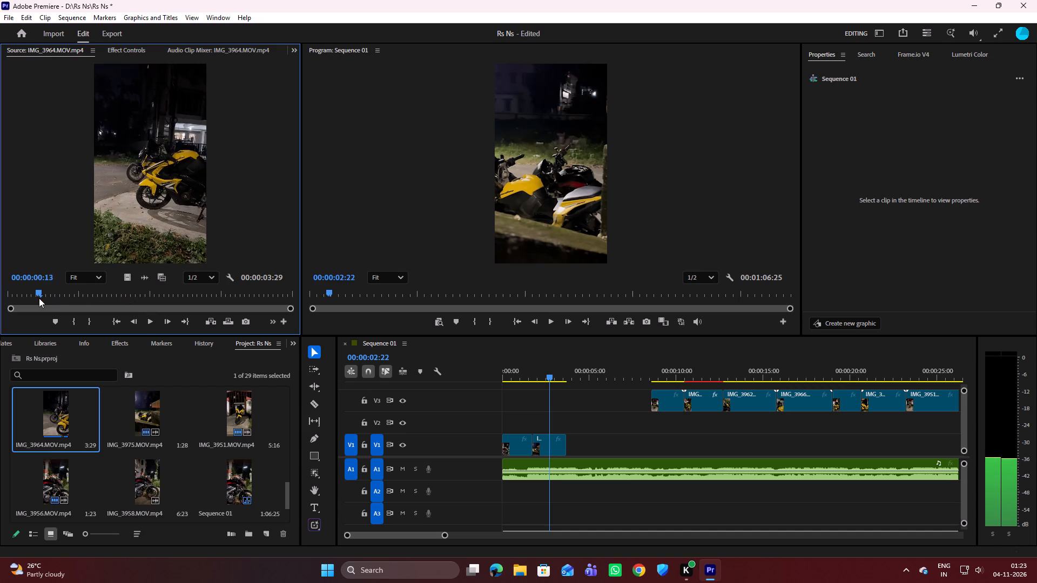
drag(39, 298, 15, 301)
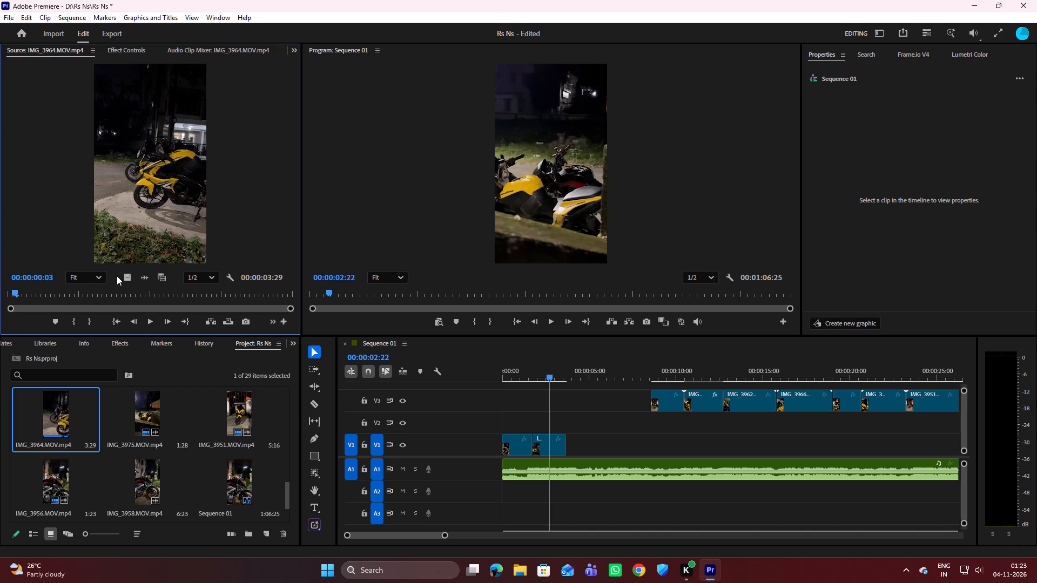
drag(126, 274, 570, 439)
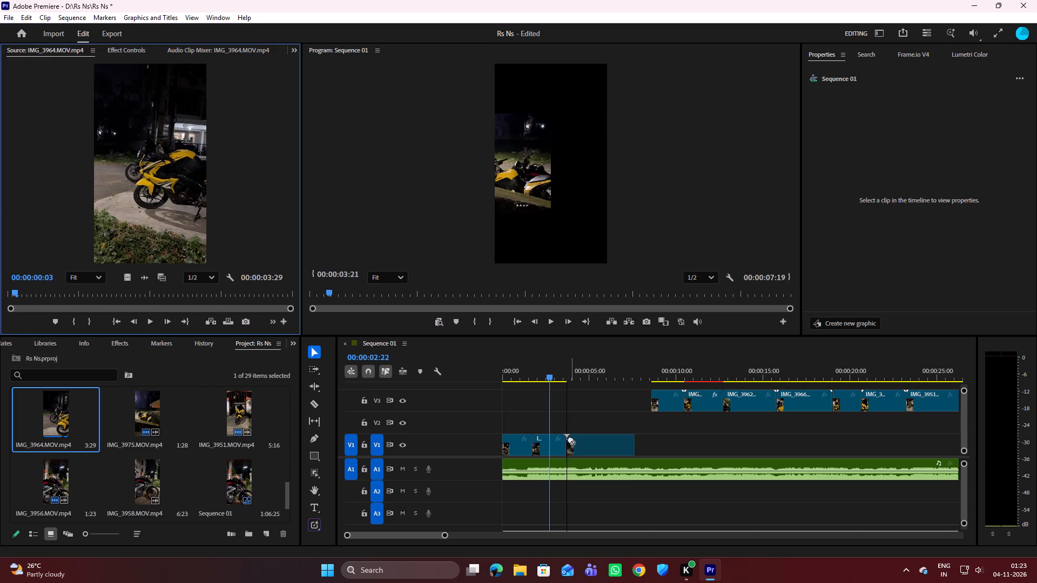
Play the IMG_3972 and IMG_3959 source clips from their beginnings, examining whether either shot suits the opening.
scroll(122, 450, up, 1)
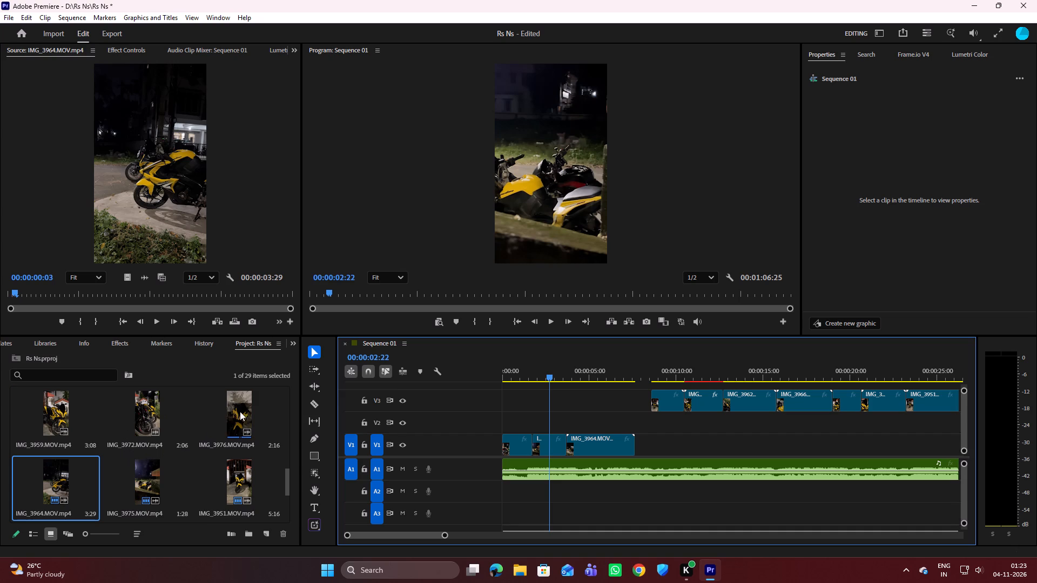
double_click(157, 410)
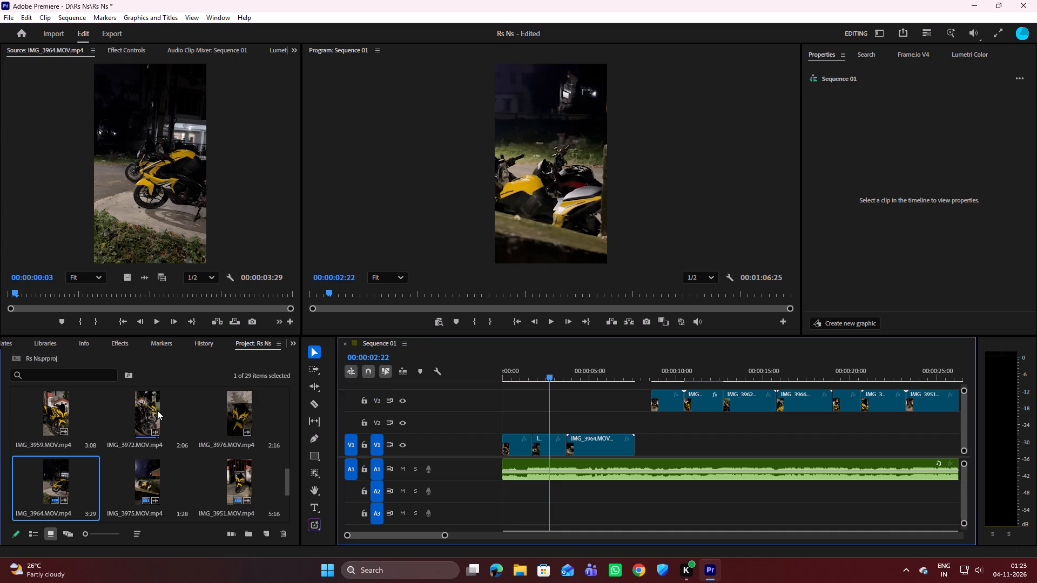
drag(260, 291, 41, 301)
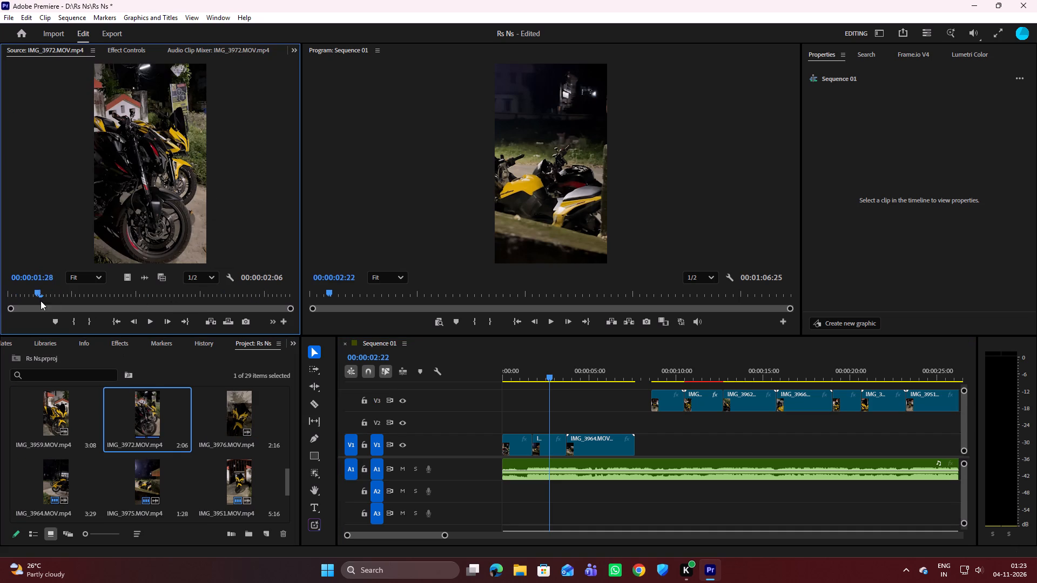
drag(41, 301, 2, 299)
key(space)
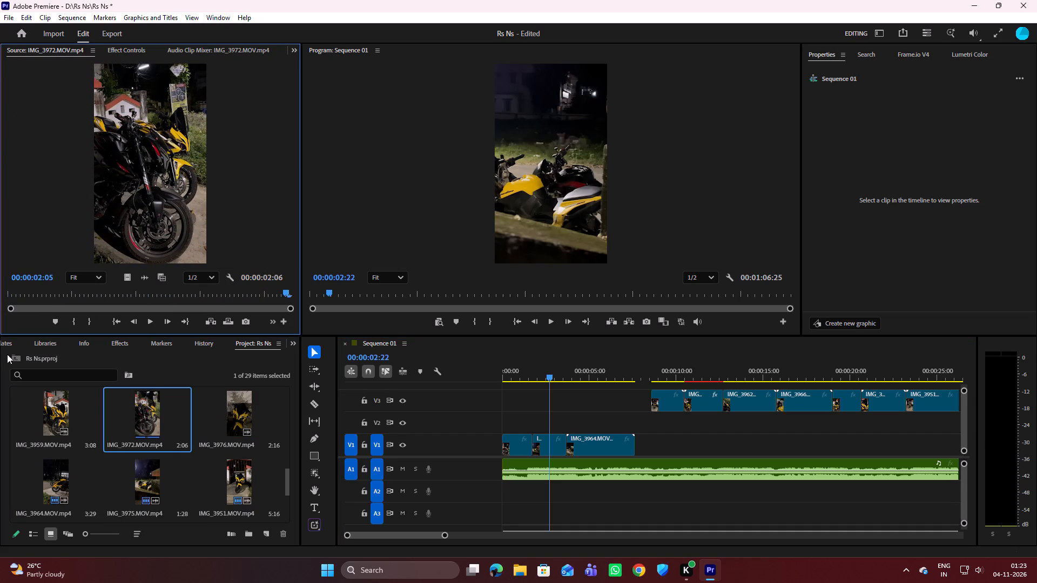
double_click(57, 415)
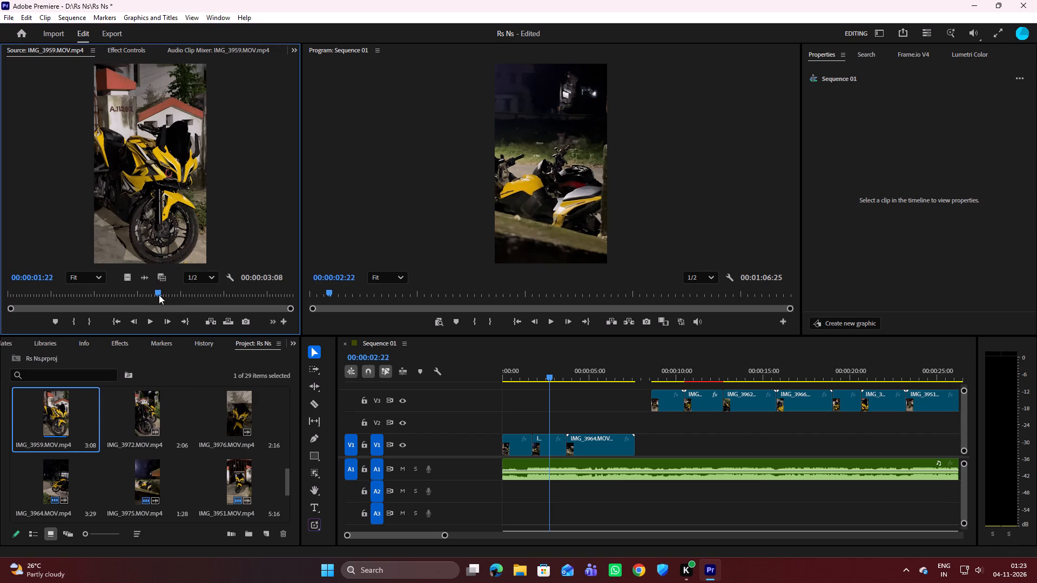
drag(157, 293, 0, 301)
key(space)
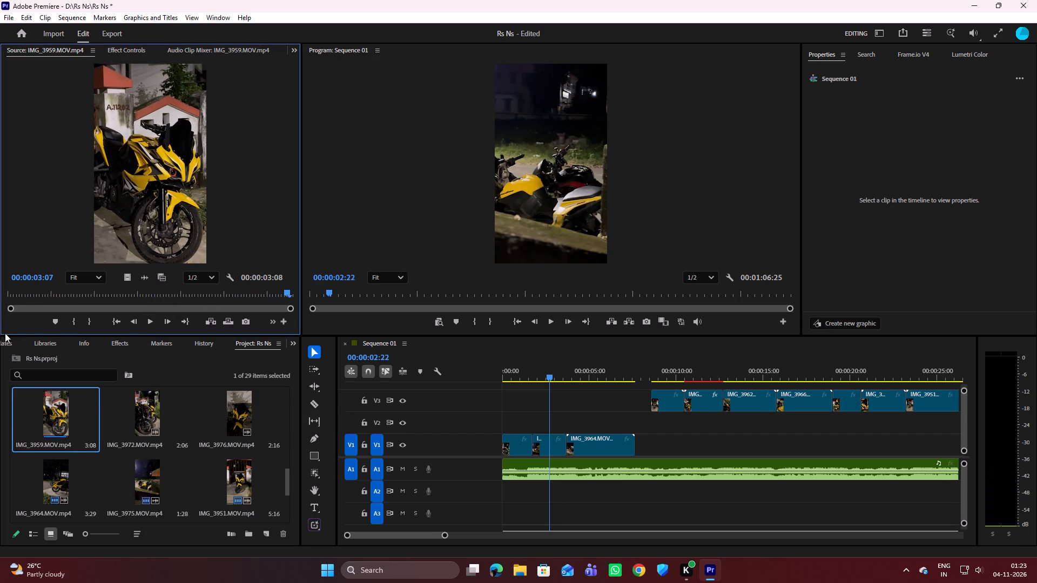
drag(284, 293, 216, 296)
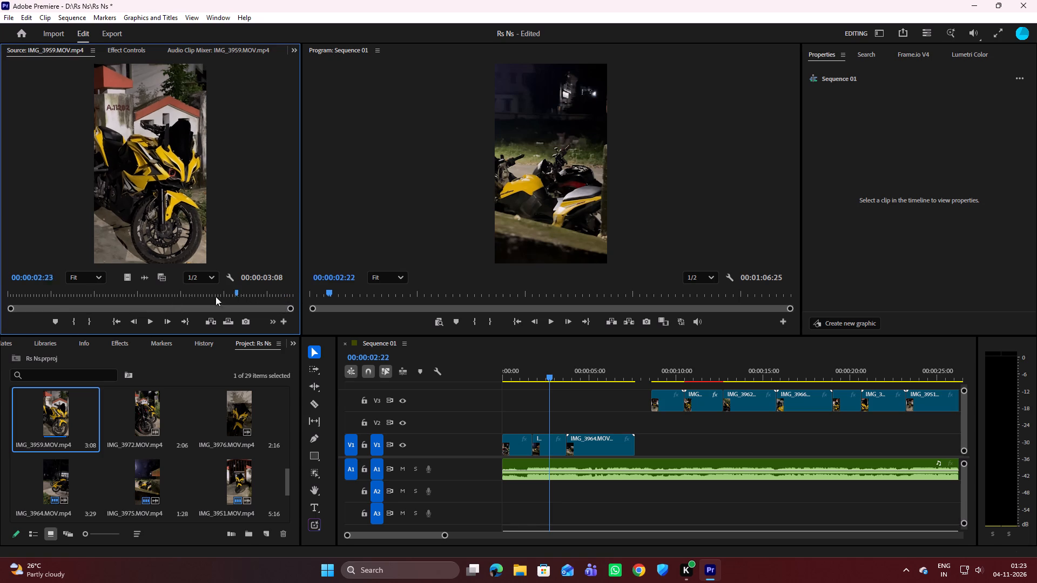
drag(216, 296, 0, 310)
key(space)
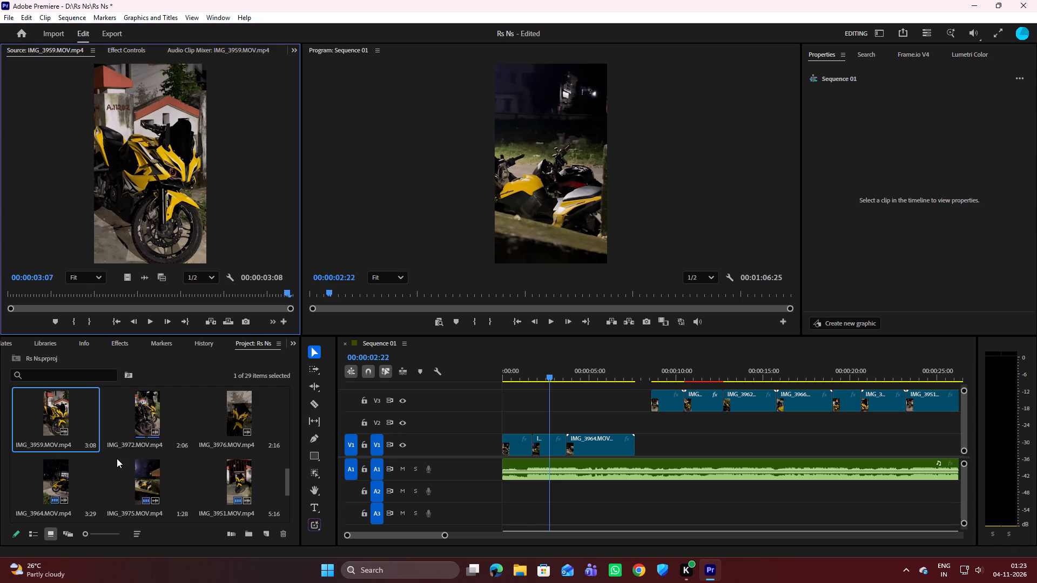
Play the IMG_3954 and IMG_3968 source clips from their beginnings, examining their camera moves as candidates for the next shot.
scroll(117, 458, up, 1)
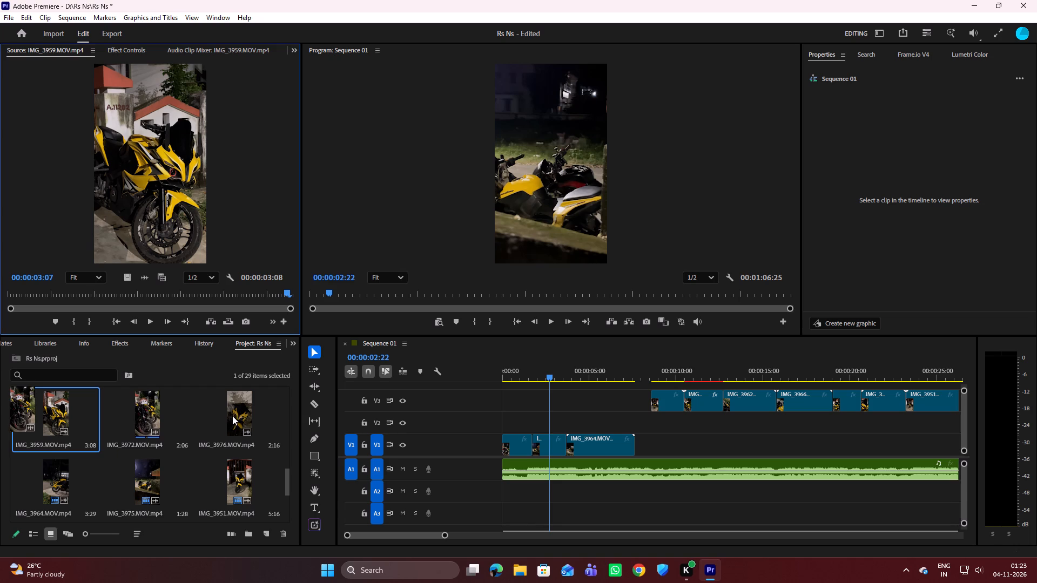
double_click(232, 416)
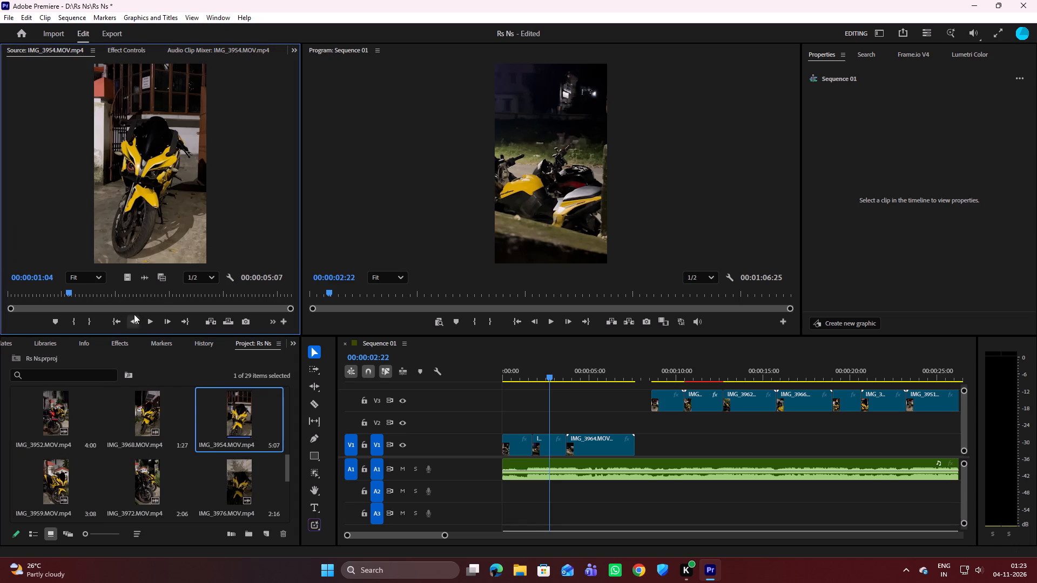
drag(71, 288, 0, 295)
key(space)
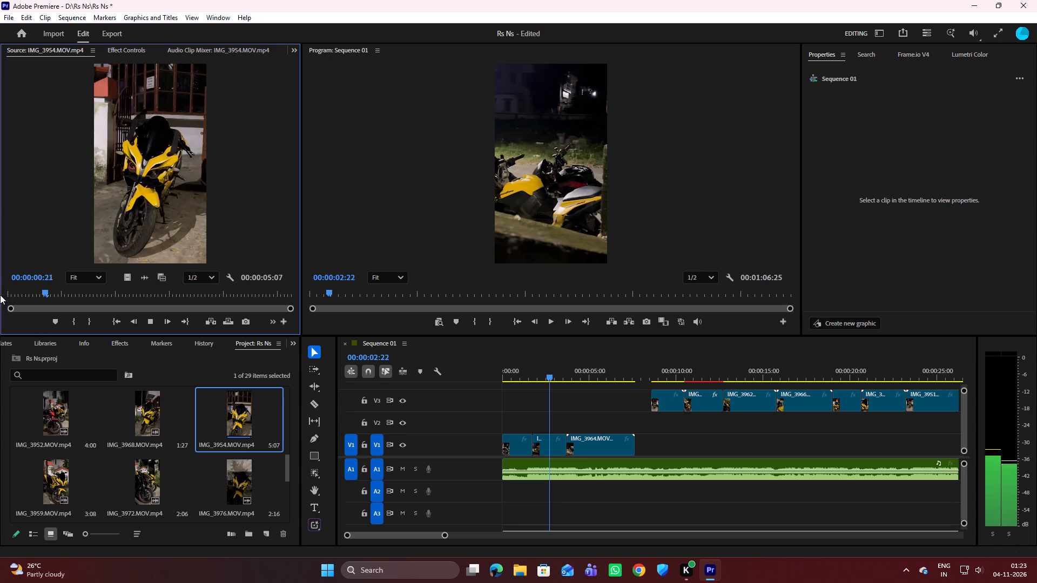
key(space)
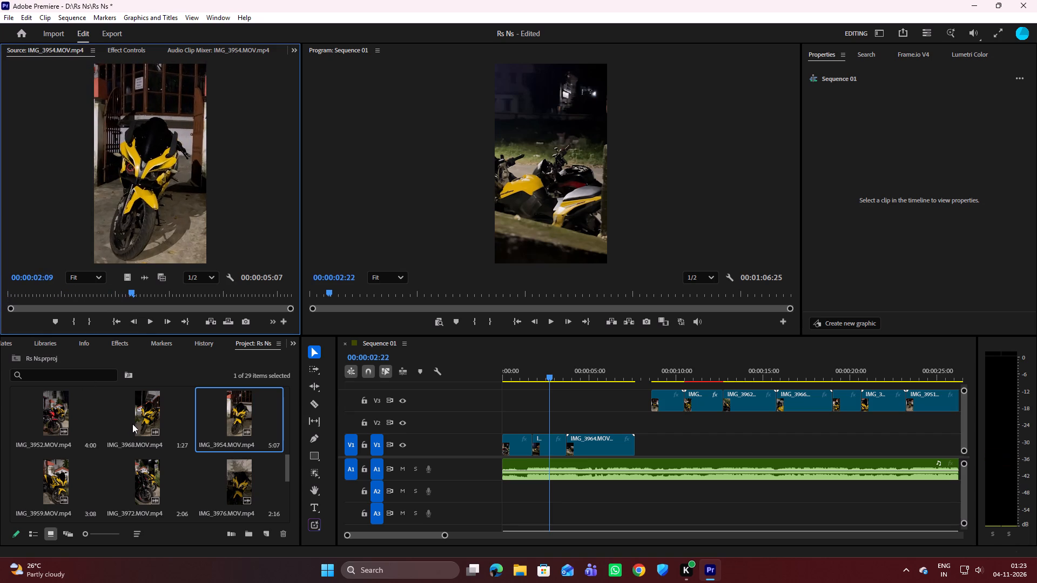
double_click(132, 424)
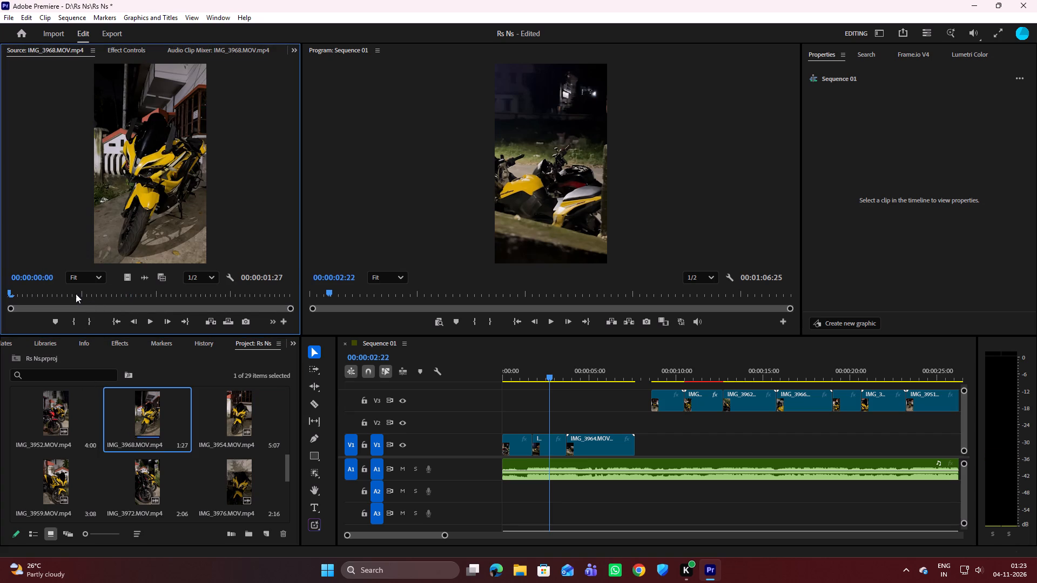
key(space)
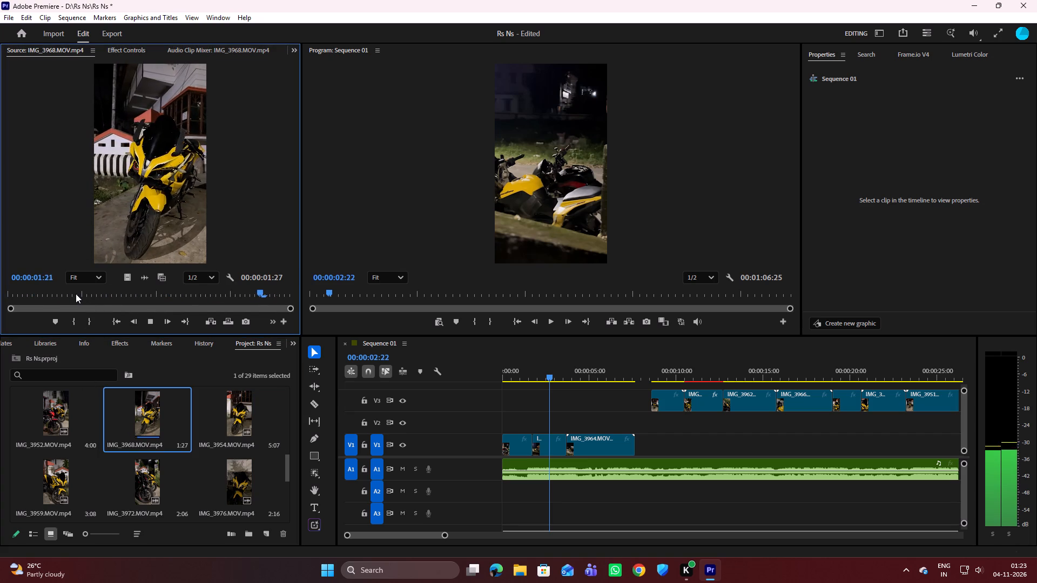
key(space)
Open and preview the IMG_3952 source clip, and place only its full-length video on V1 directly after the IMG_3964 clip.
double_click(58, 417)
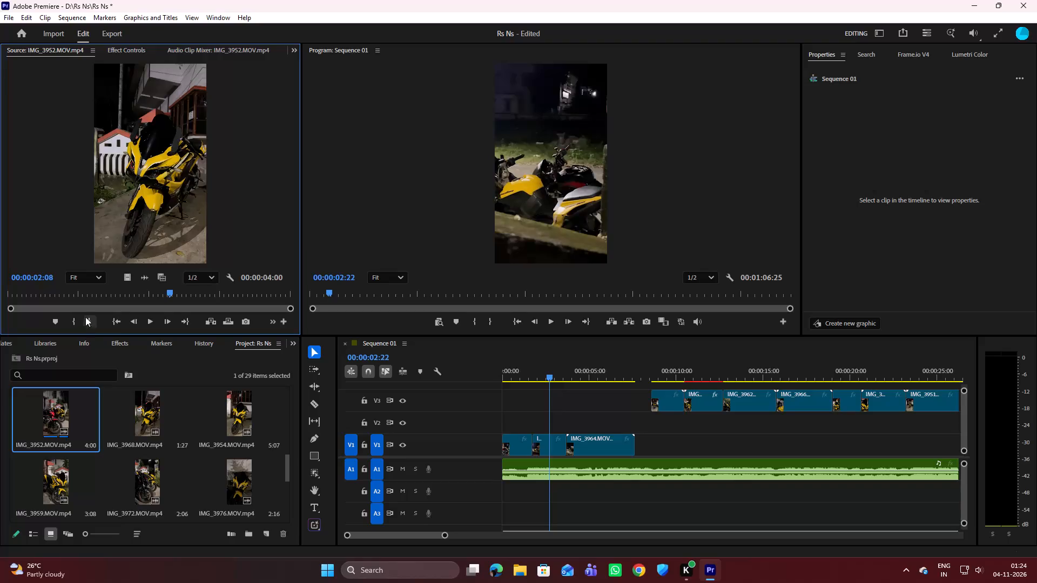
drag(172, 292, 104, 296)
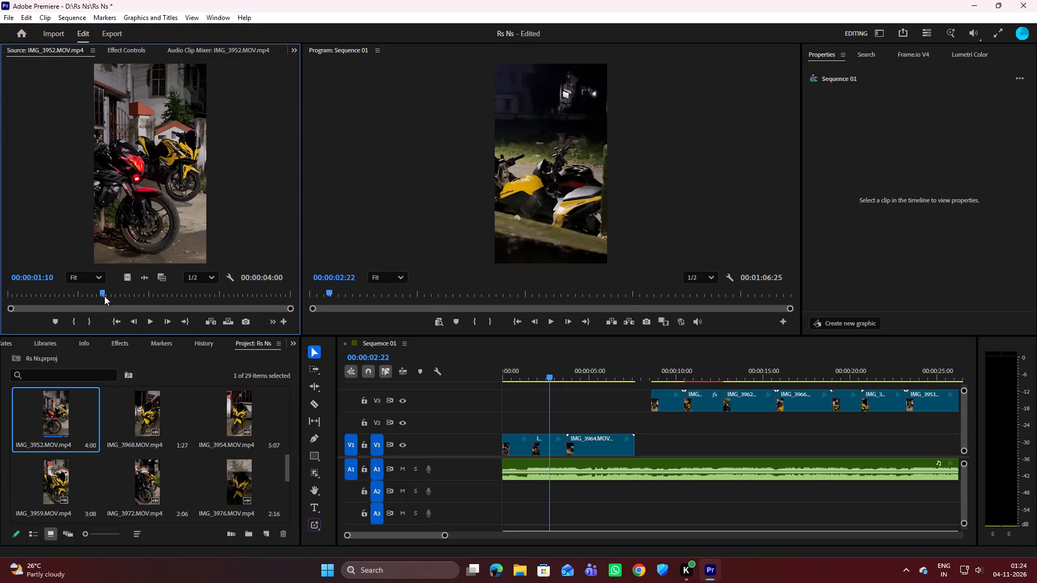
drag(104, 296, 16, 299)
drag(16, 299, 0, 296)
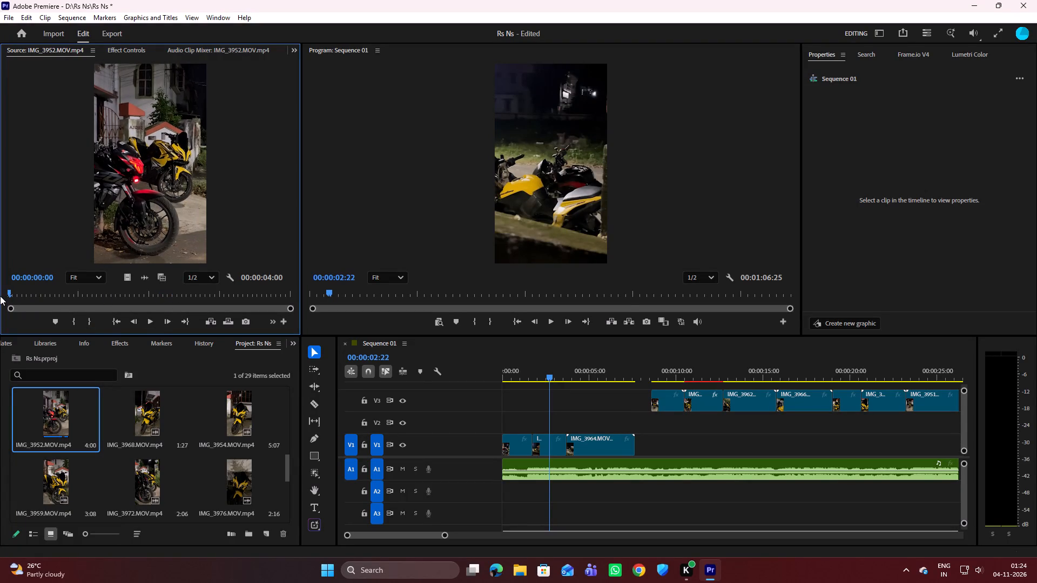
key(space)
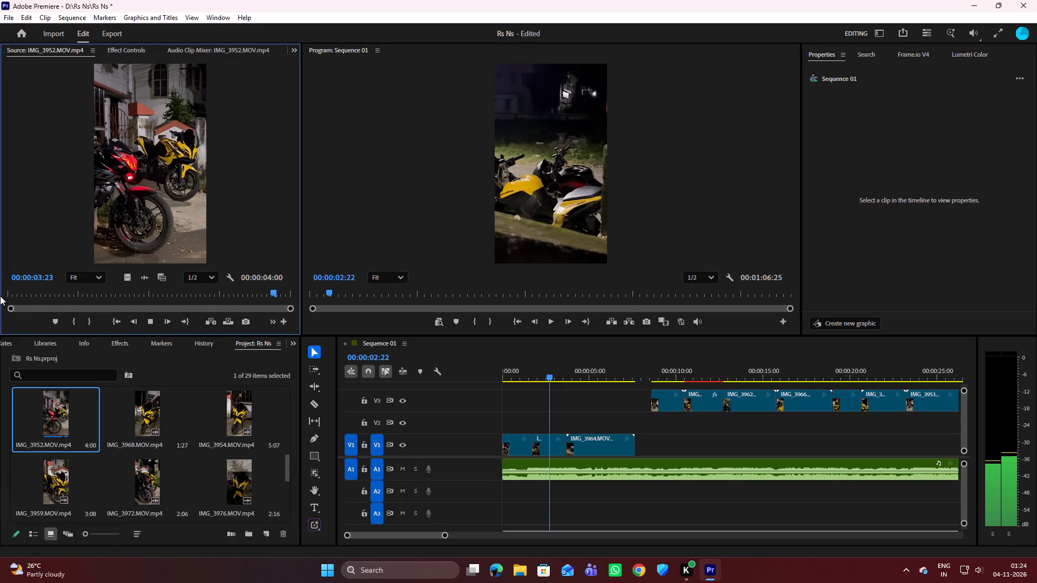
key(space)
key(space)
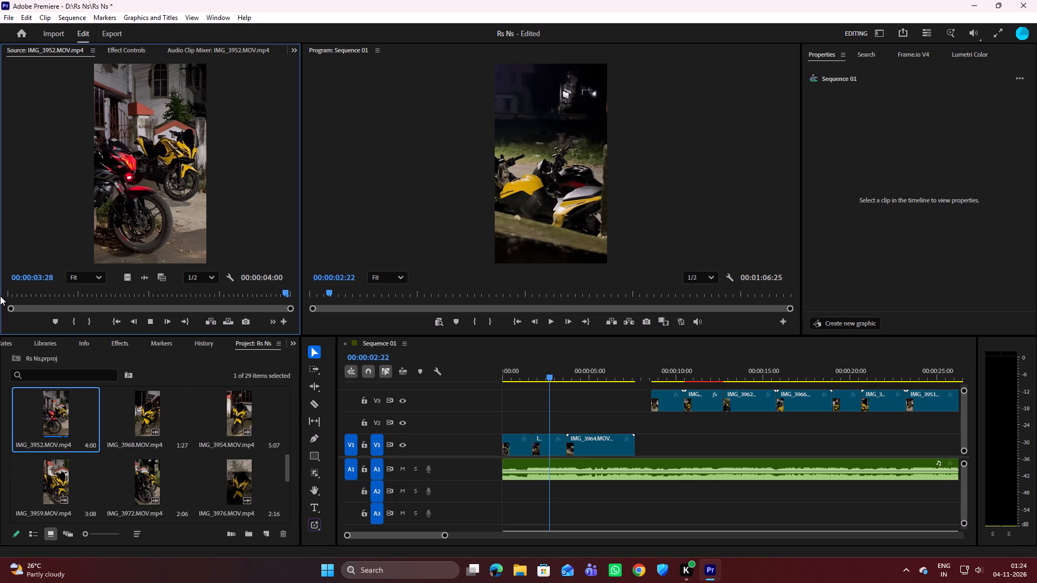
key(space)
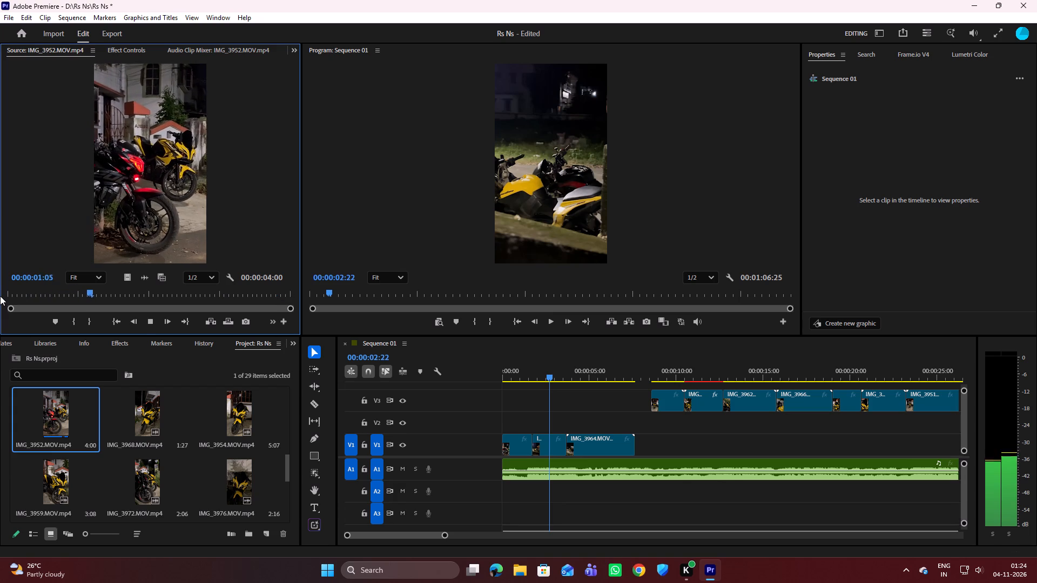
key(space)
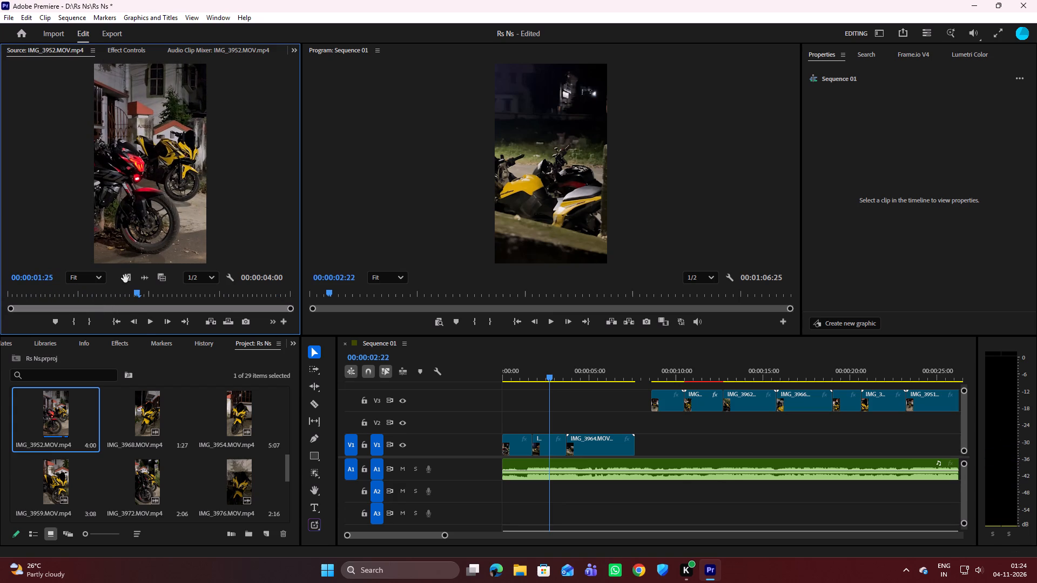
drag(125, 279, 644, 445)
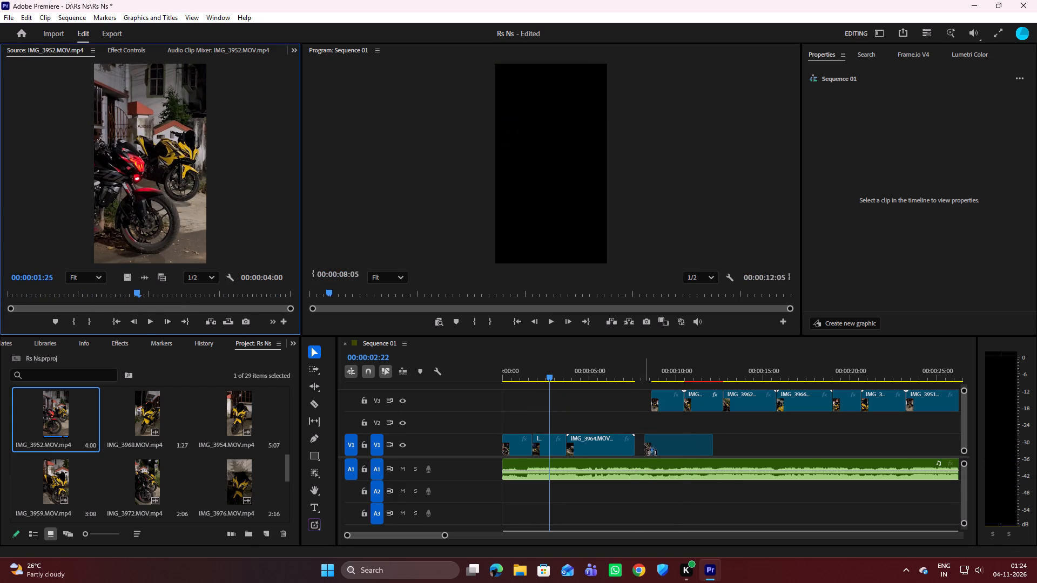
drag(644, 445, 638, 443)
Open and preview the IMG_3974 source clip, and place only its full-length video on V1 directly after the IMG_3952 clip.
scroll(134, 449, up, 1)
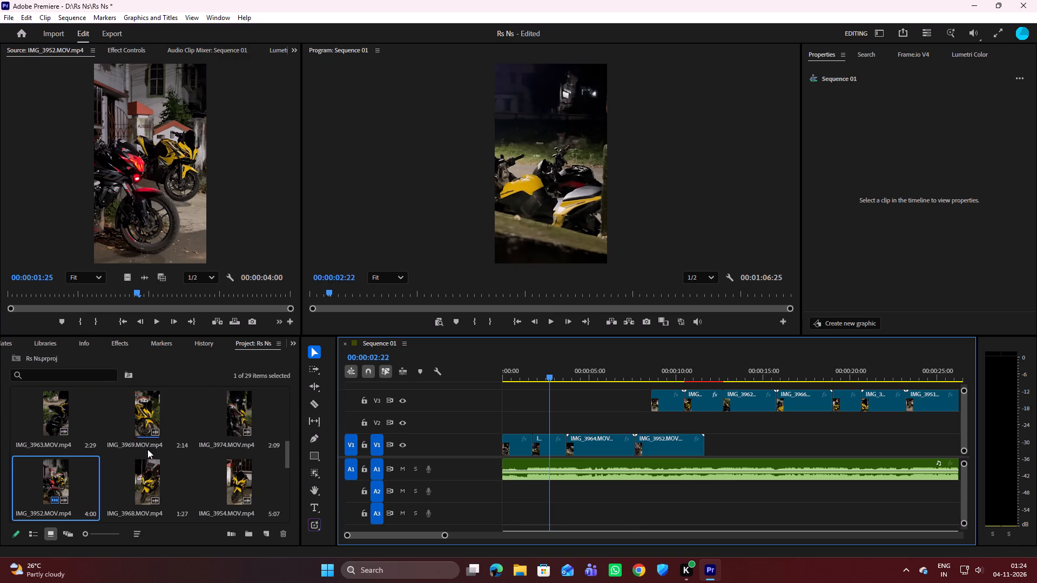
double_click(230, 409)
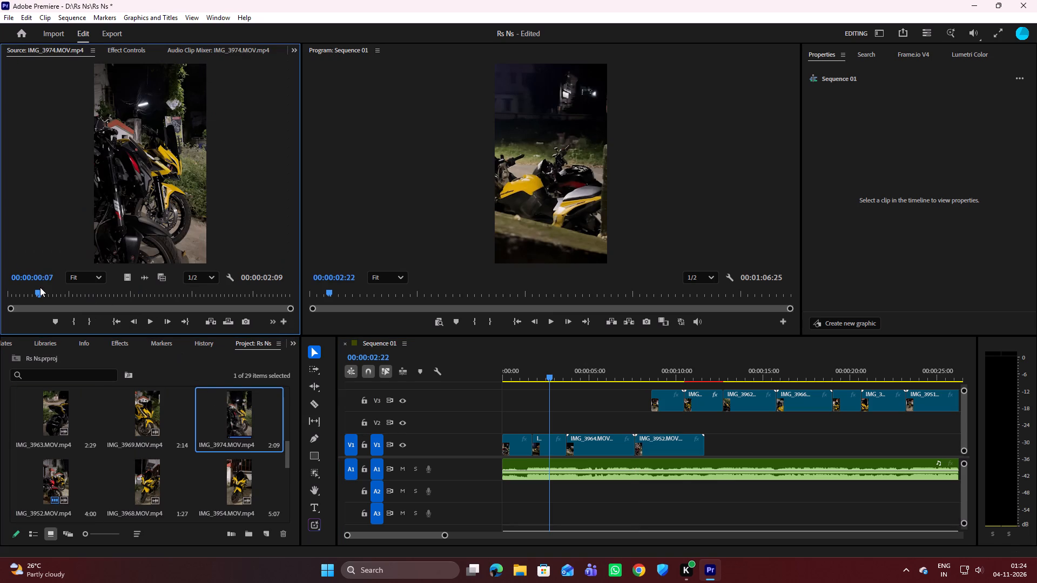
drag(36, 288, 0, 294)
key(space)
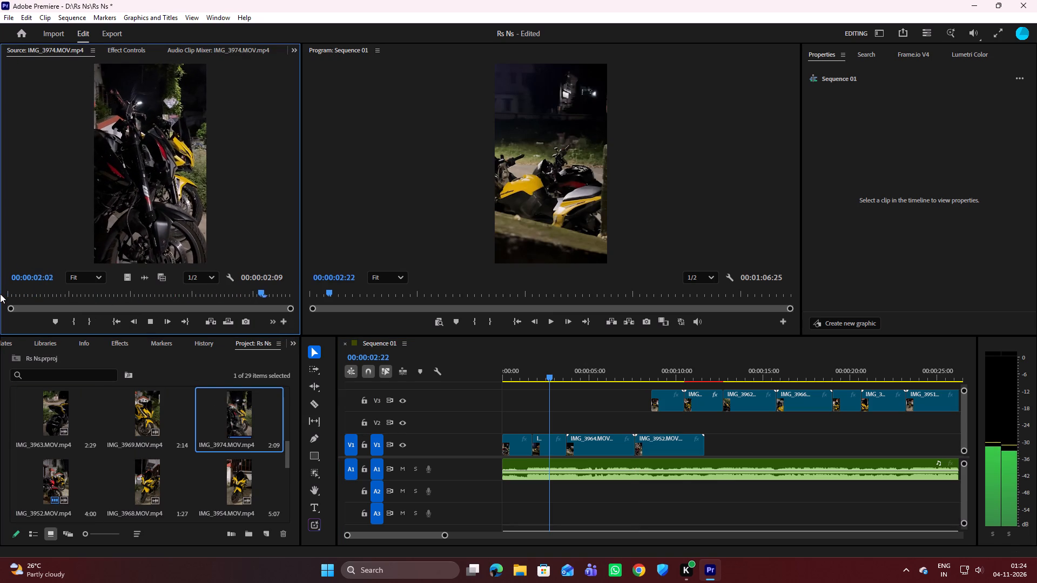
key(space)
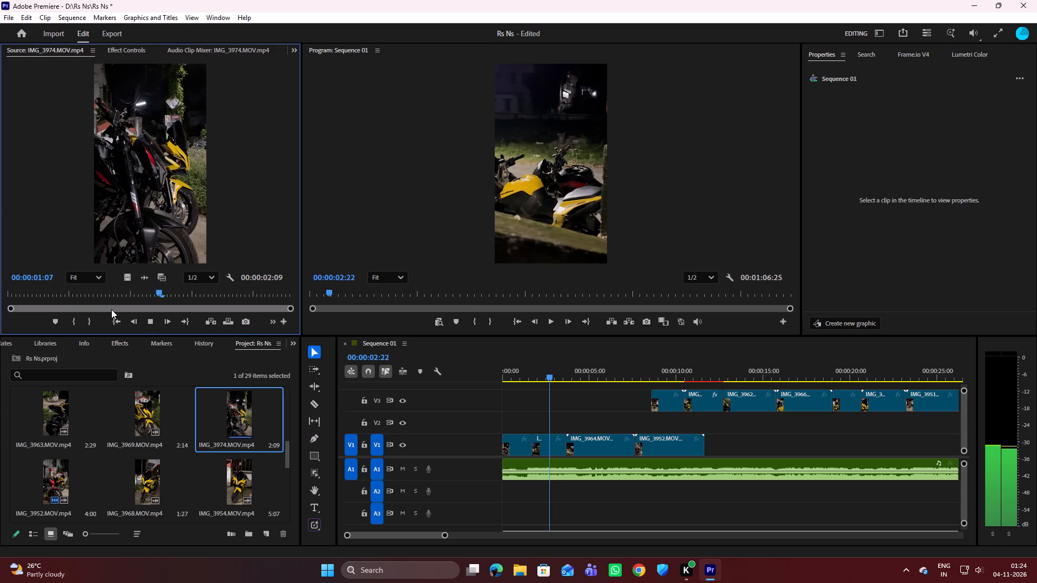
key(space)
key(space)
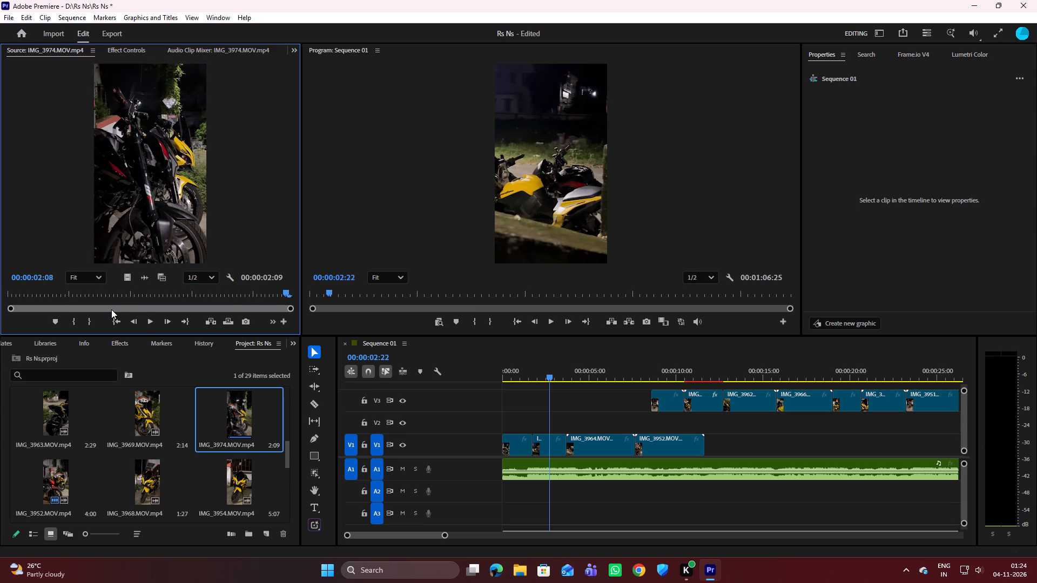
key(space)
key(space)
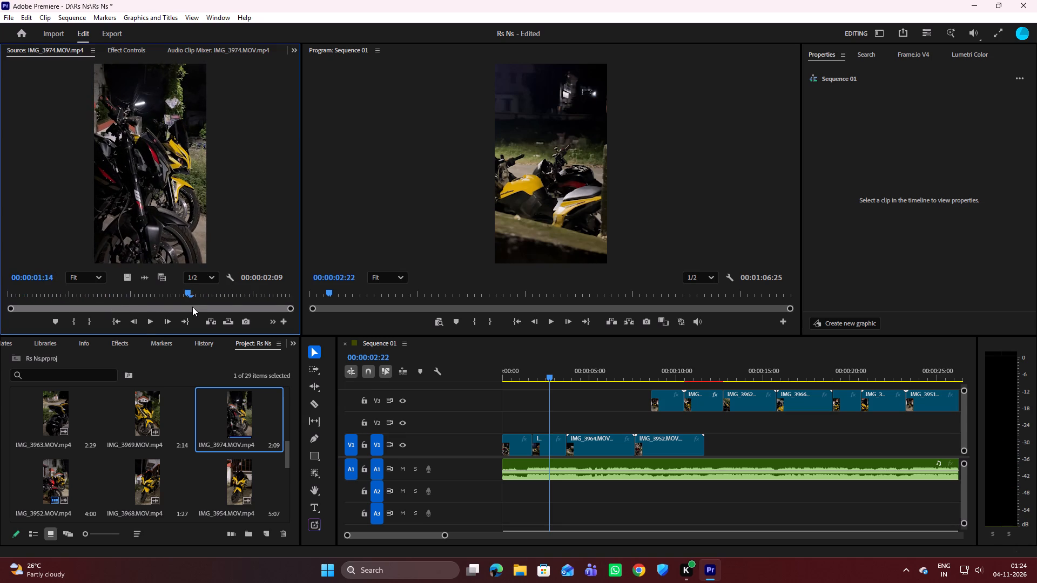
drag(180, 292, 0, 303)
key(space)
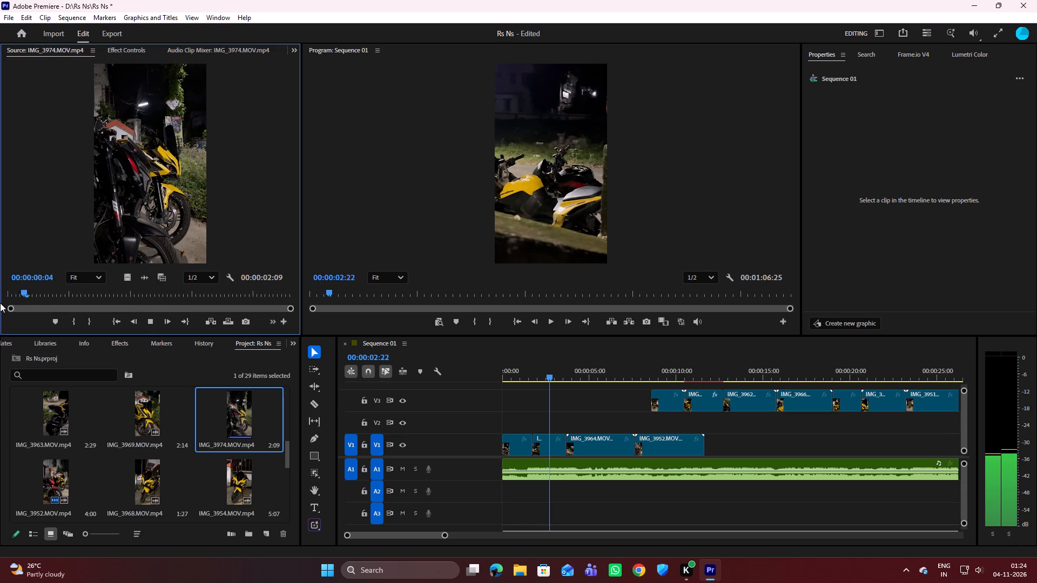
key(space)
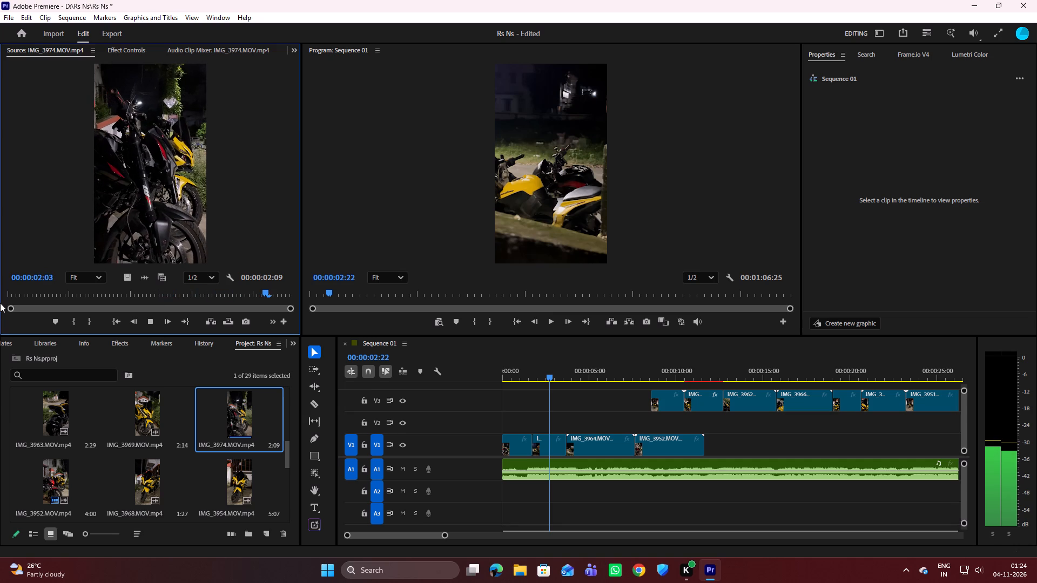
drag(127, 279, 675, 437)
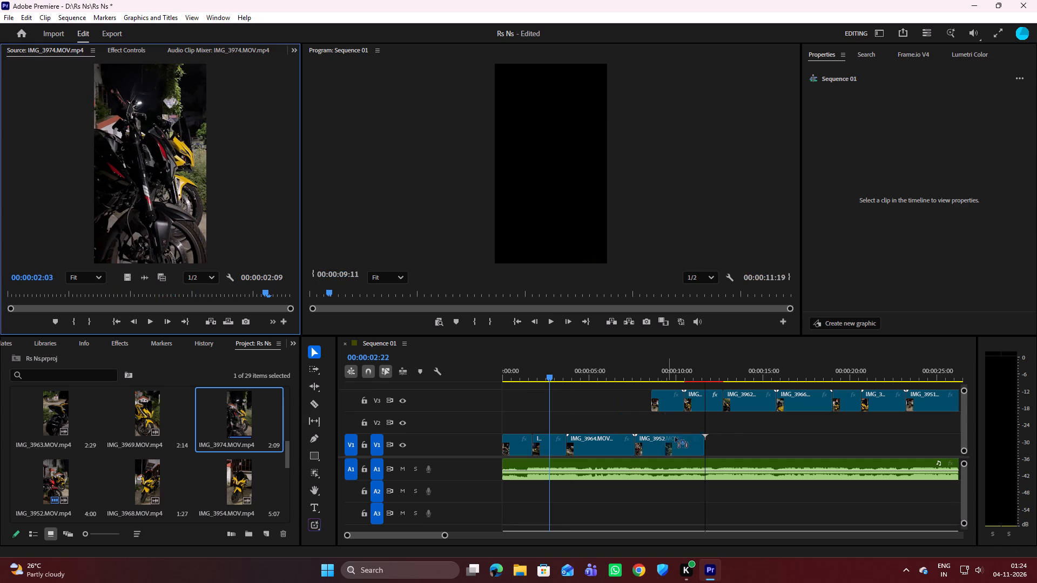
drag(675, 437, 709, 437)
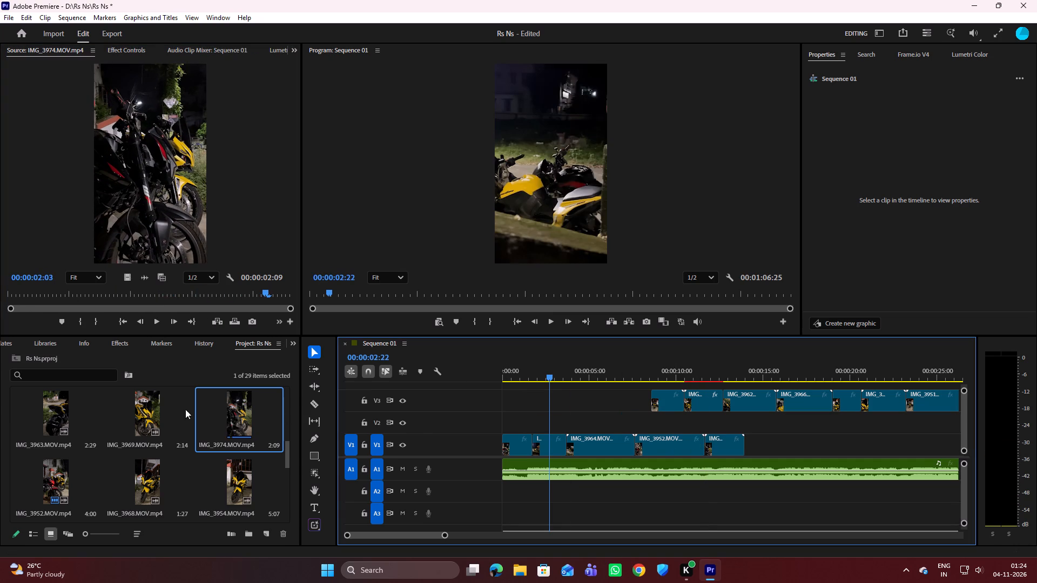
Play the IMG_3969 and IMG_3957 source clips from their beginnings, examining whether either shot suits the next position.
double_click(143, 415)
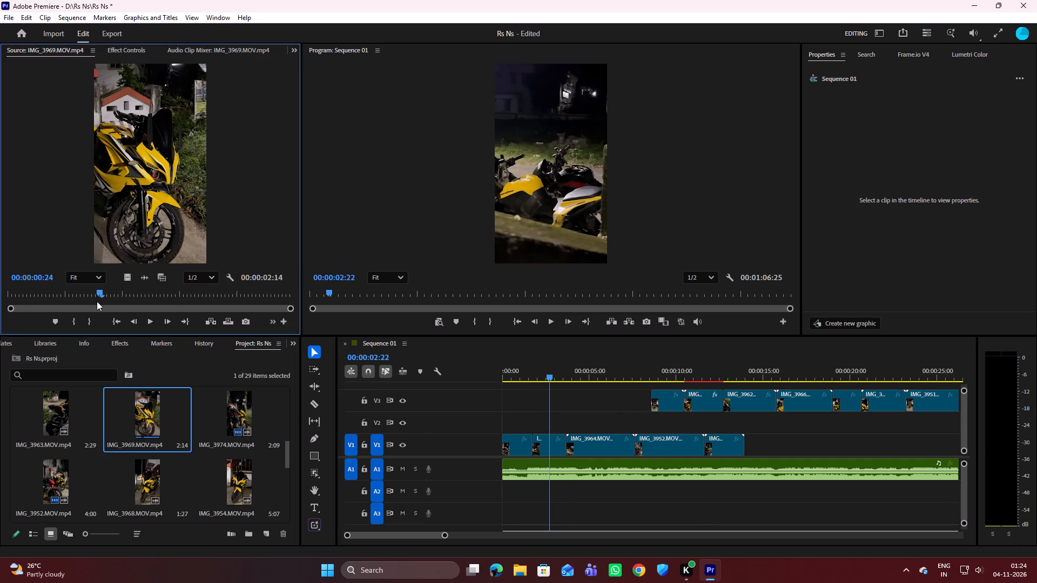
drag(97, 293, 0, 303)
key(space)
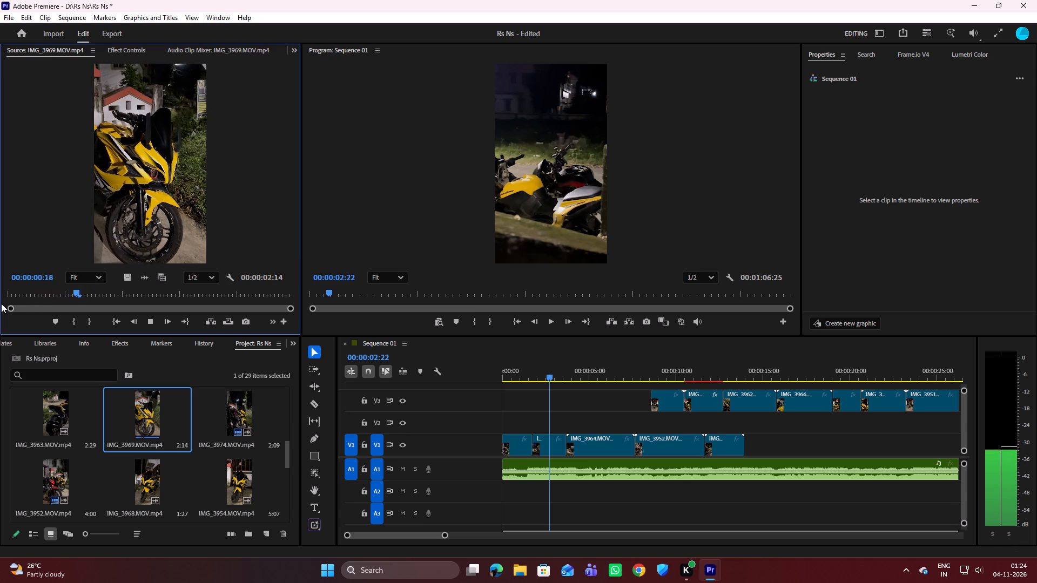
key(space)
scroll(82, 489, up, 3)
scroll(187, 474, down, 1)
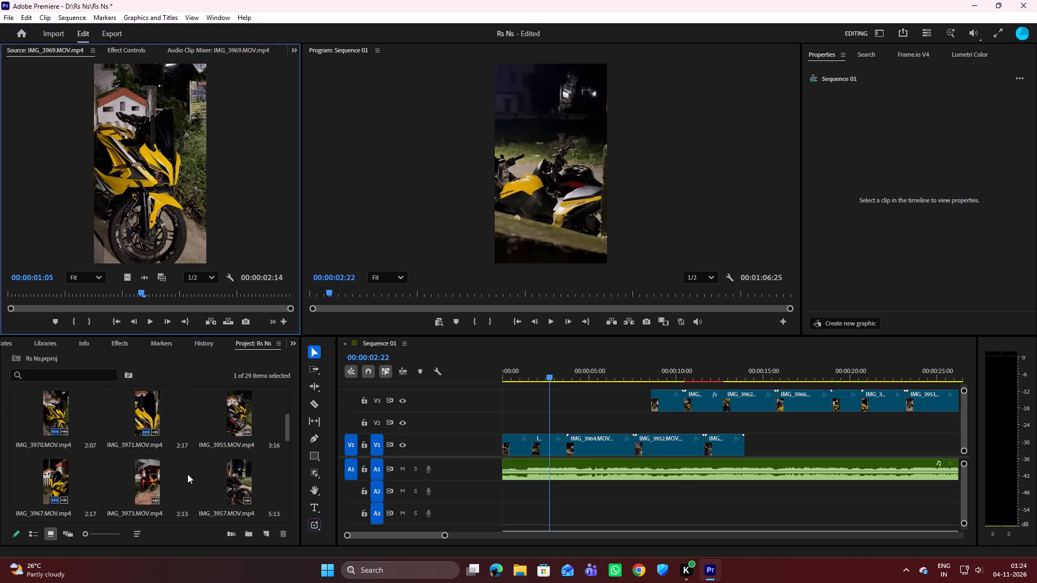
scroll(136, 463, up, 1)
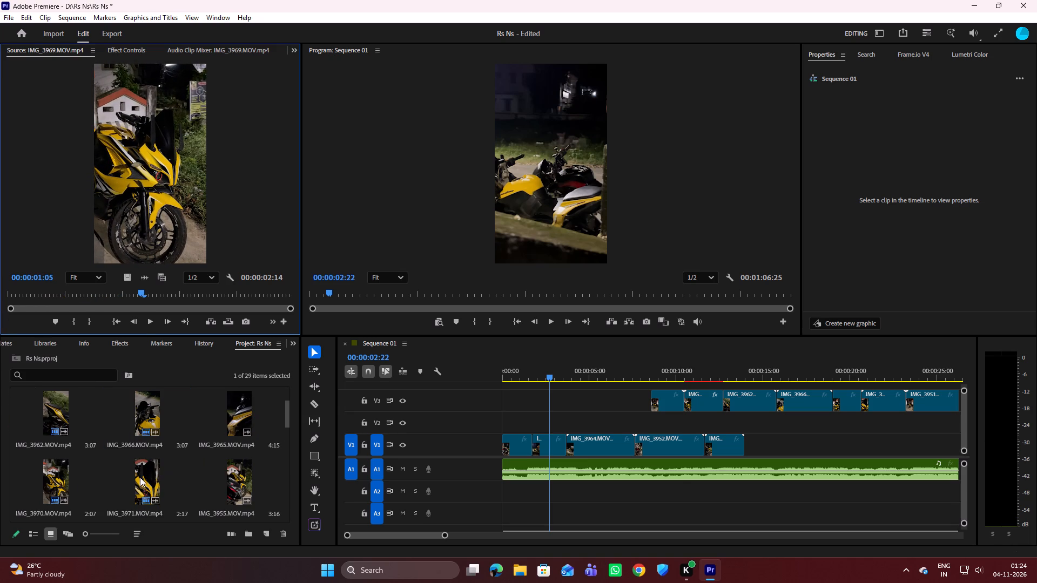
scroll(140, 478, down, 2)
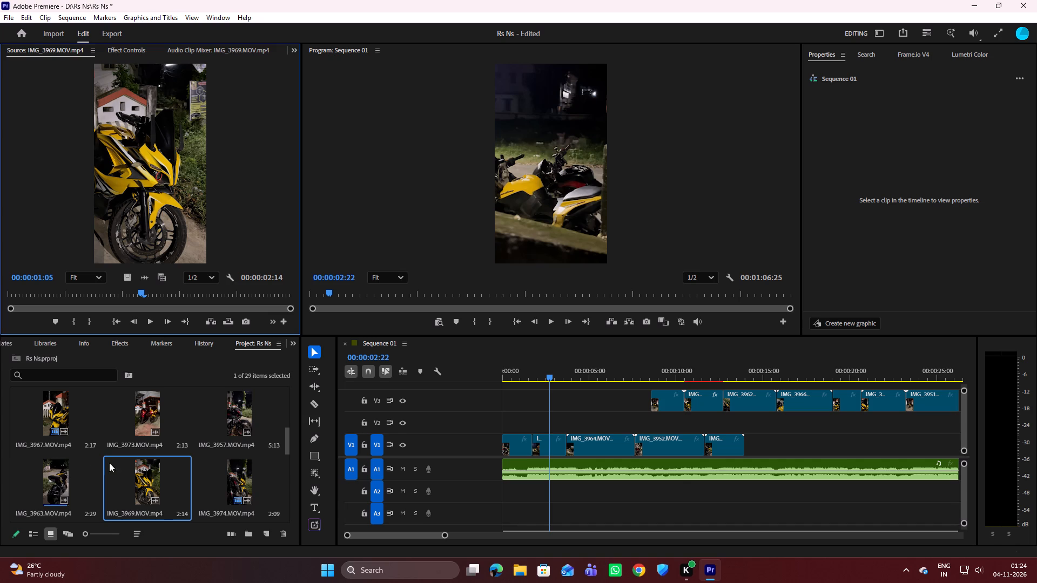
double_click(232, 417)
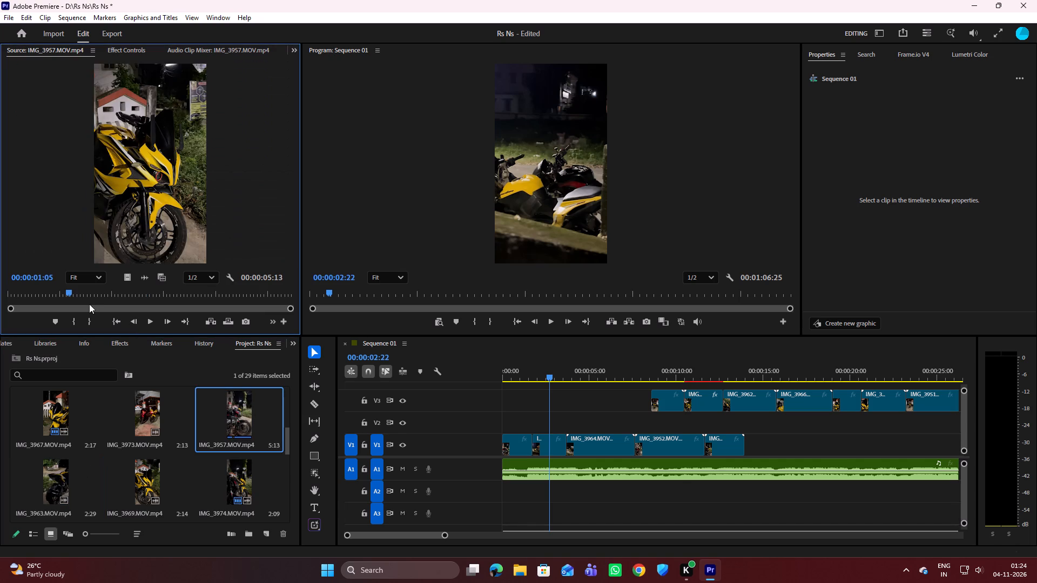
drag(70, 292, 0, 297)
key(space)
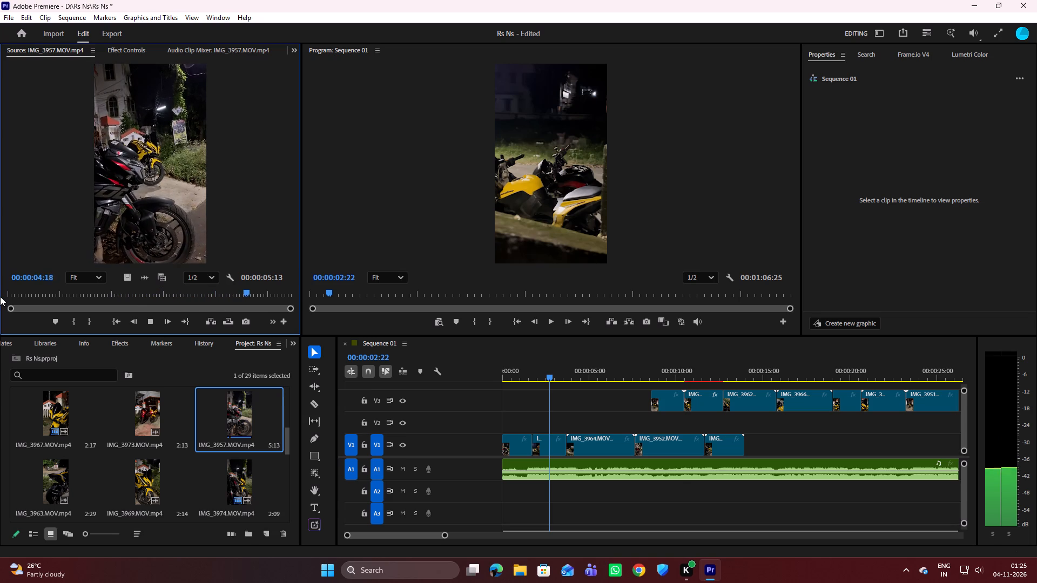
key(space)
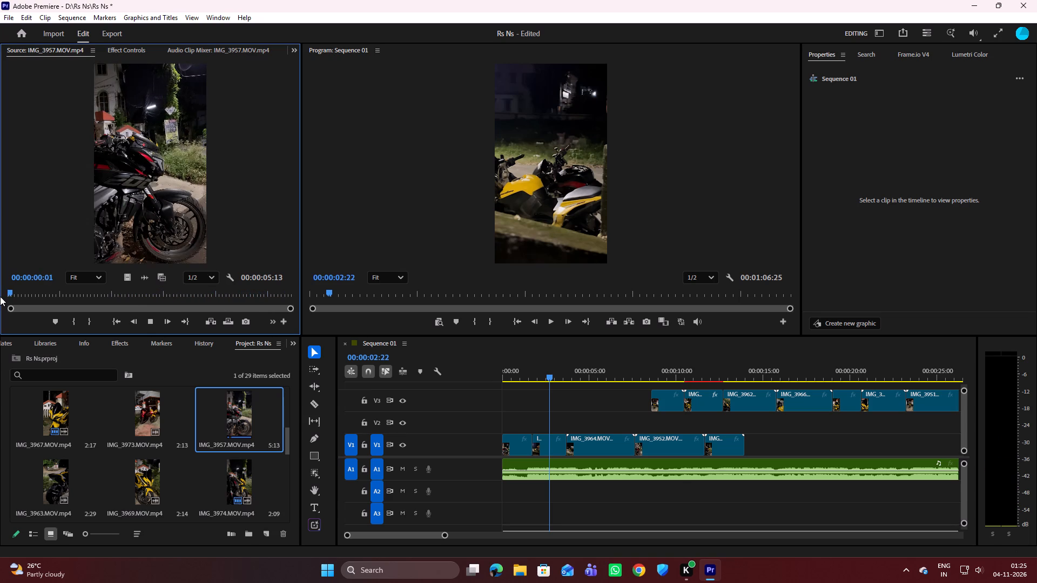
key(space)
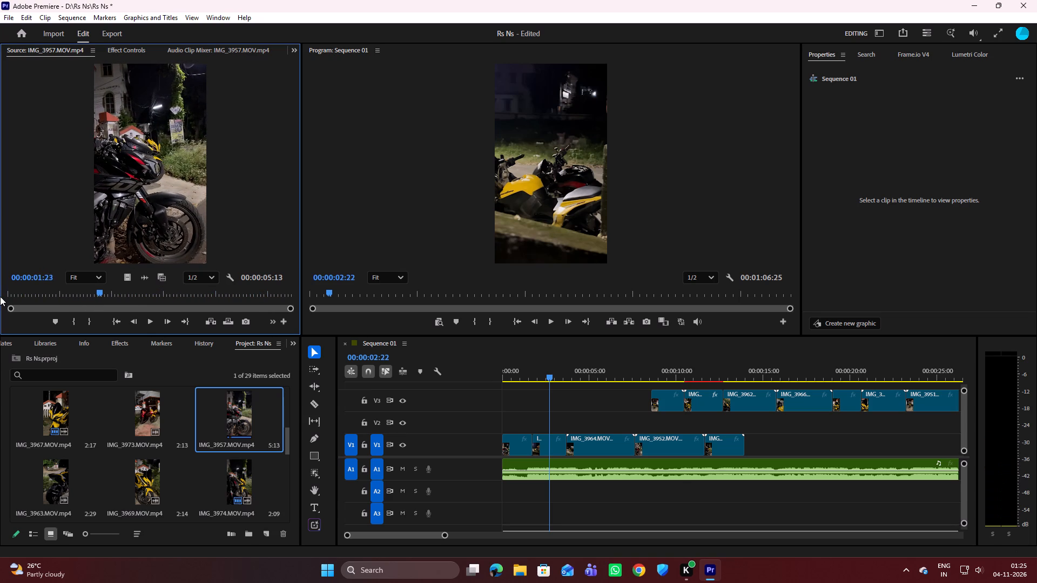
Enlarge the IMG_3957 source frame to inspect the bike up close, restore the source view to Fit, and play the clip further.
click(98, 275)
click(87, 336)
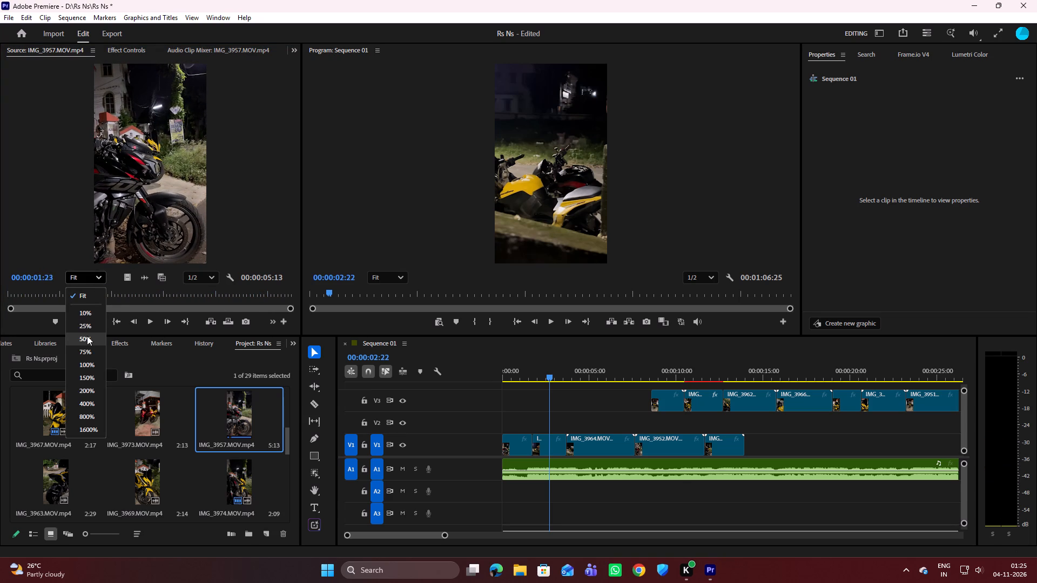
scroll(170, 103, up, 6)
scroll(170, 102, down, 7)
drag(170, 102, 160, 138)
click(174, 87)
click(87, 270)
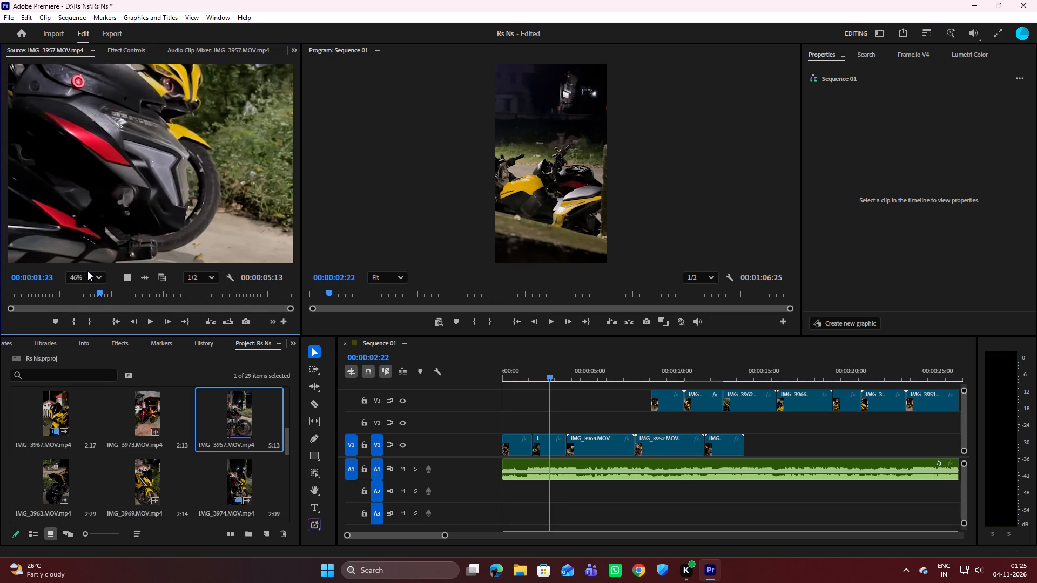
click(87, 273)
click(86, 294)
key(space)
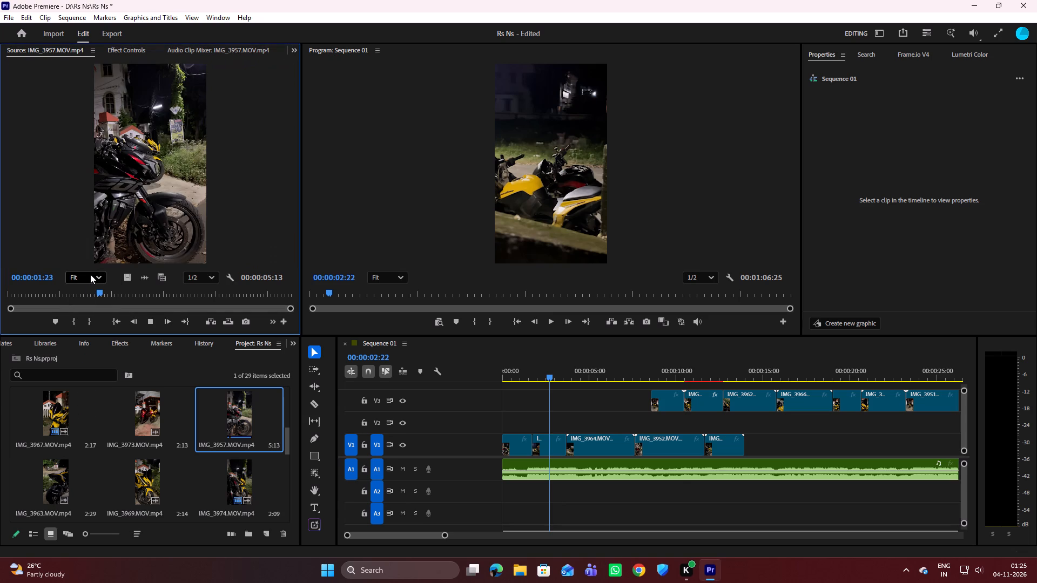
key(space)
Open and preview the IMG_3973 source clip, and place only the video of its marked range on V1 directly after the IMG_3974 clip.
double_click(130, 405)
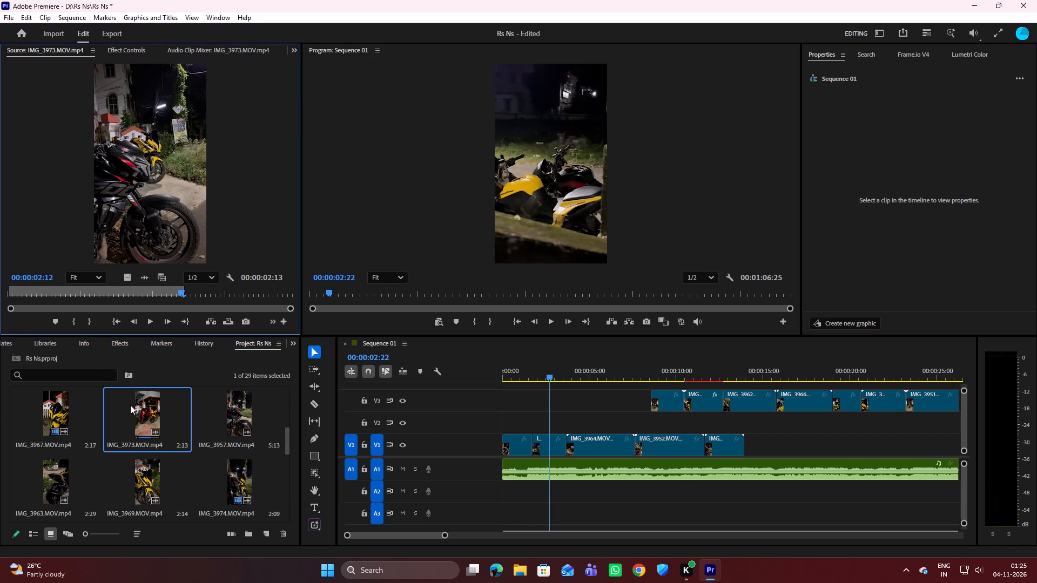
drag(180, 293, 0, 295)
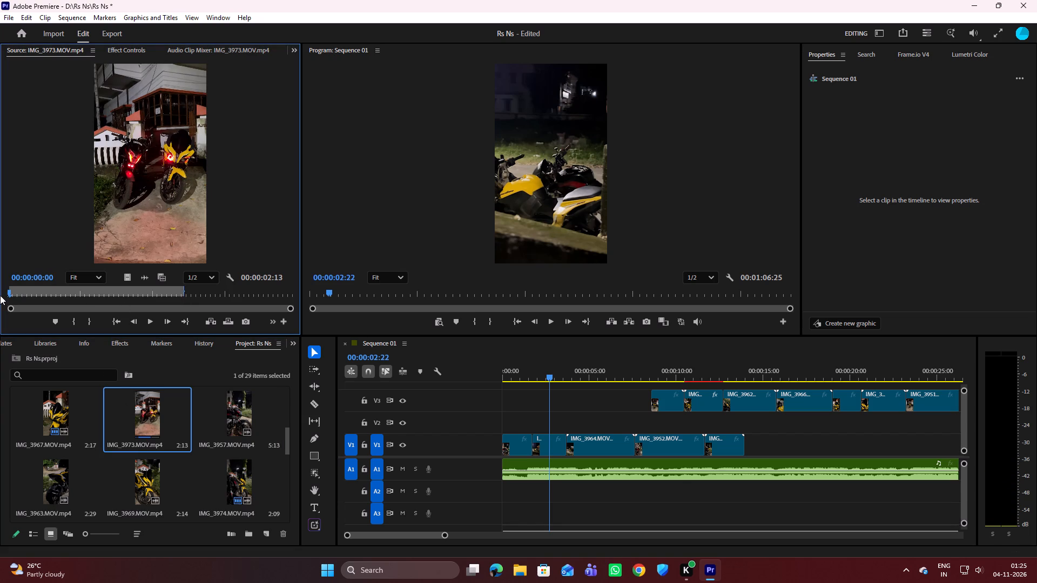
key(space)
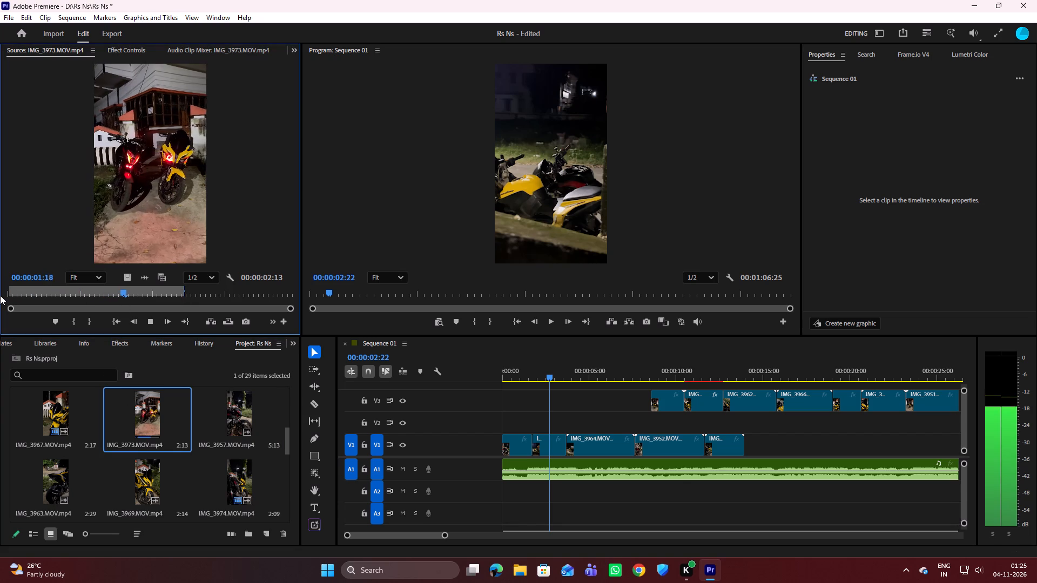
key(space)
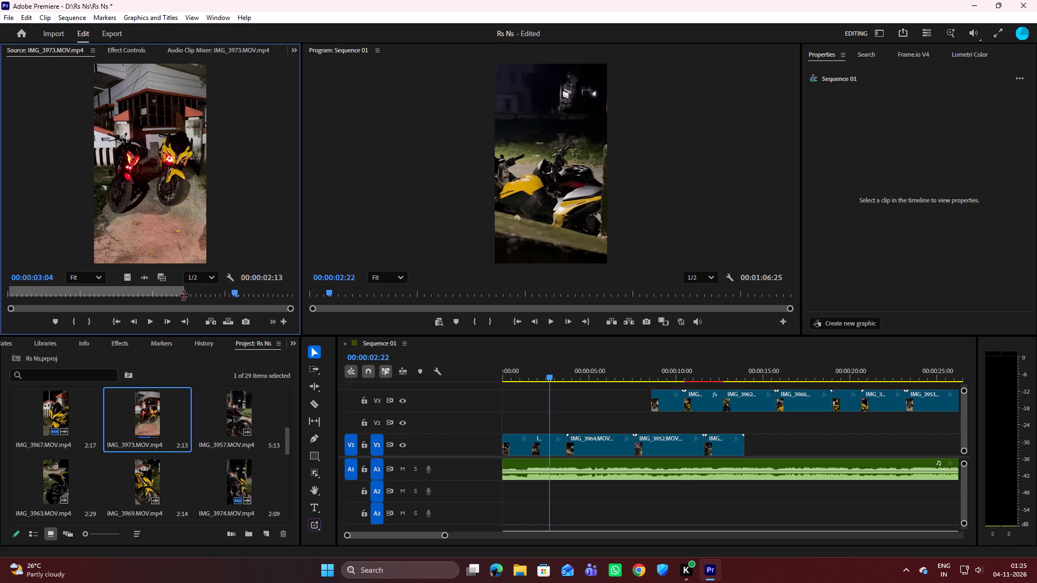
drag(233, 293, 203, 299)
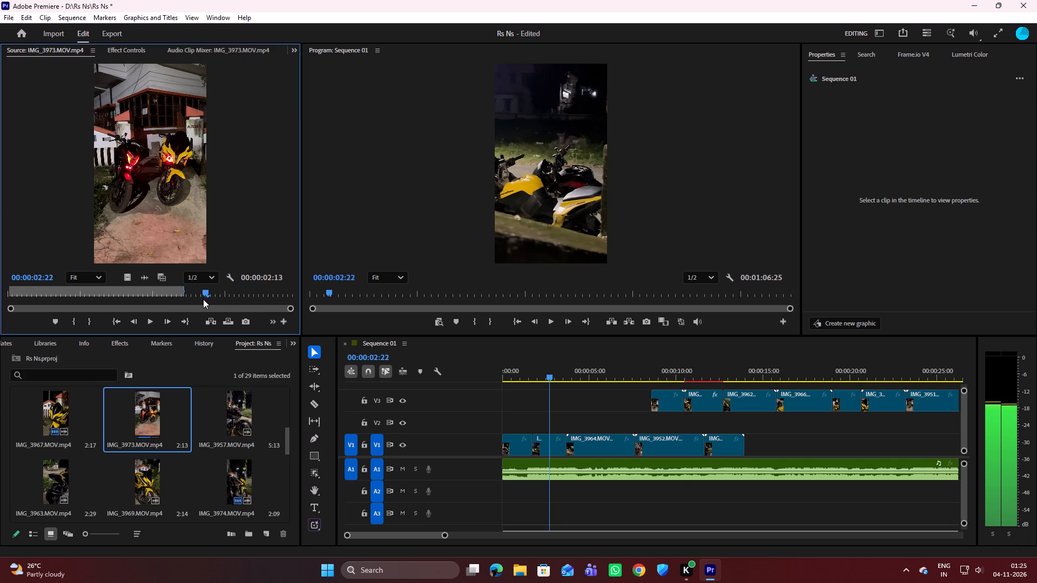
drag(203, 299, 184, 300)
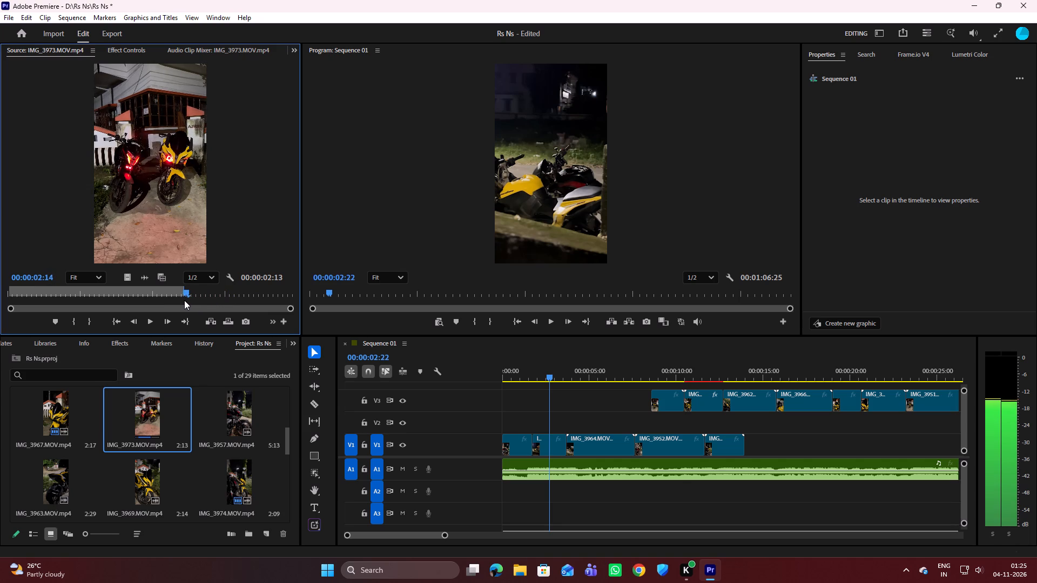
drag(184, 300, 10, 310)
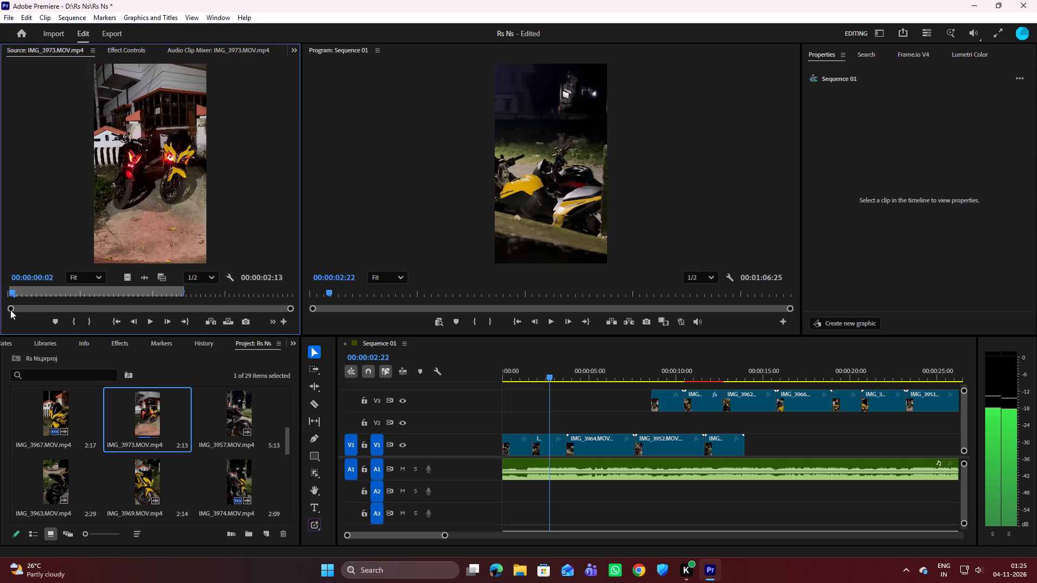
drag(10, 310, 1, 311)
key(space)
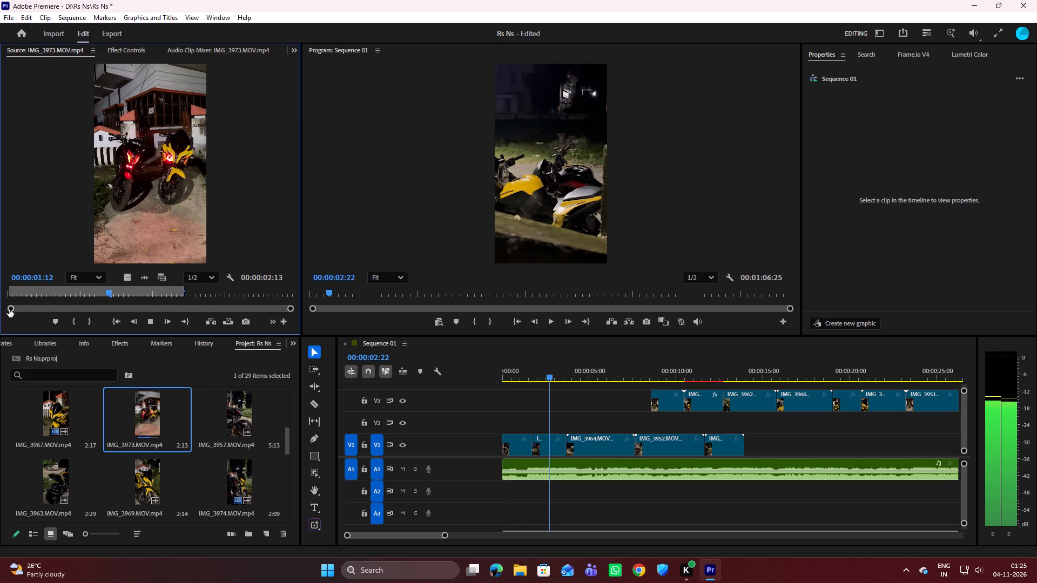
key(space)
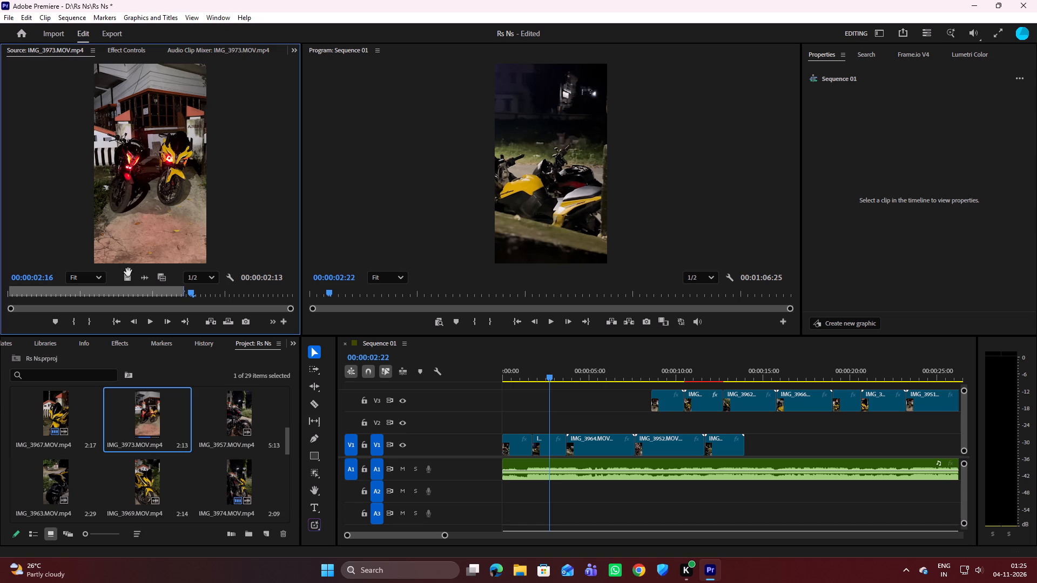
drag(129, 276, 751, 440)
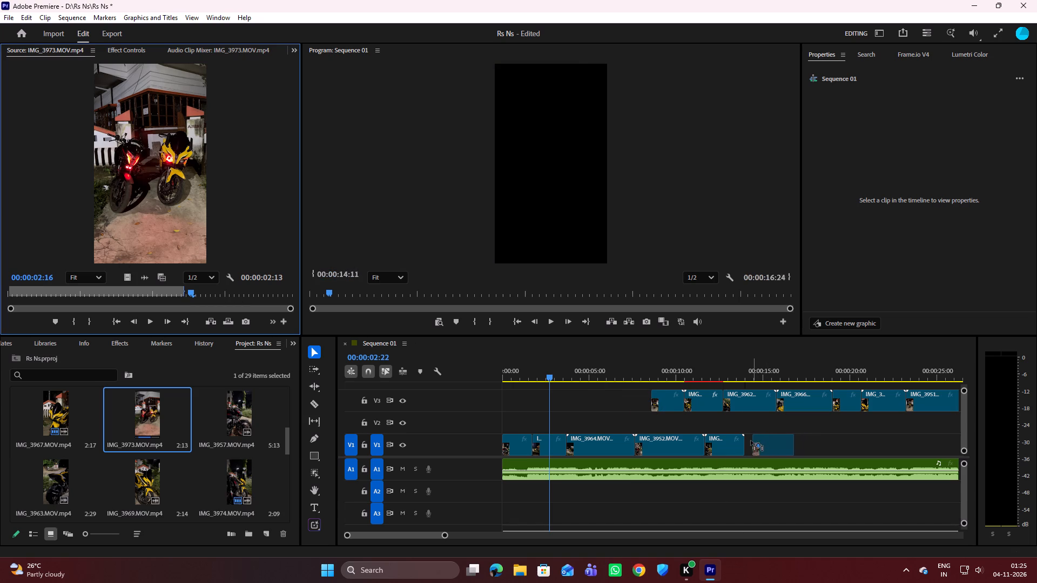
drag(751, 440, 750, 439)
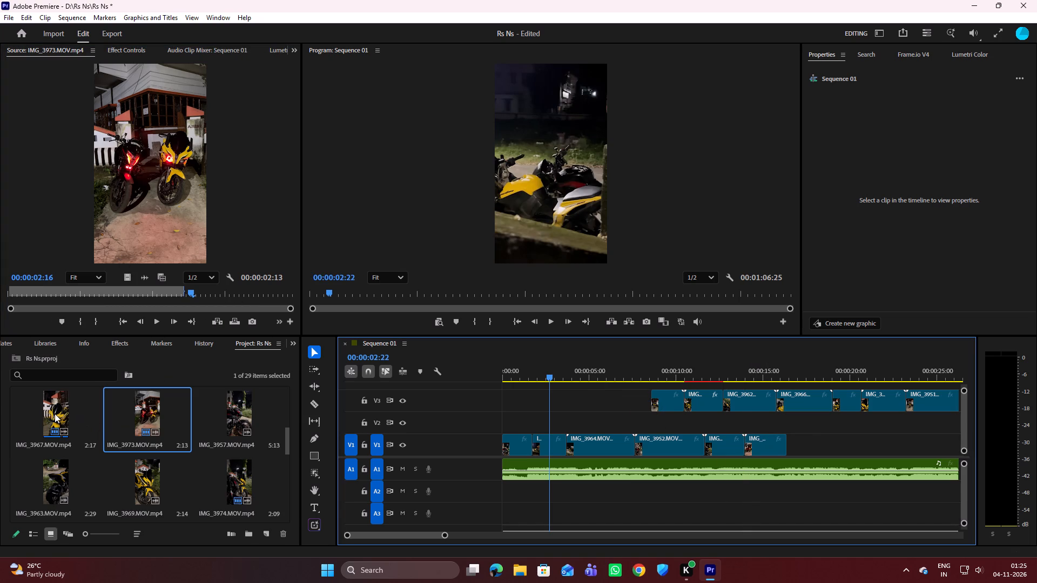
Open the IMG_3955 and IMG_3970 source clips and play each from its beginning, examining whether either shot suits the next position.
scroll(198, 429, up, 1)
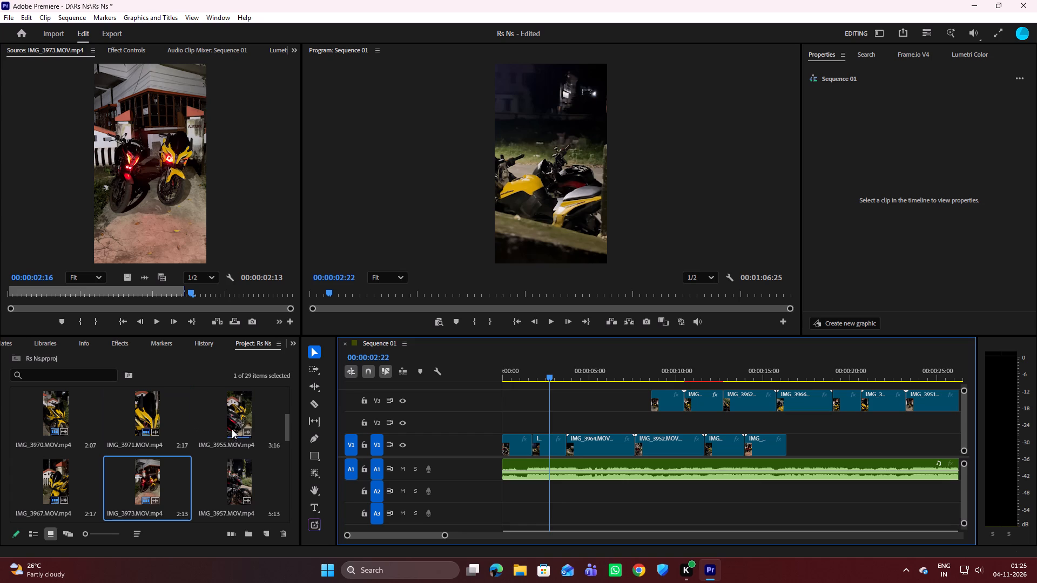
double_click(235, 418)
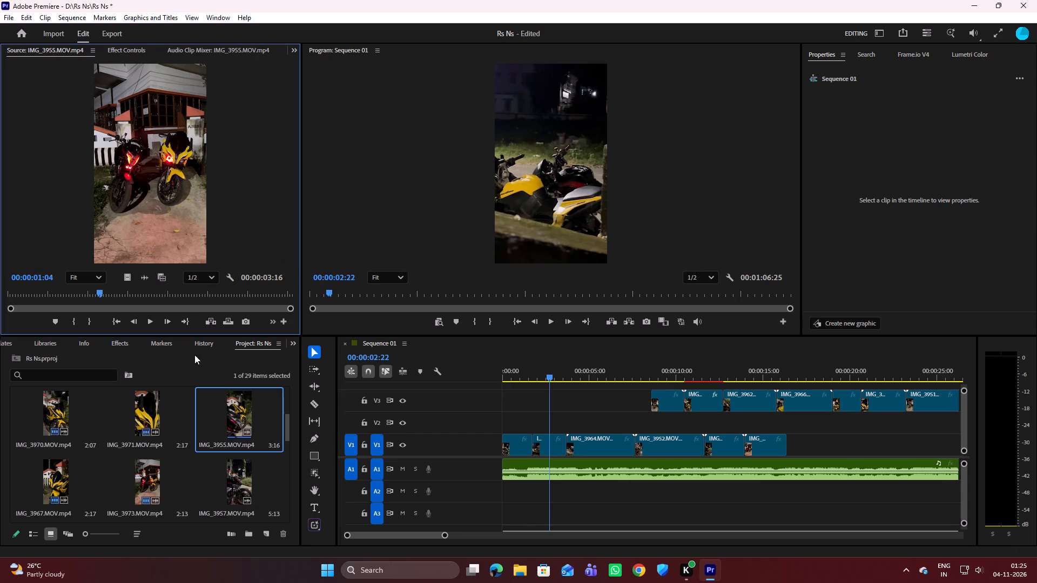
drag(99, 294, 0, 293)
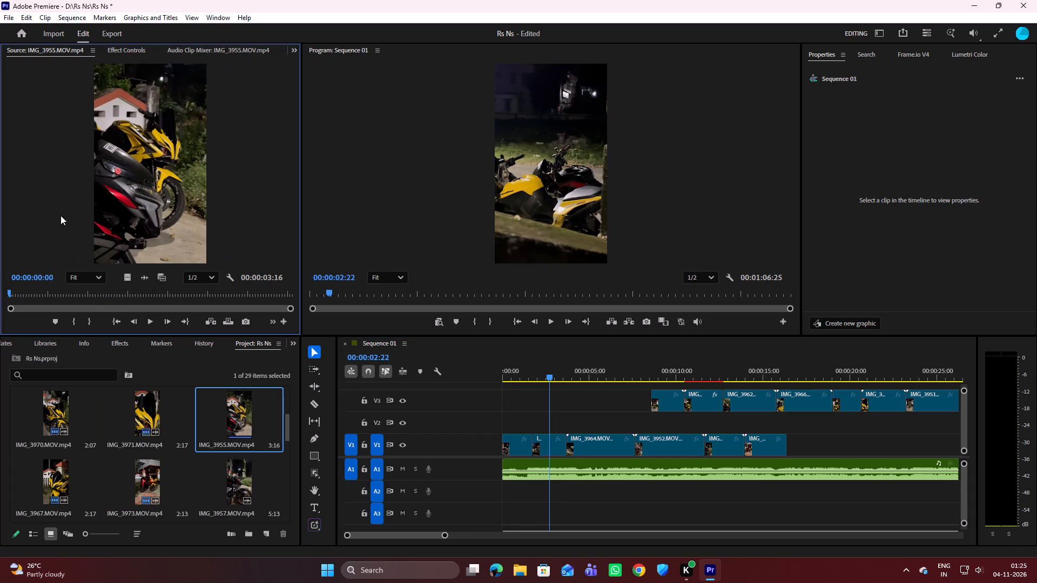
key(space)
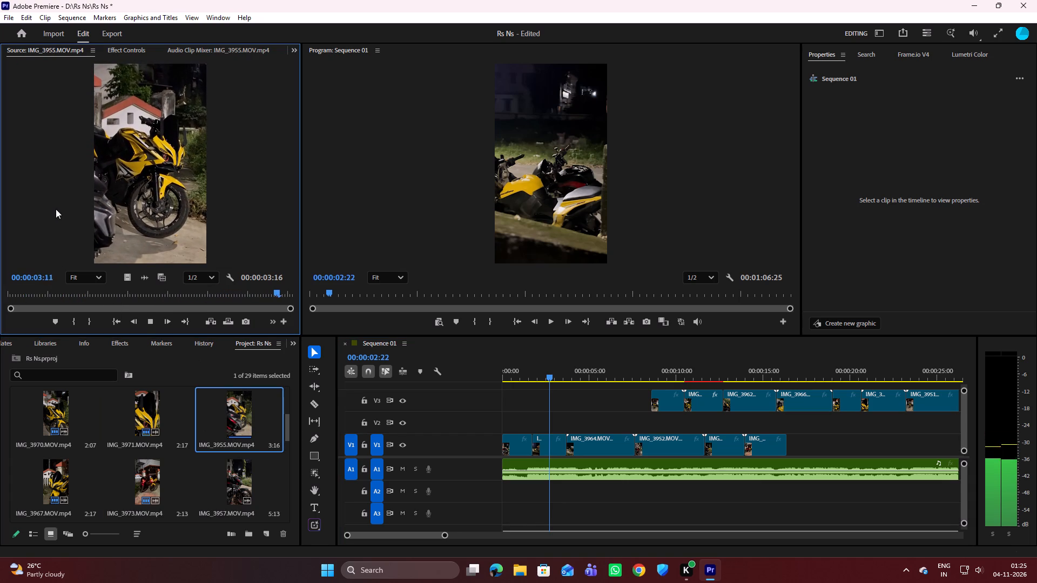
key(space)
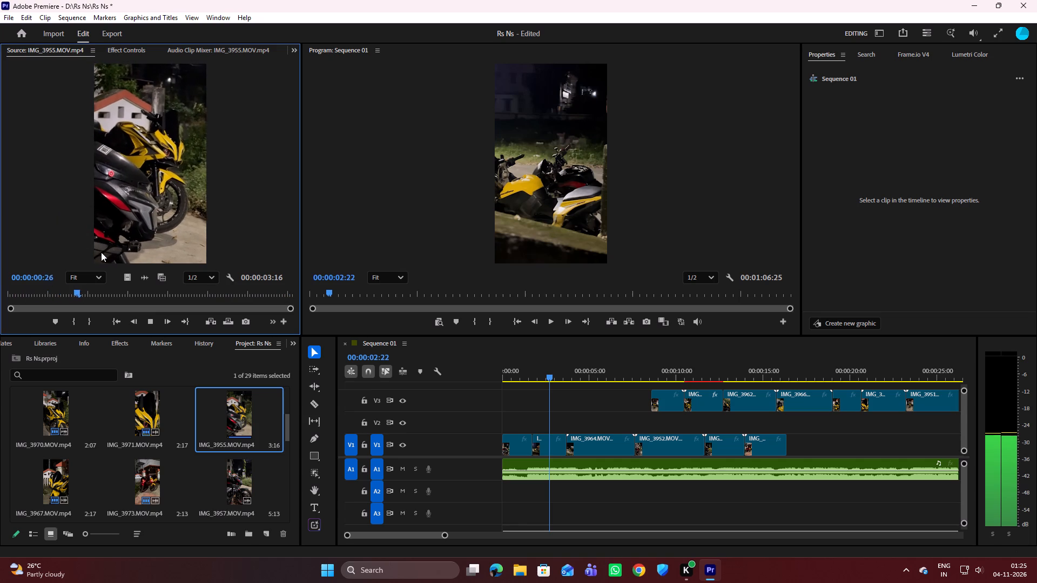
key(space)
click(56, 416)
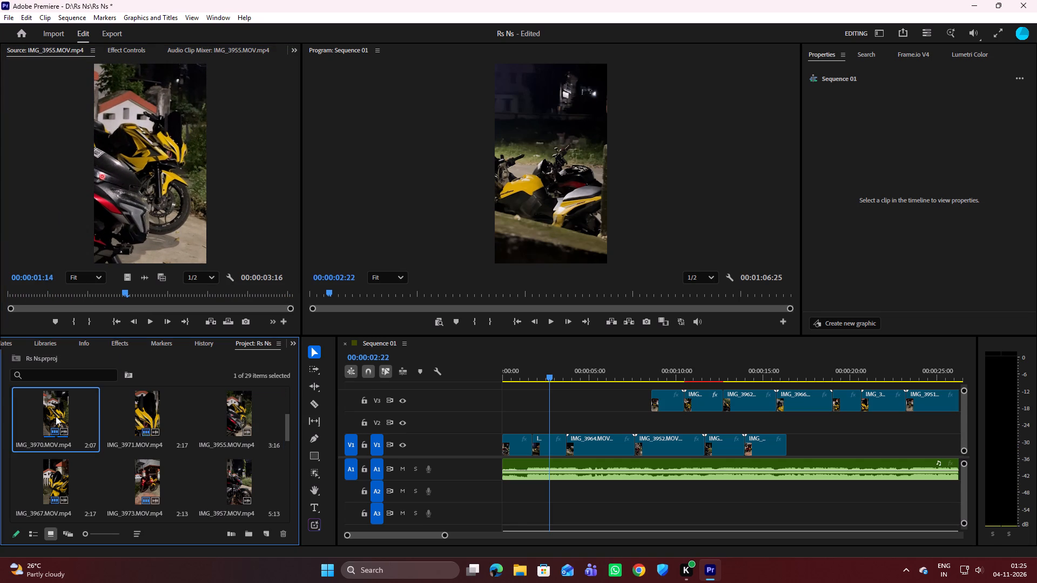
double_click(56, 416)
drag(145, 286, 50, 301)
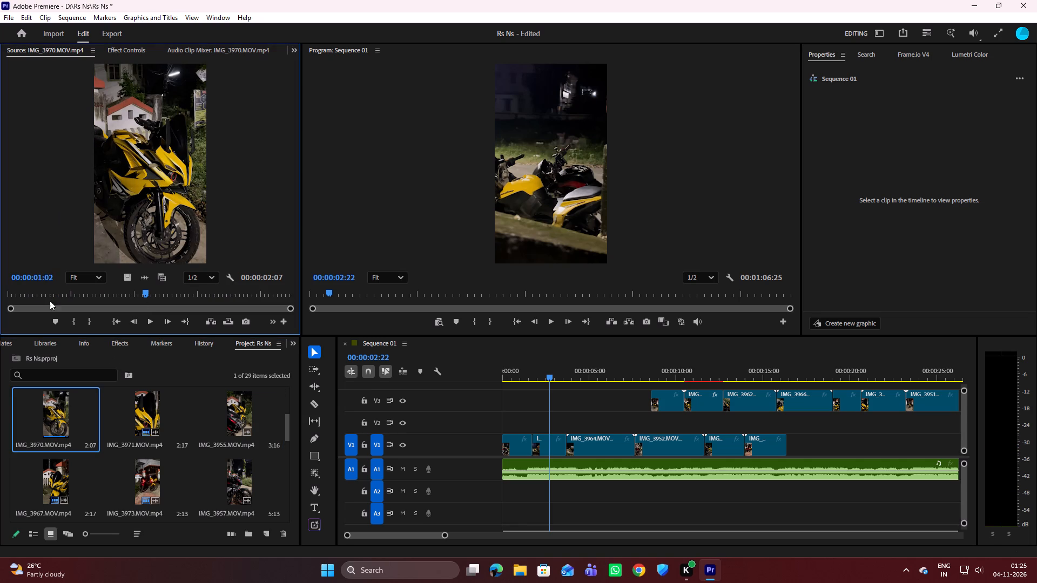
drag(50, 301, 17, 302)
drag(142, 293, 15, 299)
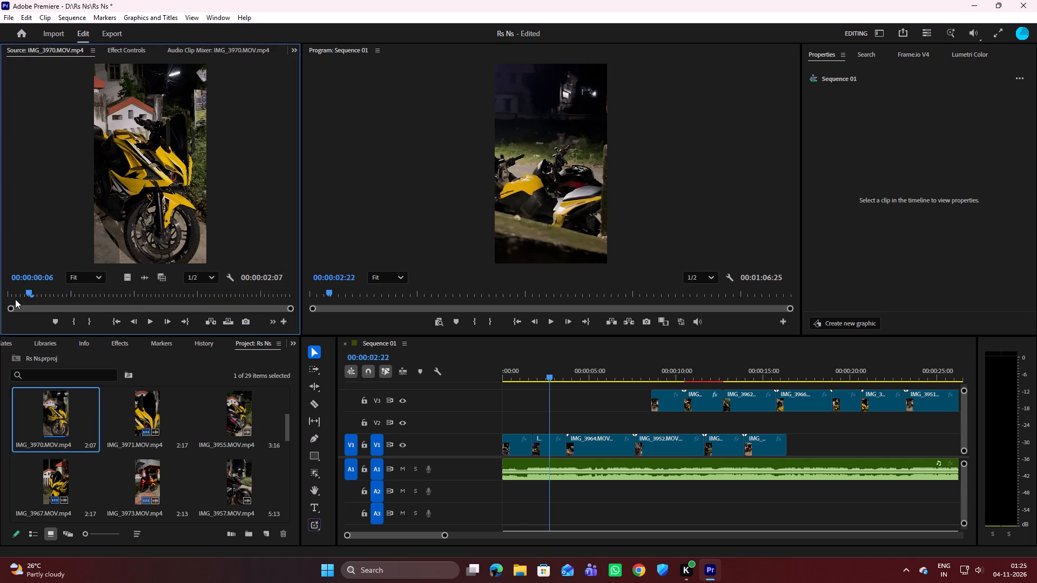
drag(15, 299, 0, 302)
key(space)
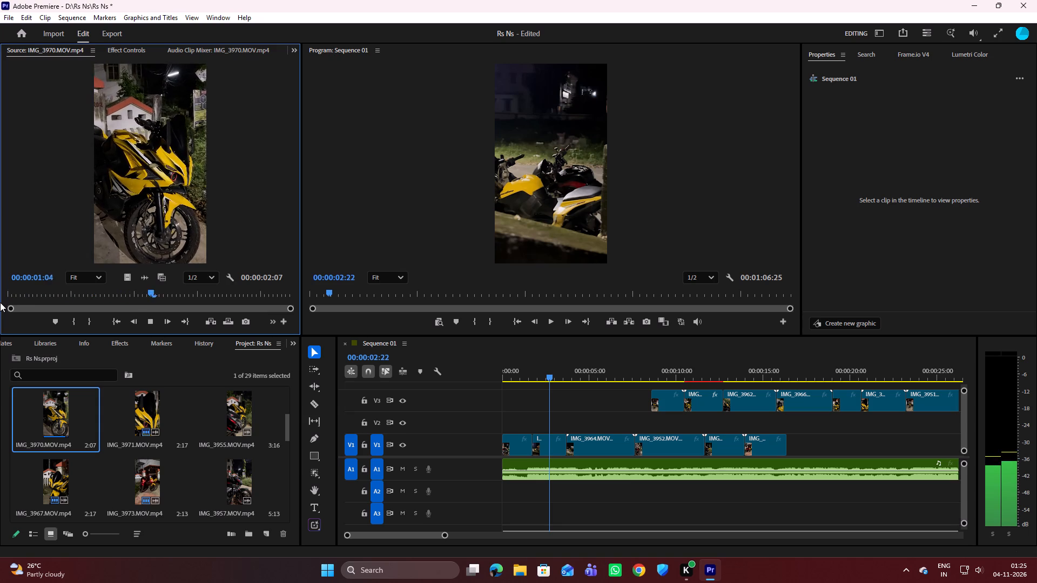
key(space)
Look through the remaining clips in the project bin for a shot to follow IMG_3973.
scroll(101, 446, up, 1)
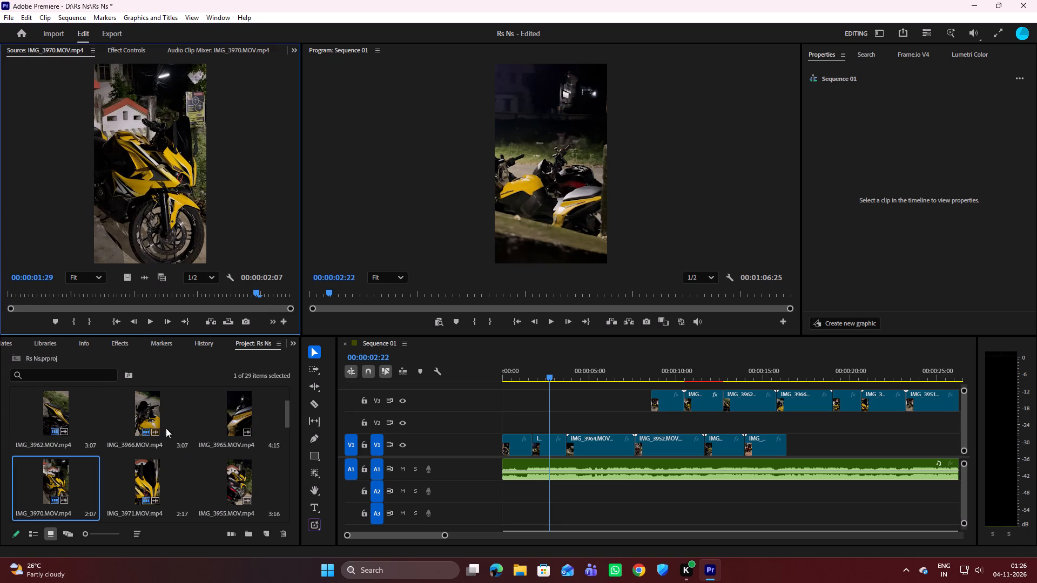
scroll(179, 435, up, 1)
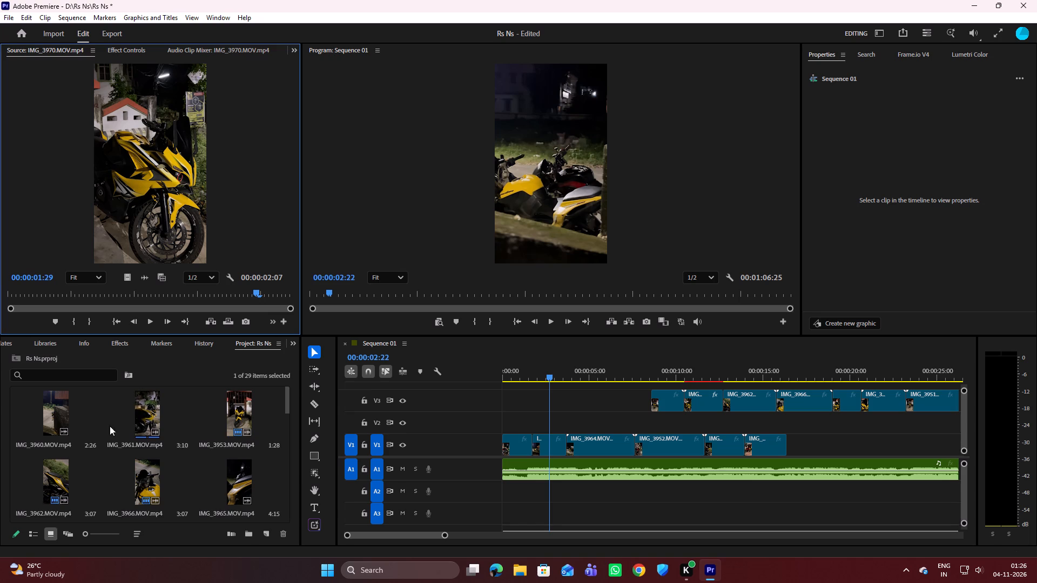
scroll(129, 452, up, 4)
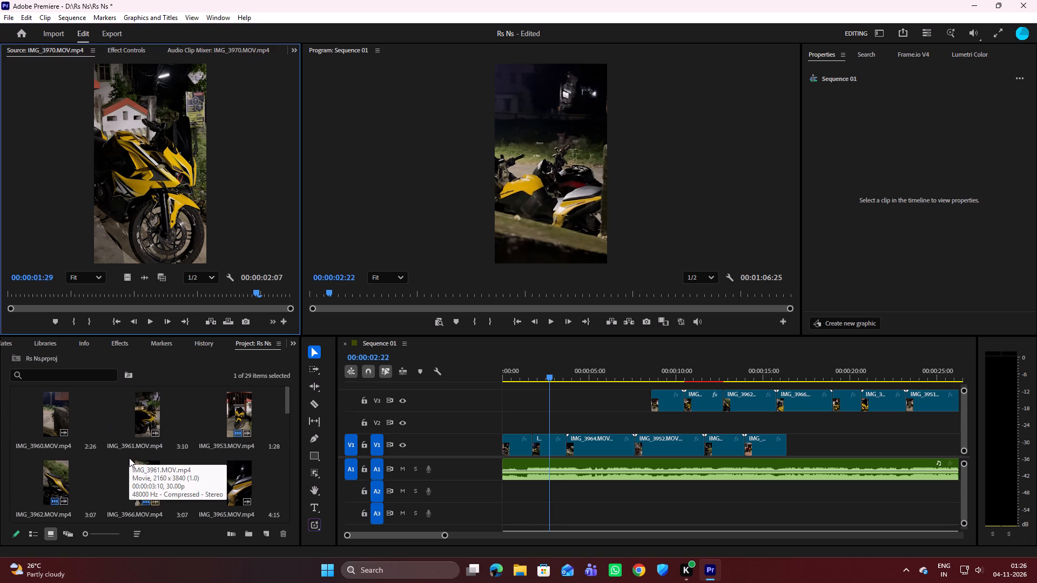
scroll(129, 458, down, 2)
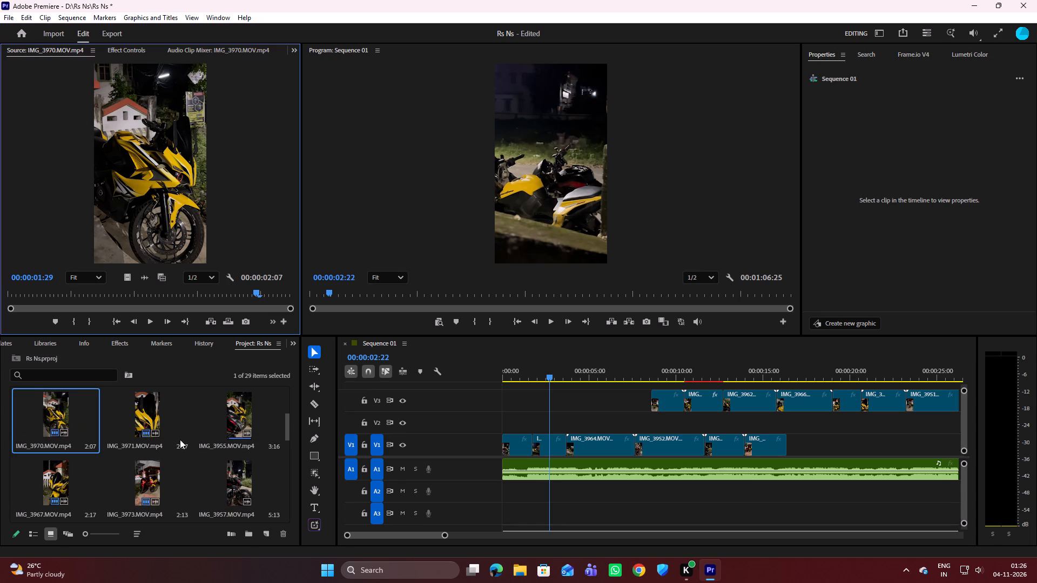
scroll(144, 445, down, 12)
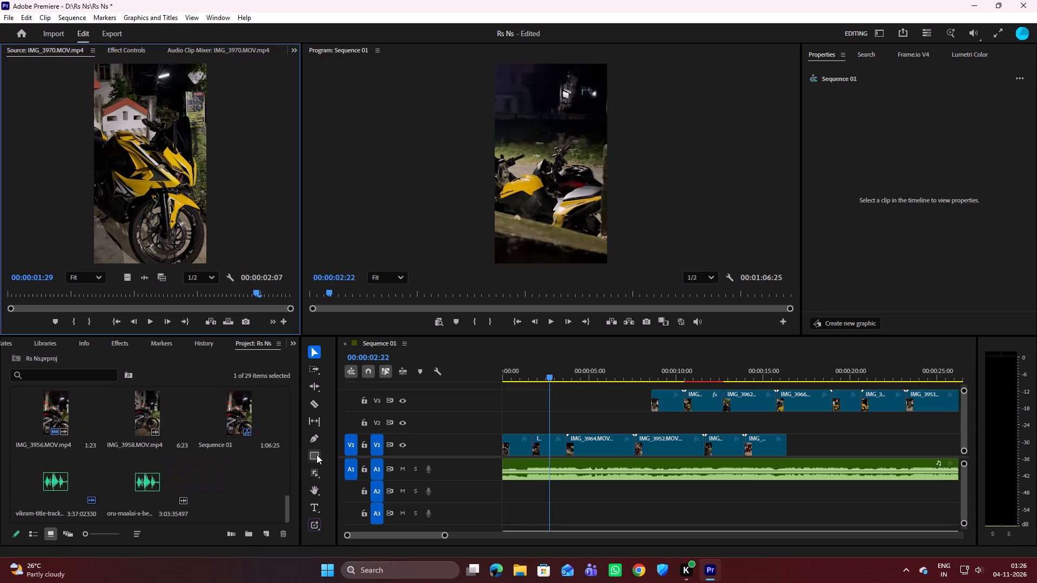
Play the sequence from its start to examine the new opening against the music.
drag(550, 380, 437, 384)
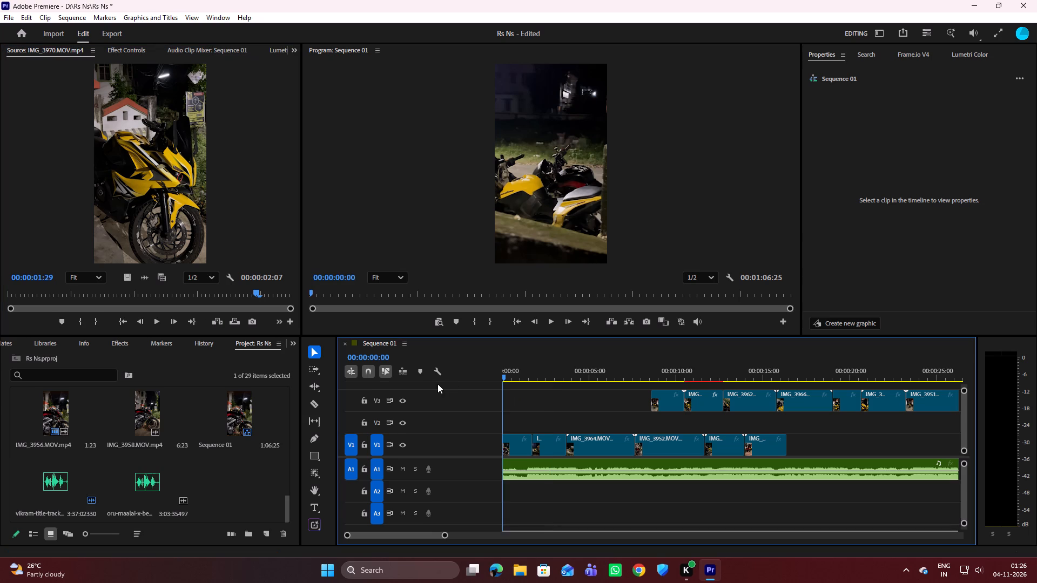
key(space)
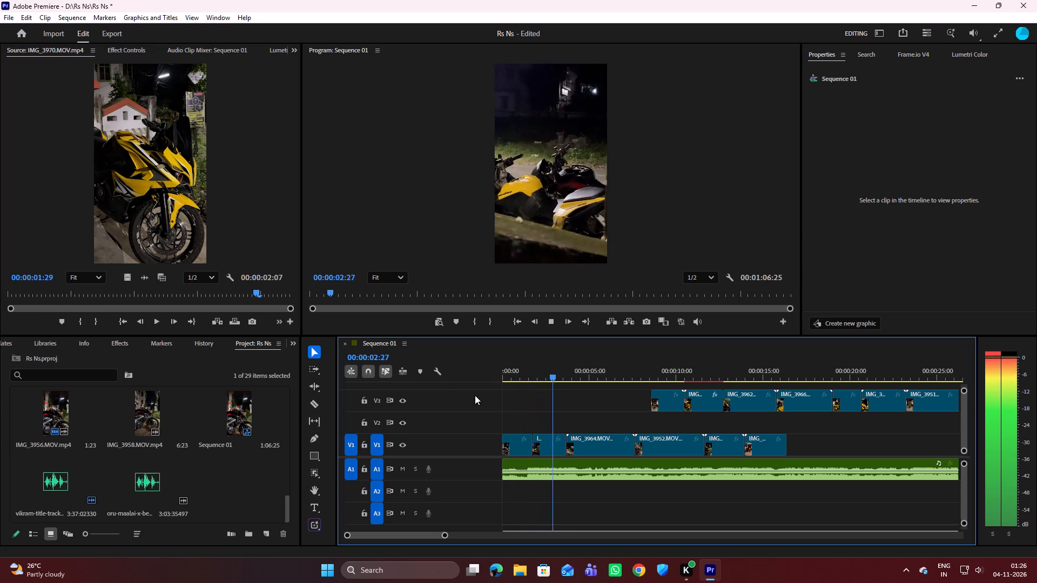
key(space)
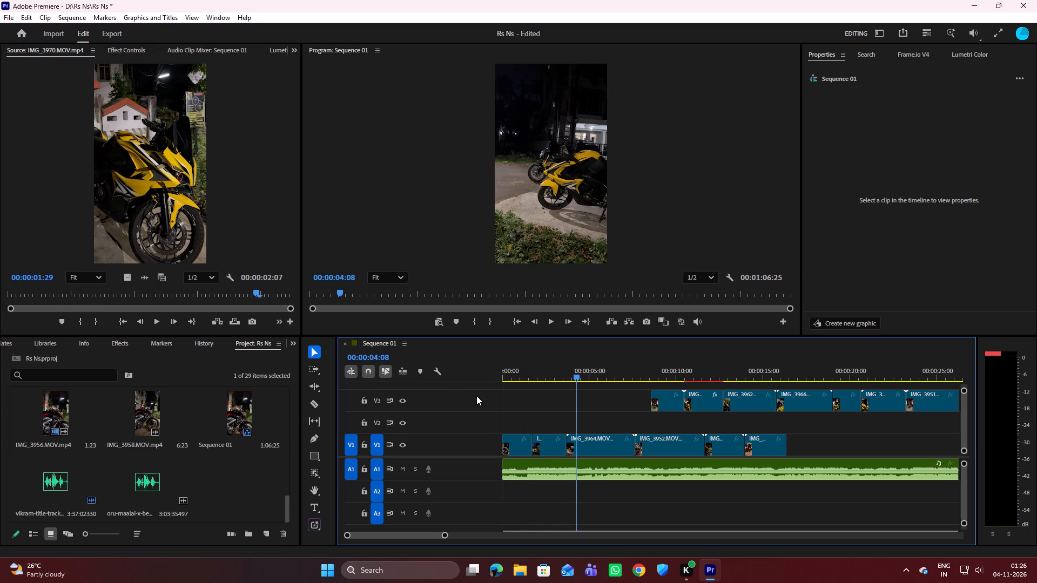
key(space)
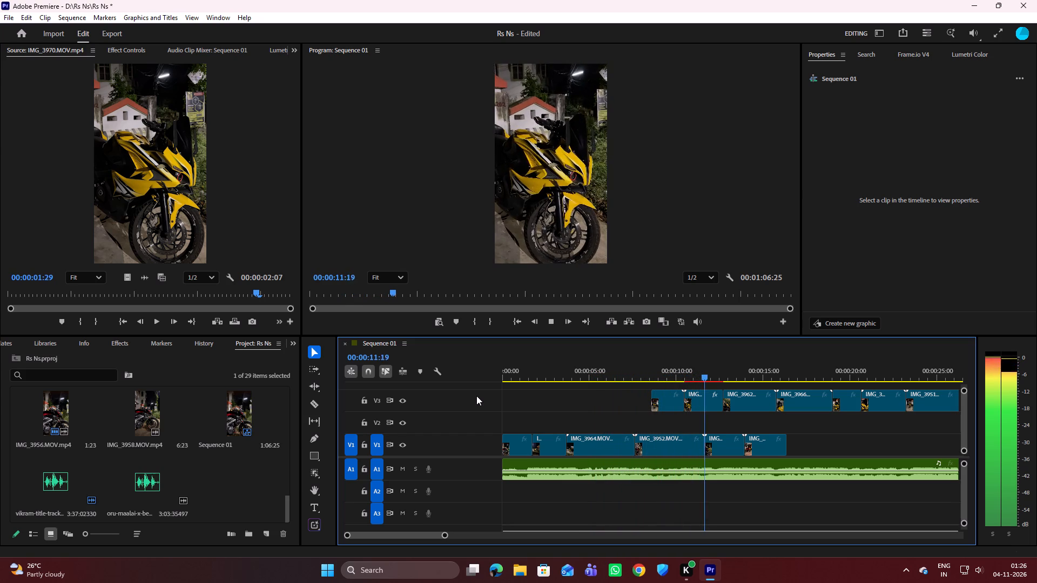
key(space)
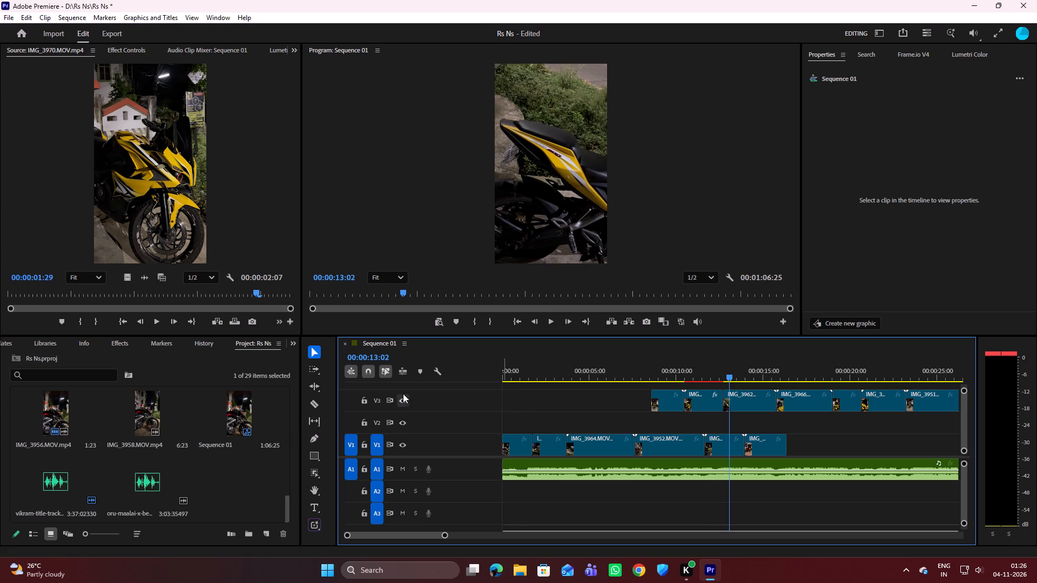
Hide the V3 track's output and play the V1 opening from the sequence start through the end of the IMG_3973 clip.
click(404, 395)
drag(730, 375, 558, 379)
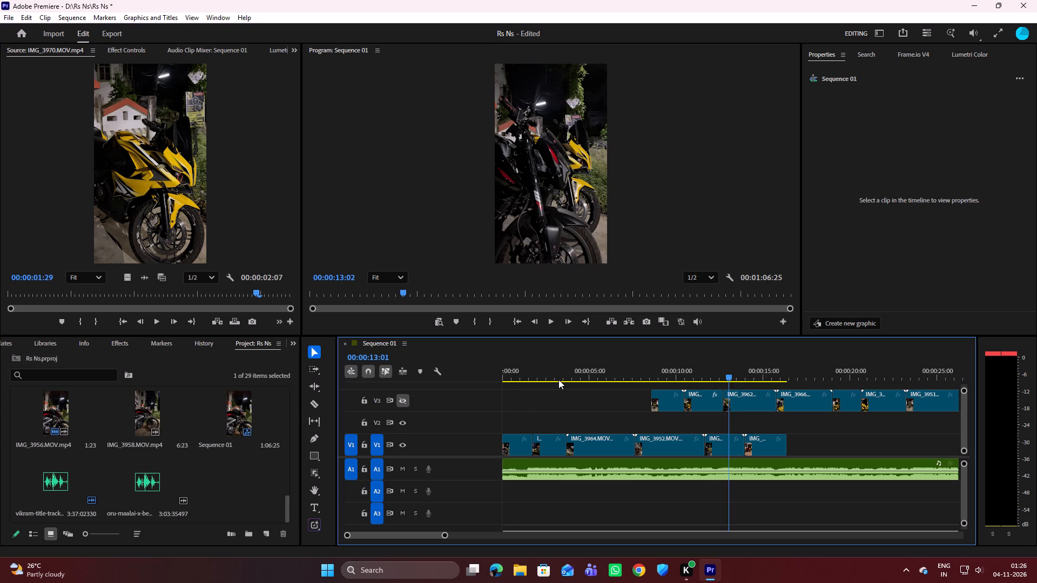
drag(558, 379, 499, 383)
key(space)
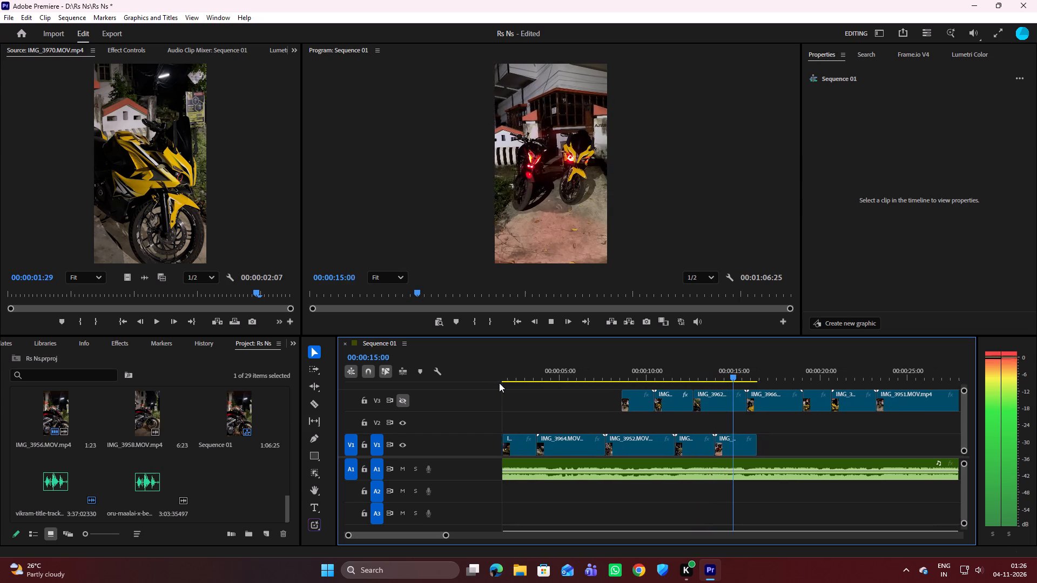
key(space)
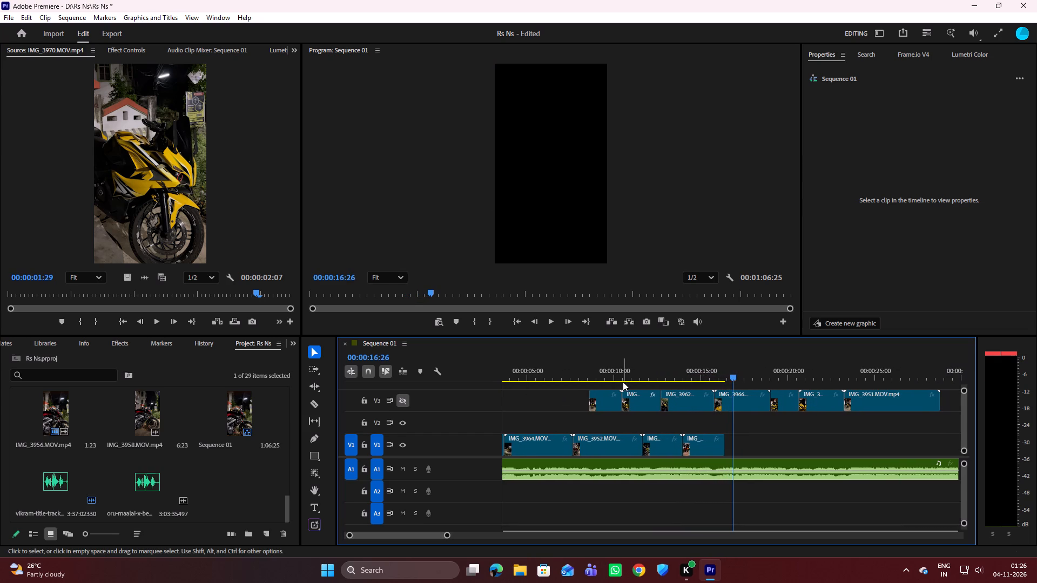
Swap the first two V1 clips so IMG_3975 starts the sequence and IMG_3956 follows it, parking IMG_3975 on V3 meanwhile.
drag(728, 376, 497, 396)
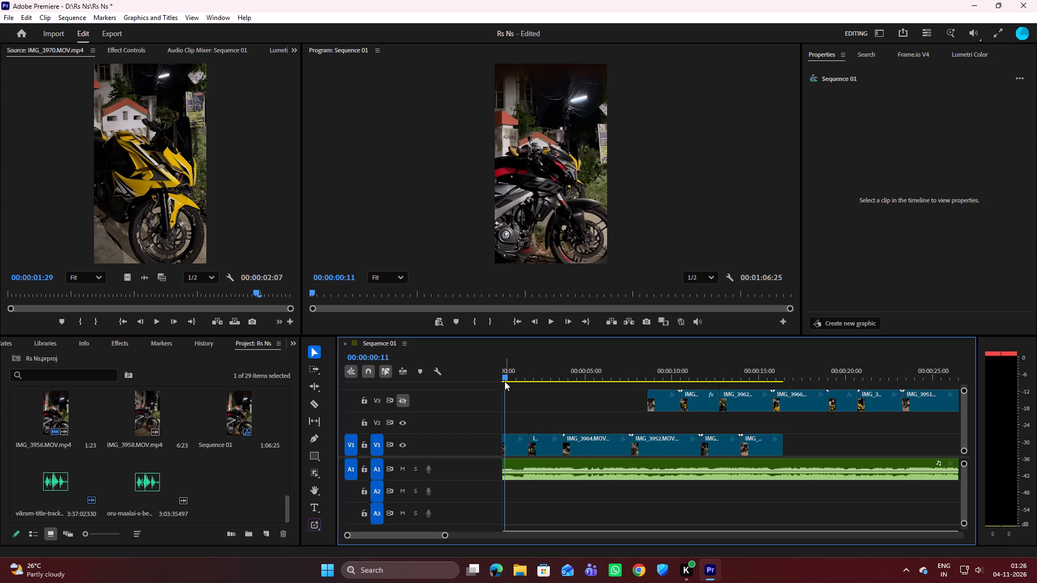
drag(504, 379, 484, 372)
drag(548, 442, 546, 434)
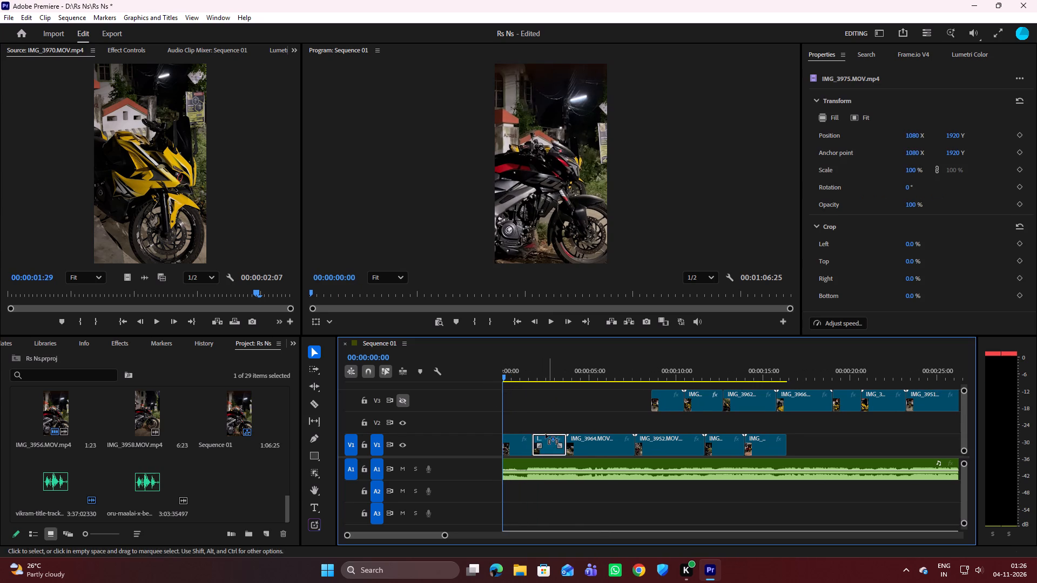
drag(546, 434, 499, 405)
drag(517, 439, 540, 438)
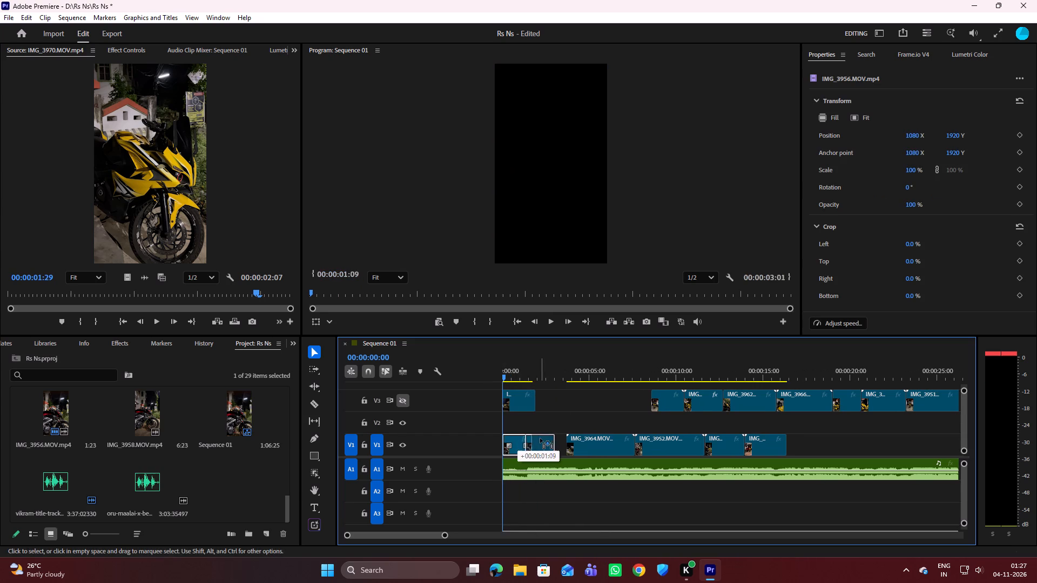
drag(540, 438, 546, 438)
drag(520, 403, 516, 451)
Play the reordered opening, replaying the IMG_3956 shot to examine how it leads into IMG_3964.
key(space)
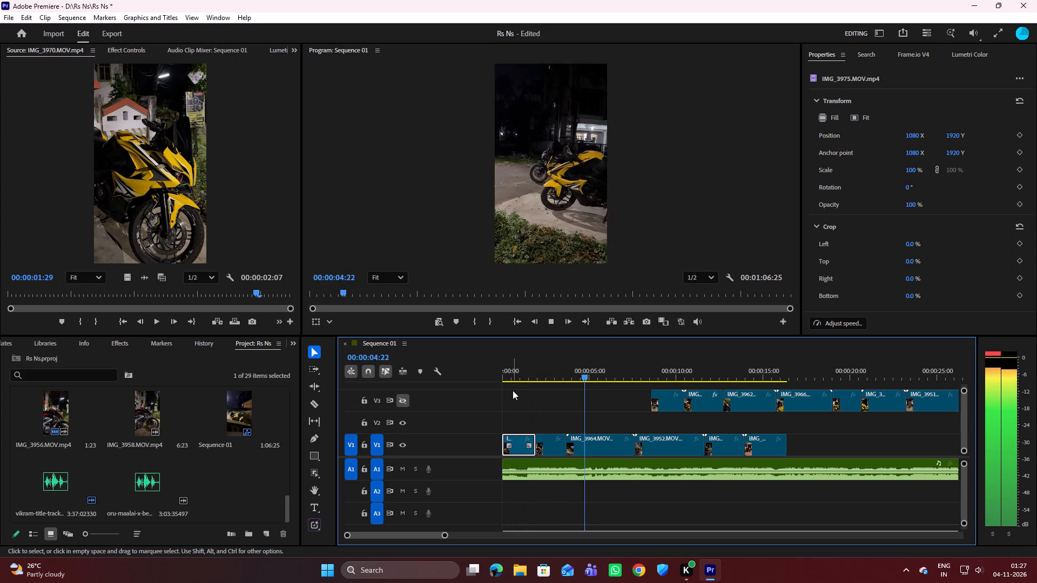
key(space)
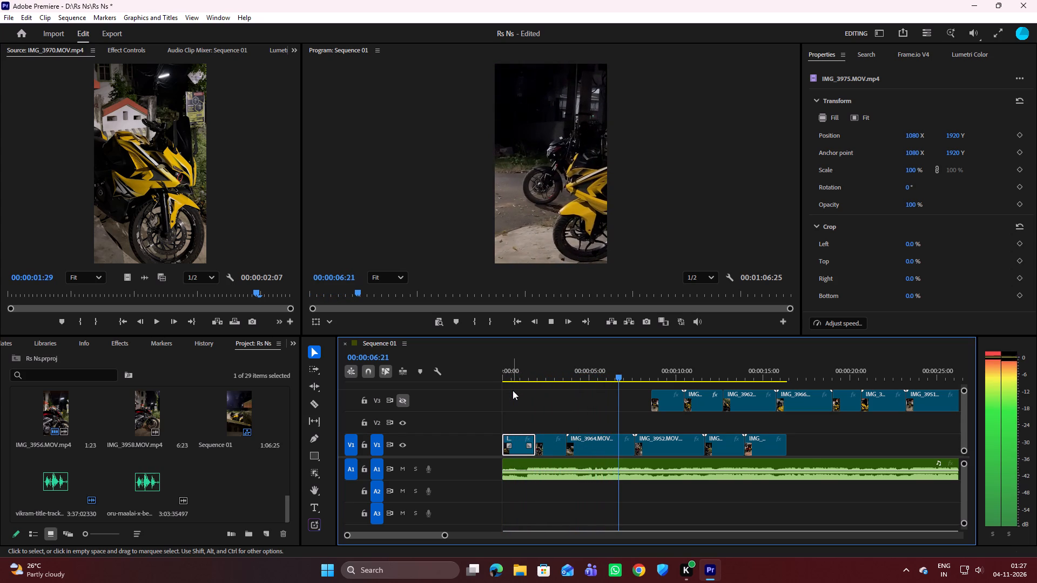
drag(618, 378, 570, 388)
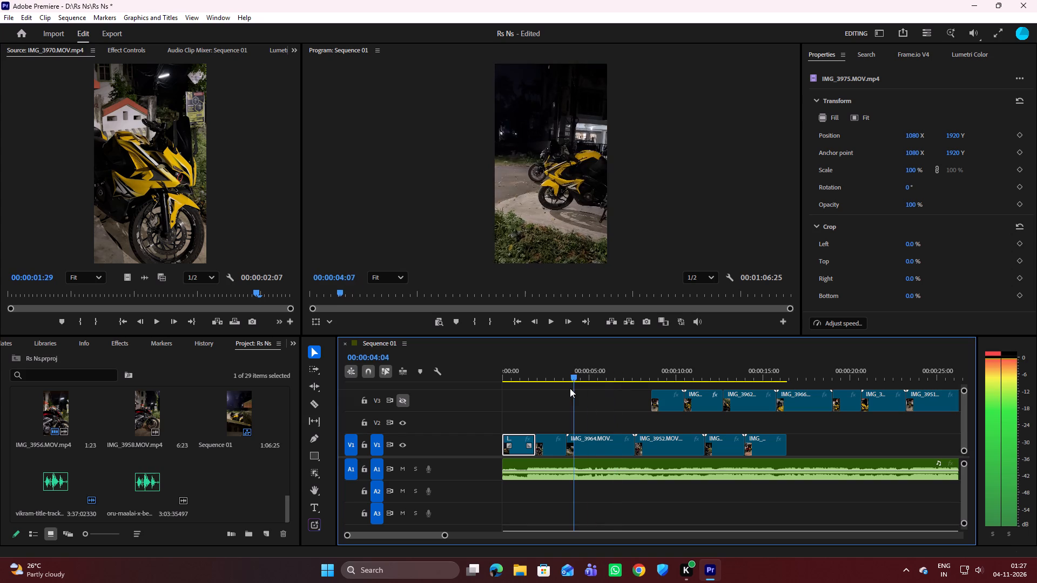
drag(570, 388, 537, 392)
key(space)
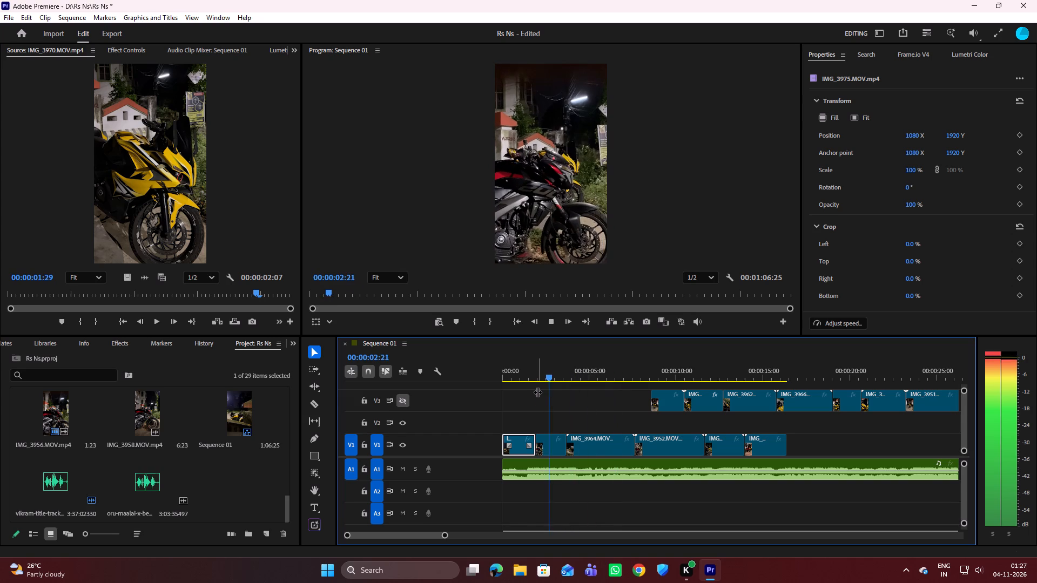
key(space)
Move the IMG_3956 clip from V1 up to V3 at the same time position, and return the playhead to 00:00:01:00.
drag(552, 443, 552, 436)
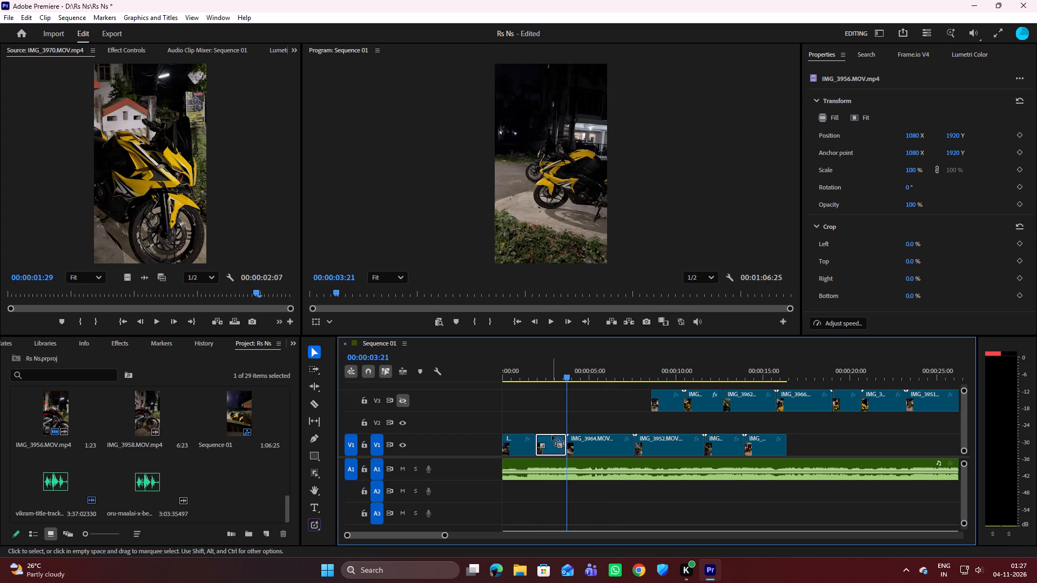
drag(552, 436, 551, 409)
drag(569, 376, 528, 399)
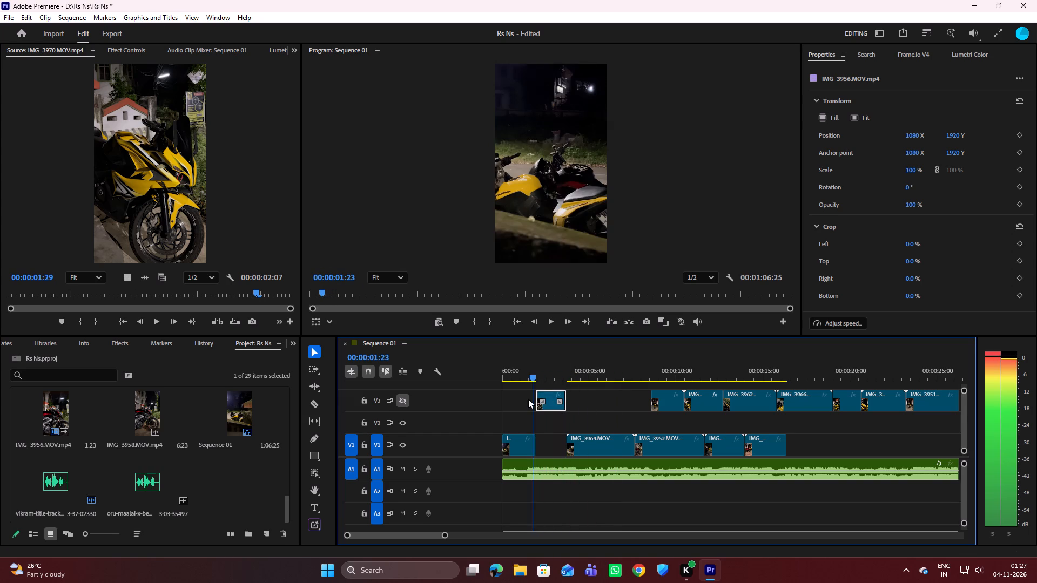
drag(528, 399, 522, 399)
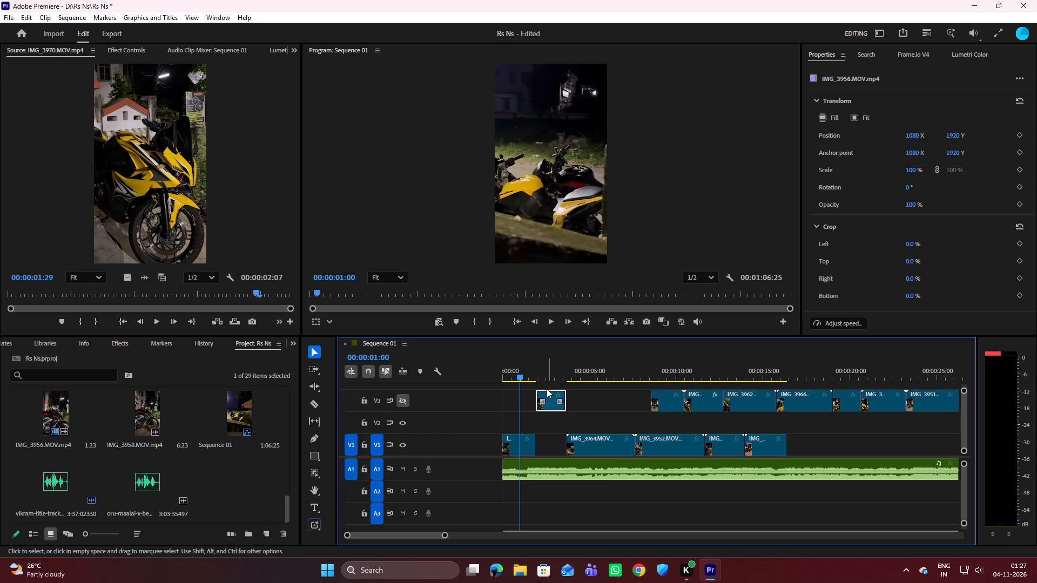
click(547, 389)
Move IMG_3964 earlier on V1 to sit directly after IMG_3975, extending IMG_3975's overwritten end back to its full length.
click(595, 439)
drag(595, 439, 594, 440)
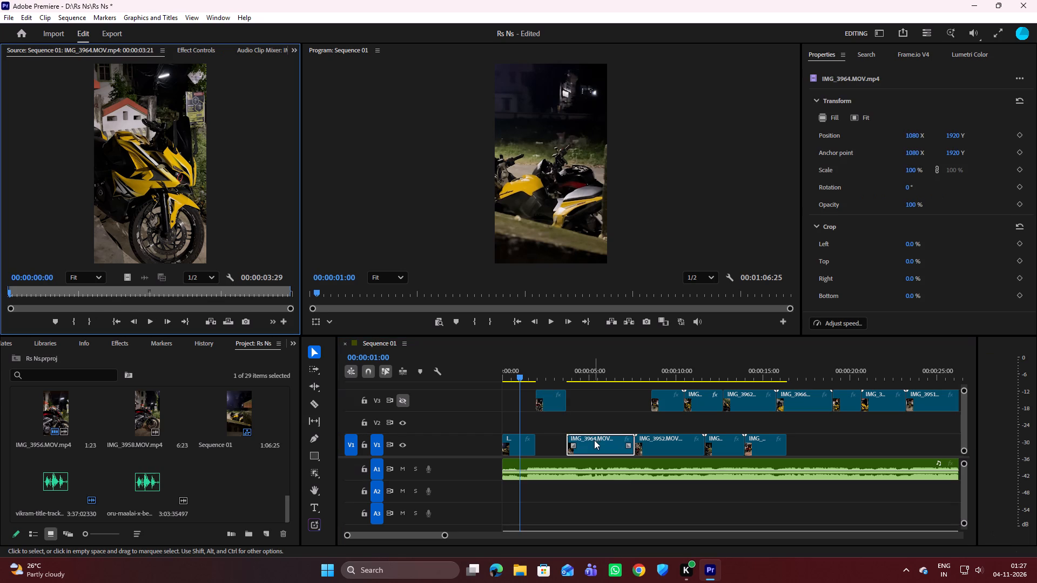
drag(594, 440, 555, 438)
drag(592, 444, 555, 439)
drag(556, 439, 572, 437)
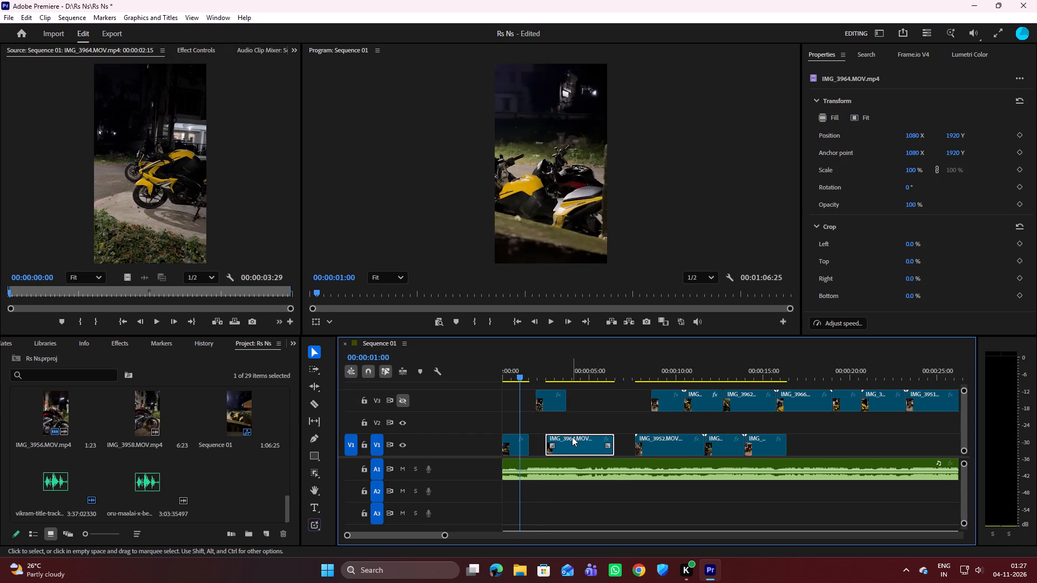
click(572, 437)
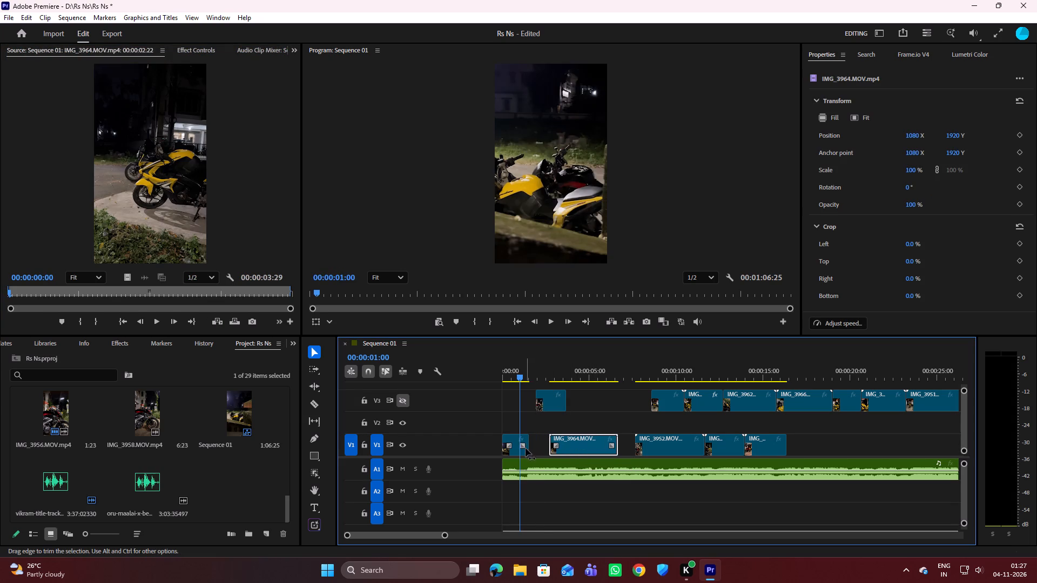
drag(529, 446, 537, 444)
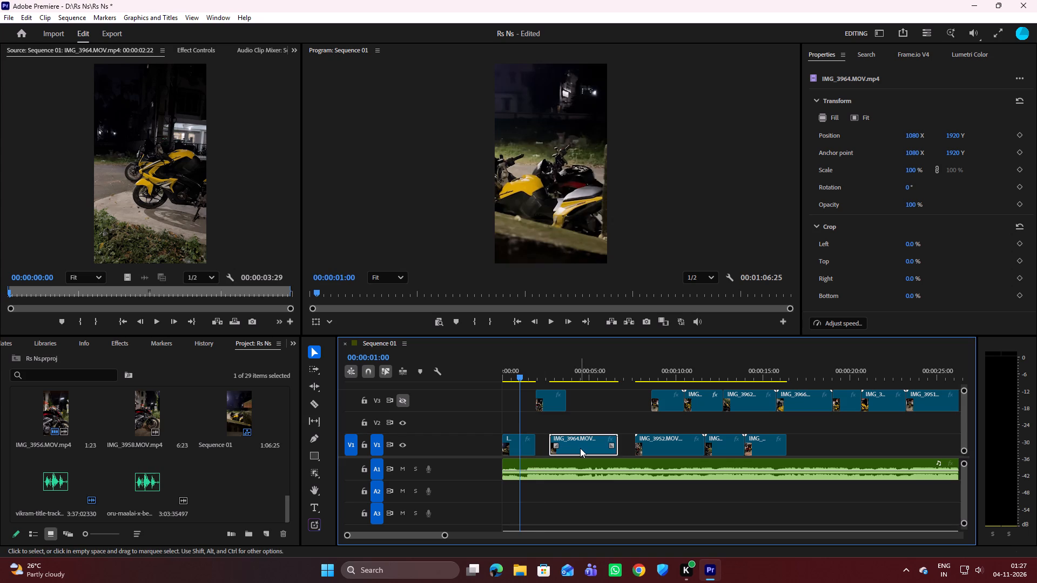
drag(583, 444, 573, 444)
click(522, 412)
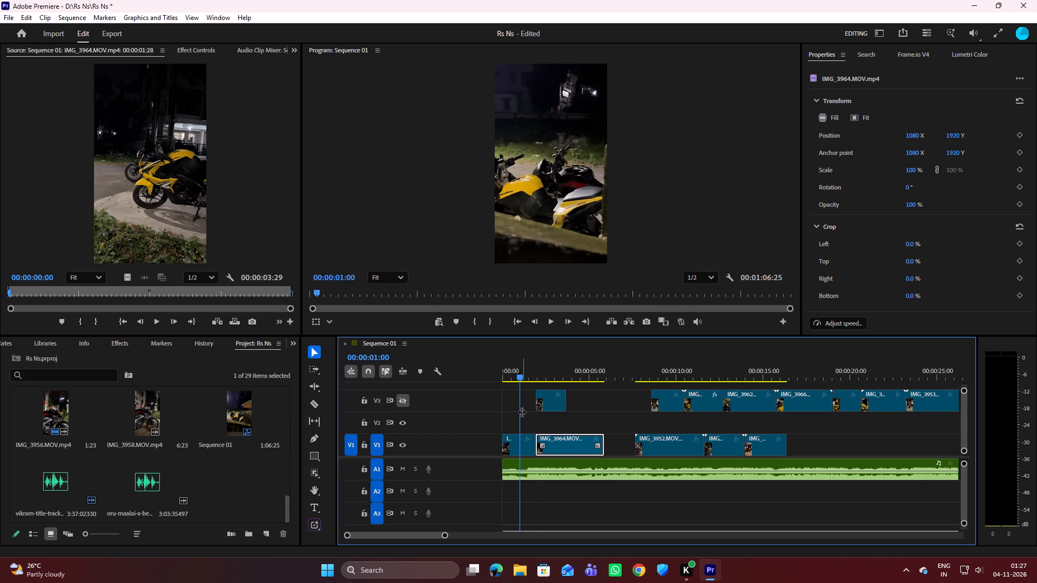
Play the opening from the sequence start through IMG_3975 and IMG_3964 to check the cut between them.
drag(521, 381, 504, 376)
click(504, 376)
drag(504, 376, 497, 377)
key(space)
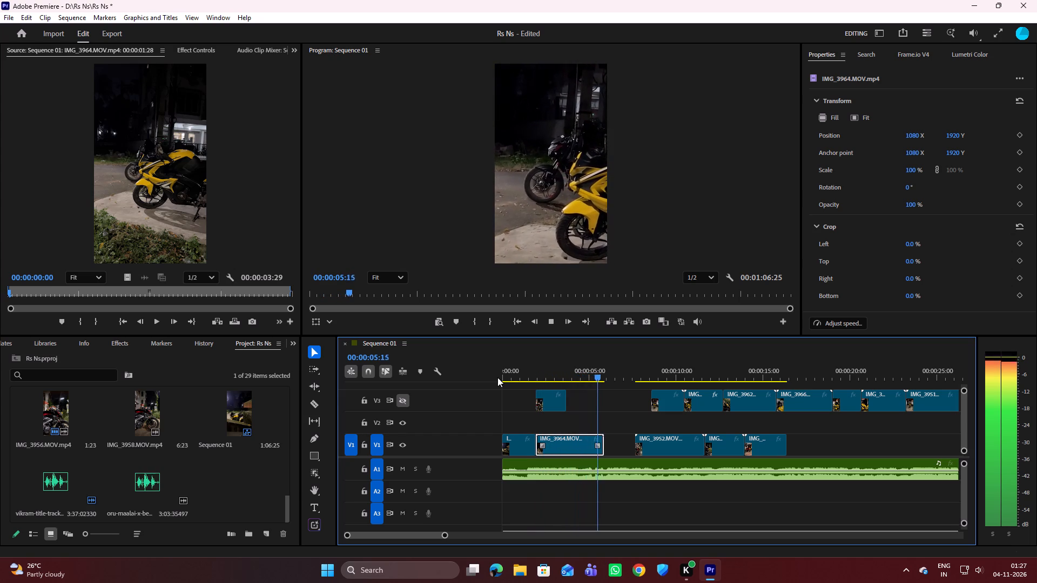
key(space)
Move IMG_3952 on V1 against the end of IMG_3964 and play across the cut through IMG_3952.
drag(671, 449, 659, 451)
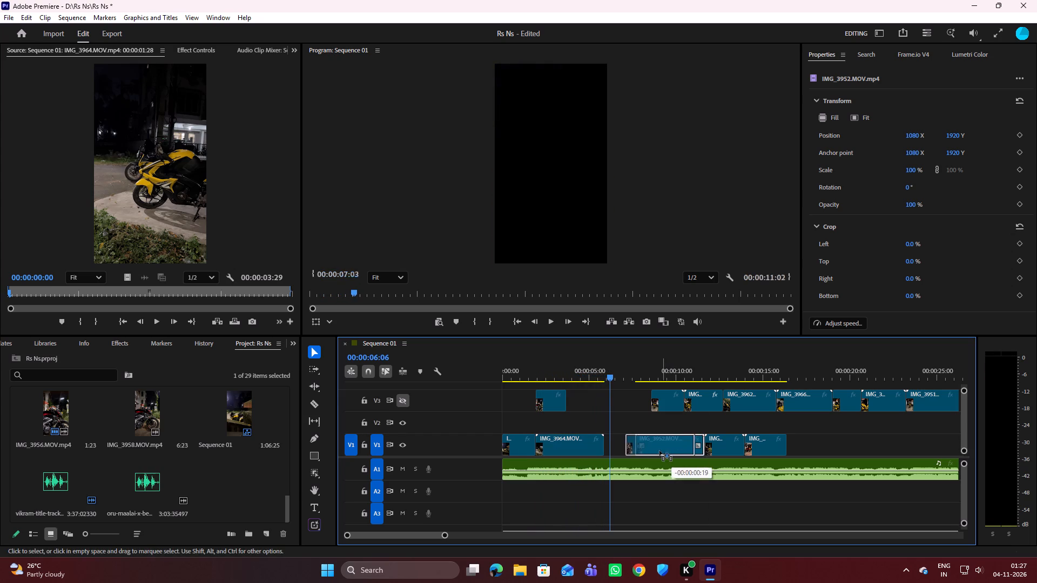
drag(659, 451, 640, 452)
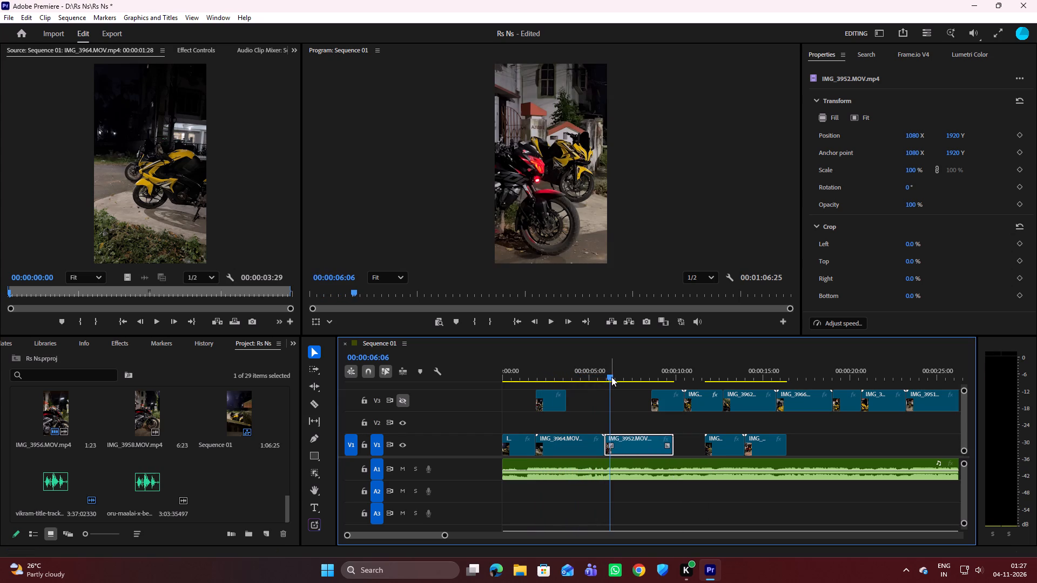
drag(611, 377, 591, 380)
key(space)
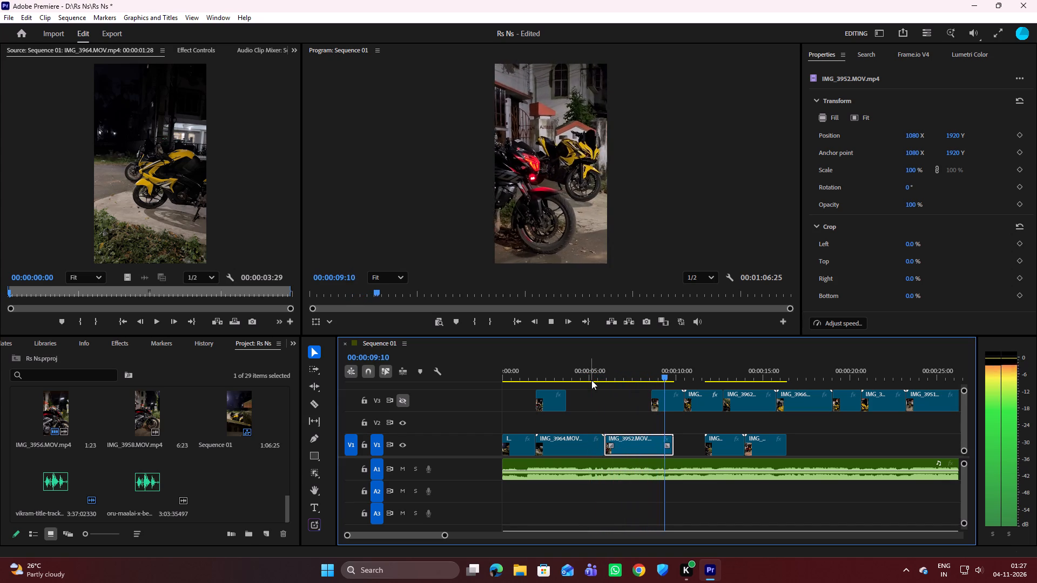
key(space)
Close the remaining V1 gaps by starting IMG_3974 at 00:00:09:27 and IMG_3973 at 00:00:12:06, playing each clip once placed.
drag(725, 443, 699, 446)
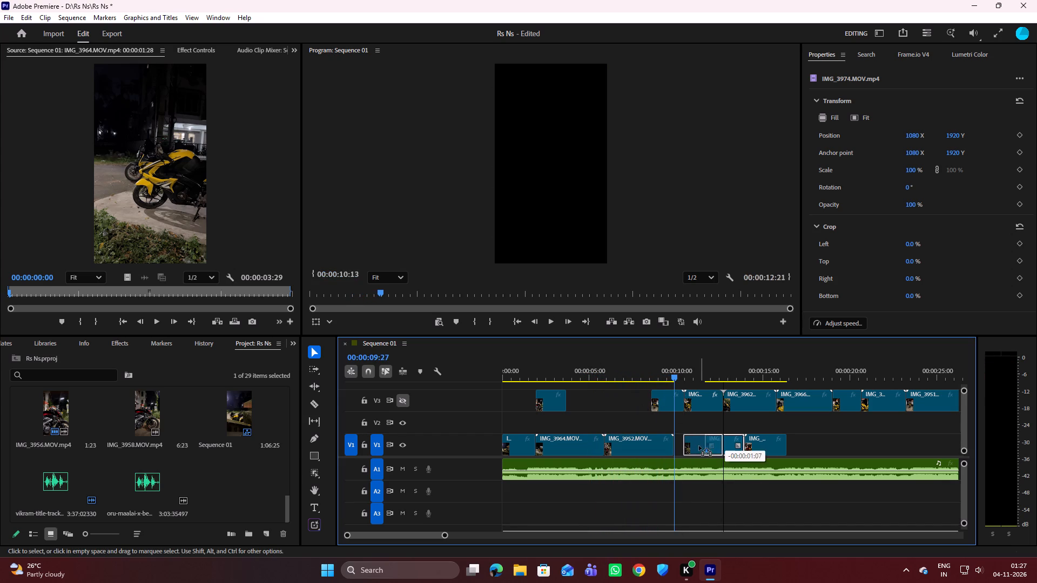
drag(699, 446, 692, 445)
key(space)
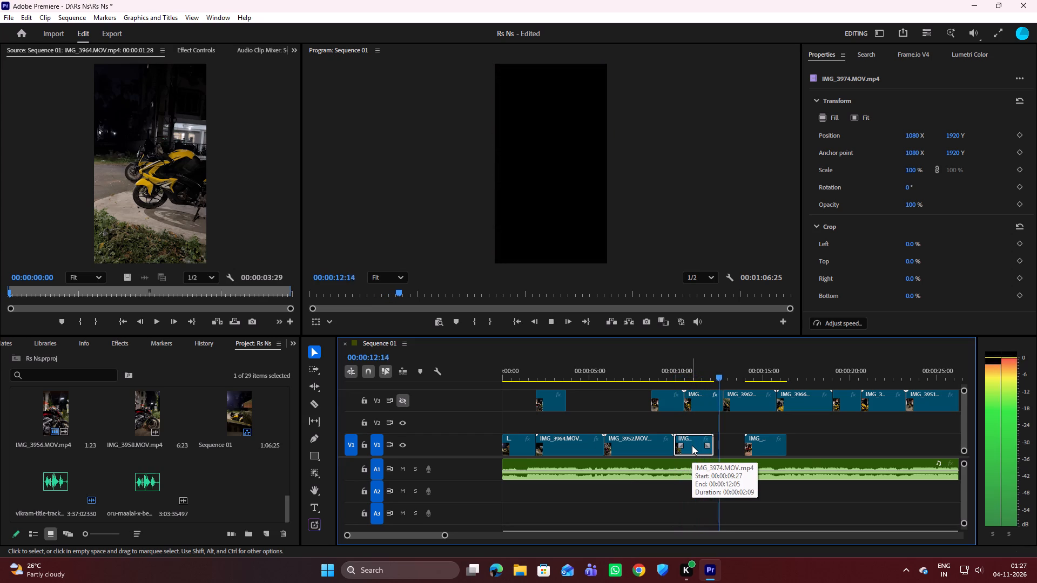
key(space)
drag(759, 447, 737, 449)
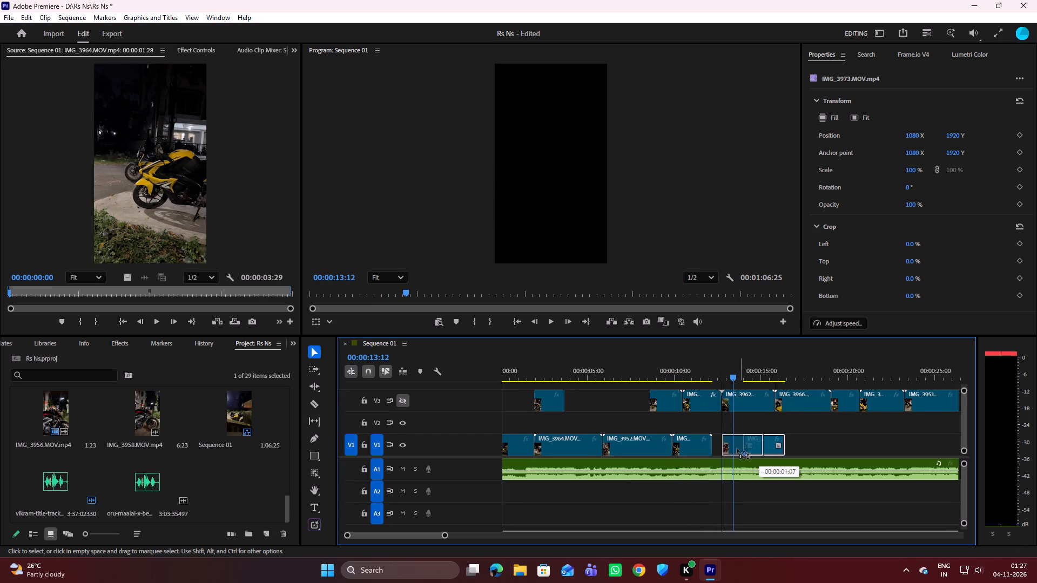
drag(737, 449, 726, 446)
key(space)
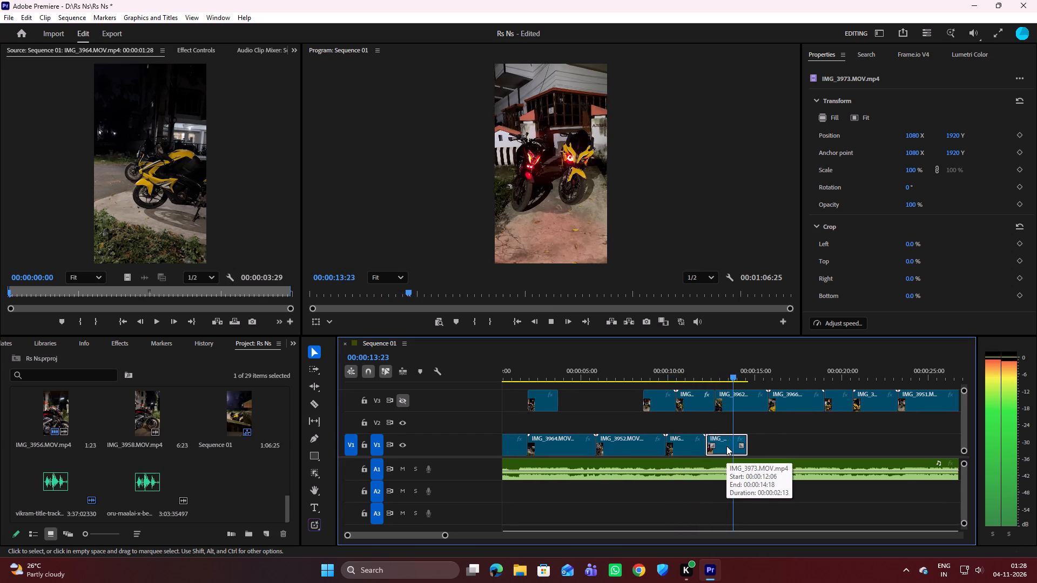
key(space)
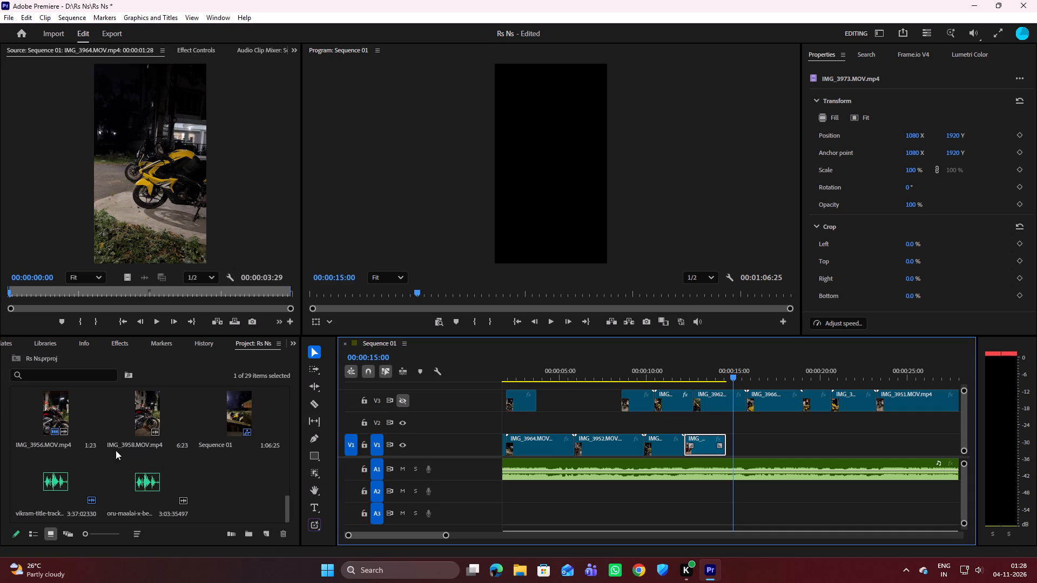
Find IMG_3972 in the project bin, open it in the Source Monitor and play it from its start.
scroll(167, 416, up, 1)
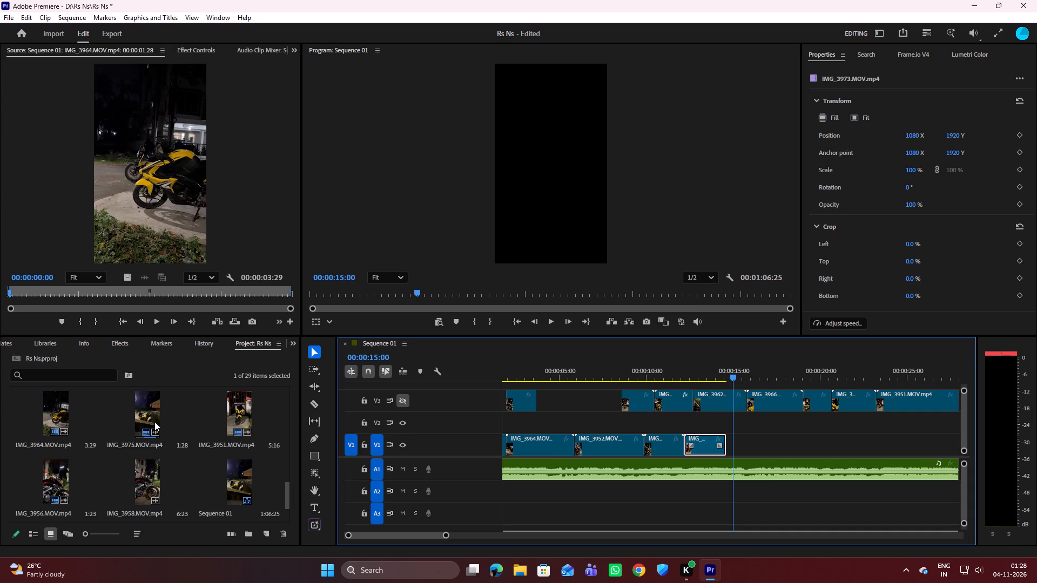
scroll(154, 422, up, 1)
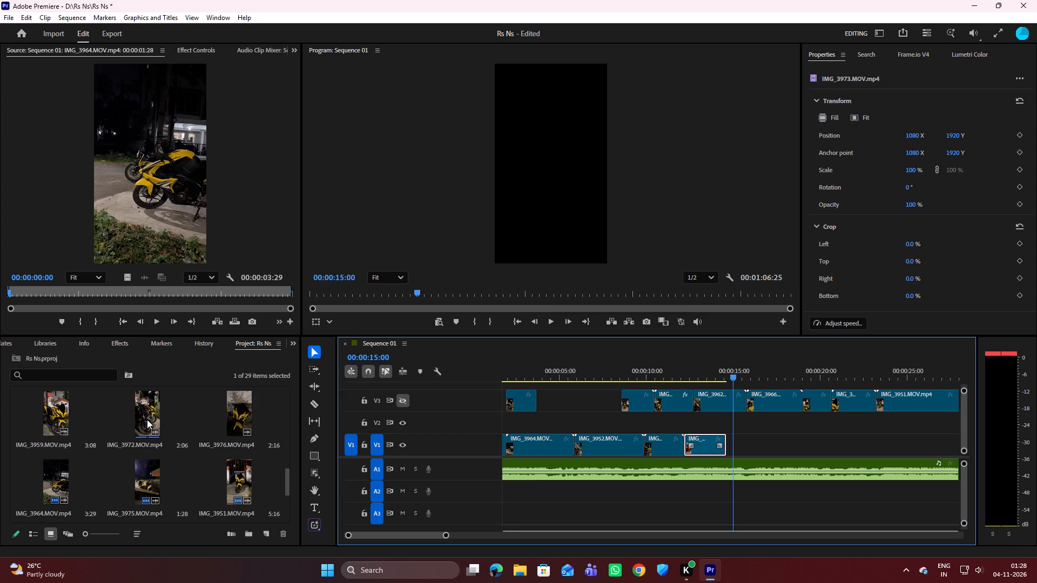
double_click(147, 416)
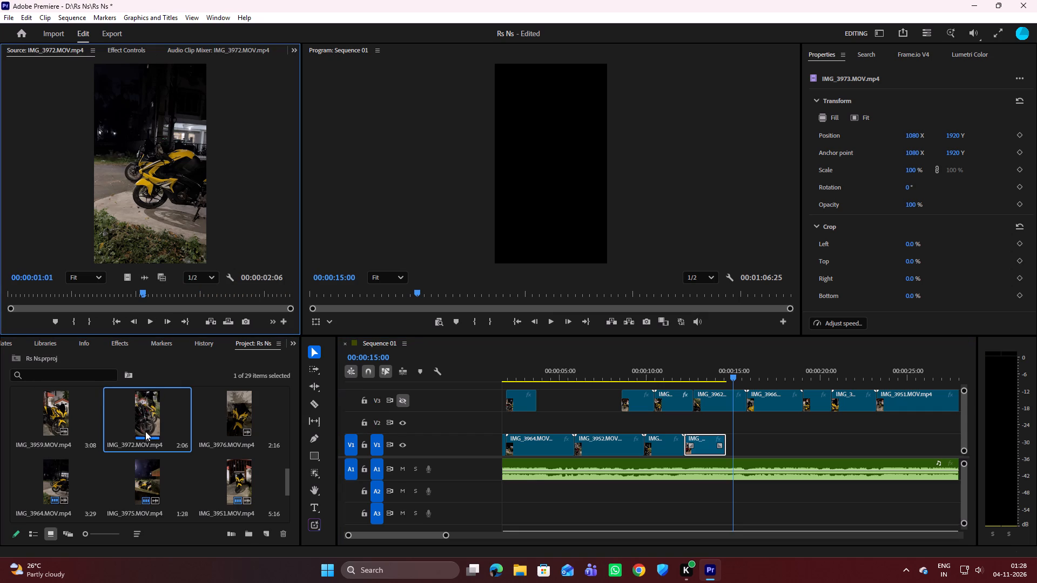
drag(145, 435, 131, 433)
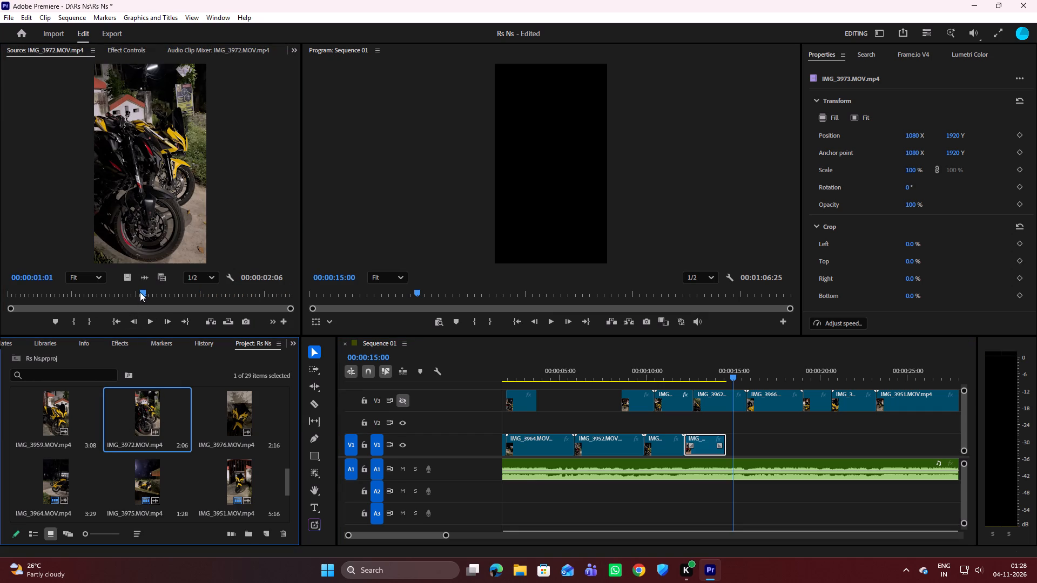
drag(140, 292, 17, 300)
drag(22, 294, 0, 294)
key(space)
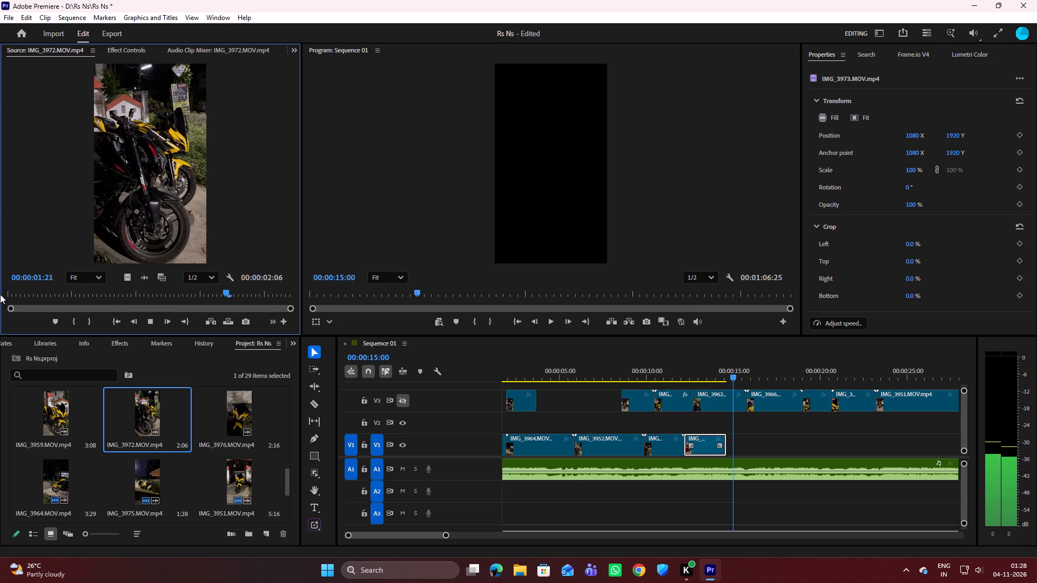
key(space)
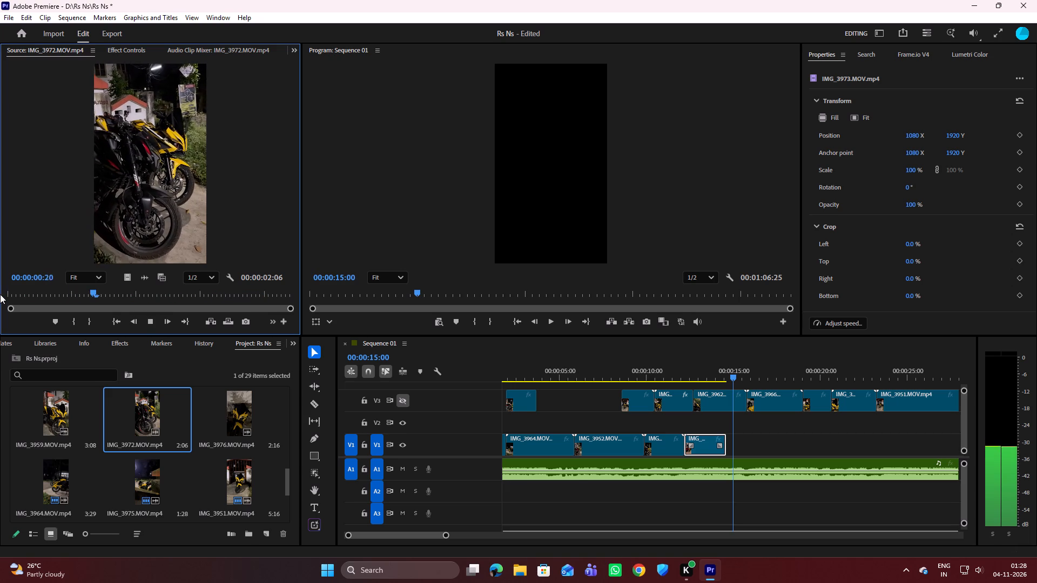
key(space)
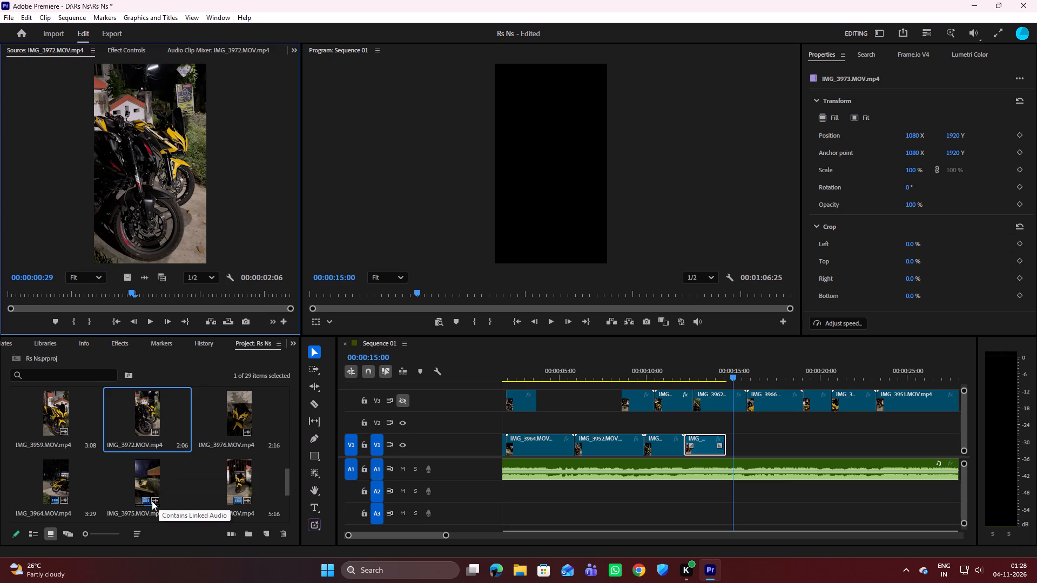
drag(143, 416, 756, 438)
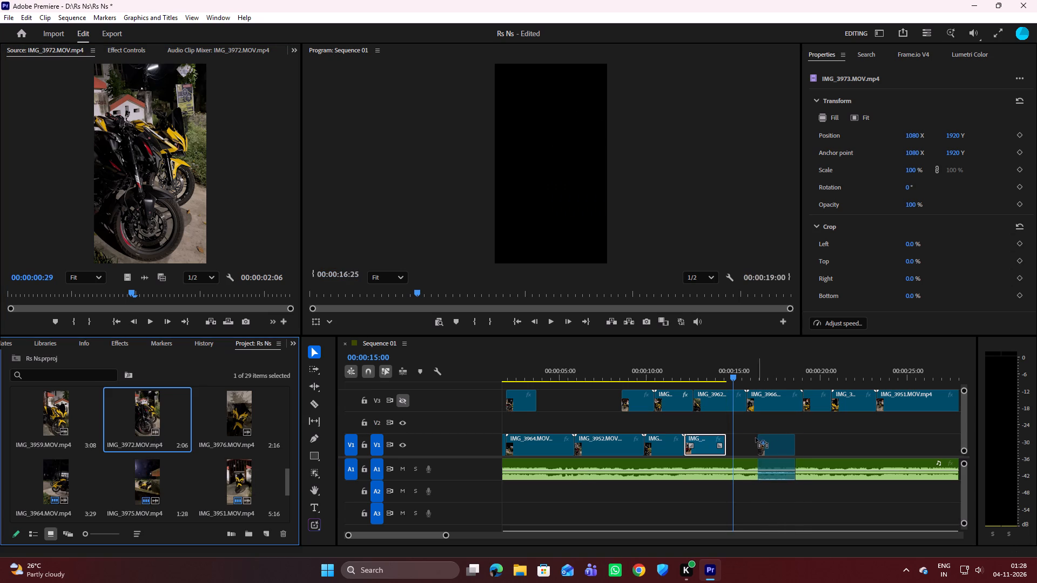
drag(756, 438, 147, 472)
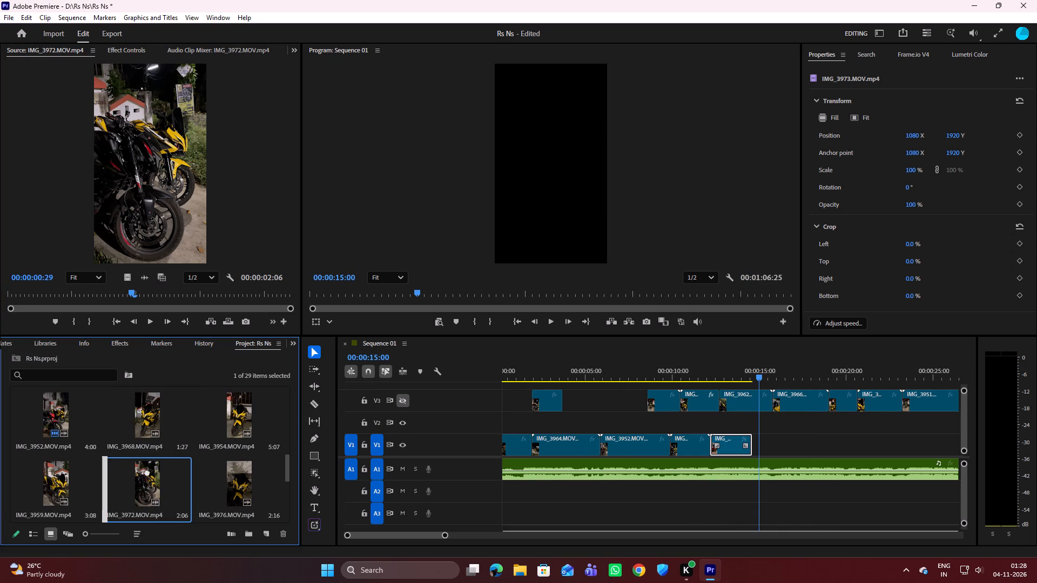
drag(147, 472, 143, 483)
Move the parked IMG_3956 clip from V3 down to V1, directly after IMG_3973.
drag(550, 395, 600, 414)
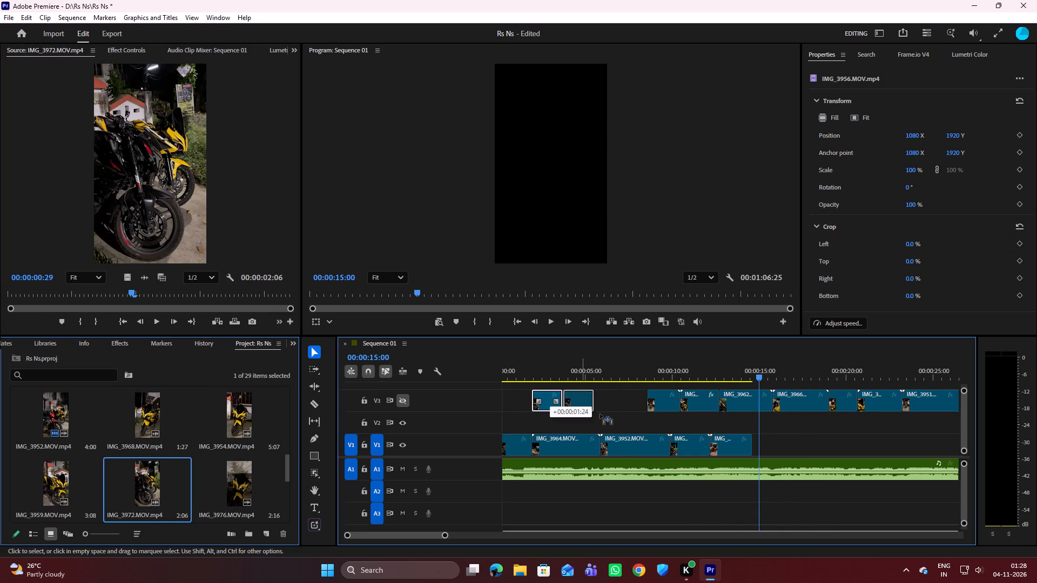
drag(600, 414, 769, 445)
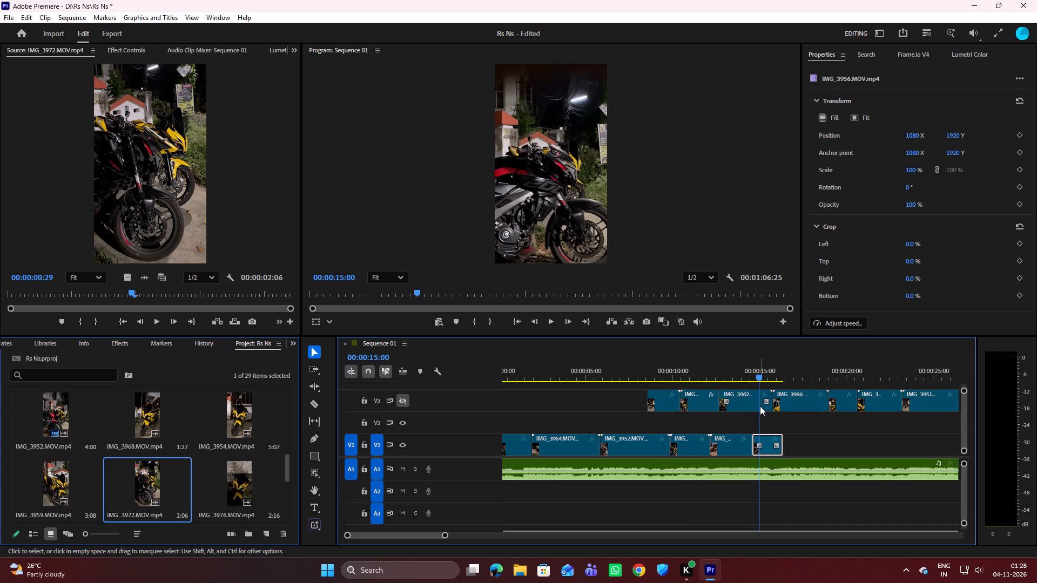
Play from the end of IMG_3973 through IMG_3956 to check the new cut, and return the playhead to 00:00:15:13.
drag(757, 379, 718, 388)
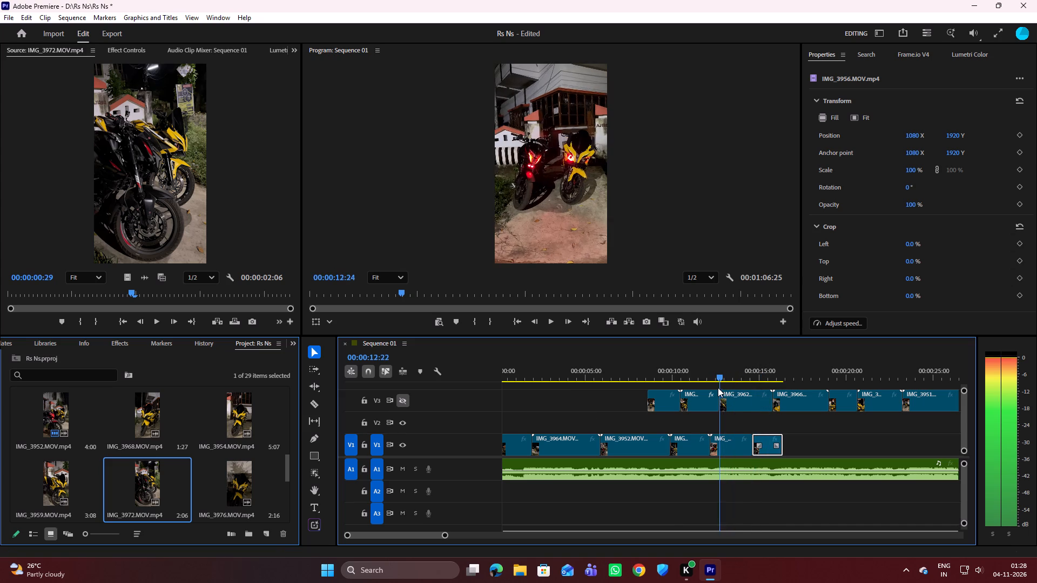
drag(718, 388, 767, 370)
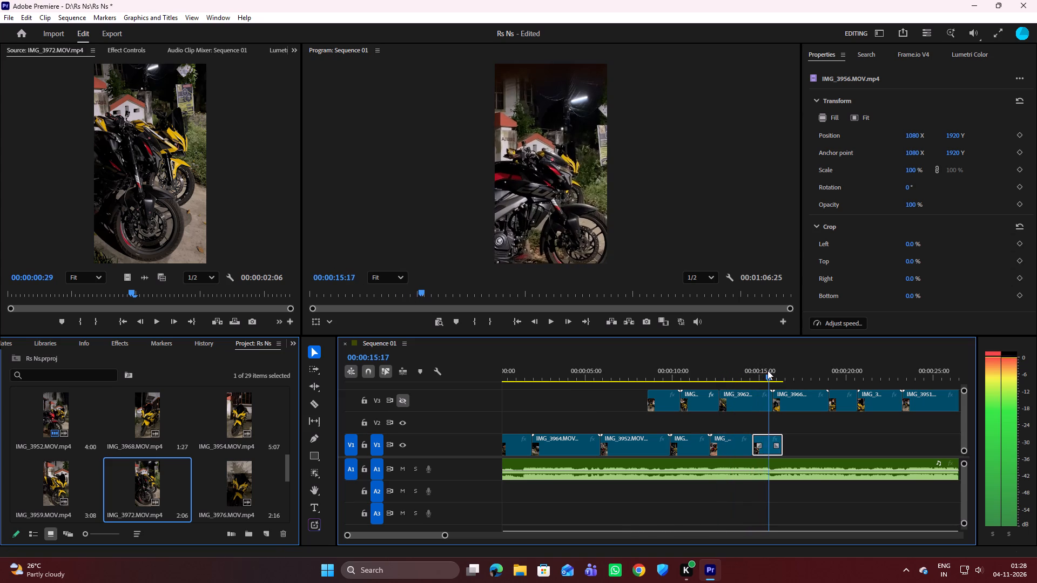
drag(767, 370, 745, 378)
key(space)
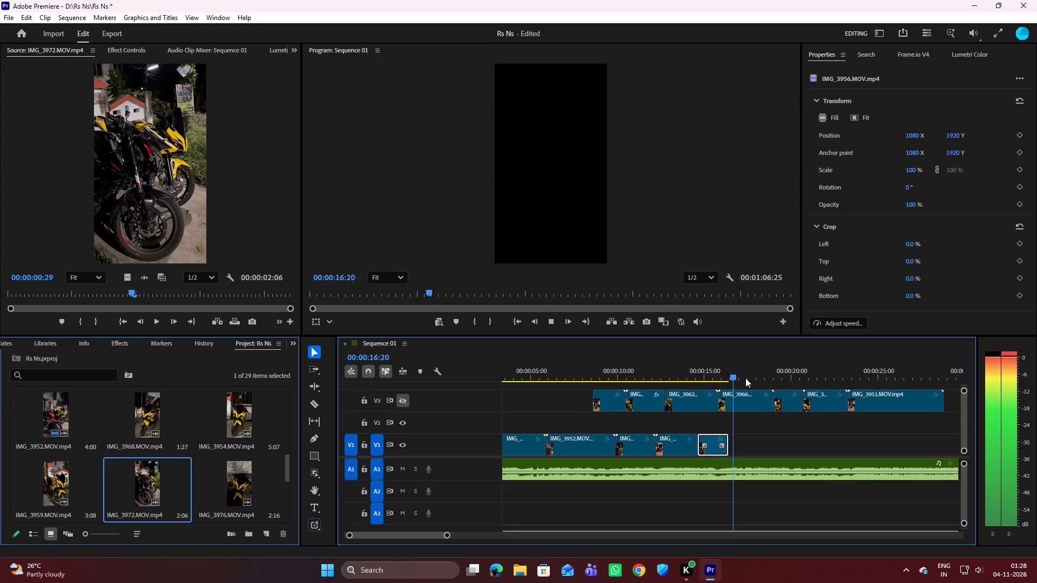
key(space)
drag(733, 379, 710, 387)
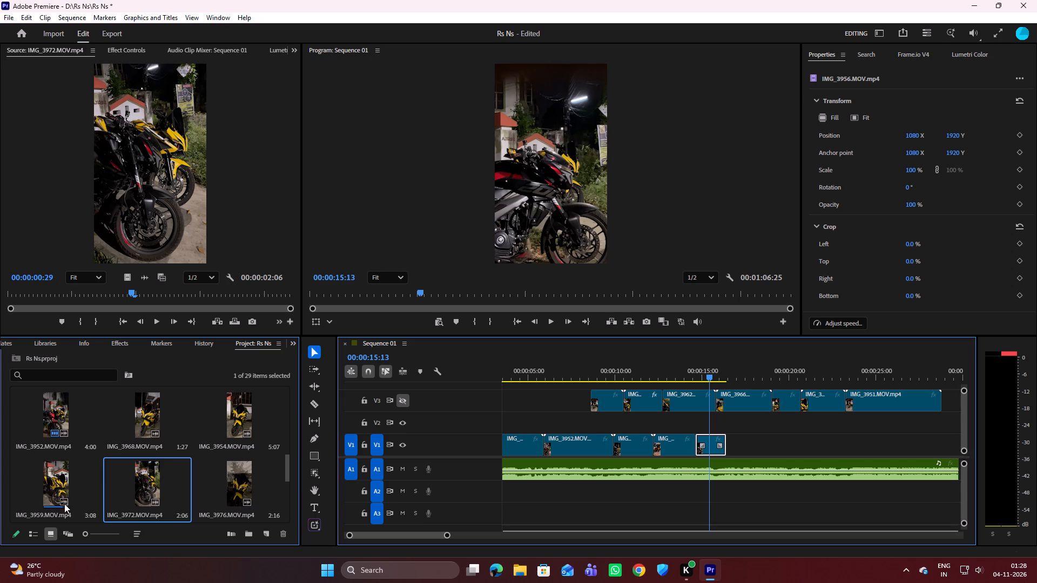
Browse the project bin for the next clip and enlarge the bin upward to show a third row of thumbnails.
scroll(50, 493, up, 1)
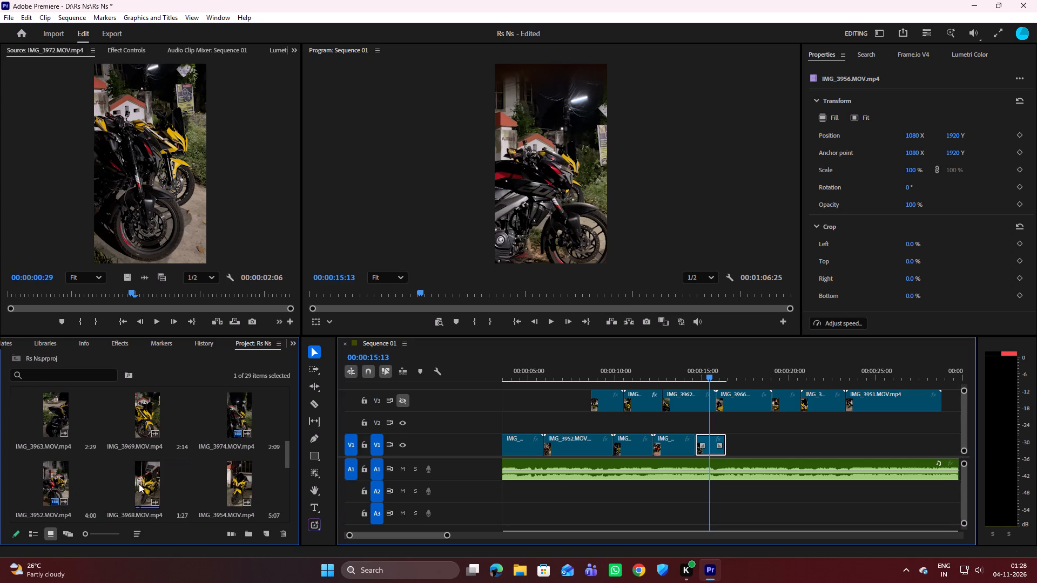
scroll(144, 421, down, 1)
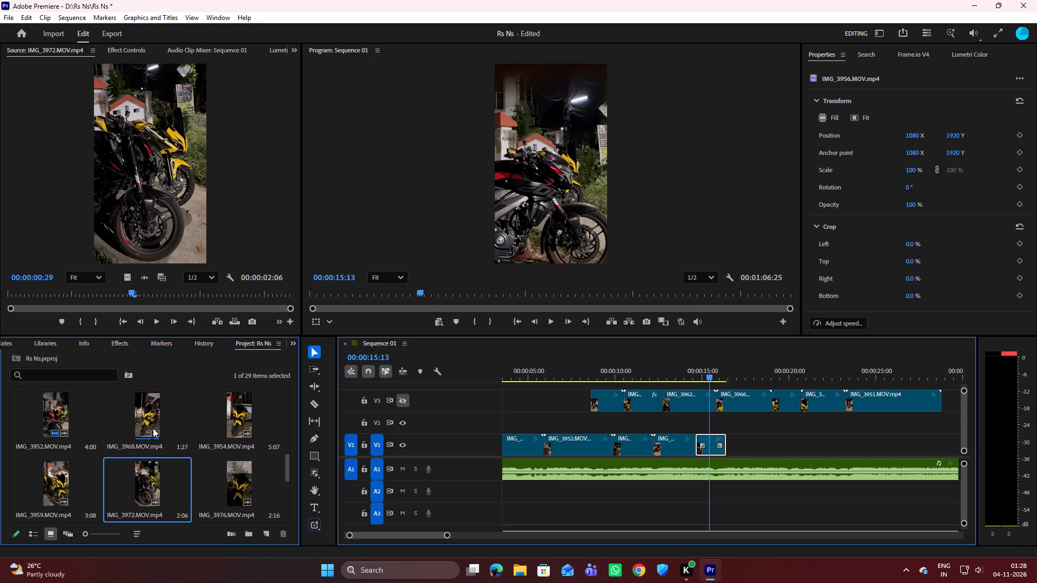
scroll(125, 448, up, 3)
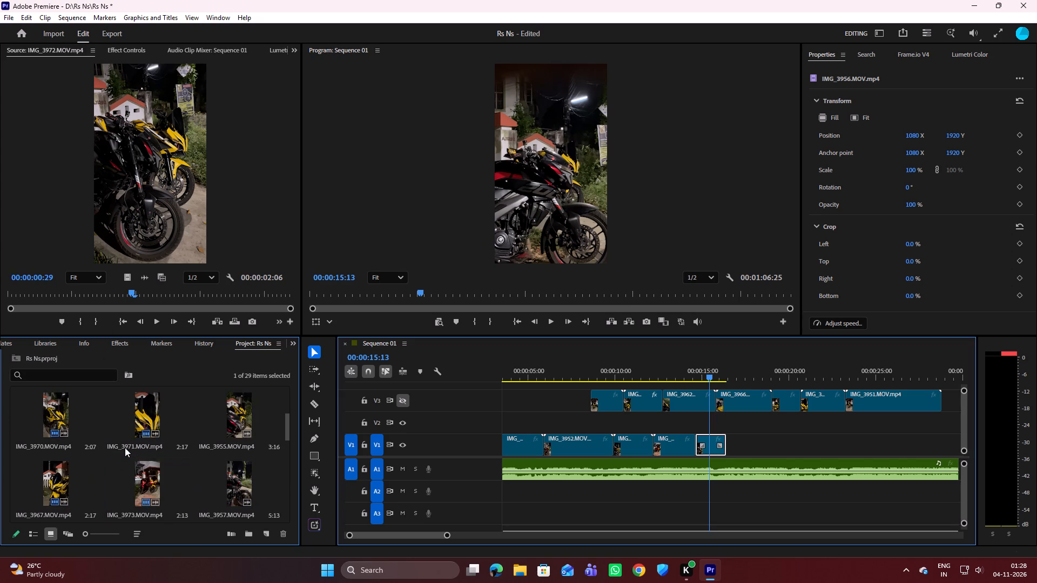
scroll(125, 448, up, 4)
drag(129, 337, 133, 288)
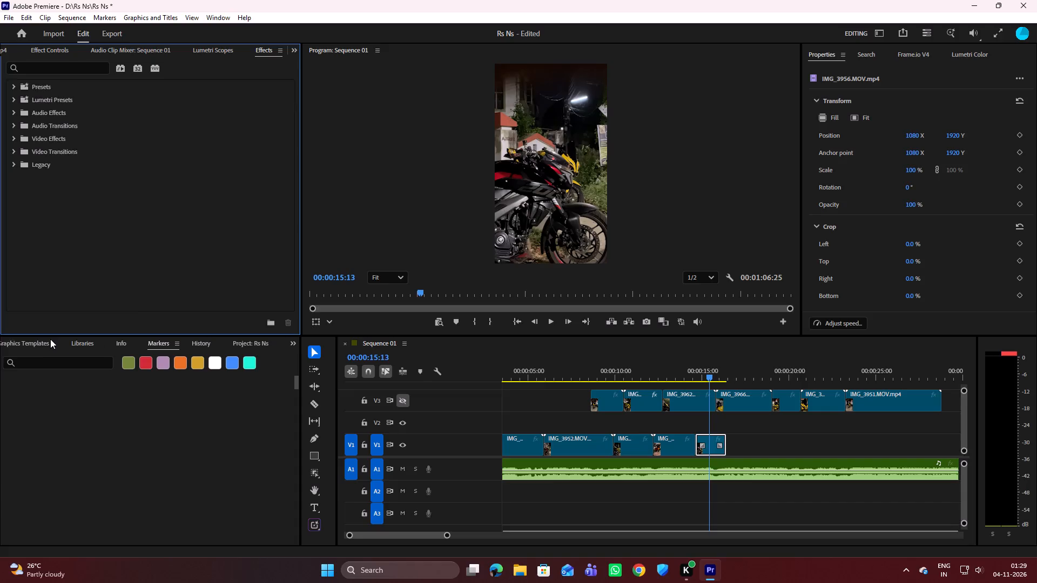
click(16, 342)
click(266, 343)
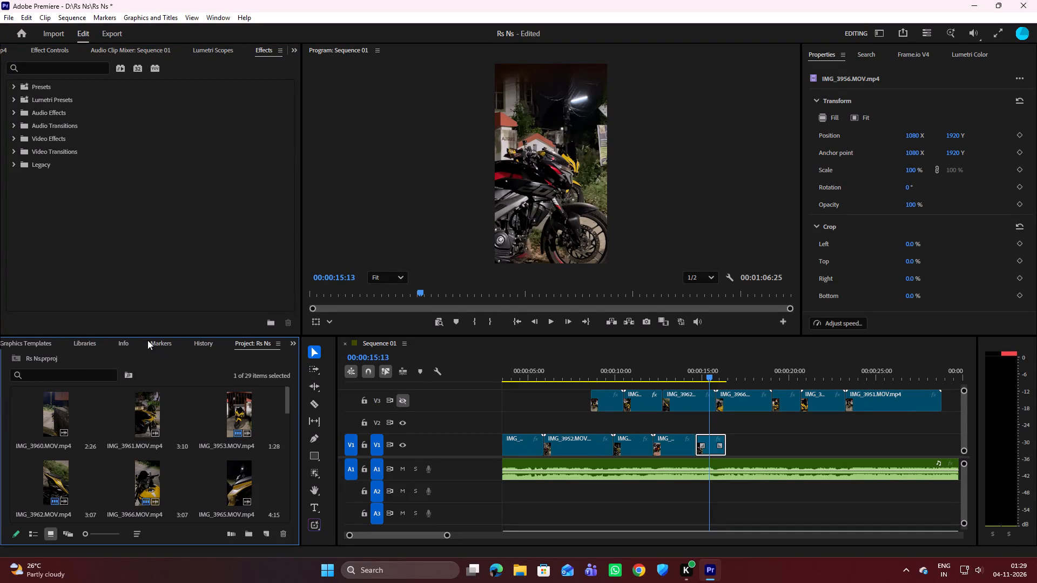
drag(140, 336, 144, 280)
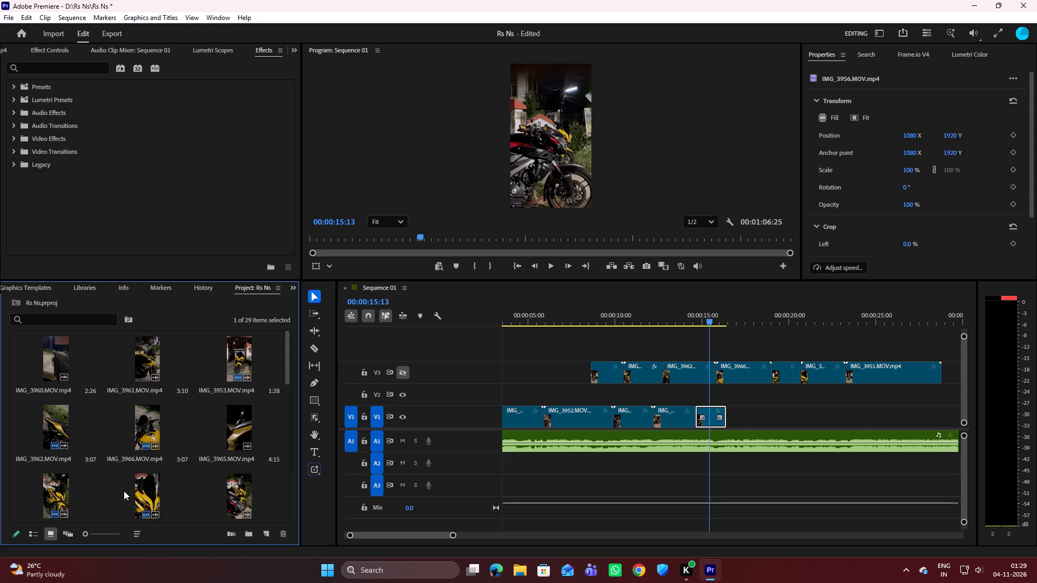
Preview IMG_3955 and IMG_3973 from the project bin in the Source Monitor, playing each from near its start.
click(229, 493)
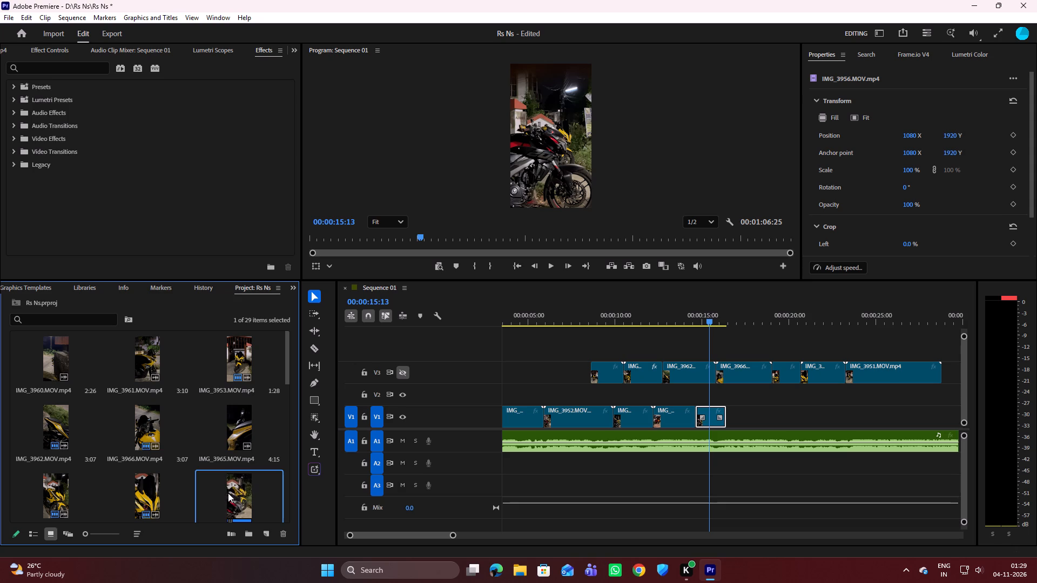
double_click(228, 493)
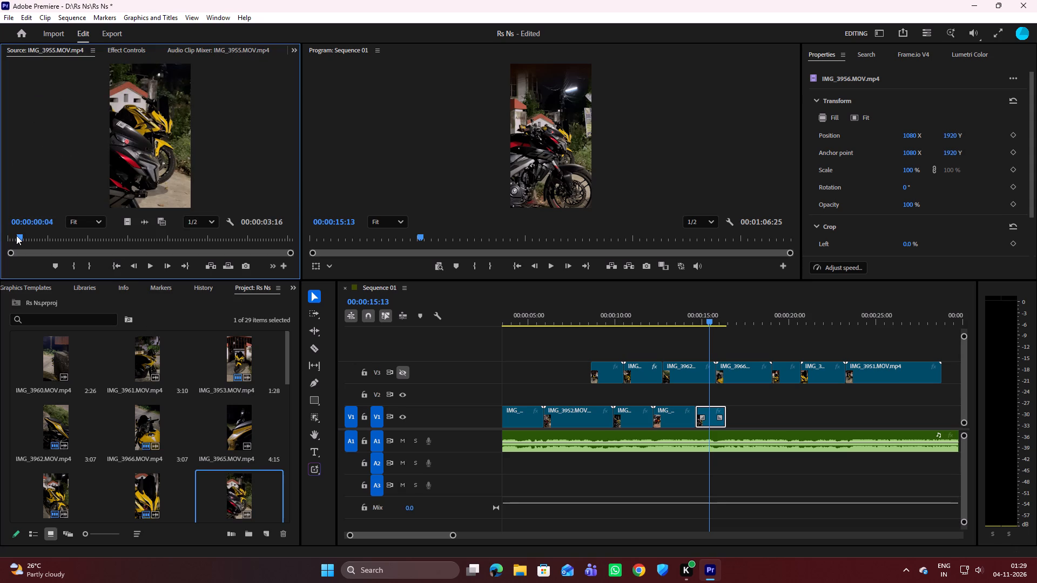
key(space)
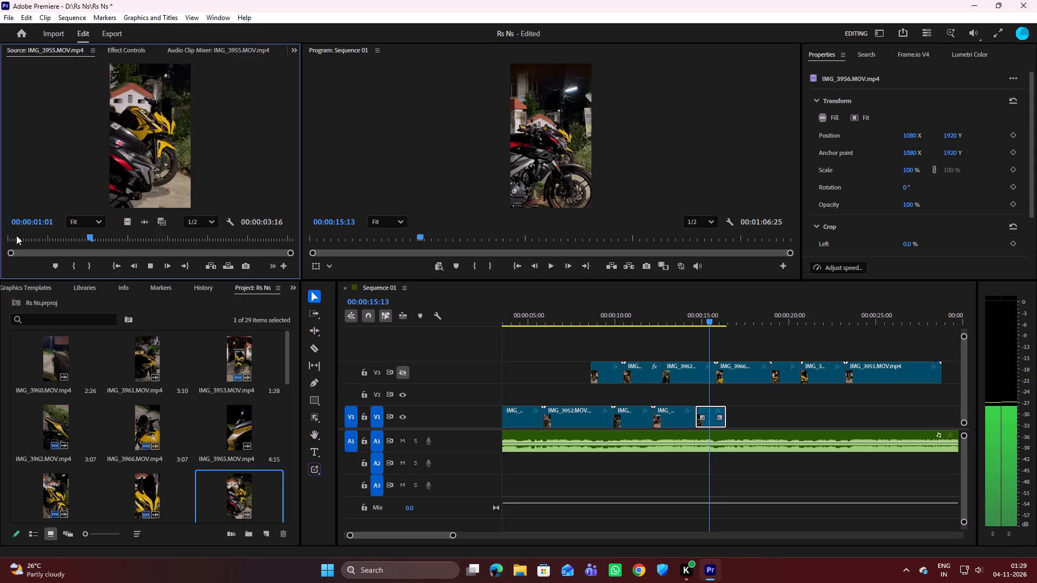
key(space)
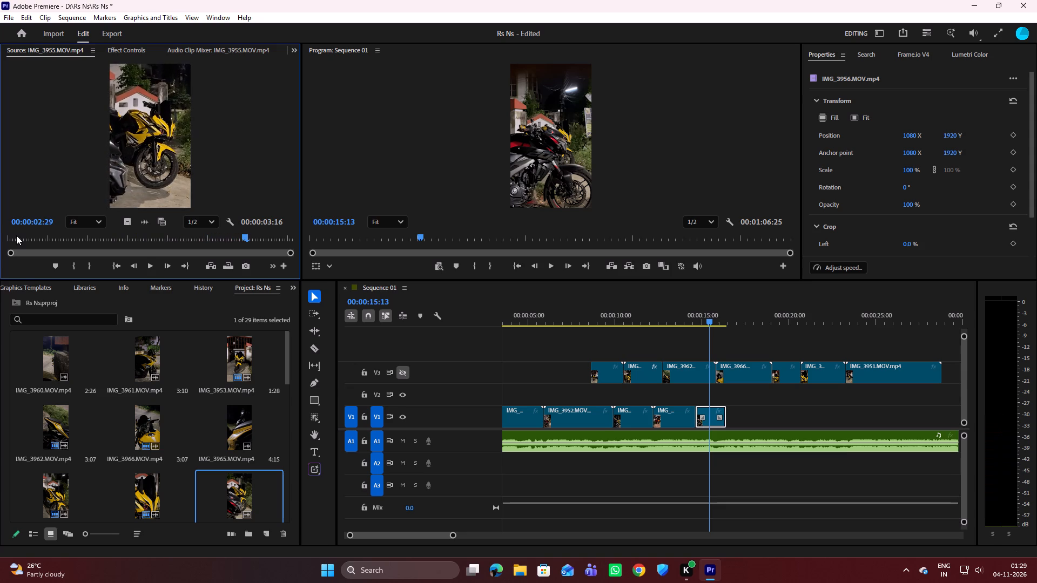
key(space)
key(space)
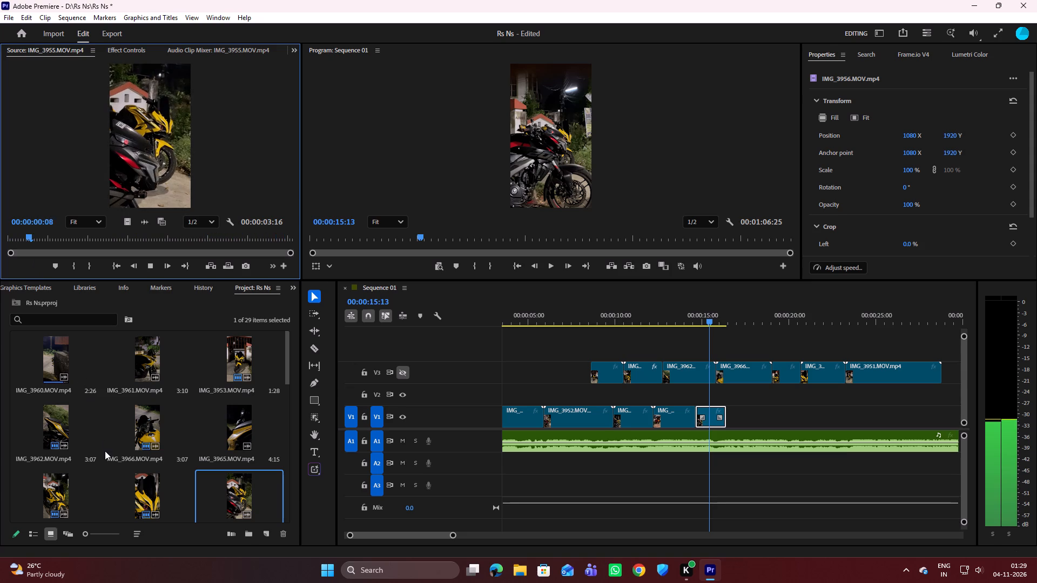
scroll(105, 451, down, 1)
double_click(139, 489)
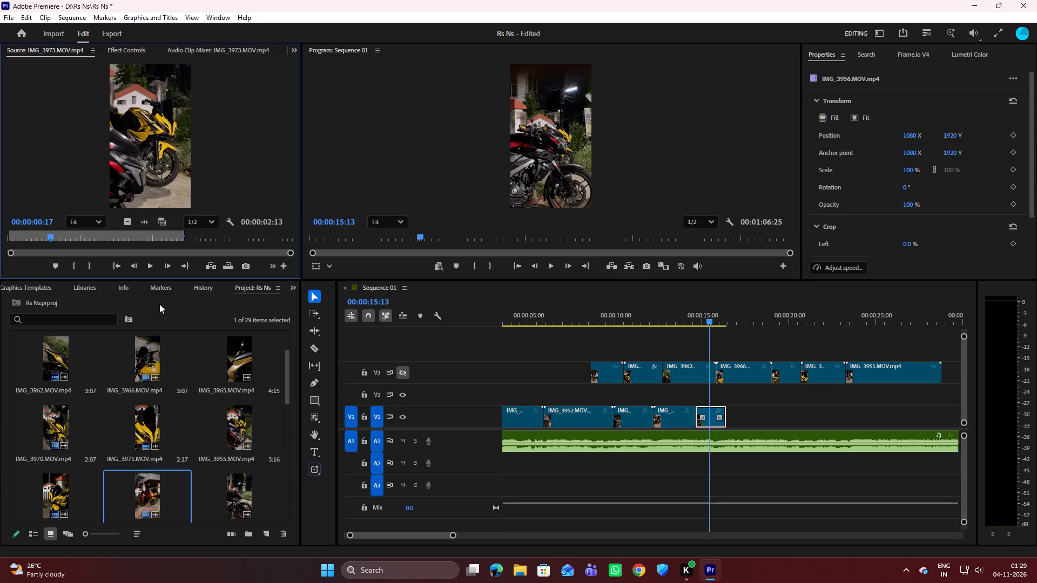
drag(50, 239, 0, 248)
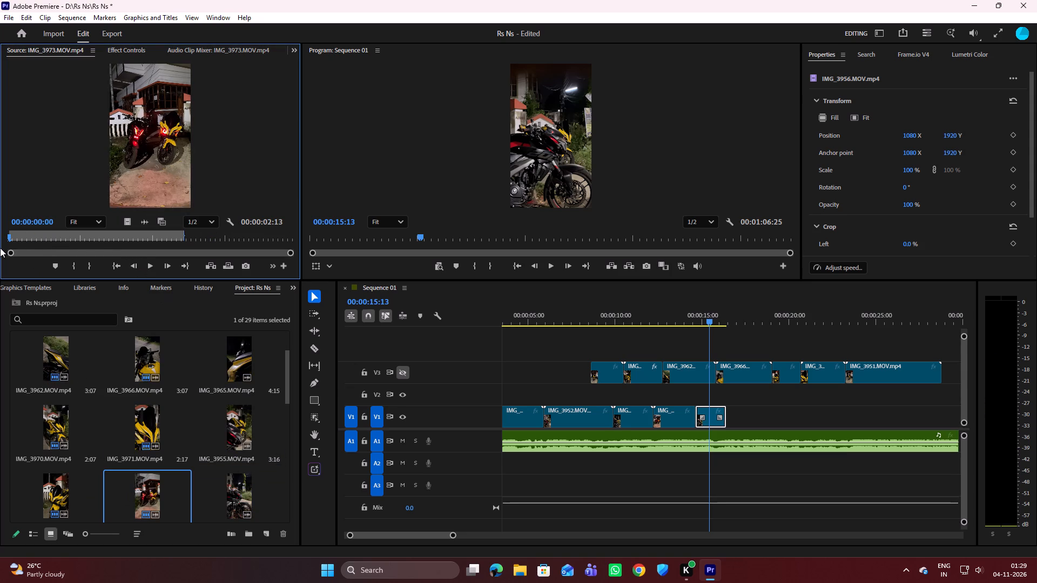
key(space)
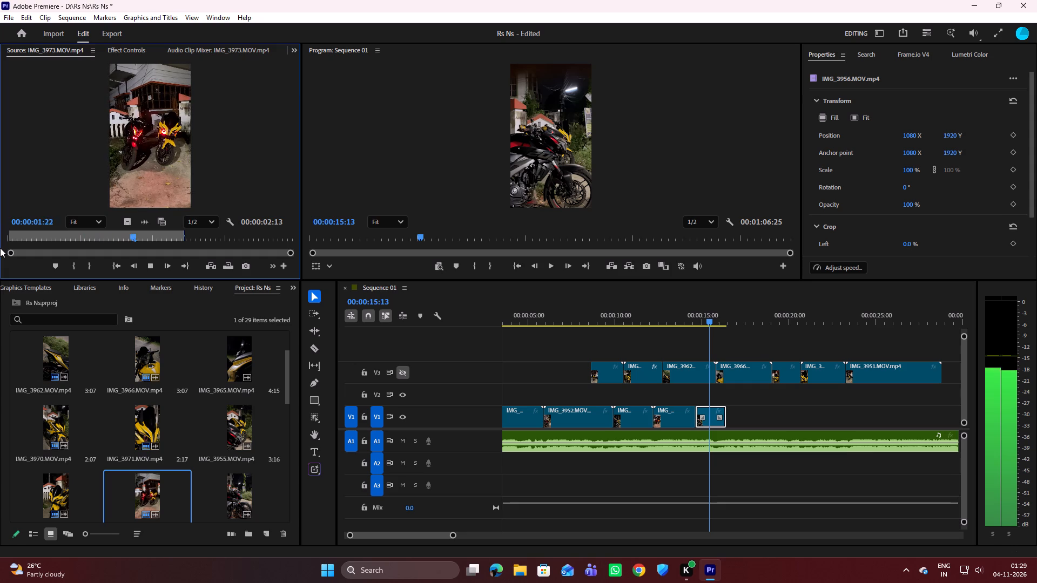
key(space)
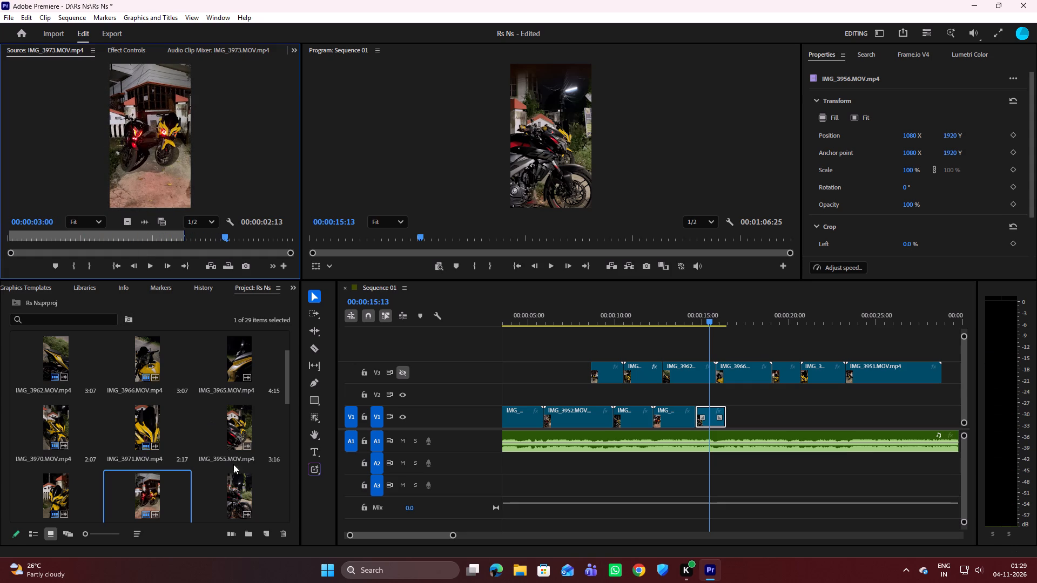
Open IMG_3957 in the Source Monitor and play it from its start, replaying the section from 00:00:00:23.
double_click(235, 489)
drag(105, 236, 97, 236)
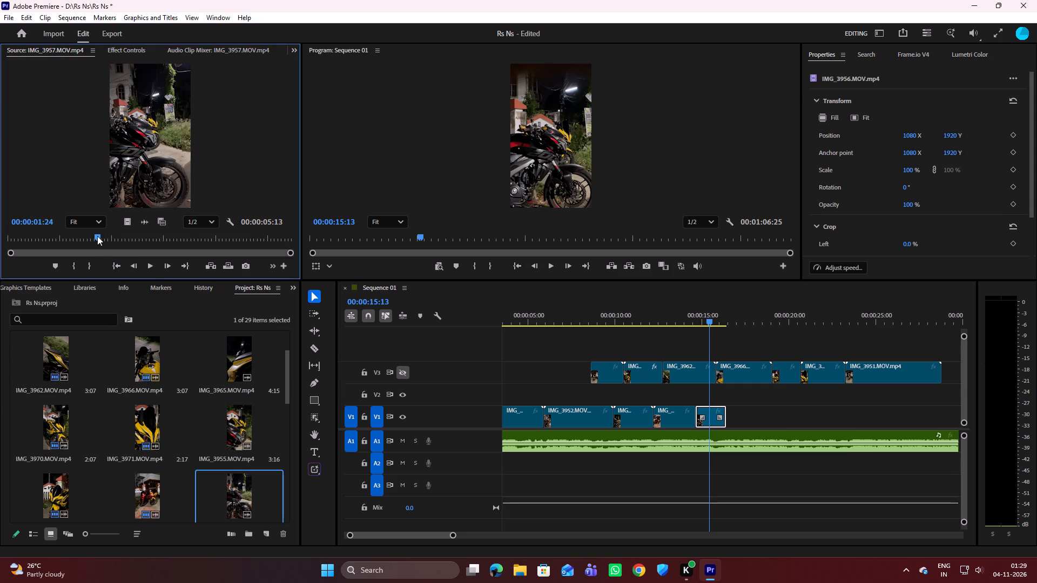
drag(97, 236, 0, 247)
key(space)
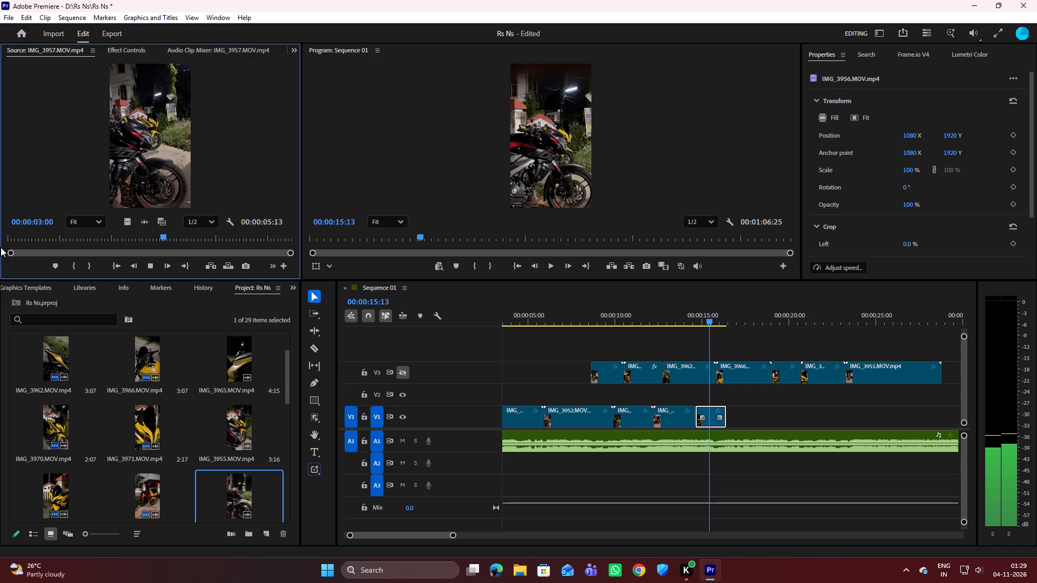
key(space)
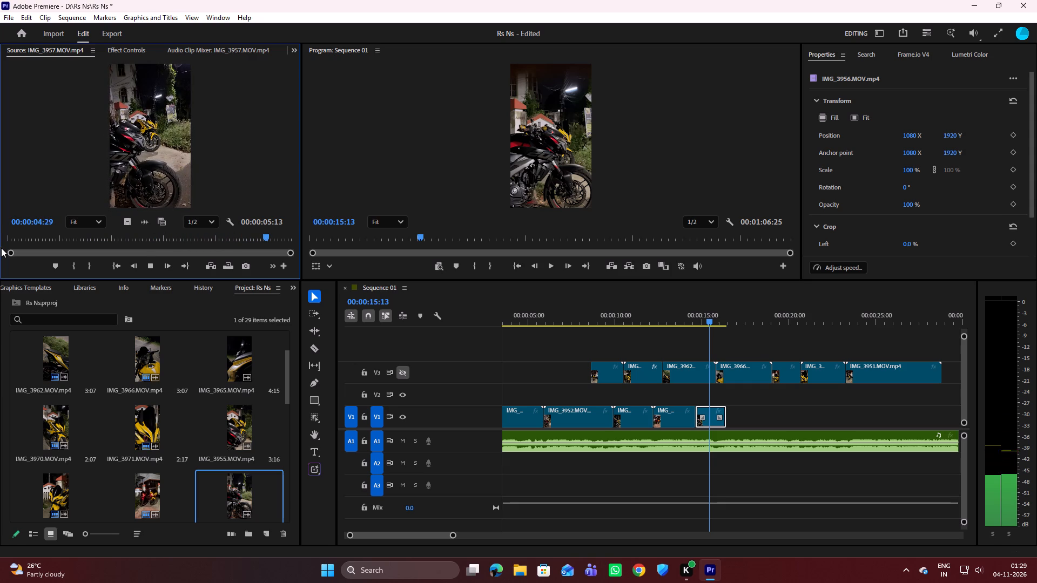
drag(264, 235, 45, 255)
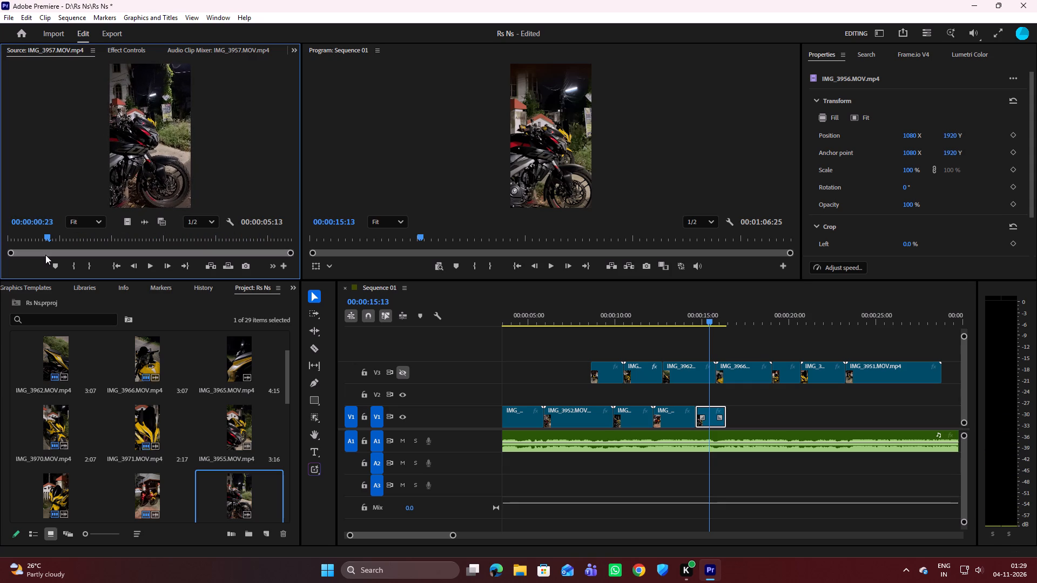
key(space)
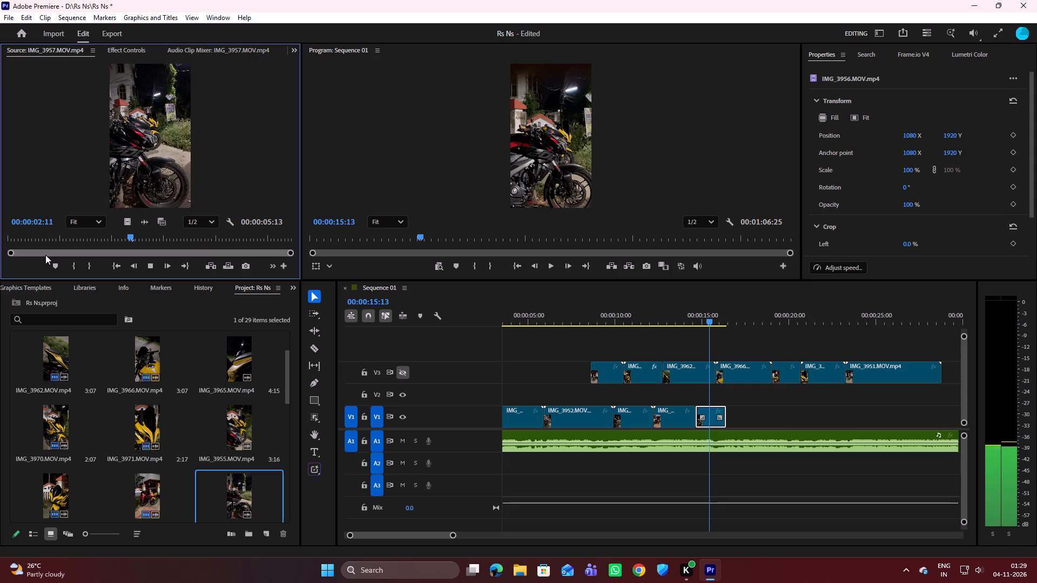
key(space)
Scrub IMG_3952 in the Source Monitor, and play IMG_3972 there from its start.
scroll(149, 464, down, 2)
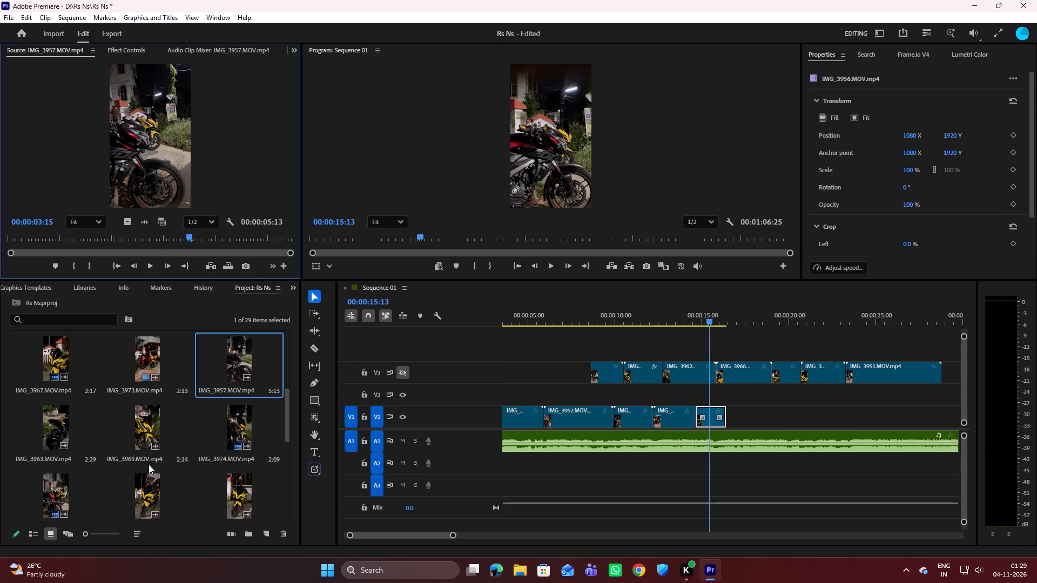
double_click(52, 490)
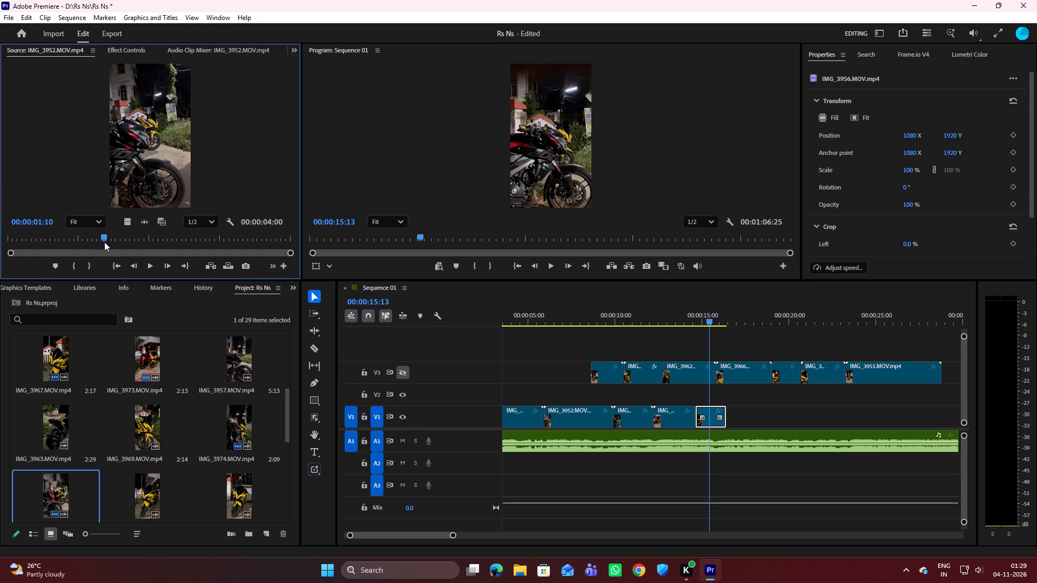
drag(99, 237, 31, 242)
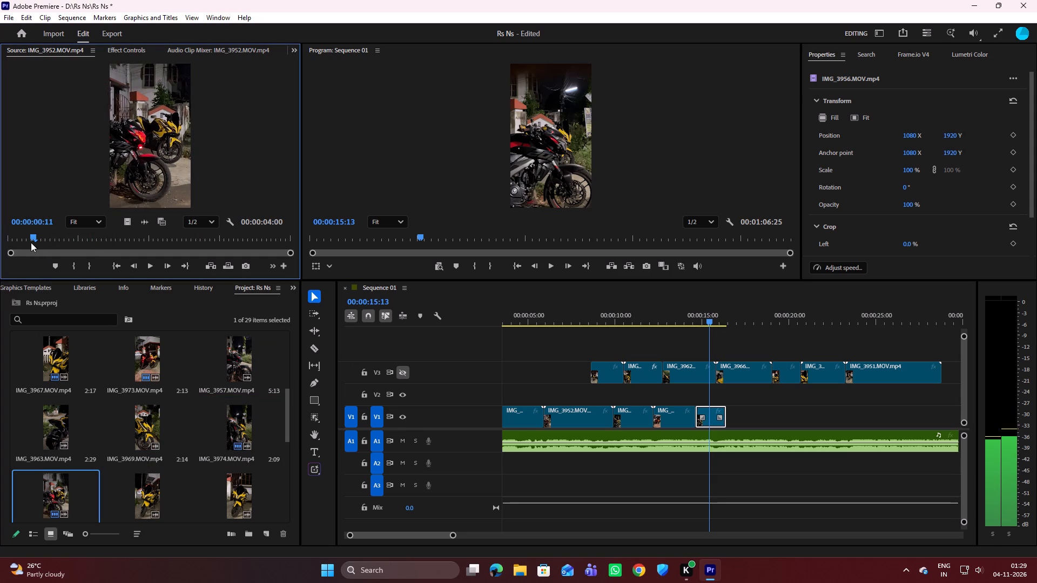
drag(31, 242, 105, 234)
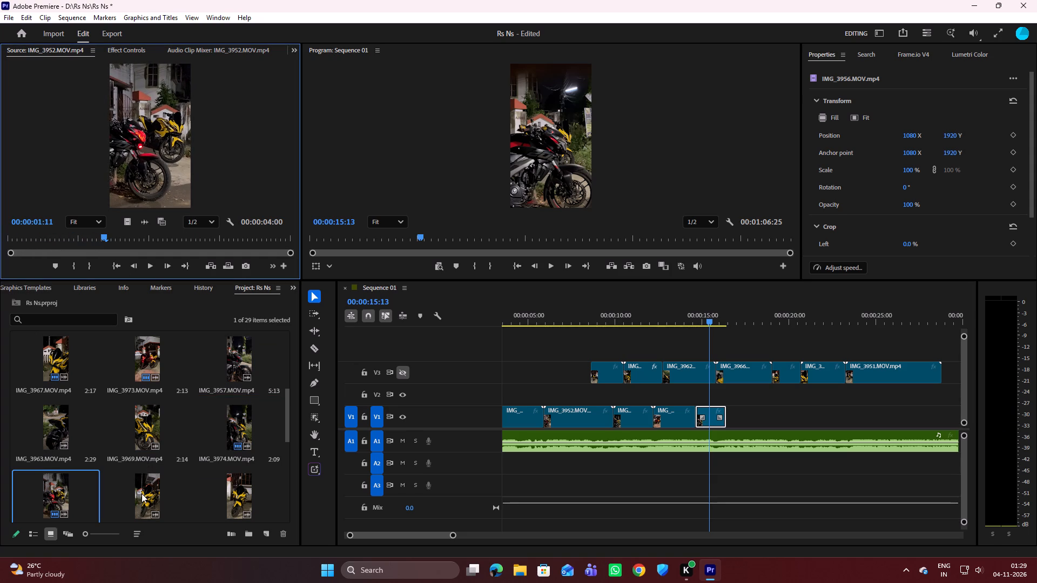
scroll(145, 492, down, 3)
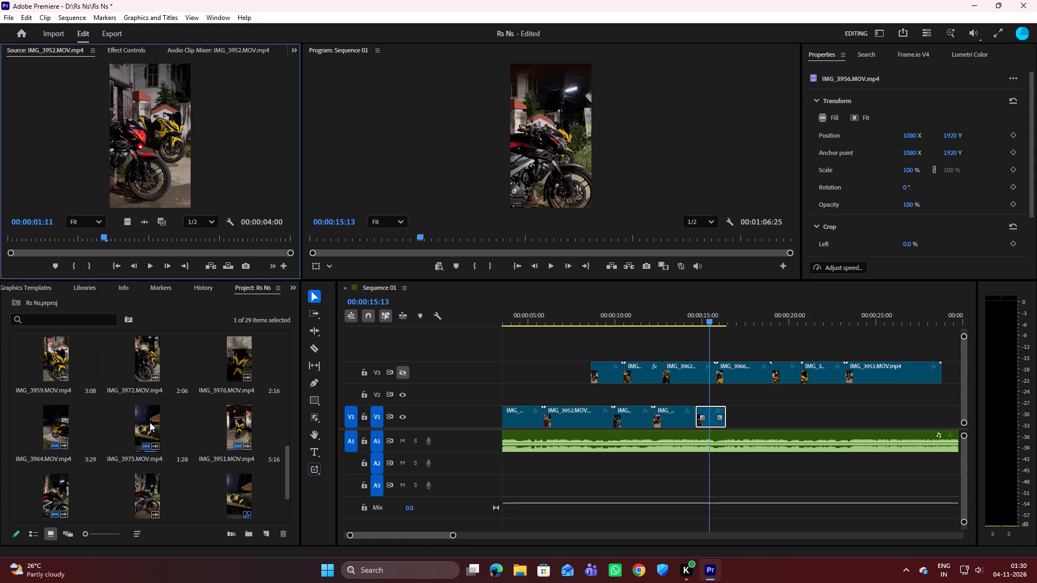
double_click(134, 355)
drag(130, 231, 7, 244)
key(space)
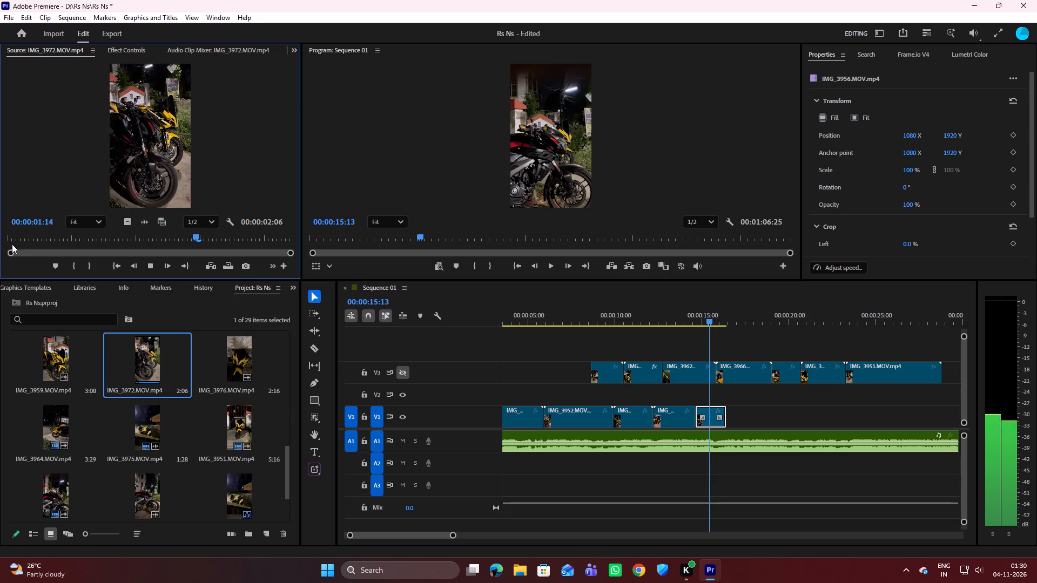
key(space)
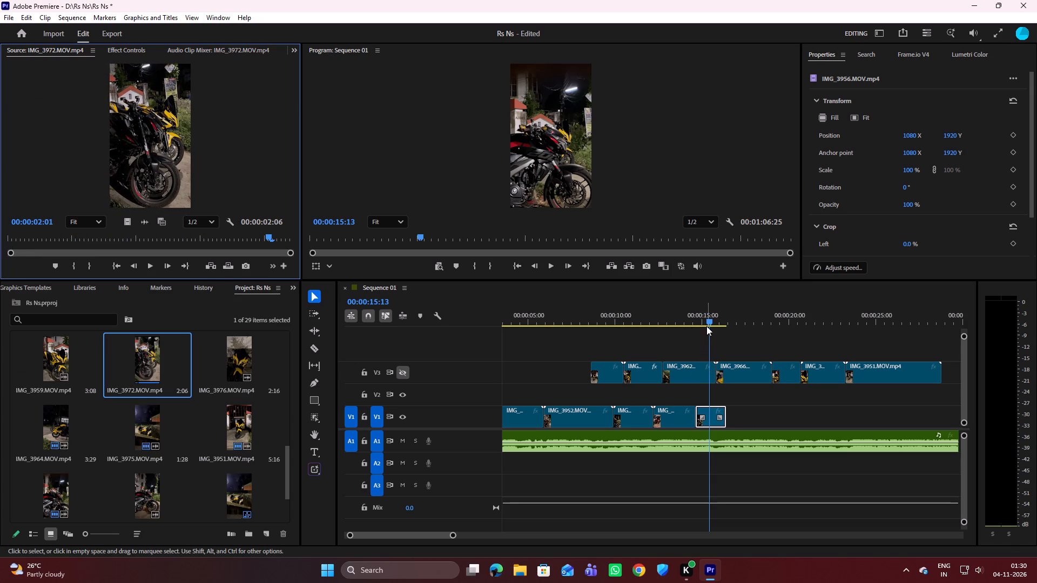
Return the sequence playhead to 00:00:03:26 and mute the A1 music track.
drag(708, 323, 507, 347)
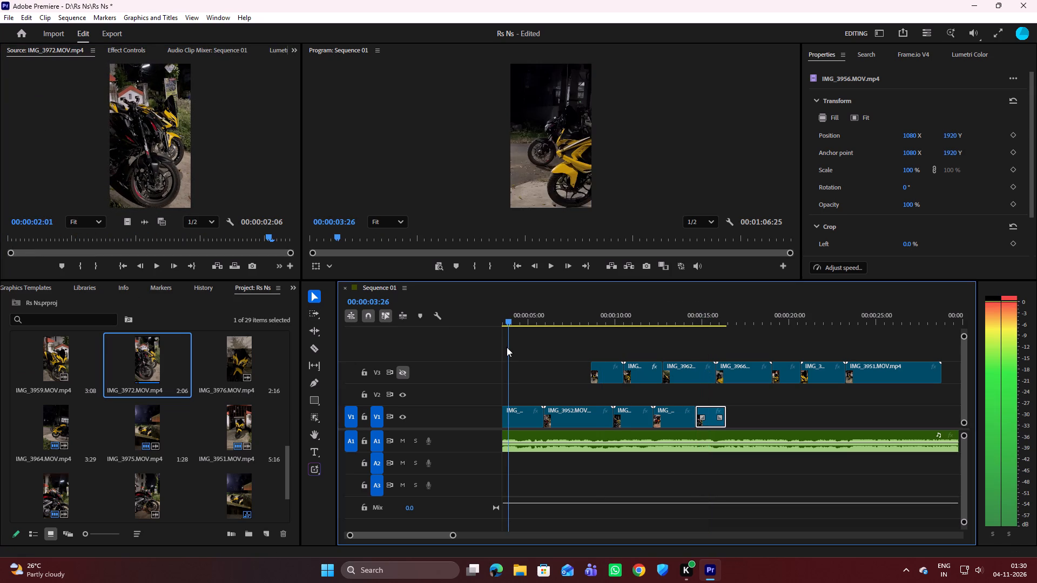
drag(507, 347, 507, 348)
click(403, 448)
click(403, 441)
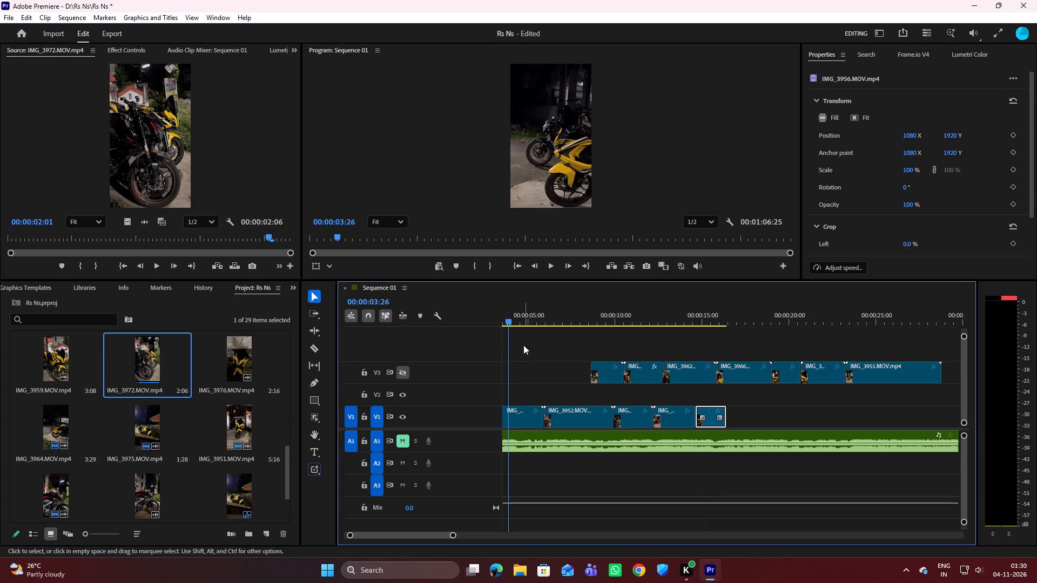
Scrub through the V1 clips from 00:00:03:26 to 00:00:15:13 to review the opening.
drag(507, 321, 567, 327)
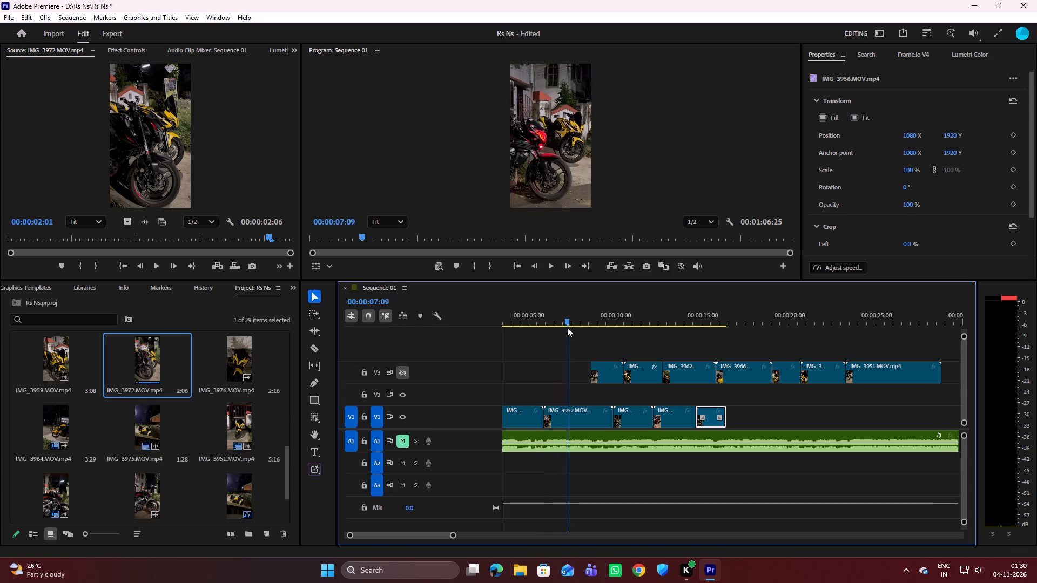
drag(567, 327, 618, 330)
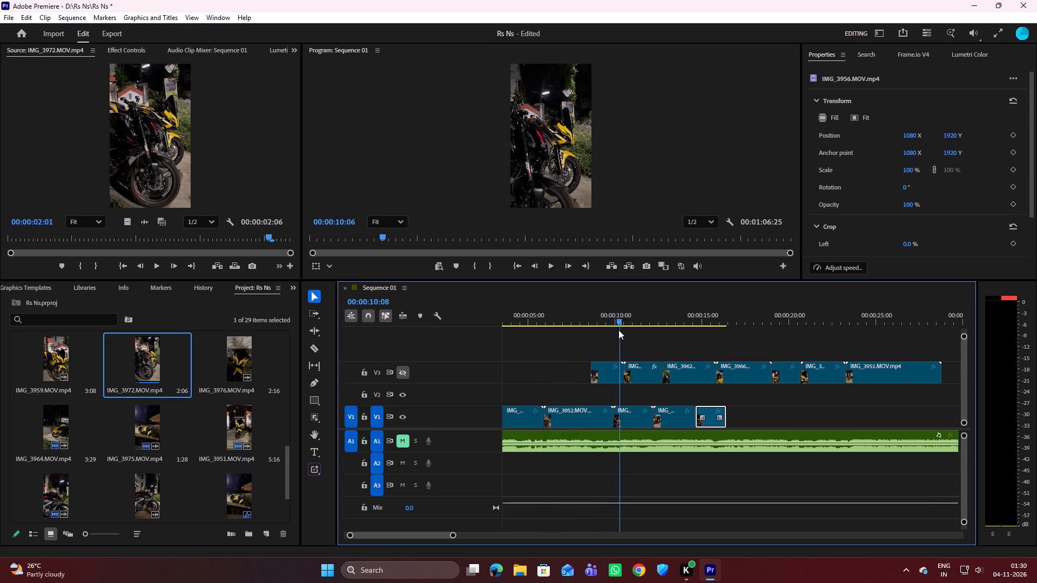
drag(618, 330, 660, 328)
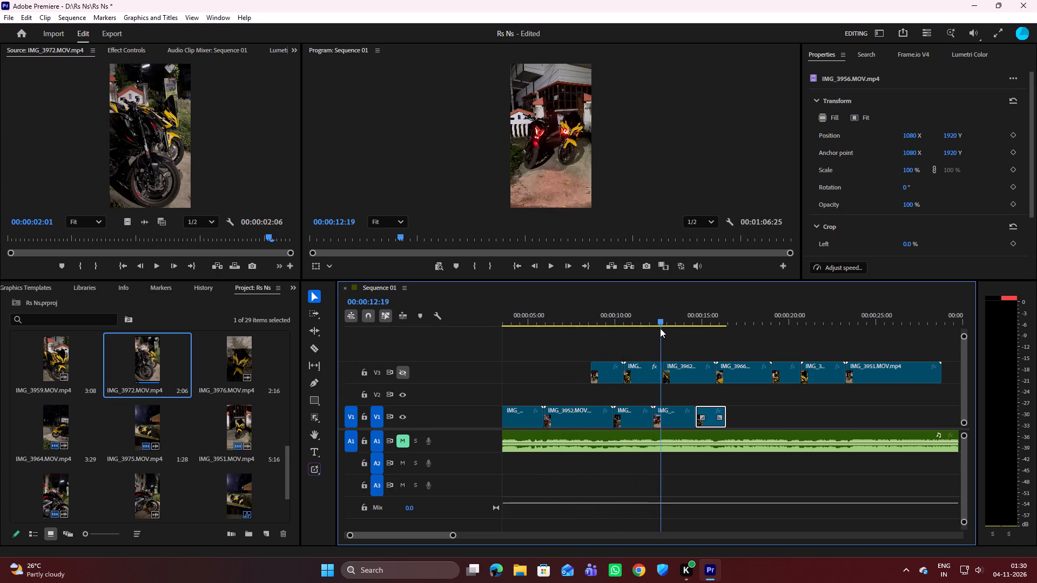
drag(660, 328, 708, 326)
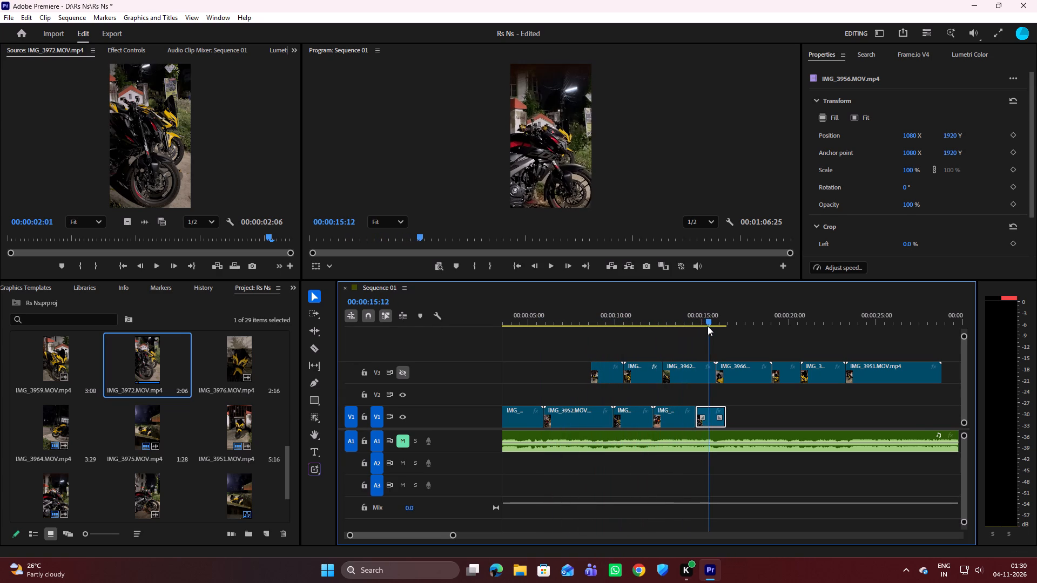
drag(708, 326, 708, 326)
Move all the parked V3 clips, through IMG_3951, down to V1 as a group directly after IMG_3956.
drag(594, 346, 830, 389)
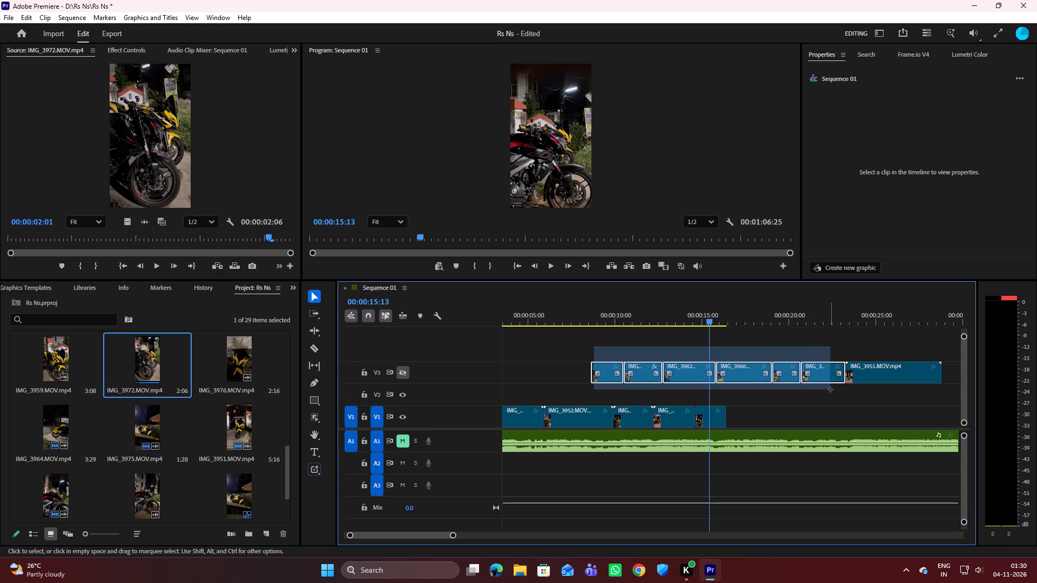
drag(830, 389, 874, 384)
drag(742, 367, 862, 378)
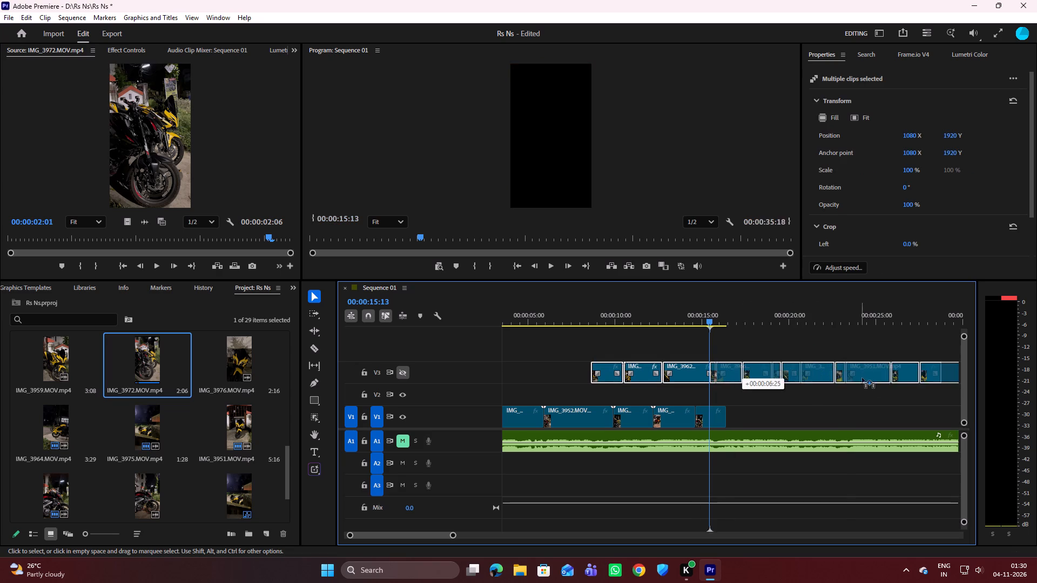
drag(862, 378, 877, 412)
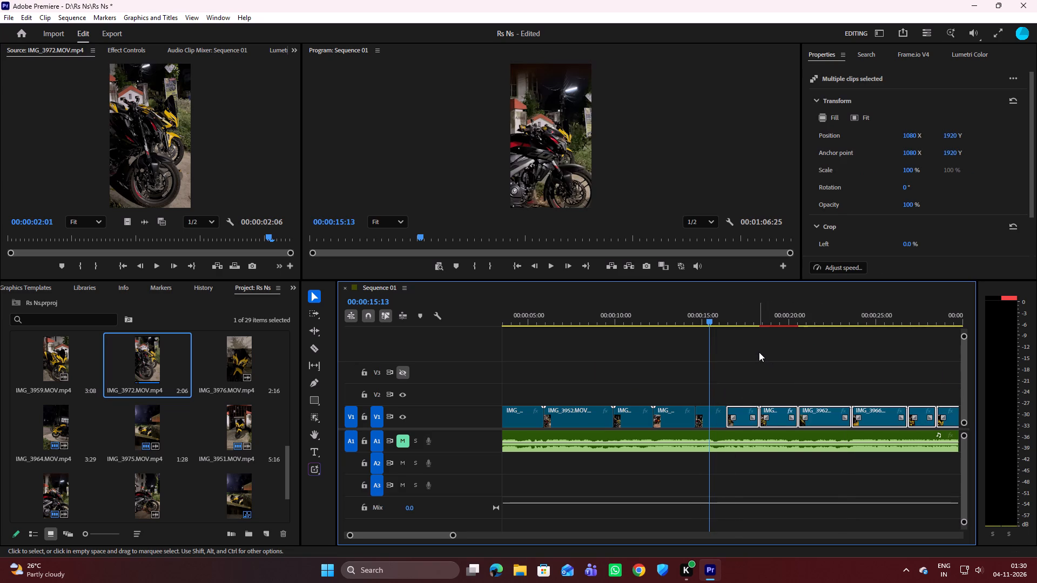
Scrub through the clips moved to V1, from after IMG_3956 to the start of IMG_3951 at 00:00:31:03.
scroll(759, 352, down, 7)
drag(595, 318, 627, 326)
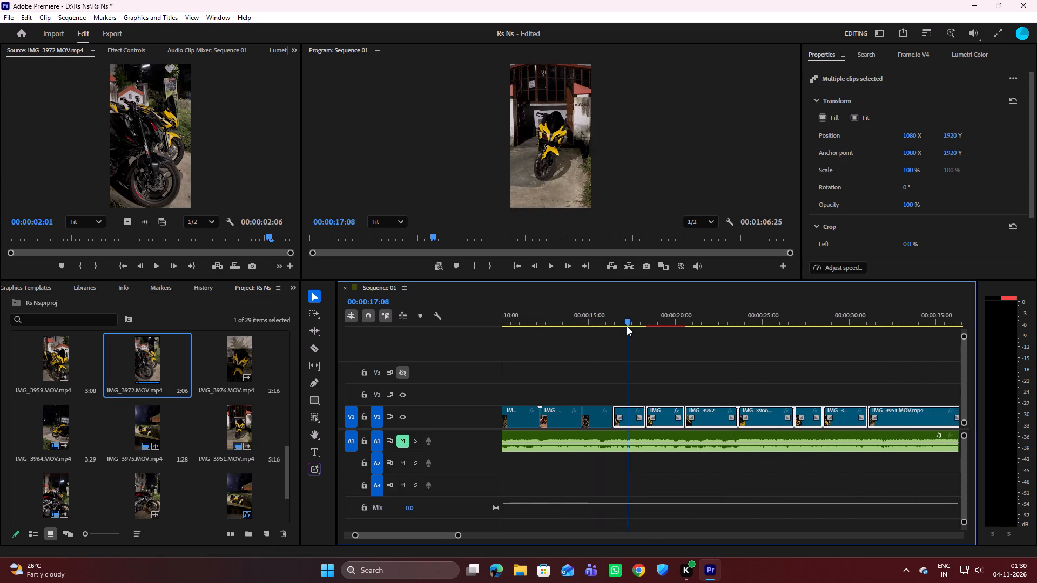
drag(627, 326, 658, 323)
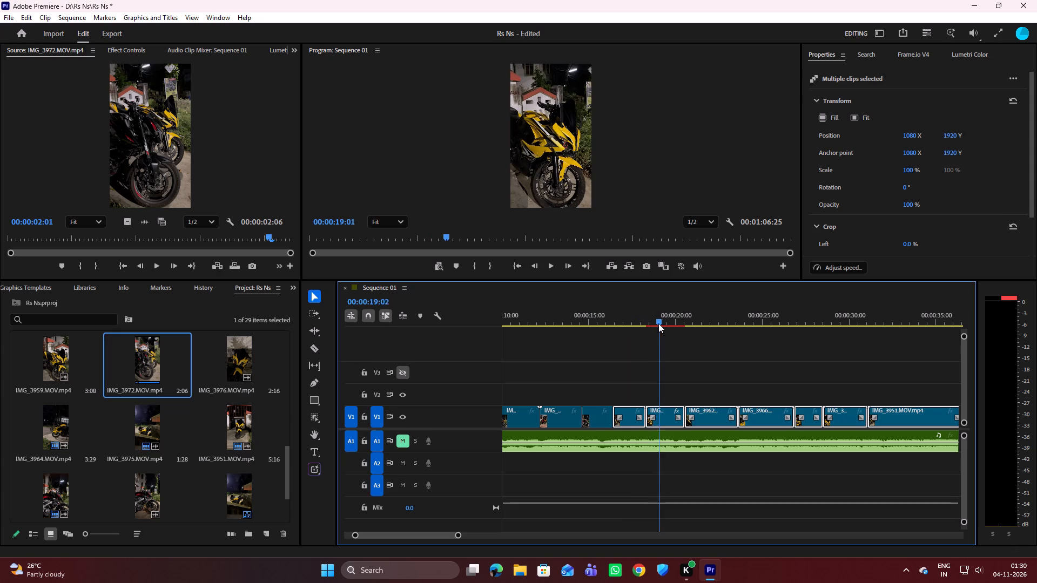
drag(658, 323, 739, 304)
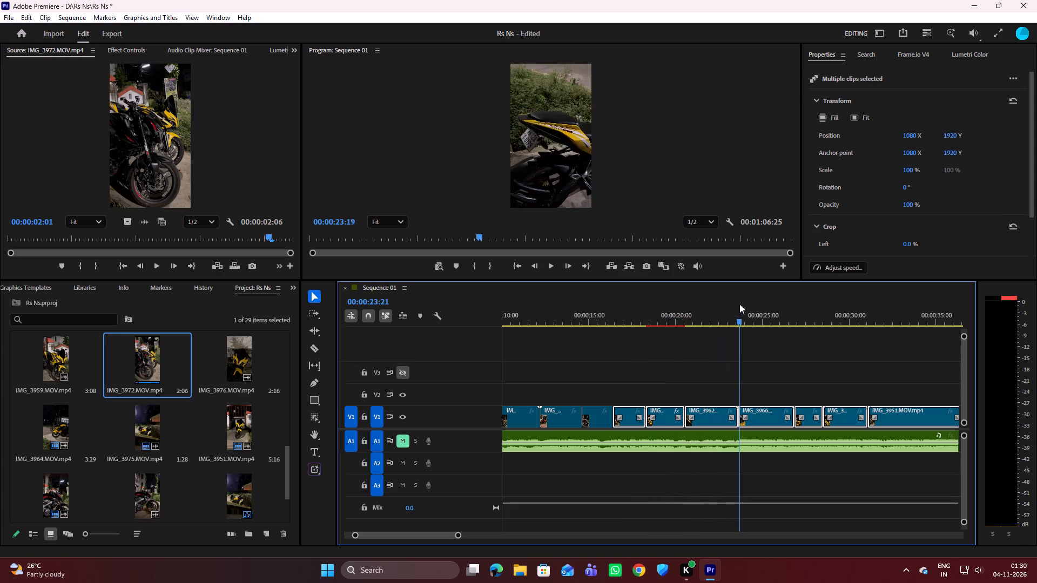
drag(739, 304, 812, 295)
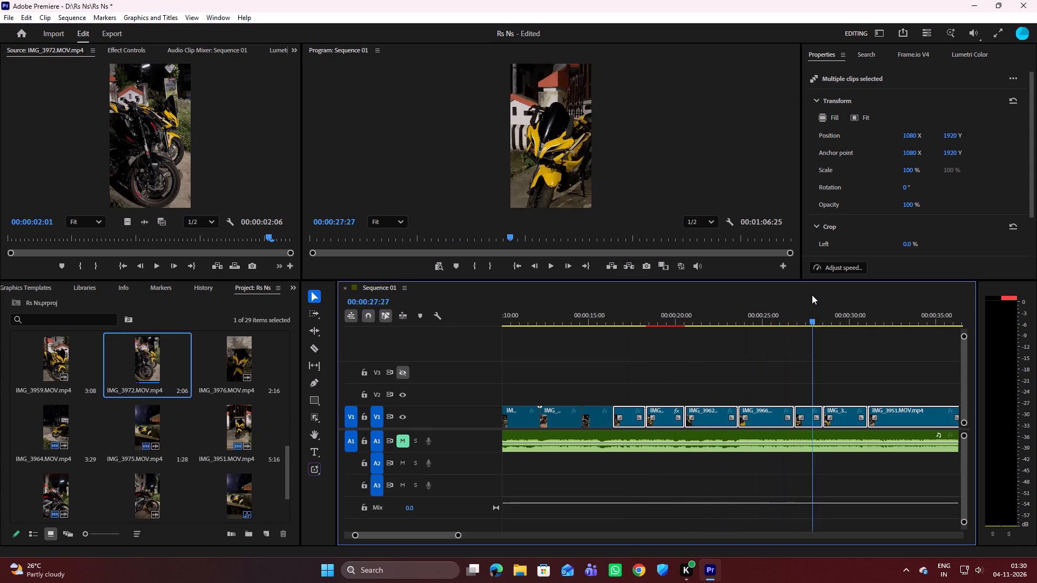
drag(812, 295, 867, 296)
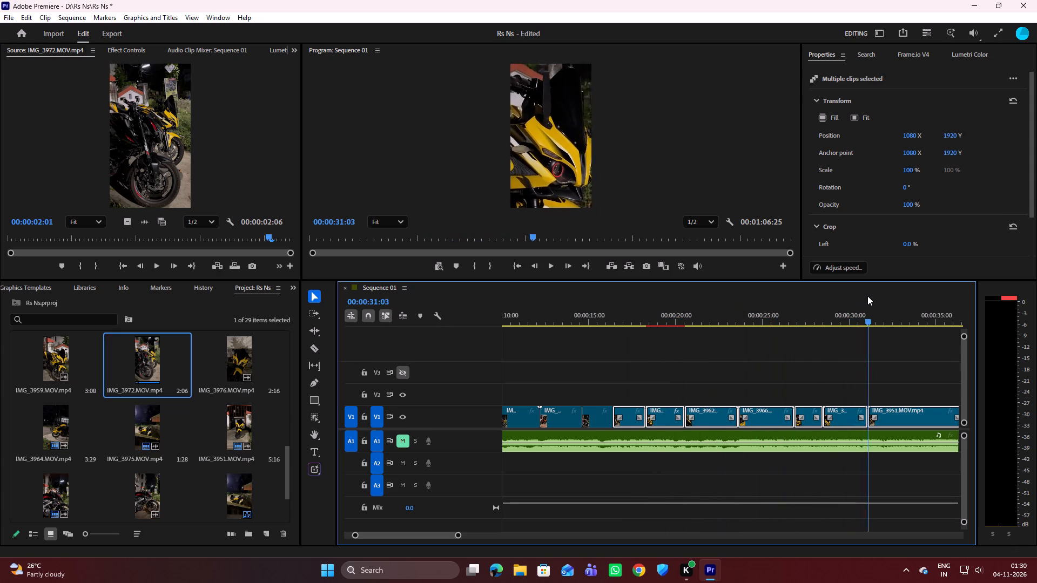
Return to the start of the sequence and play the V1 edit from 00:00:00:00 to 00:00:11:19.
drag(867, 296, 674, 338)
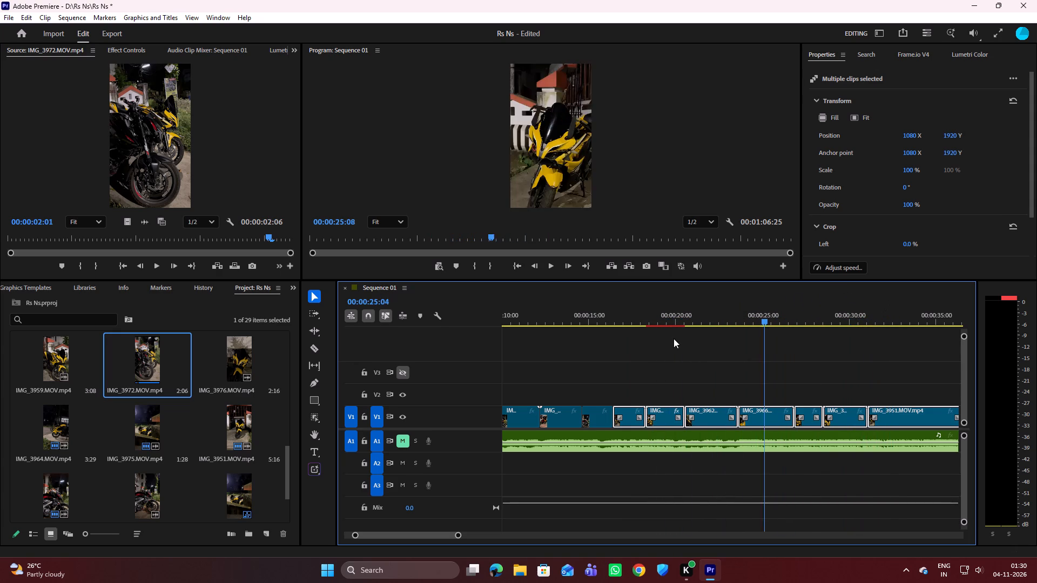
drag(674, 338, 450, 411)
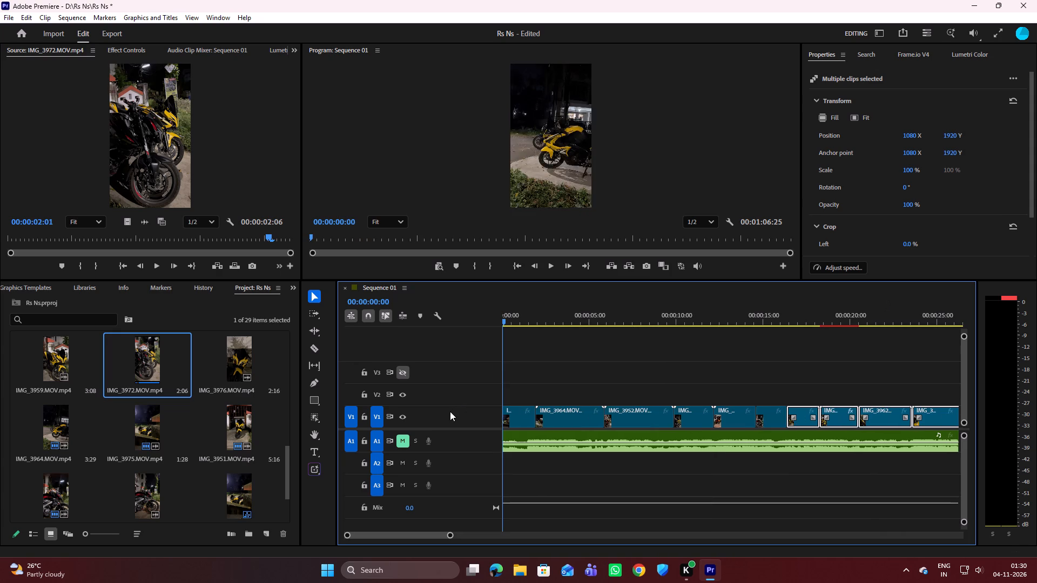
drag(450, 411, 449, 411)
key(space)
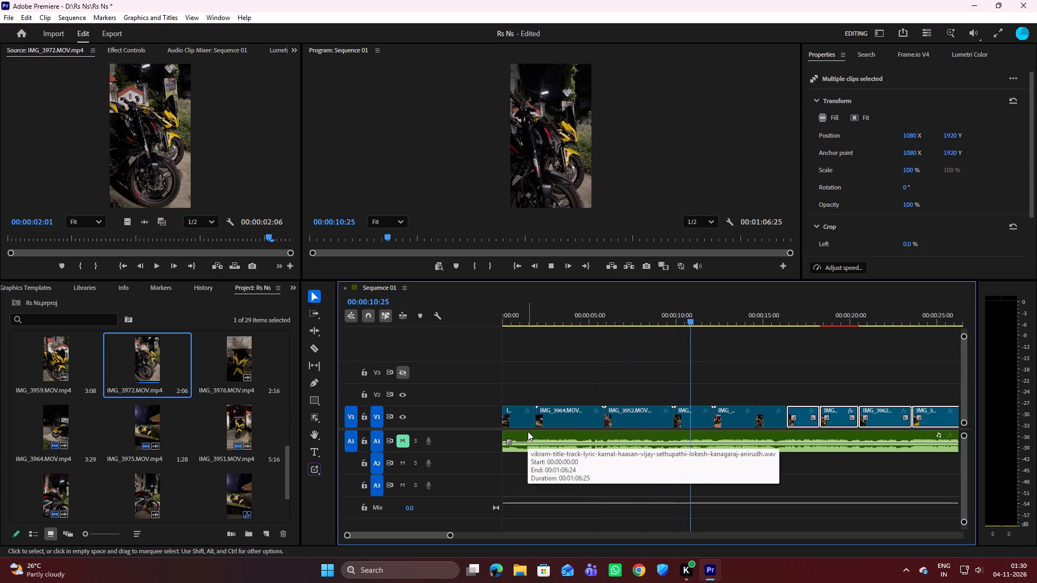
key(space)
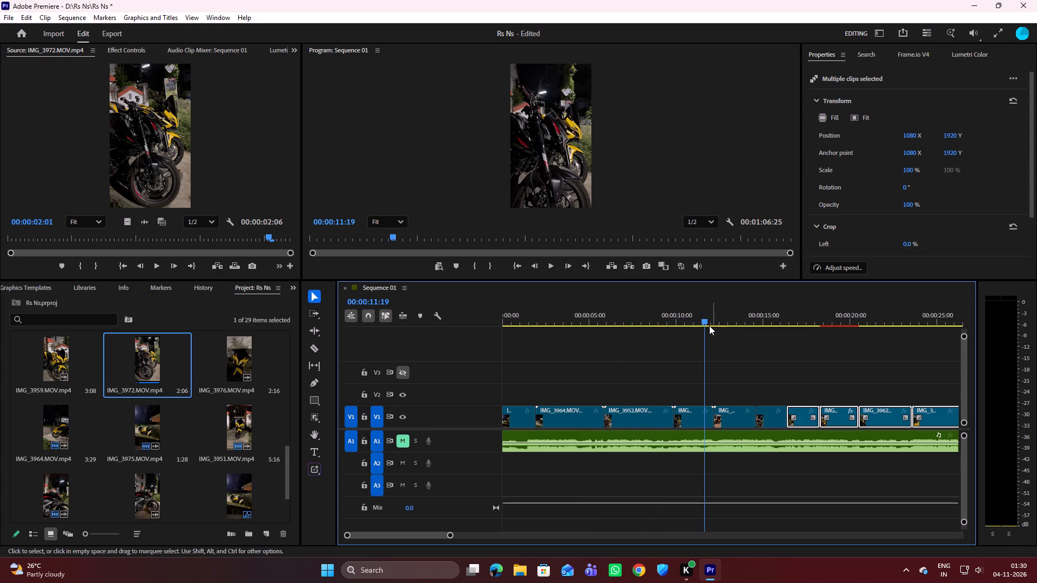
Review the cuts around IMG_3973 by scrubbing back to 00:00:09:25 and playing through to 00:00:16:25.
drag(706, 323, 717, 325)
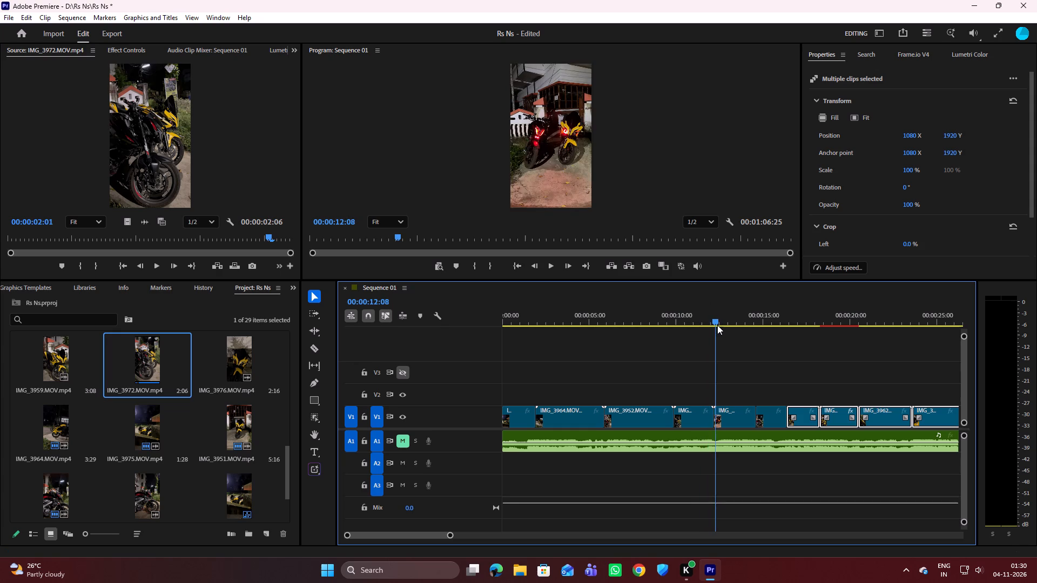
drag(717, 325, 711, 327)
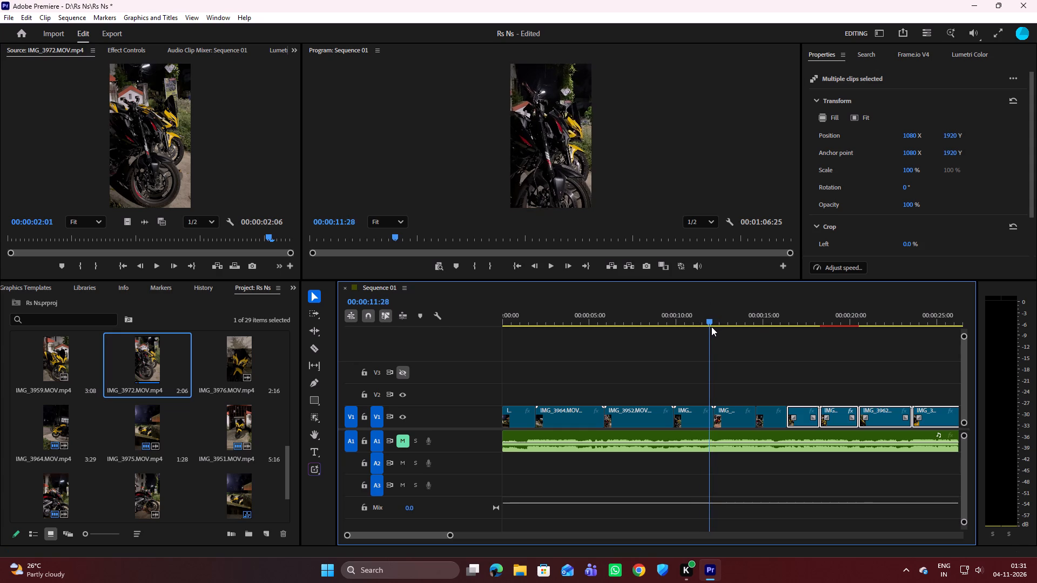
drag(711, 327, 696, 331)
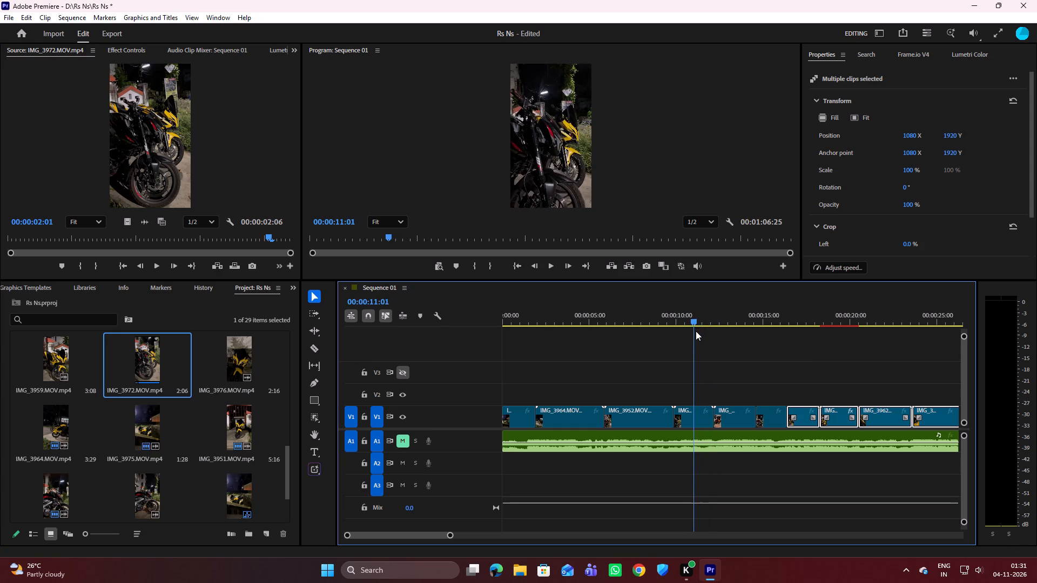
drag(696, 331, 678, 337)
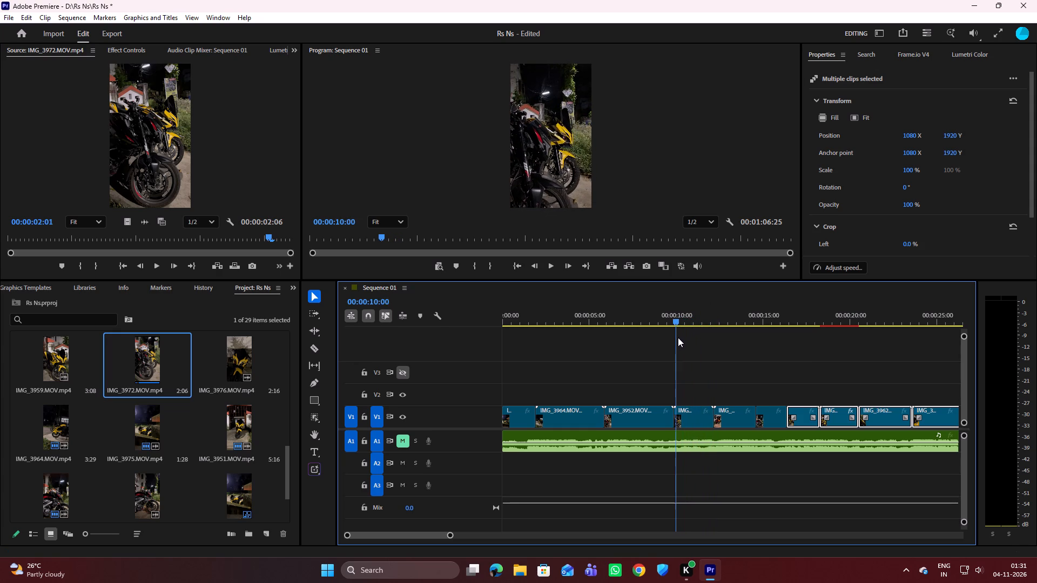
drag(678, 337, 675, 340)
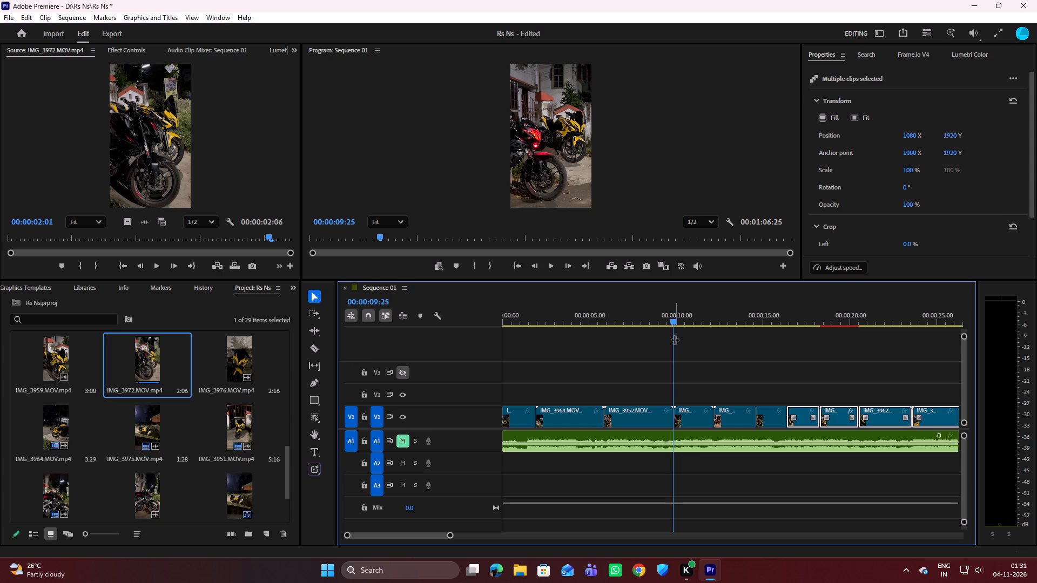
key(space)
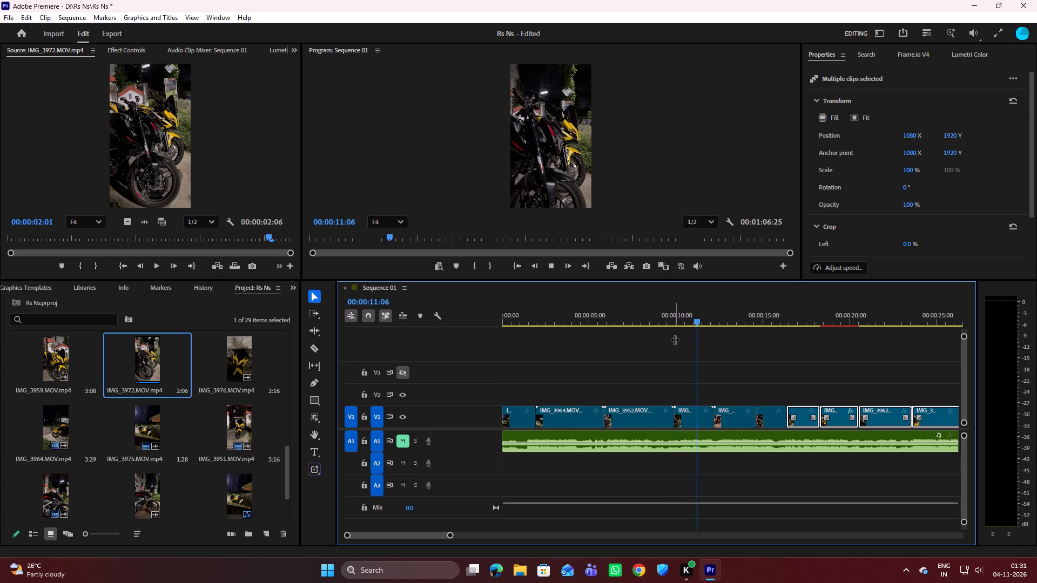
key(space)
key(space)
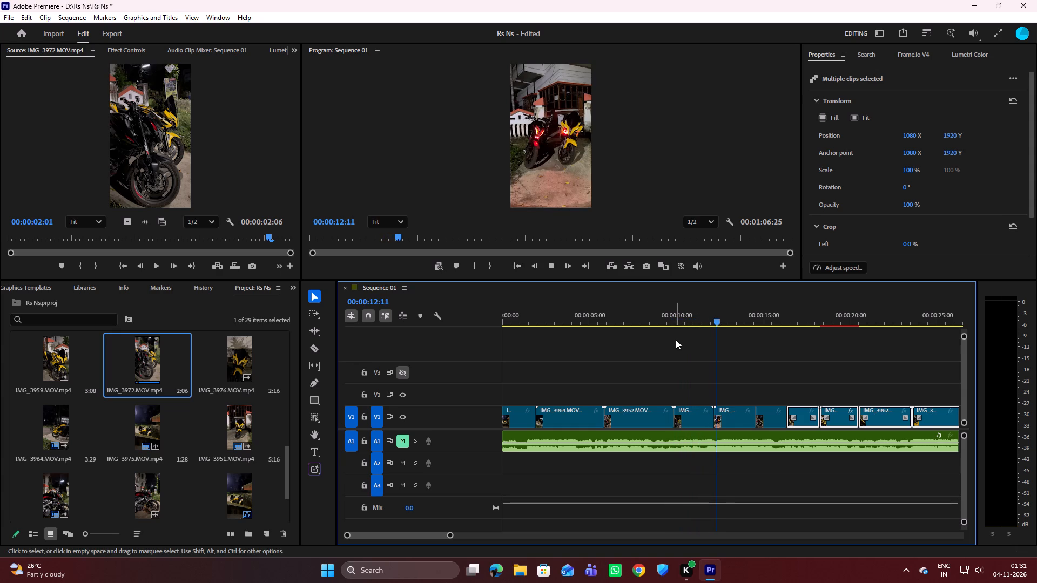
key(space)
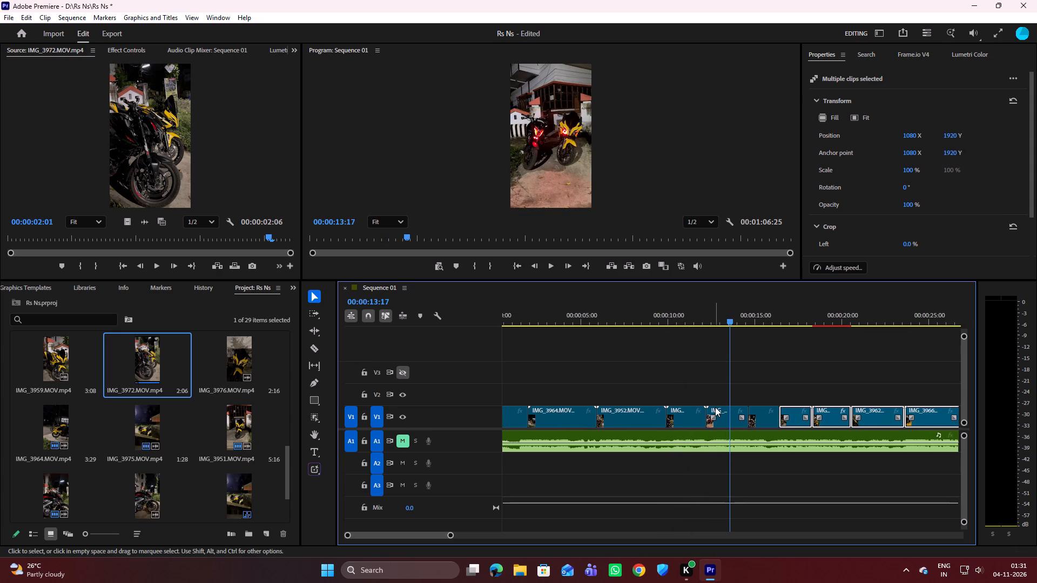
key(space)
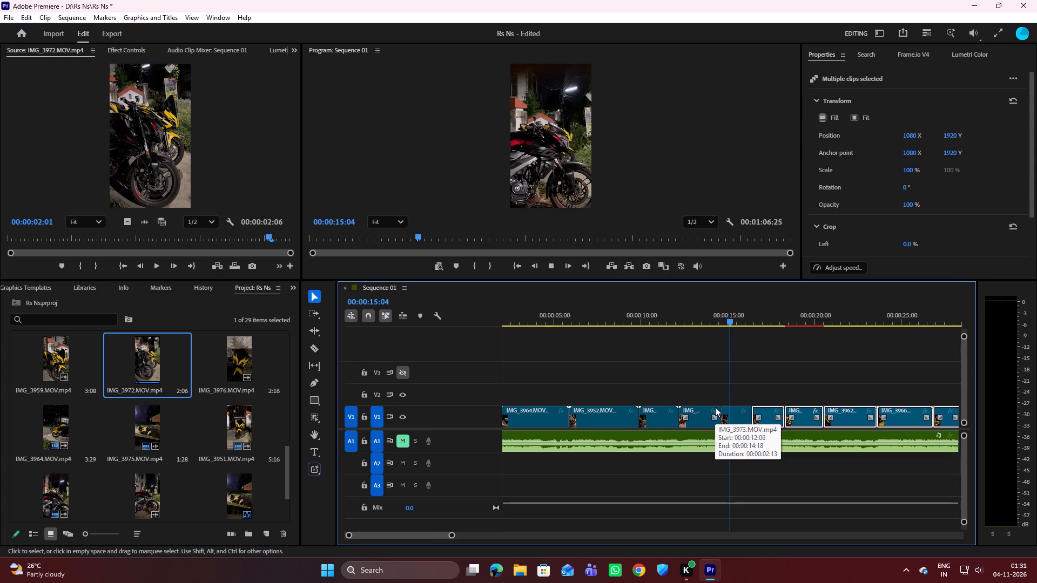
key(space)
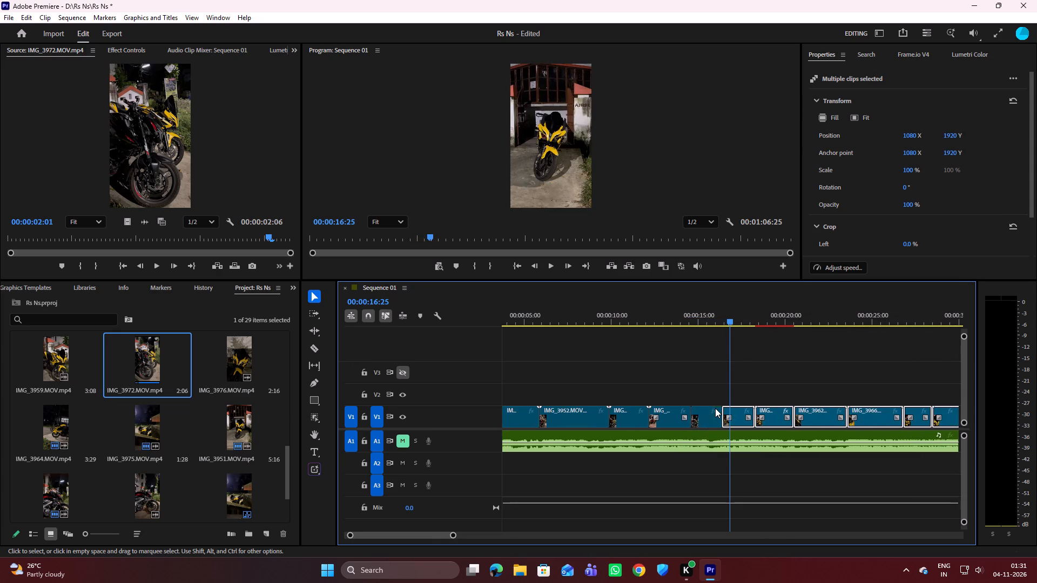
Replay the end of IMG_3956 and the cut into the following yellow bike clip, stopping at 00:00:16:29.
drag(730, 319, 703, 325)
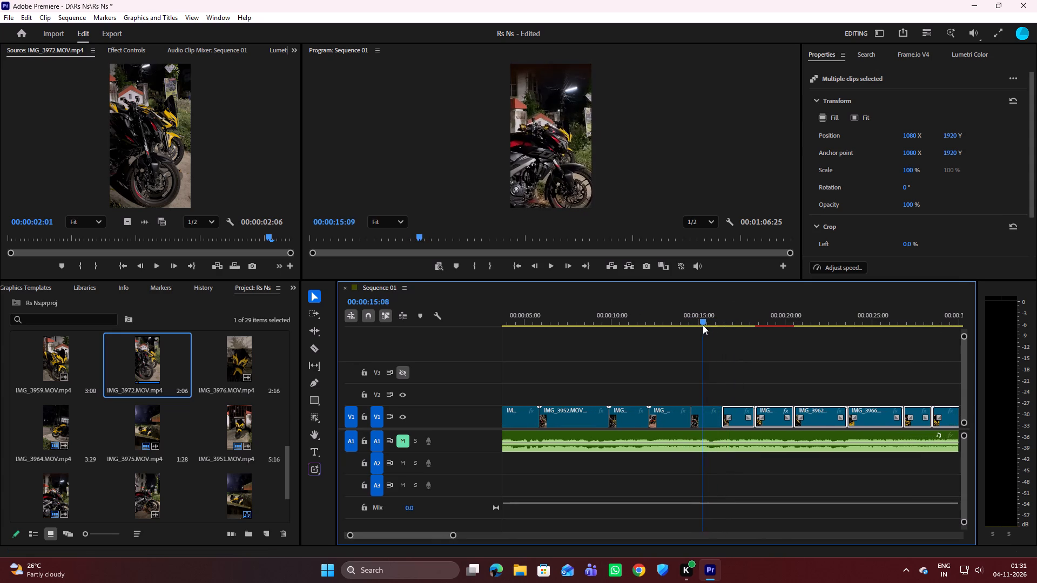
drag(703, 325, 692, 324)
key(space)
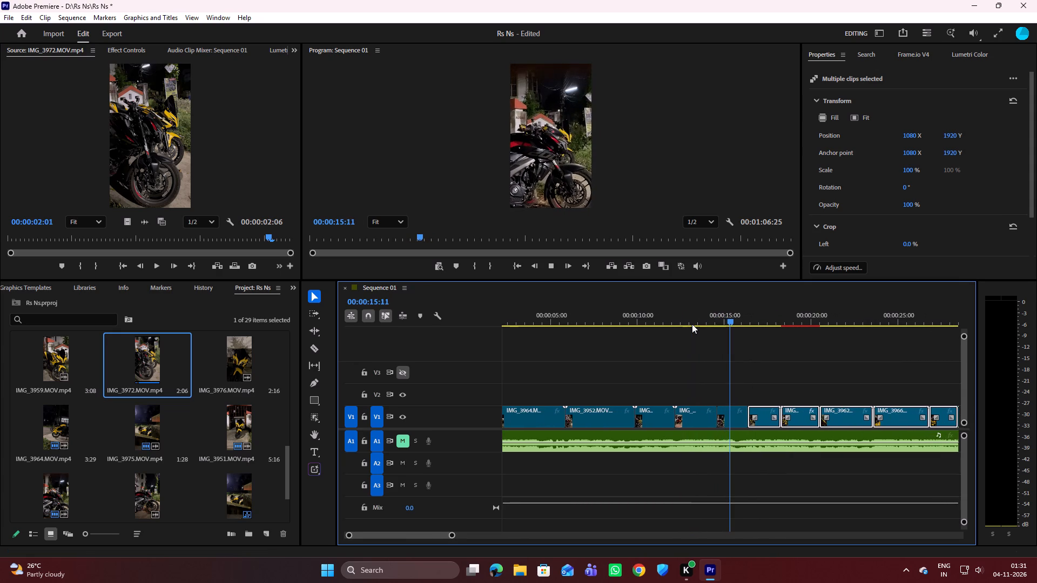
key(space)
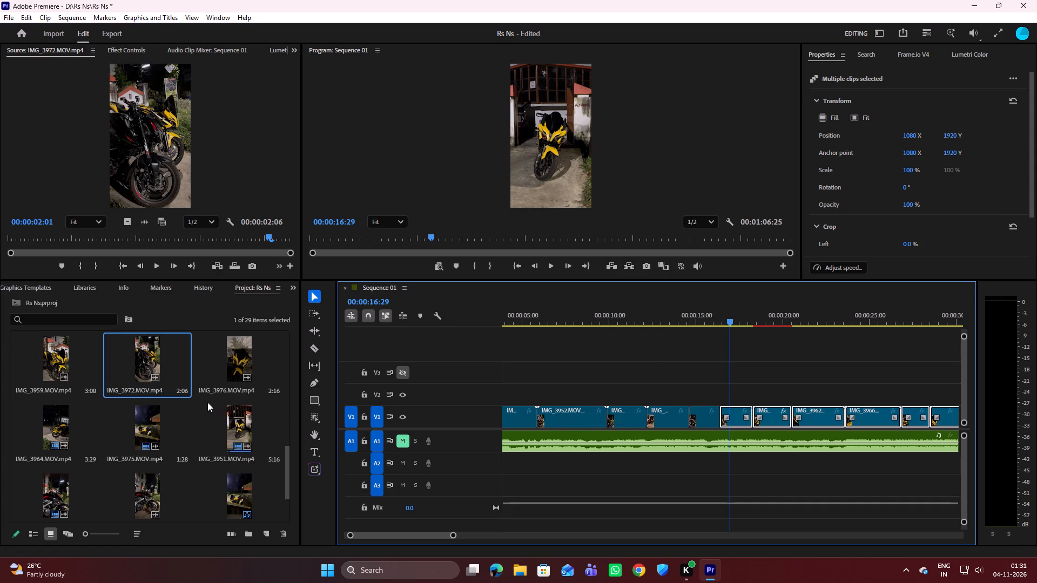
Place only the video of source clip IMG_3972 on V3, starting at about 00:00:16:03.
click(142, 356)
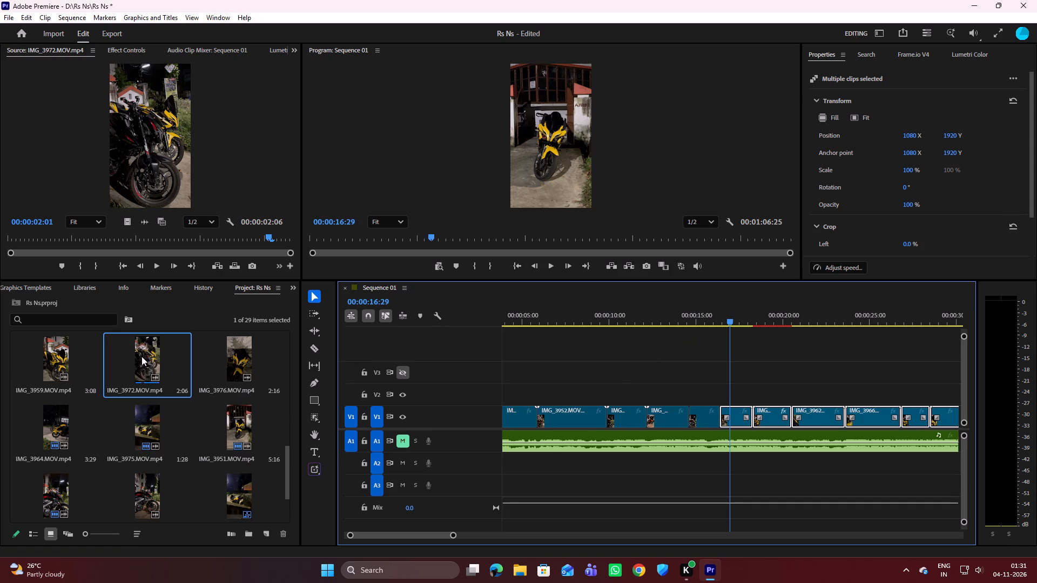
drag(142, 356, 159, 356)
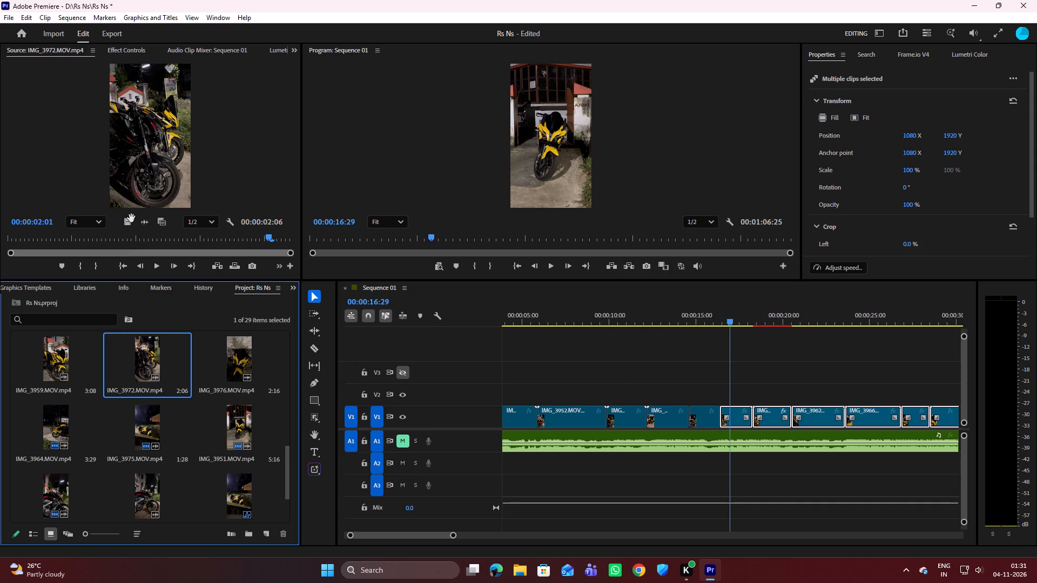
drag(130, 220, 708, 385)
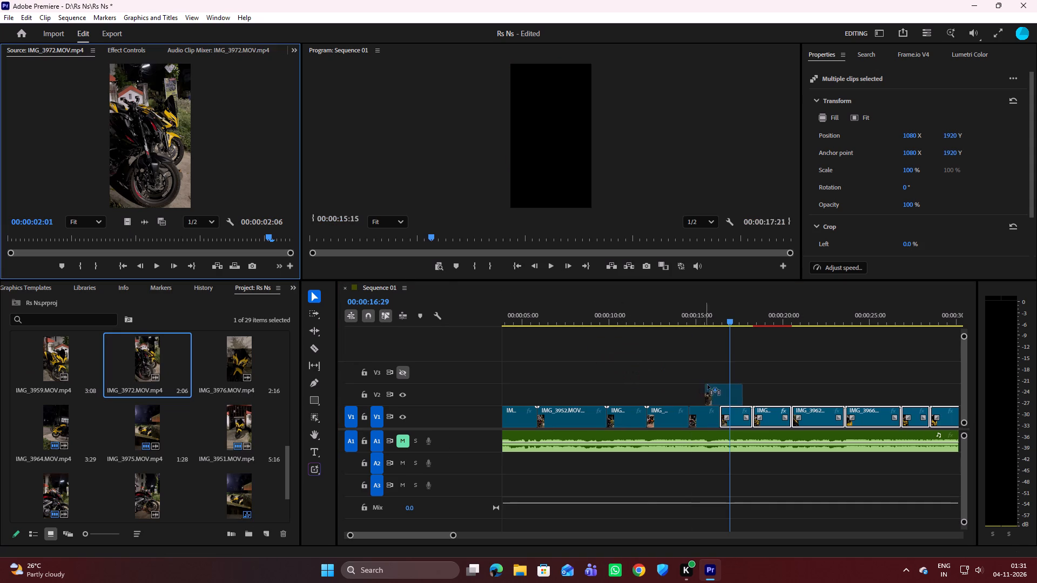
drag(708, 385, 713, 380)
Shift the group of V1 clips after IMG_3956 about 2.5 seconds later to open a gap for IMG_3972.
drag(728, 394, 797, 403)
drag(739, 415, 767, 406)
drag(767, 415, 780, 410)
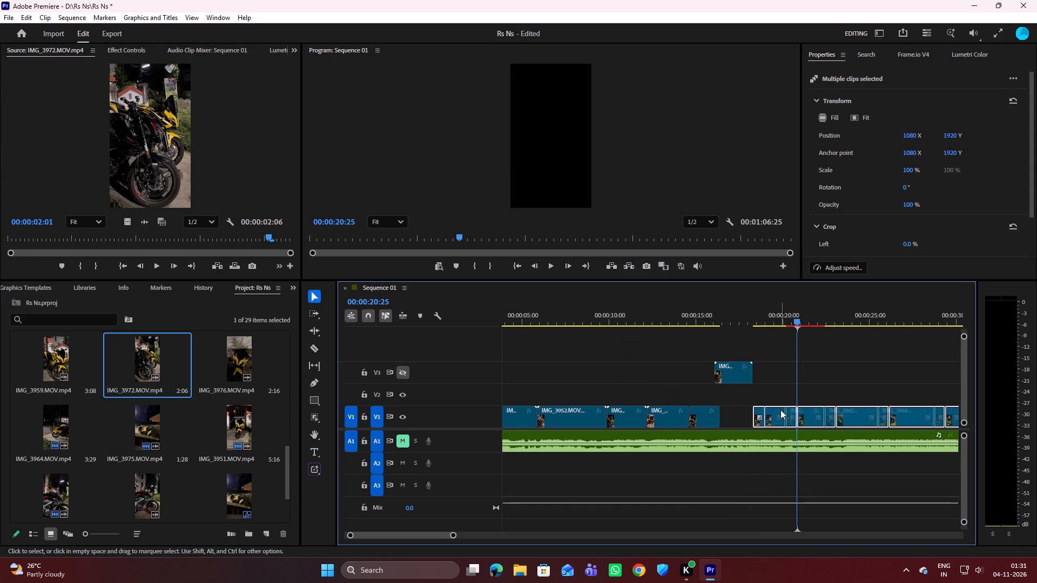
Move IMG_3972 from V3 down into the V1 gap, with its end directly against the following clip.
drag(738, 374, 758, 413)
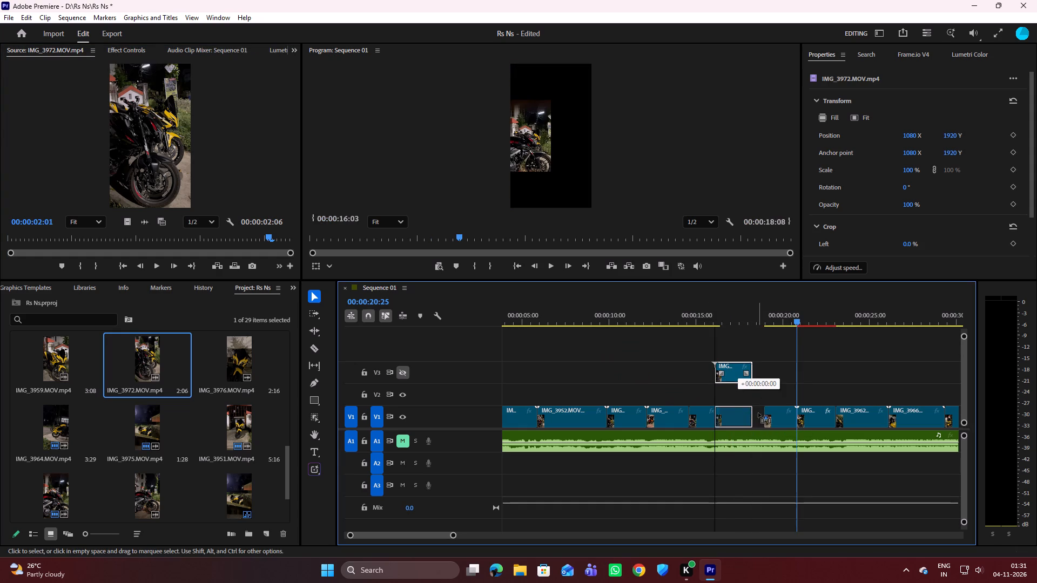
drag(758, 413, 749, 402)
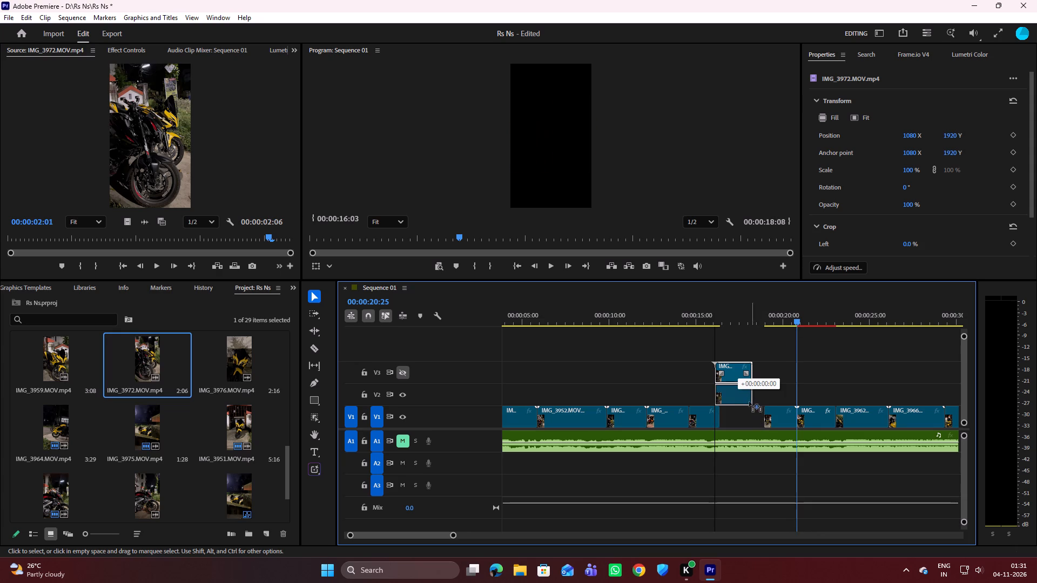
drag(749, 402, 759, 398)
drag(759, 398, 763, 367)
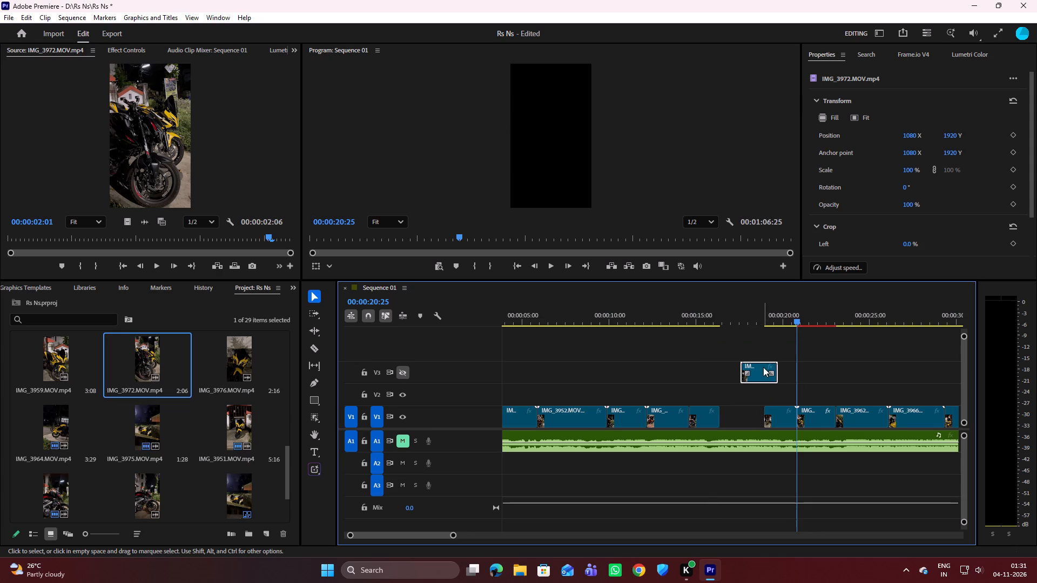
drag(756, 366, 737, 410)
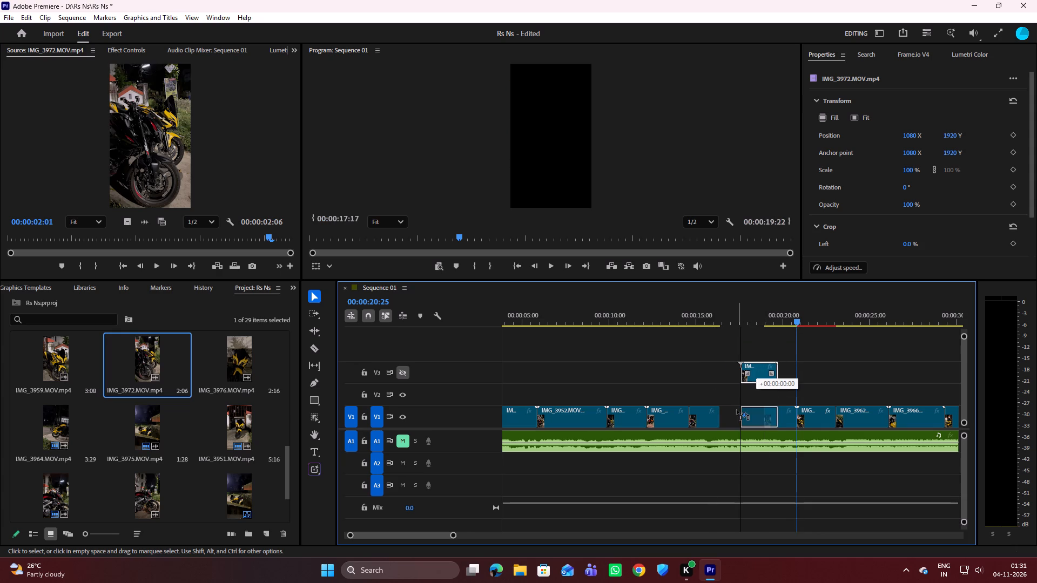
drag(737, 410, 736, 413)
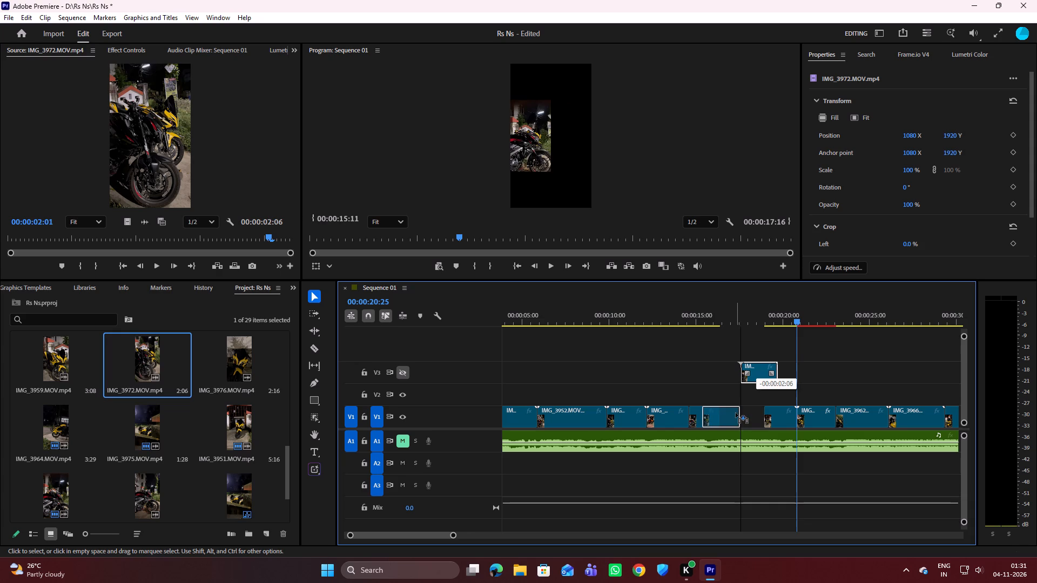
drag(736, 413, 737, 411)
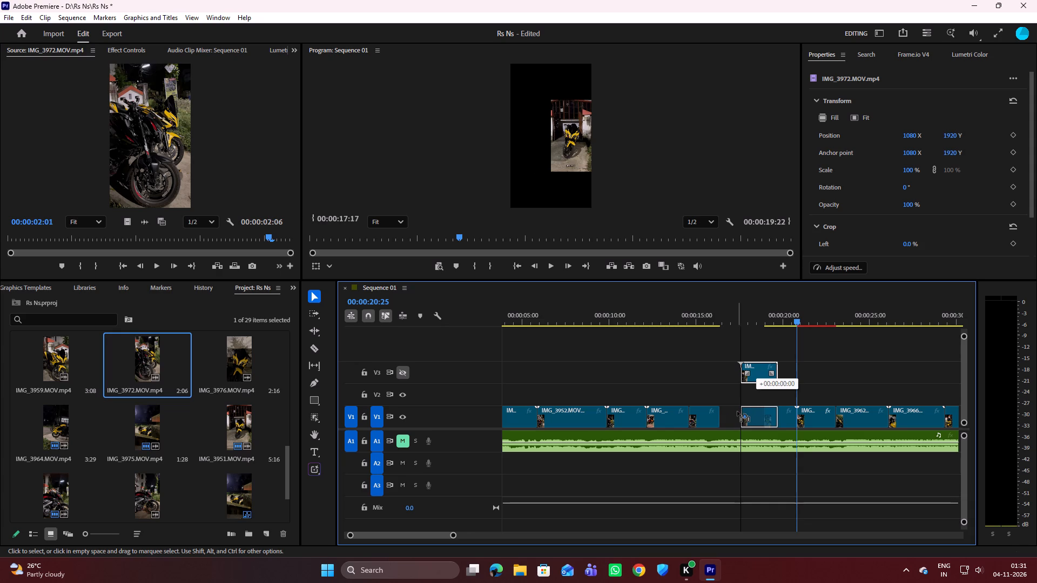
drag(737, 411, 729, 385)
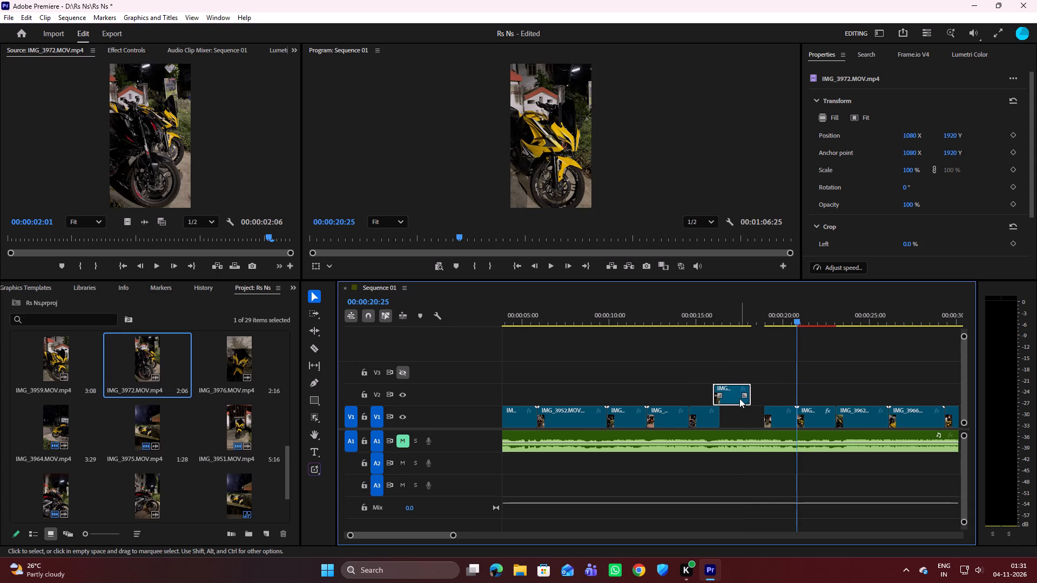
drag(734, 398, 740, 396)
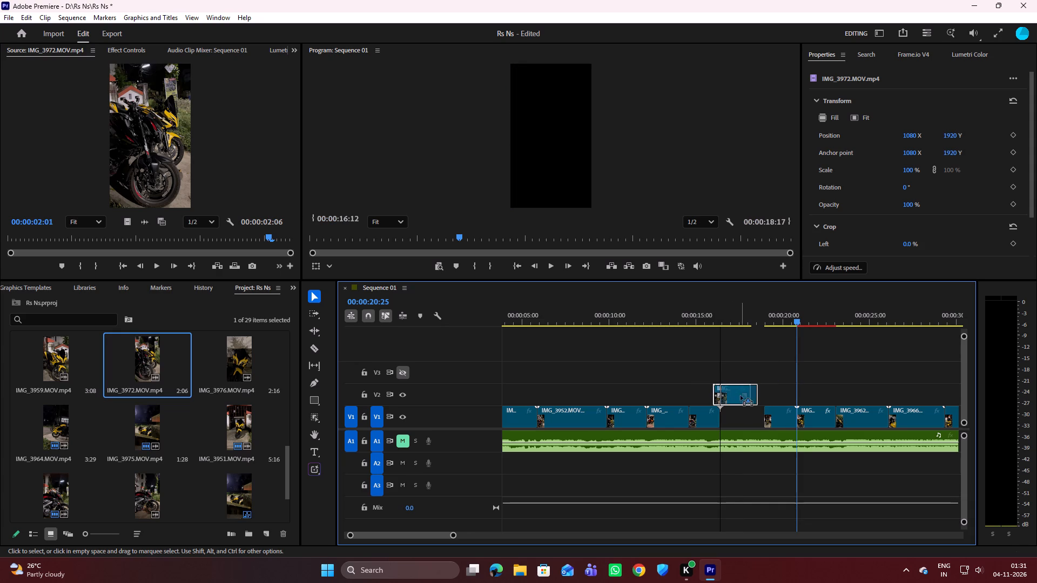
drag(740, 396, 745, 395)
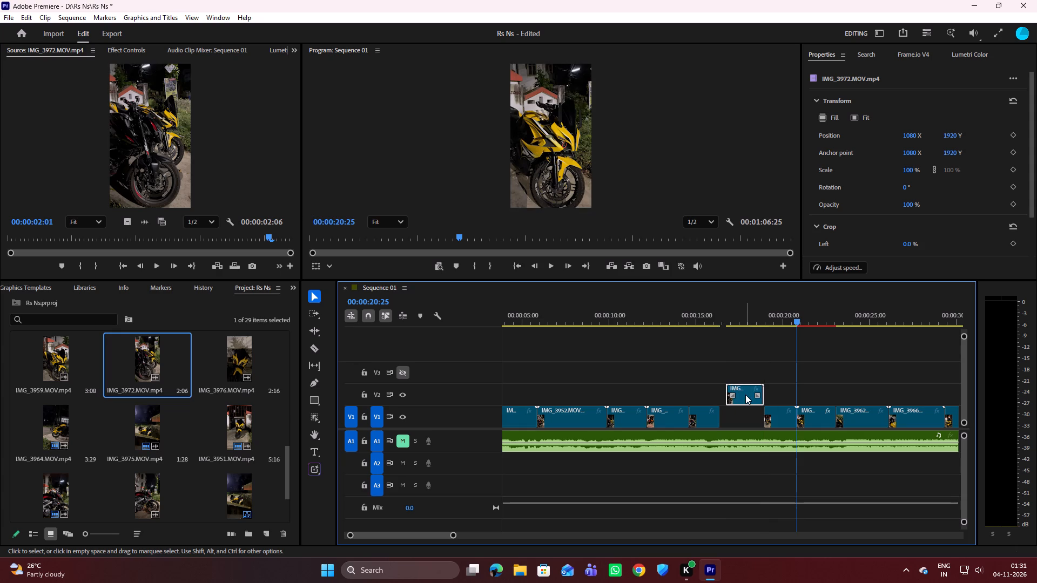
drag(743, 397, 743, 405)
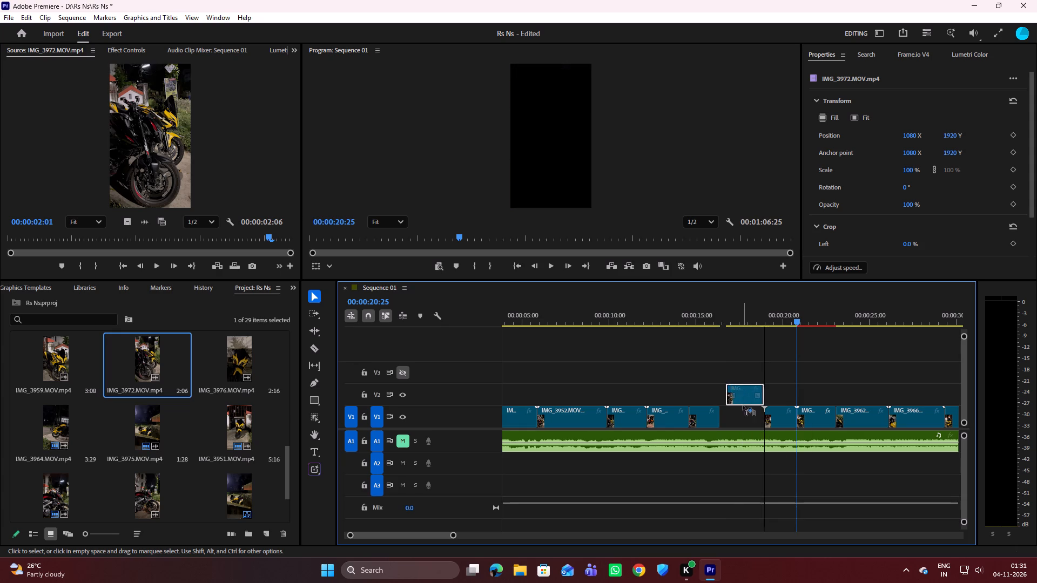
drag(743, 405, 743, 409)
Shift IMG_3972 and all the V1 clips after it earlier as a group to close the gap after IMG_3956.
drag(738, 379, 806, 416)
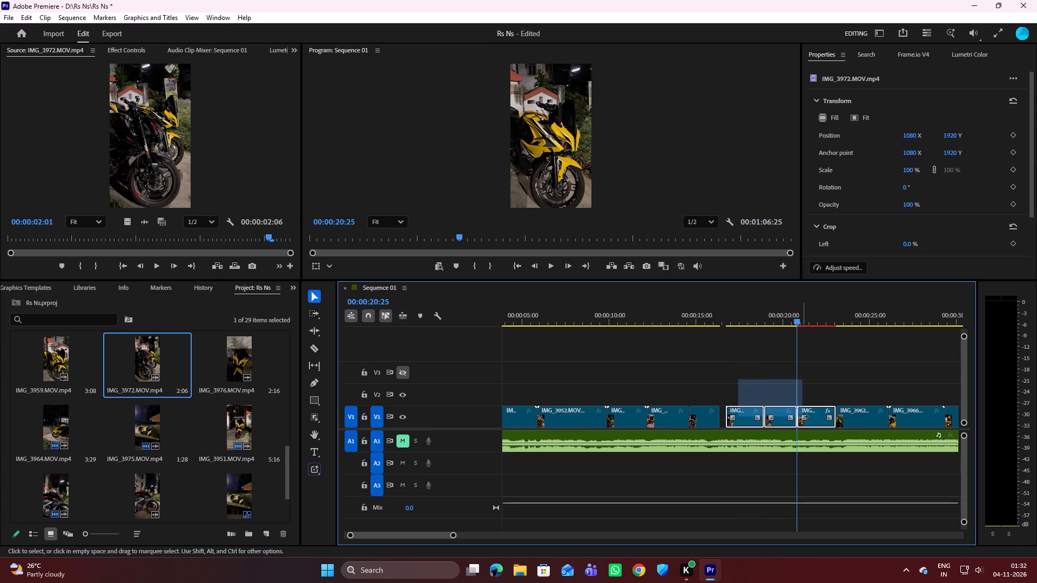
drag(806, 416, 958, 423)
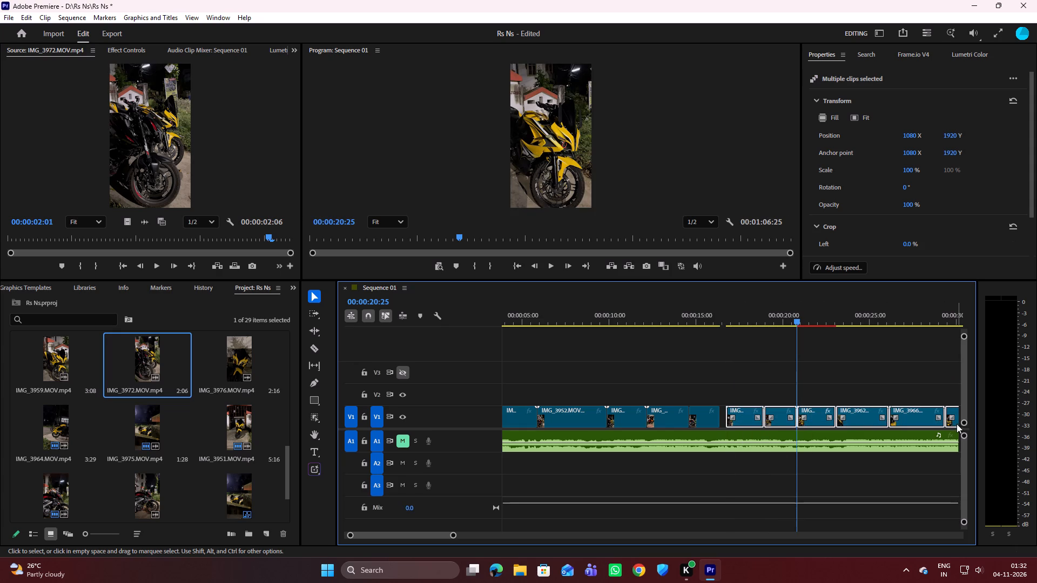
drag(777, 414, 774, 415)
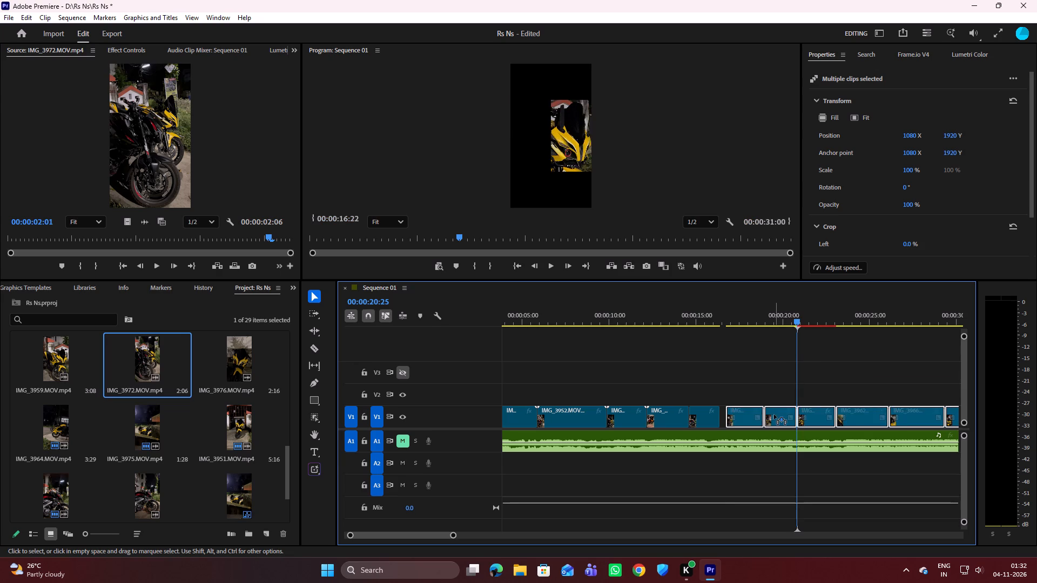
drag(774, 415, 766, 414)
click(735, 374)
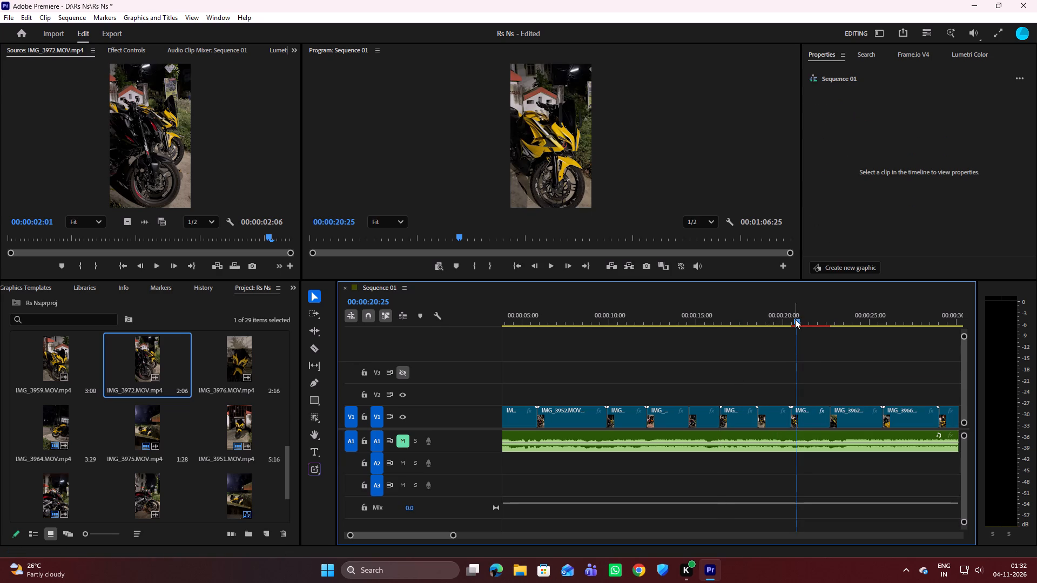
Play the sequence from 00:00:16:13 through IMG_3972 and the clips after it, stopping at 00:00:36:00.
drag(797, 320, 637, 347)
key(space)
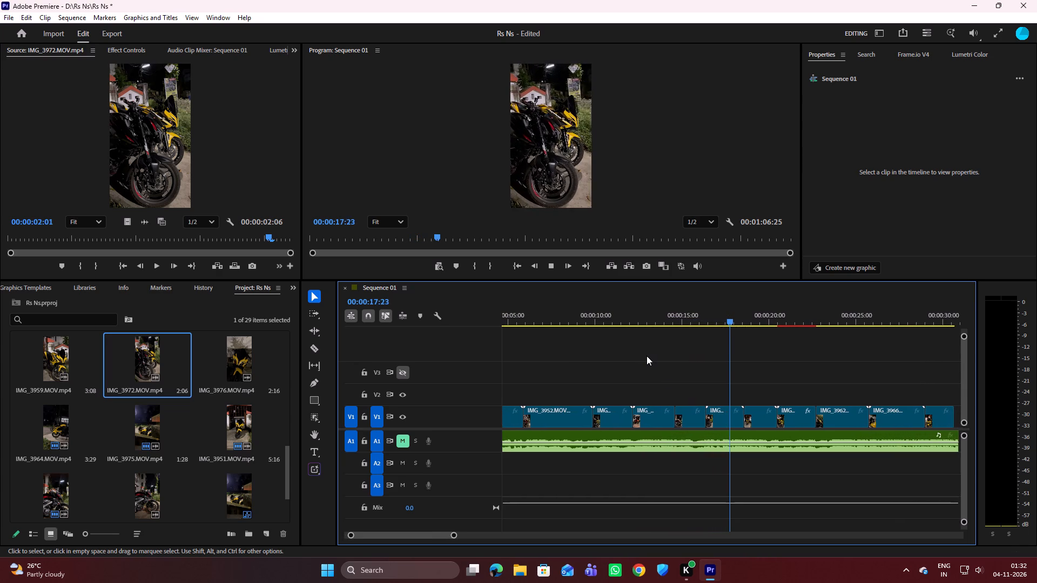
key(space)
drag(730, 321, 724, 324)
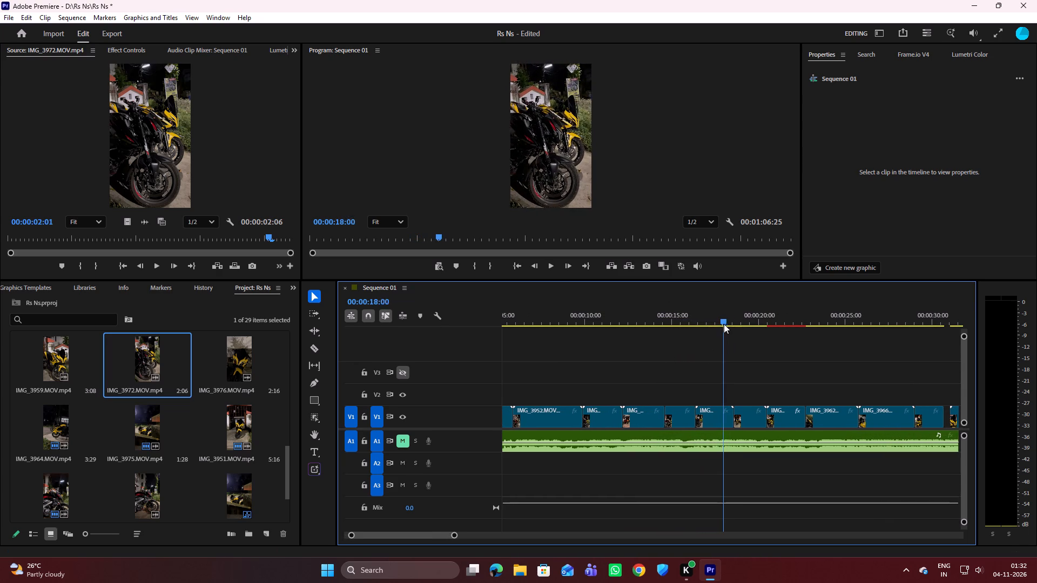
drag(724, 324, 695, 331)
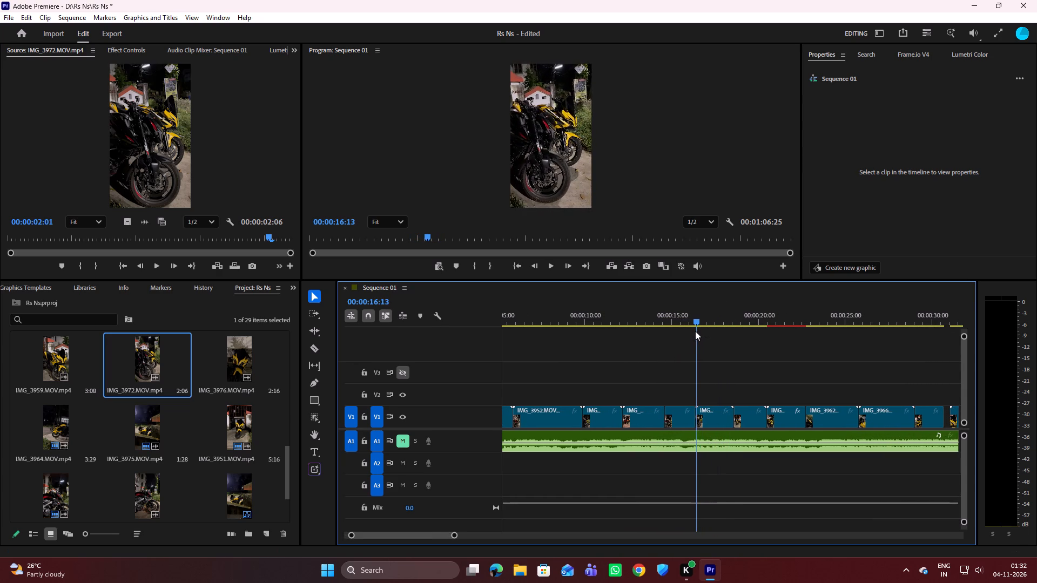
drag(695, 331, 695, 331)
key(space)
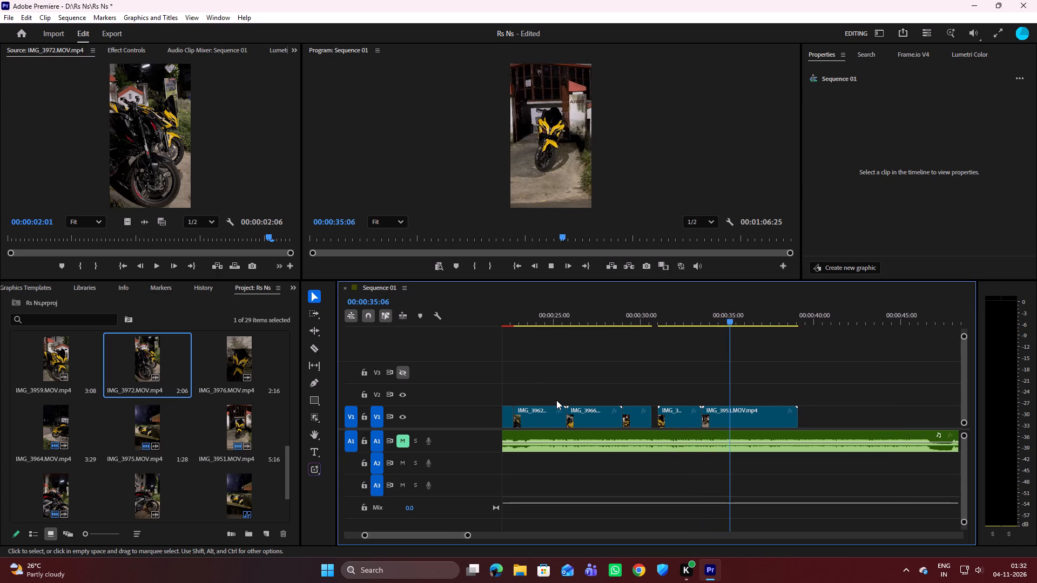
key(space)
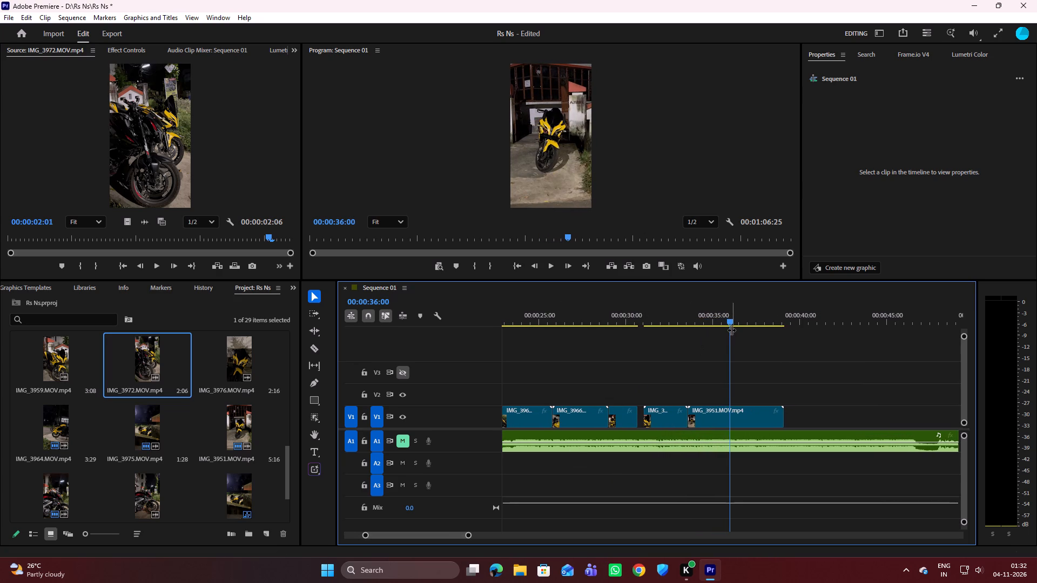
Scrub back and forth through the opening clips from the sequence start to the end of IMG_3952, stopping at 00:00:09:16.
drag(731, 330, 330, 374)
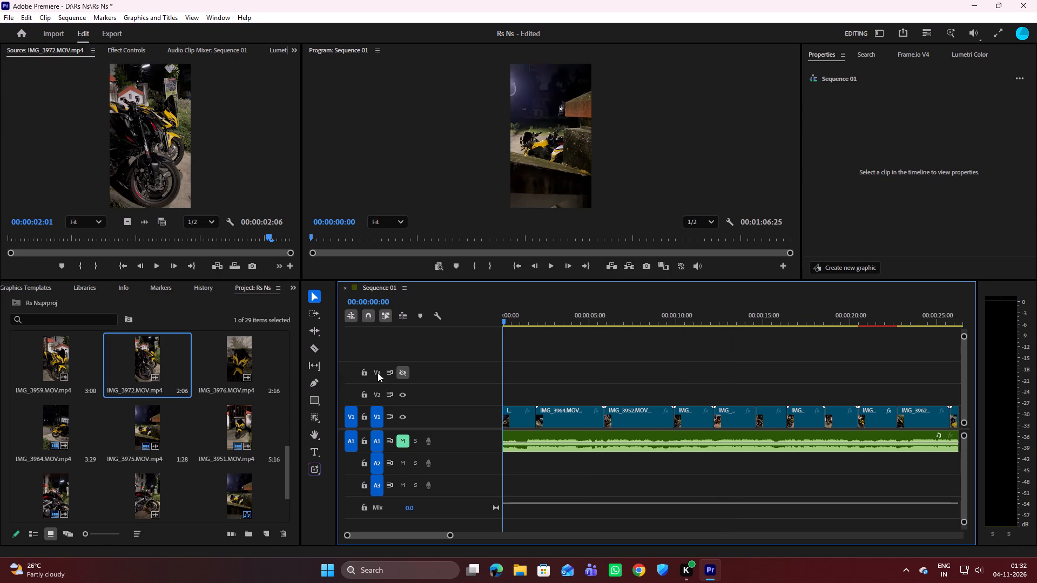
drag(504, 317, 523, 317)
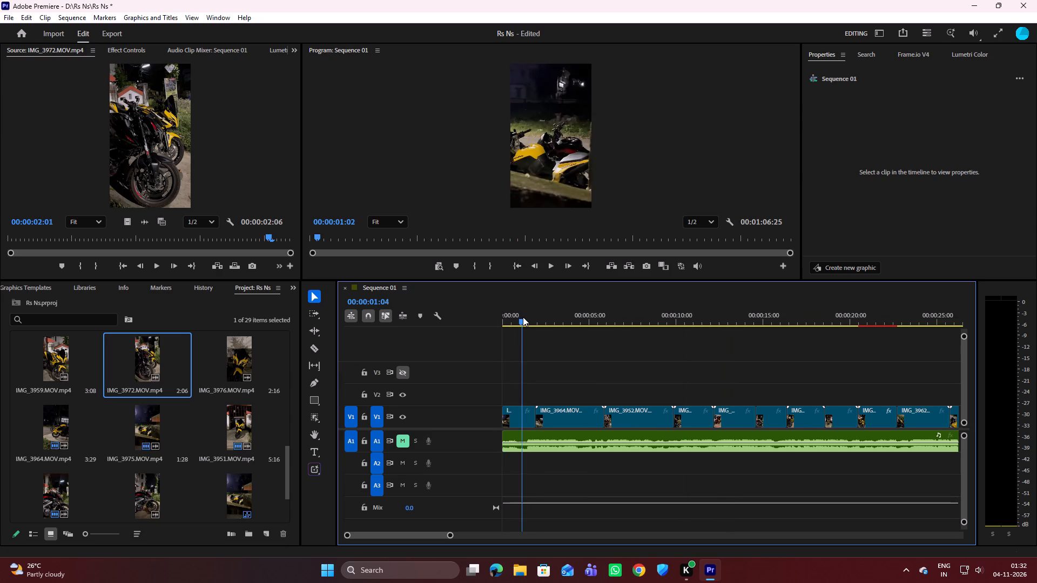
drag(523, 317, 574, 313)
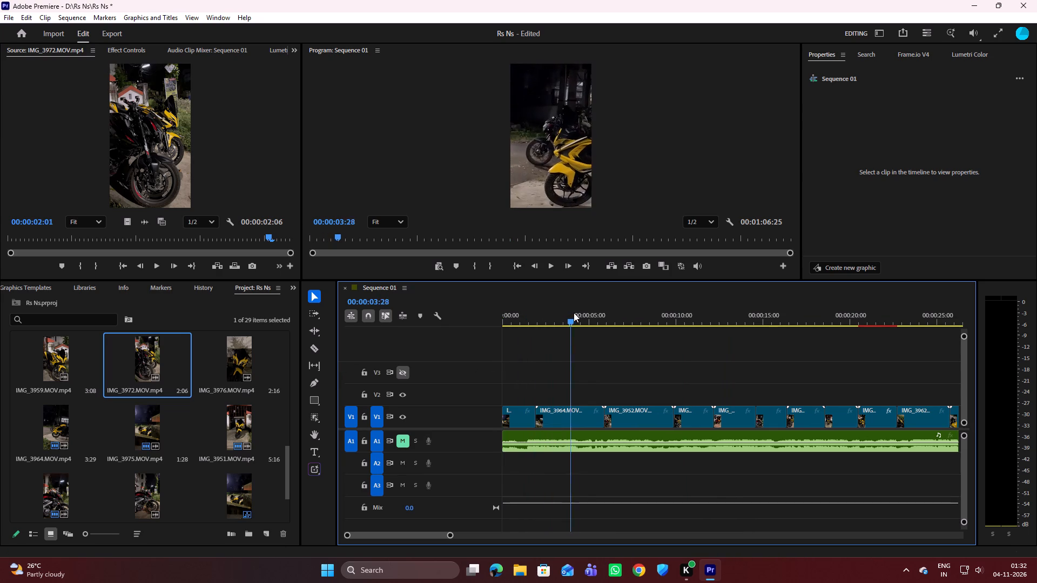
drag(574, 313, 510, 305)
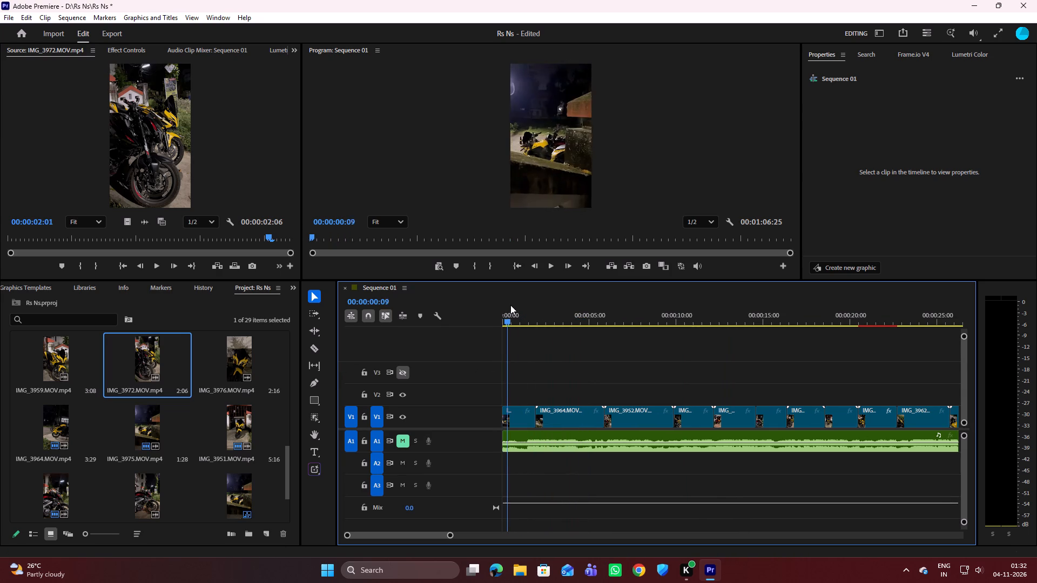
drag(510, 305, 547, 287)
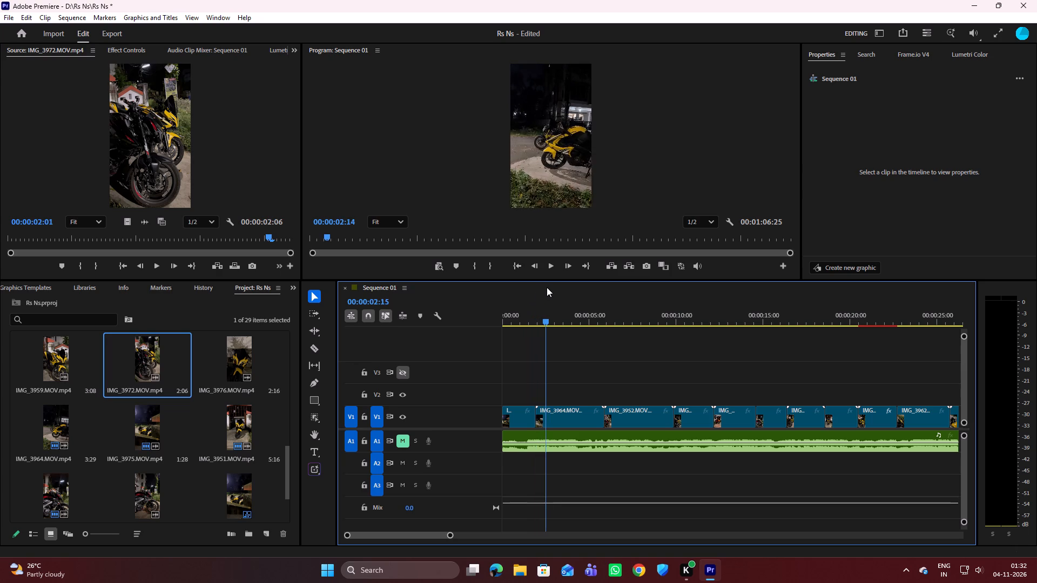
drag(547, 287, 517, 297)
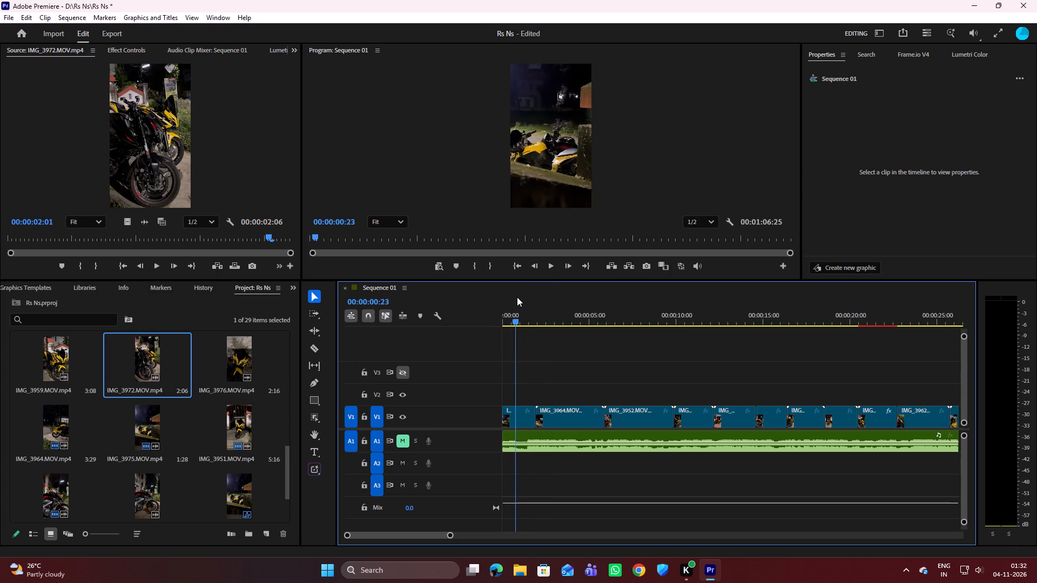
drag(517, 297, 540, 285)
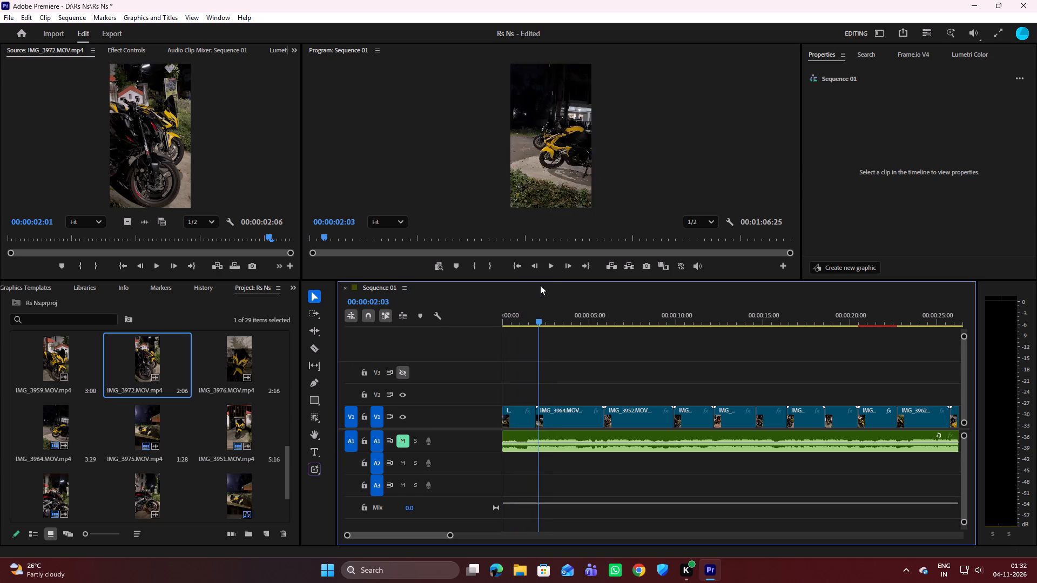
drag(540, 285, 571, 272)
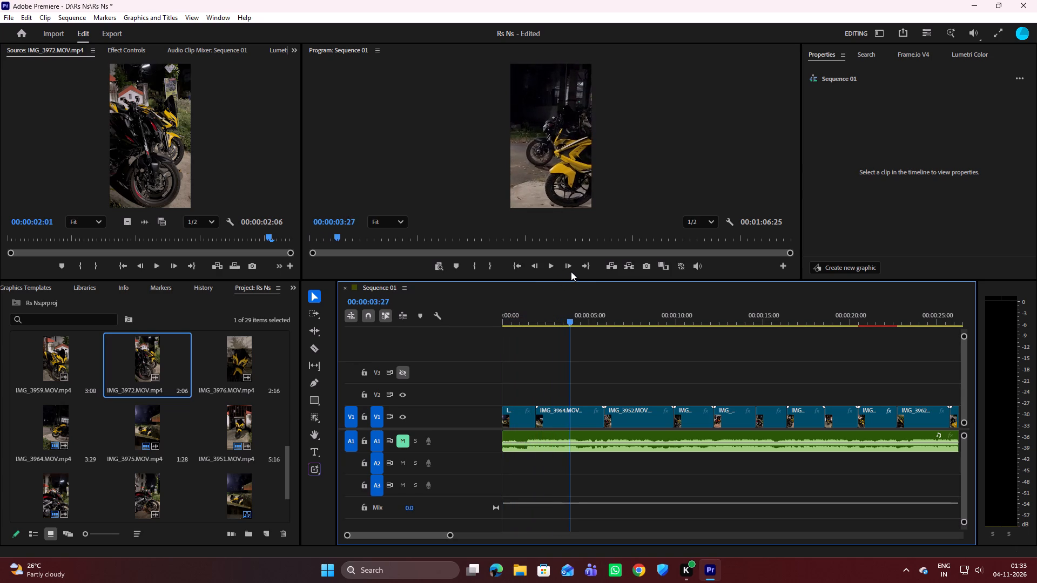
drag(571, 272, 605, 257)
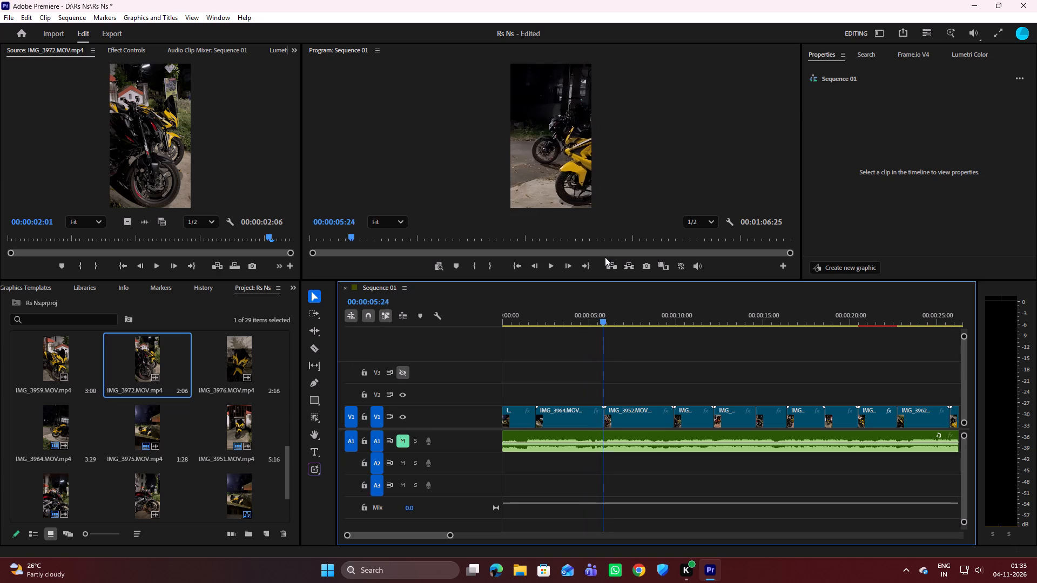
drag(605, 257, 537, 269)
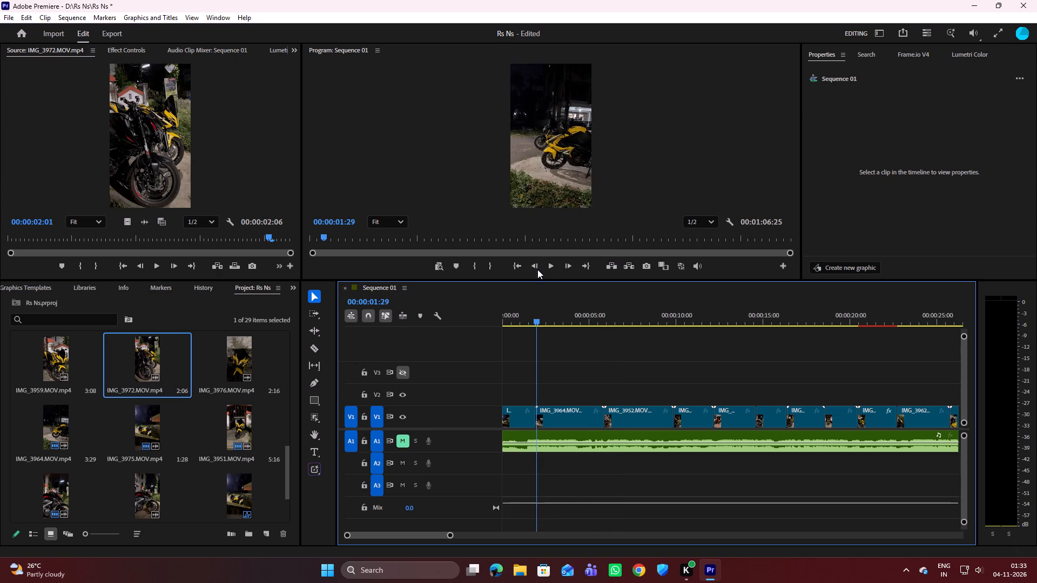
drag(537, 269, 617, 251)
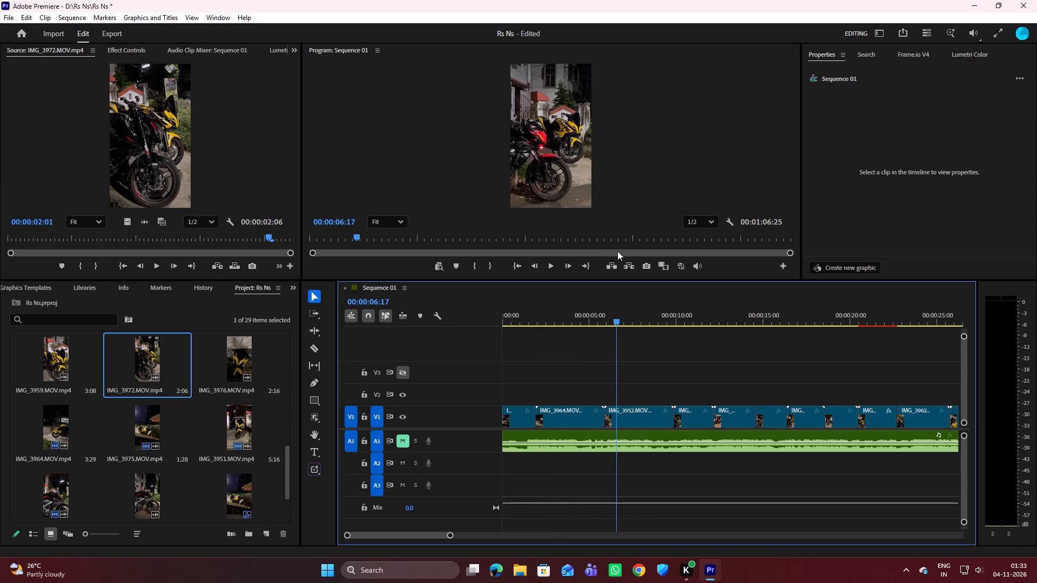
drag(617, 251, 568, 261)
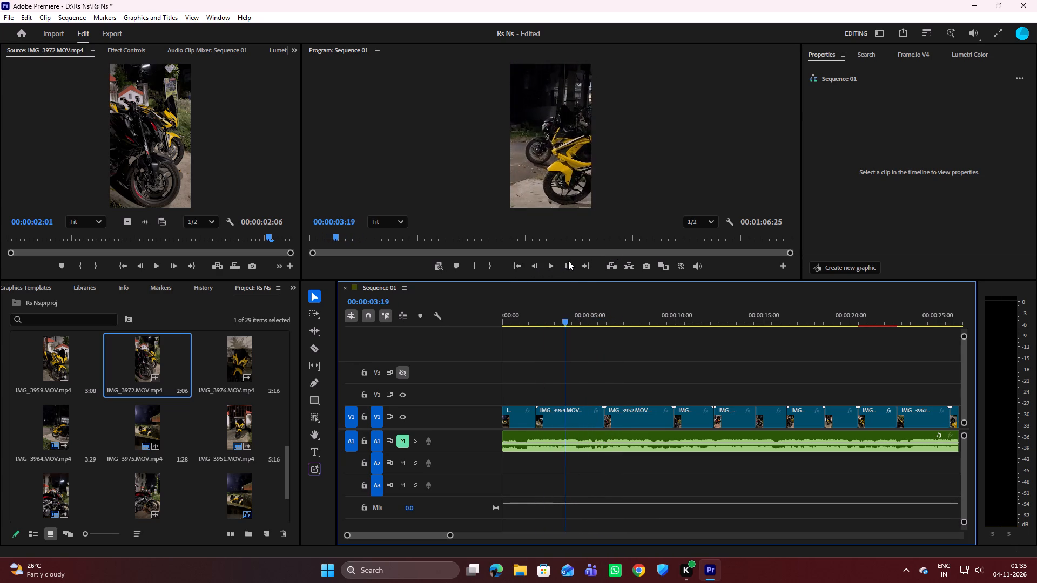
drag(568, 261, 596, 250)
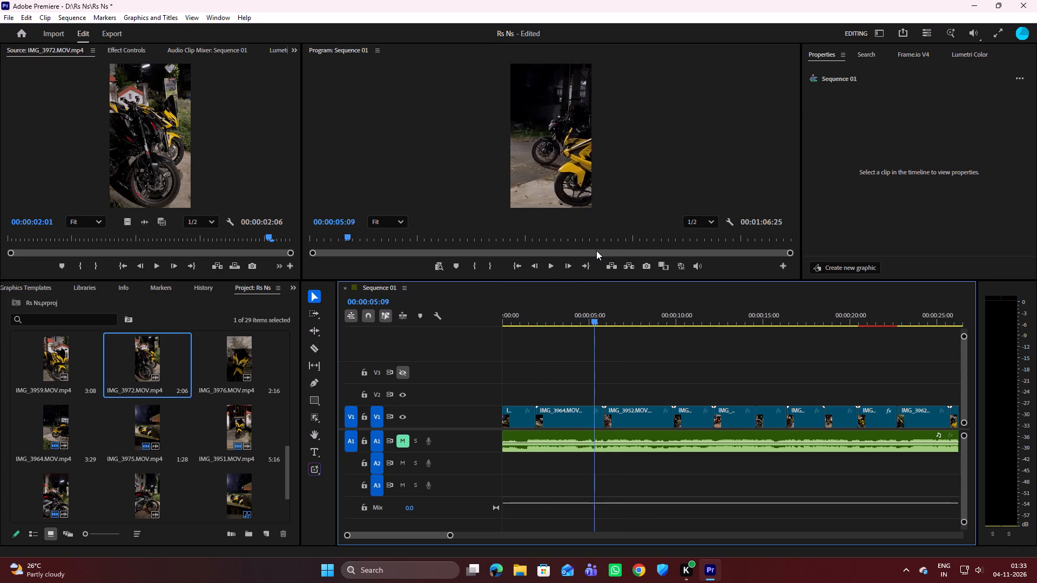
drag(596, 250, 625, 240)
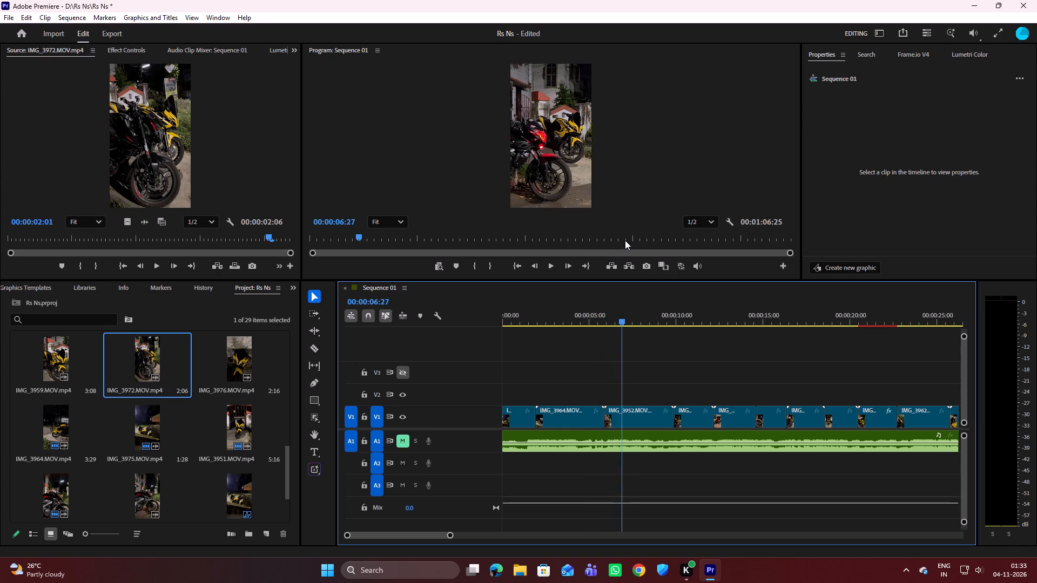
drag(625, 240, 679, 240)
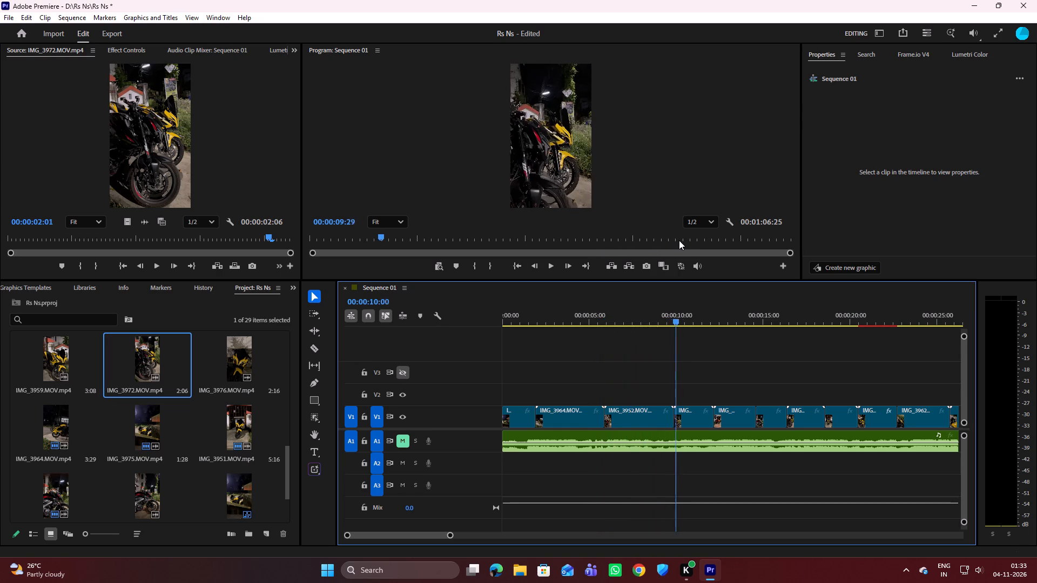
drag(679, 240, 669, 246)
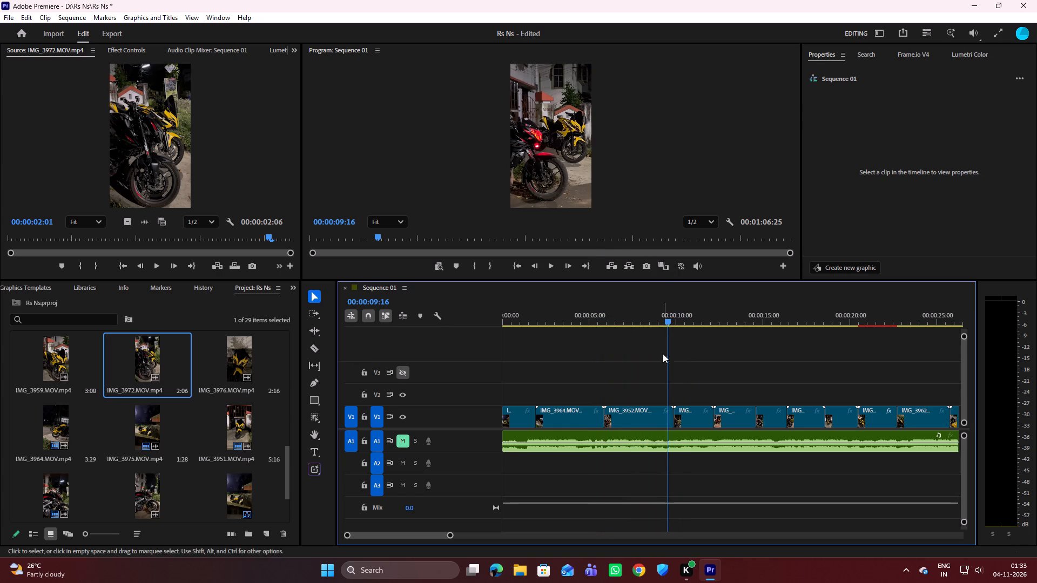
Swap IMG_3974 and IMG_3973 on V1 so IMG_3973 directly follows IMG_3952 and IMG_3974 comes after it.
drag(699, 412, 730, 381)
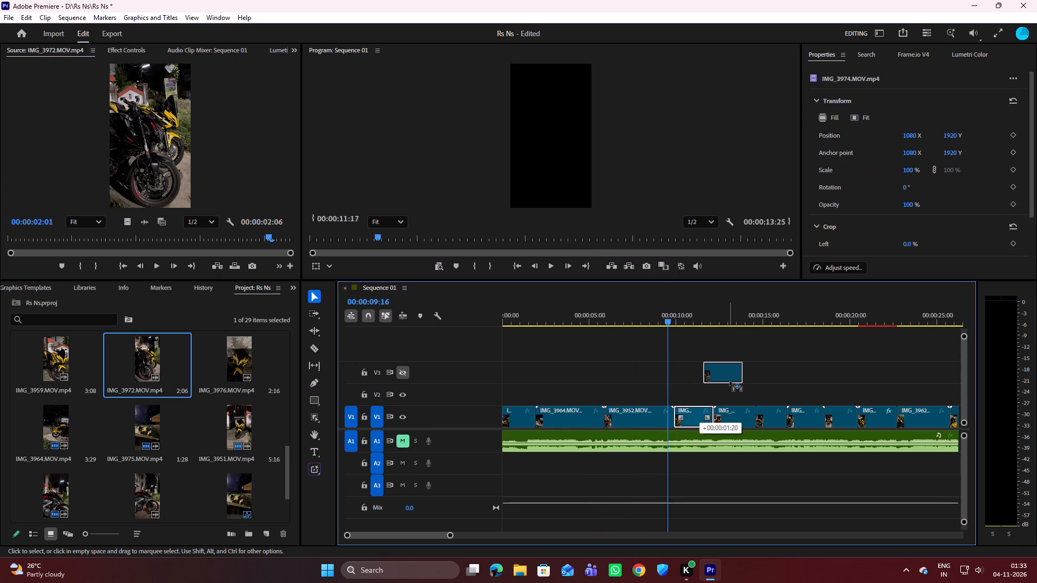
drag(730, 381, 739, 382)
drag(730, 411, 707, 404)
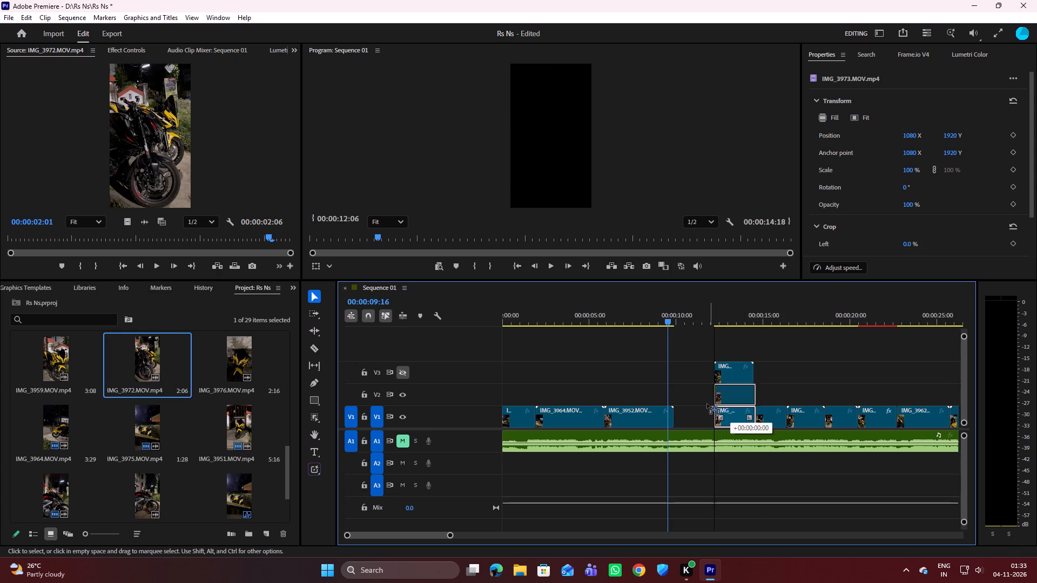
drag(707, 404, 693, 406)
drag(736, 372, 736, 405)
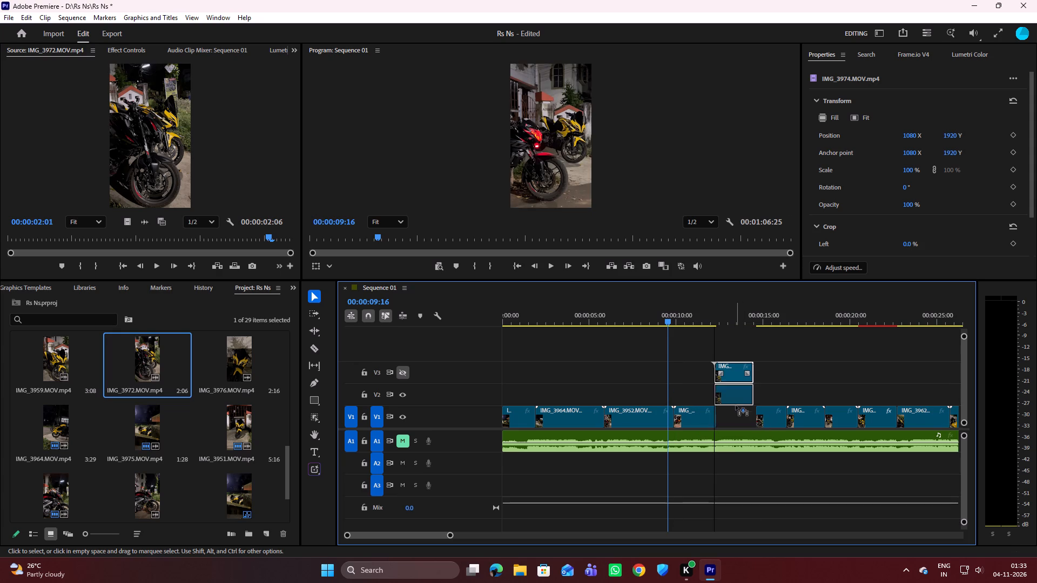
drag(736, 405, 736, 410)
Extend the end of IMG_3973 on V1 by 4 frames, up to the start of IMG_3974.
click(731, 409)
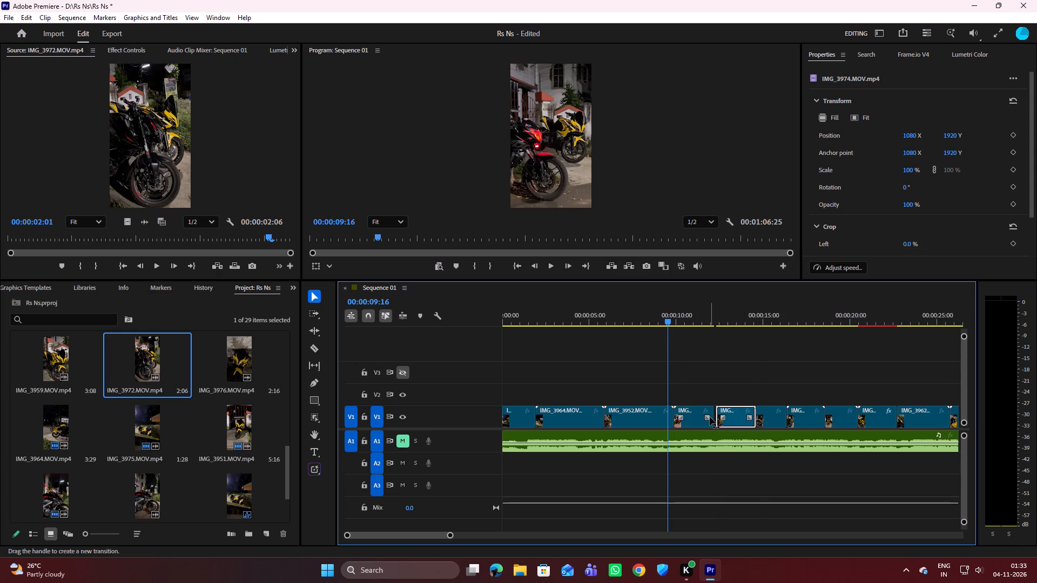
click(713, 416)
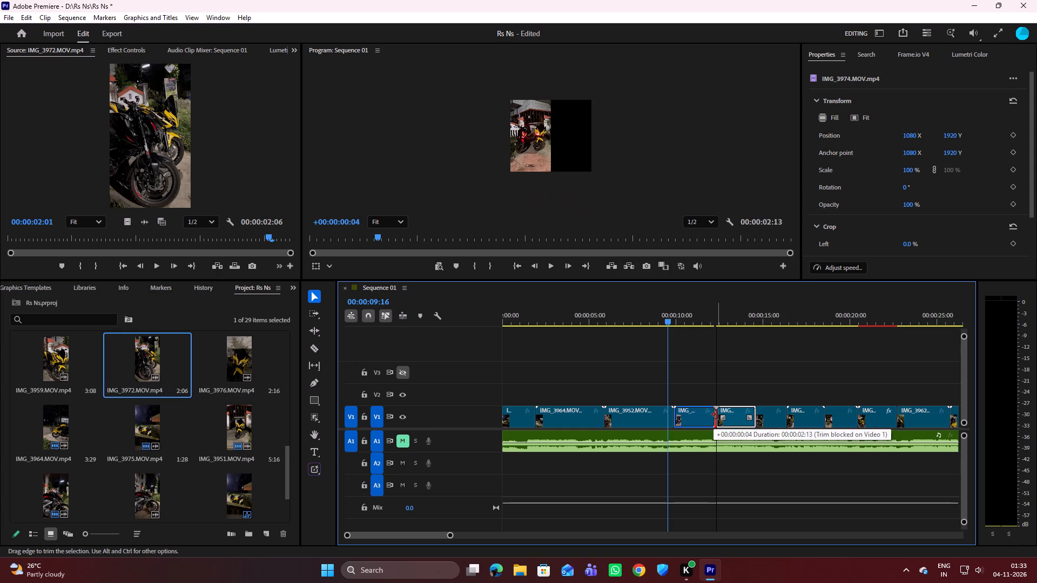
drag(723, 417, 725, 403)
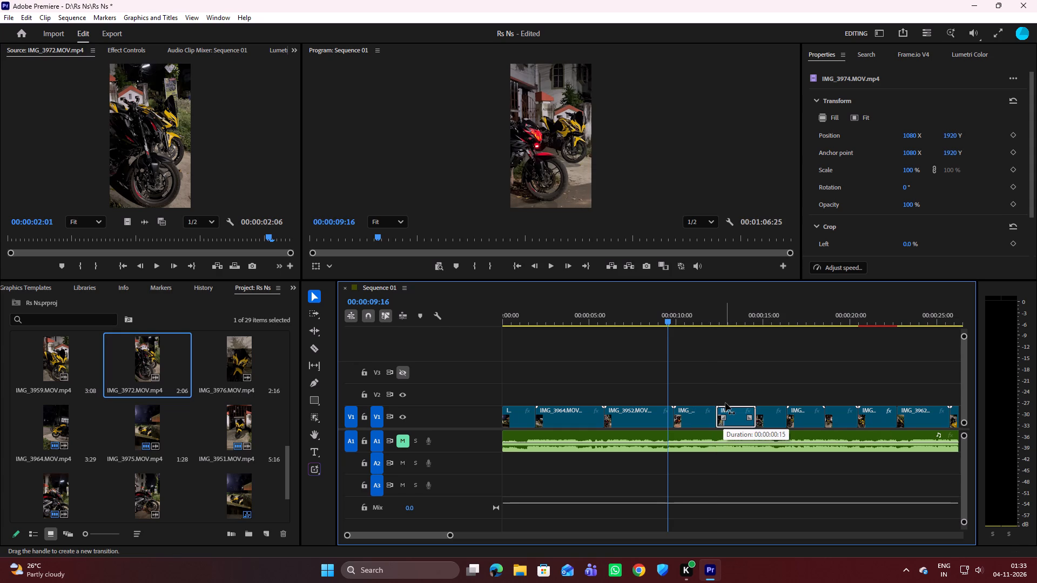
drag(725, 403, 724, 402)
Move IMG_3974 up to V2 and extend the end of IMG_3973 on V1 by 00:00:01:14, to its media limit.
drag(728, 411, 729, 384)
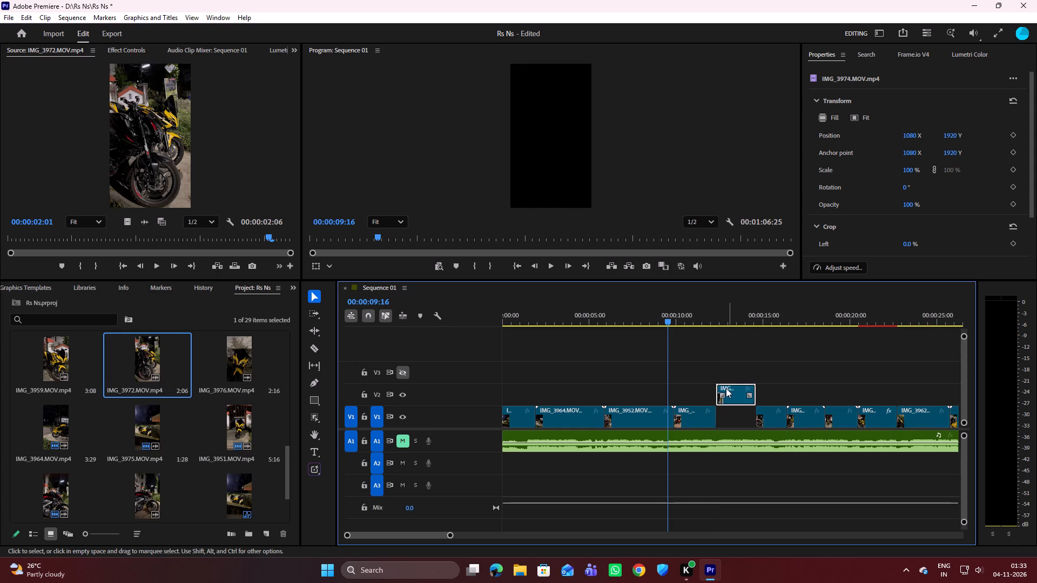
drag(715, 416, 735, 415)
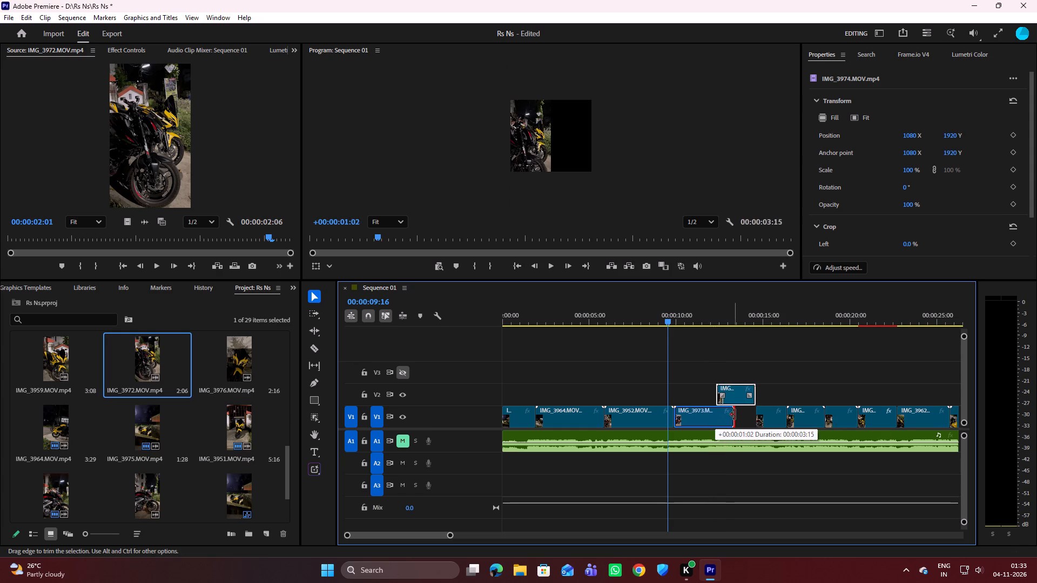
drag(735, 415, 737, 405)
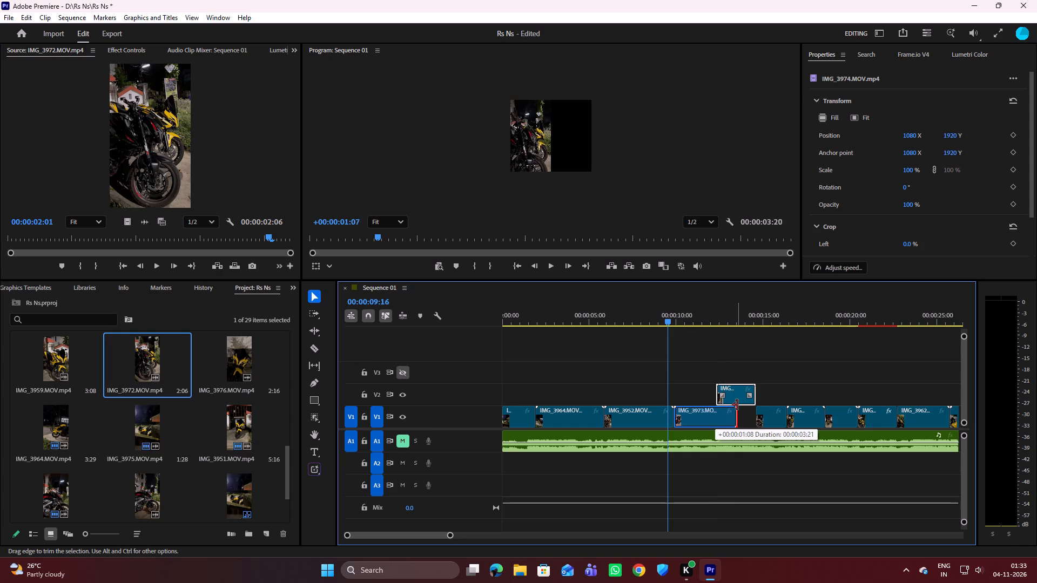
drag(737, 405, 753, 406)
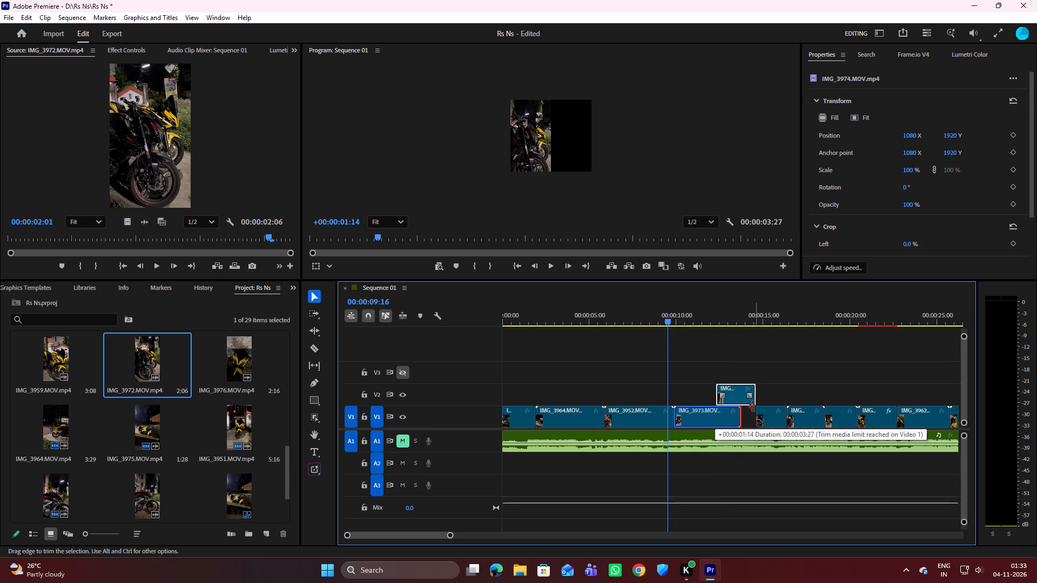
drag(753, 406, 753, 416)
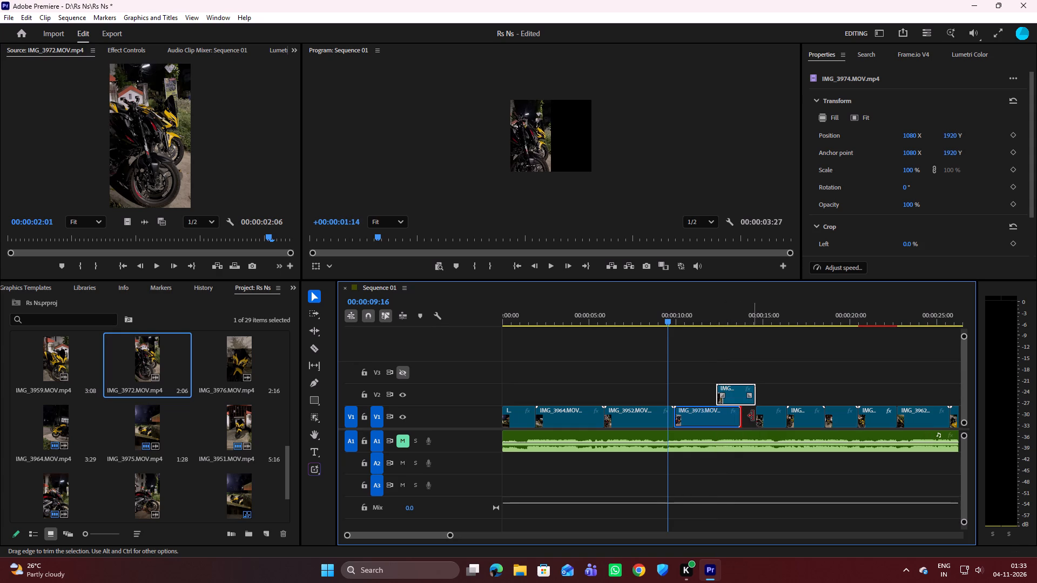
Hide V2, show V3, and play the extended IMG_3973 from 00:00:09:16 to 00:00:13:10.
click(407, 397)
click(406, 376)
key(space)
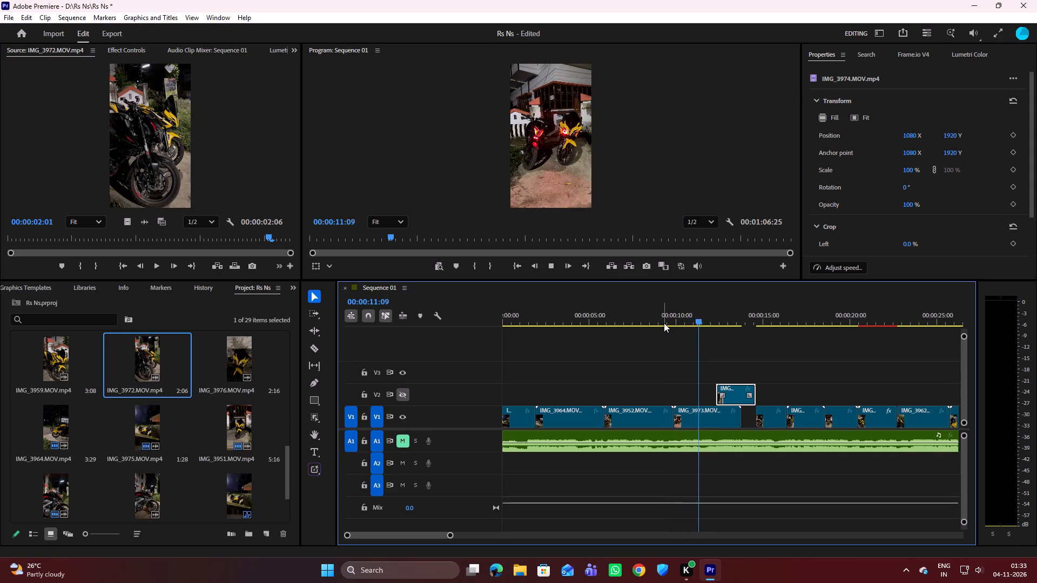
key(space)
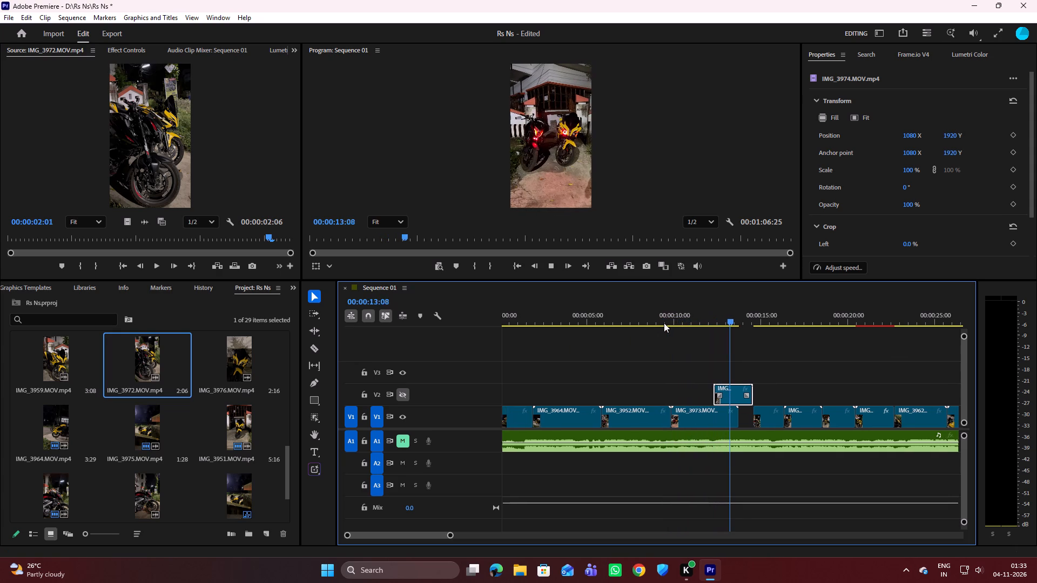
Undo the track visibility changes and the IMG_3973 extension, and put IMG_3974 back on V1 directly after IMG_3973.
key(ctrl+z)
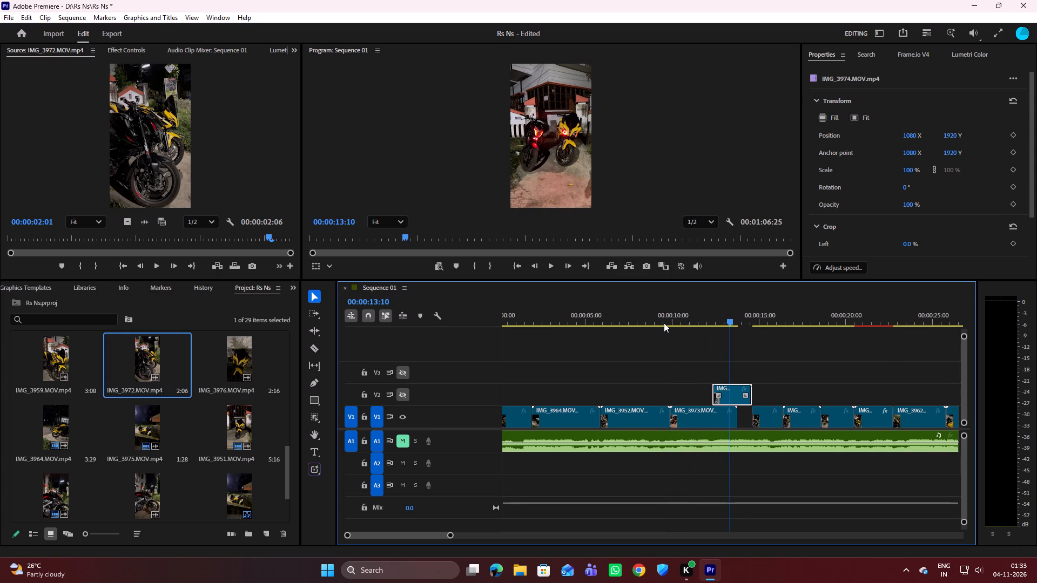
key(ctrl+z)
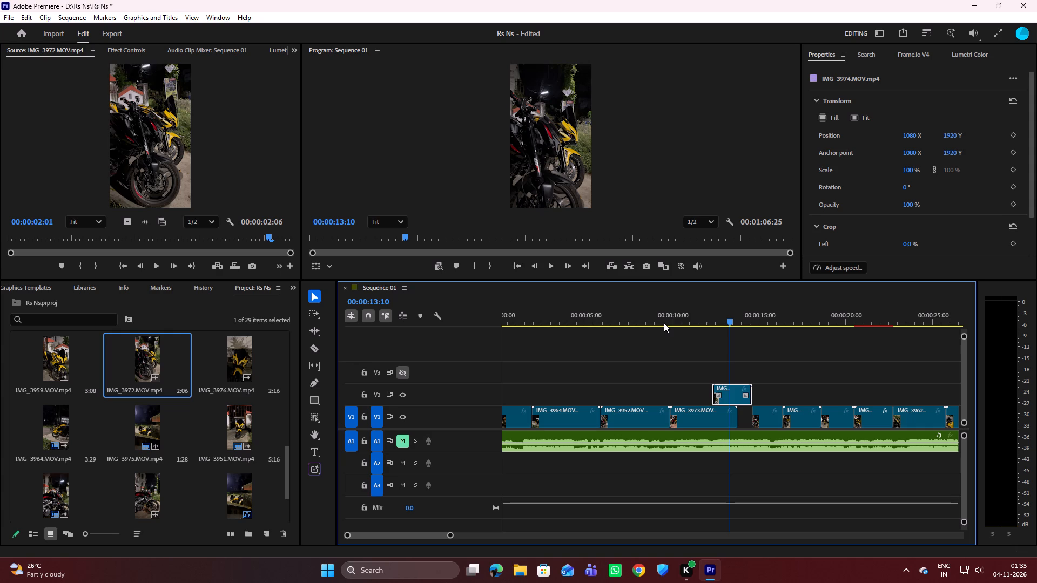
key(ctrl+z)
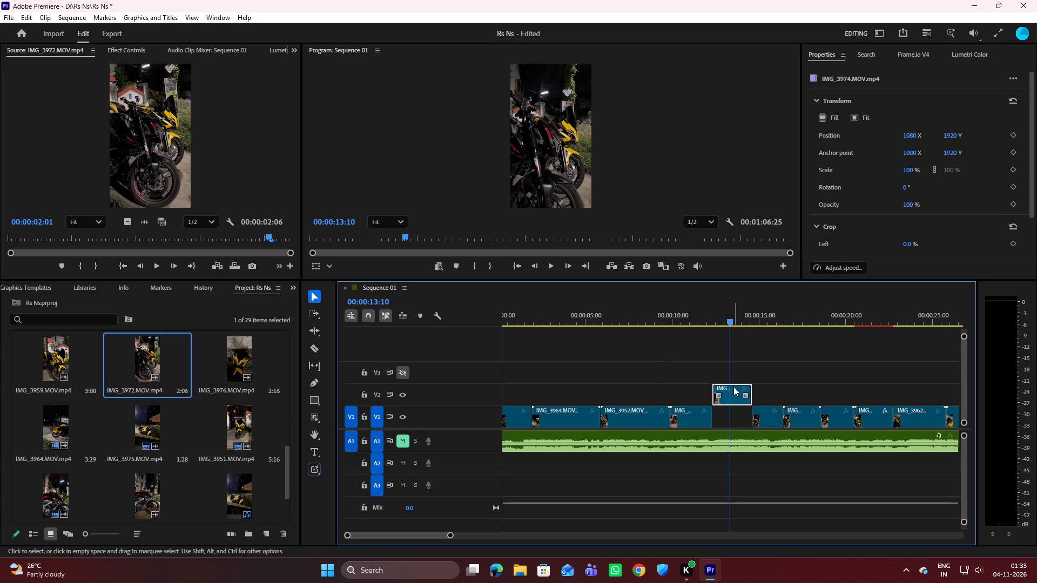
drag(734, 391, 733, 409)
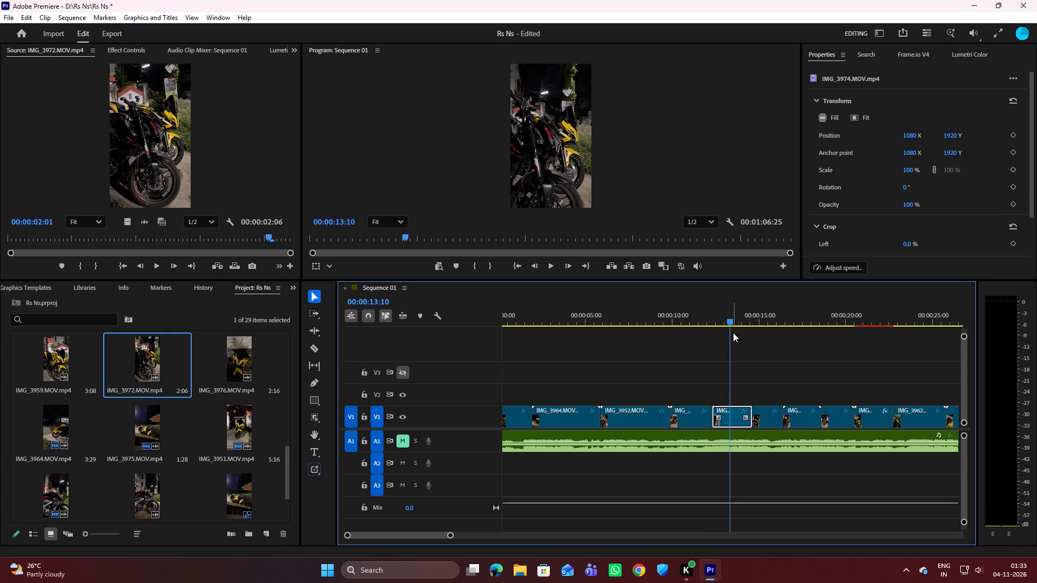
Play and scrub the cut from IMG_3973 into IMG_3974 to check it, ending at 00:00:11:25.
drag(725, 318, 623, 352)
key(space)
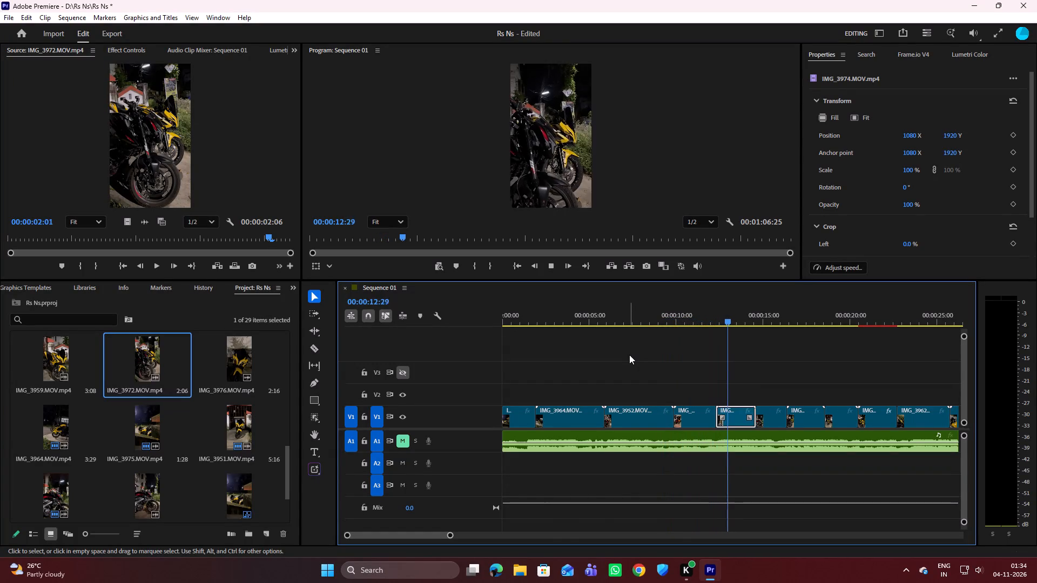
key(space)
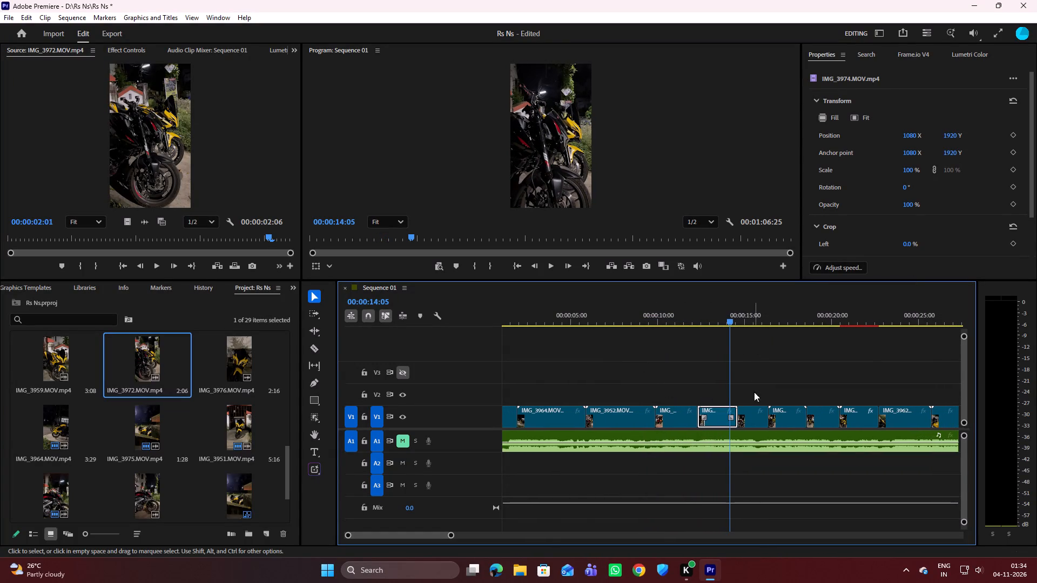
drag(737, 415, 747, 411)
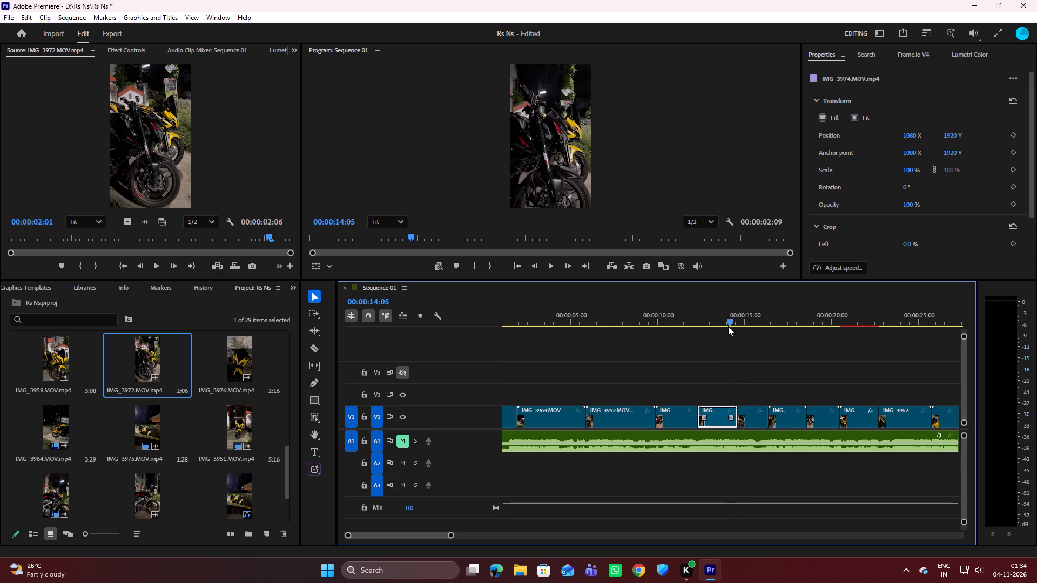
drag(728, 326, 711, 331)
drag(732, 320, 703, 328)
key(space)
key(space)
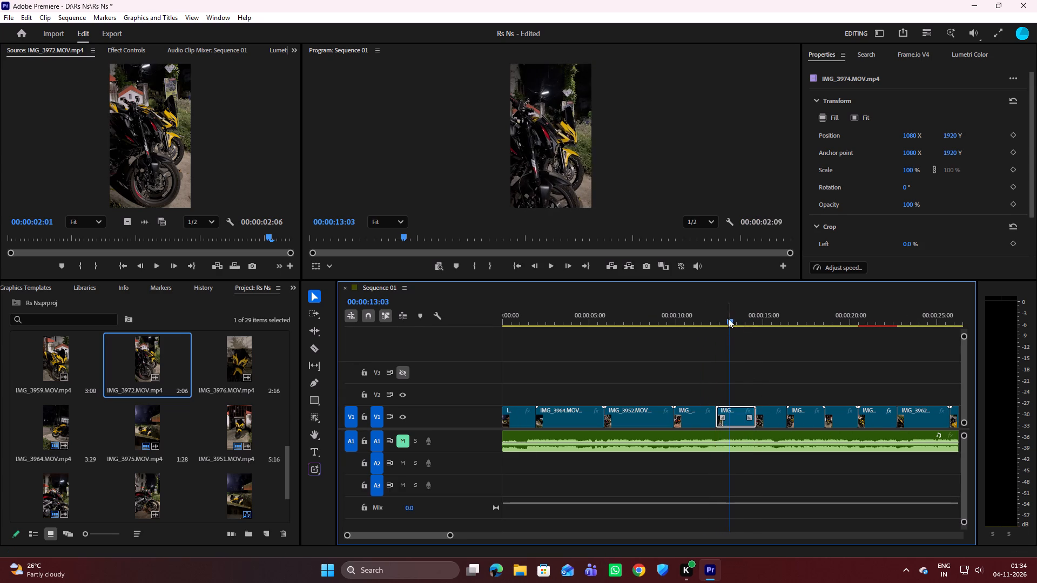
drag(726, 318, 710, 324)
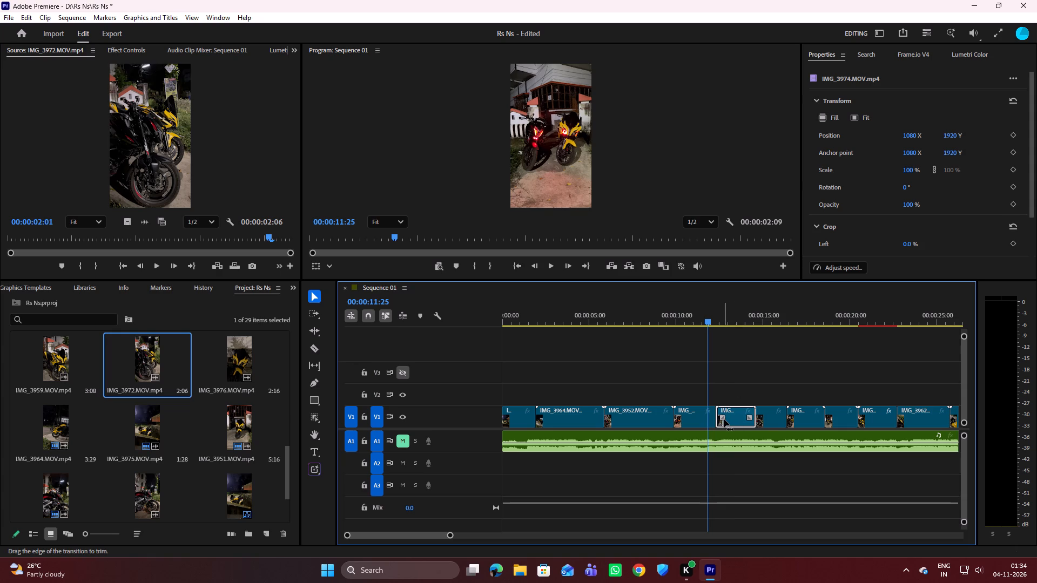
Delete the transition at the start of IMG_3974 on V1.
click(724, 419)
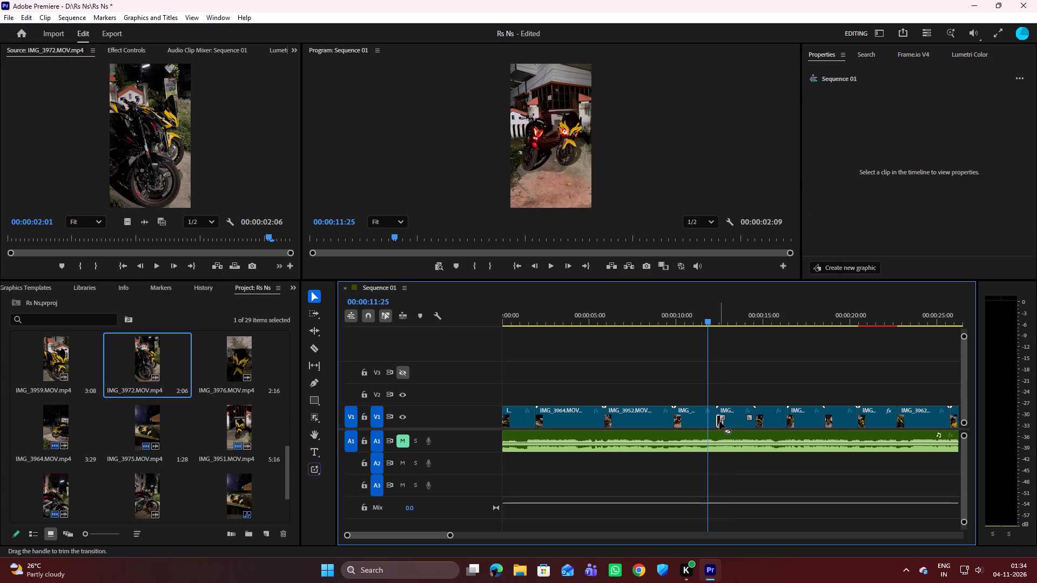
click(719, 421)
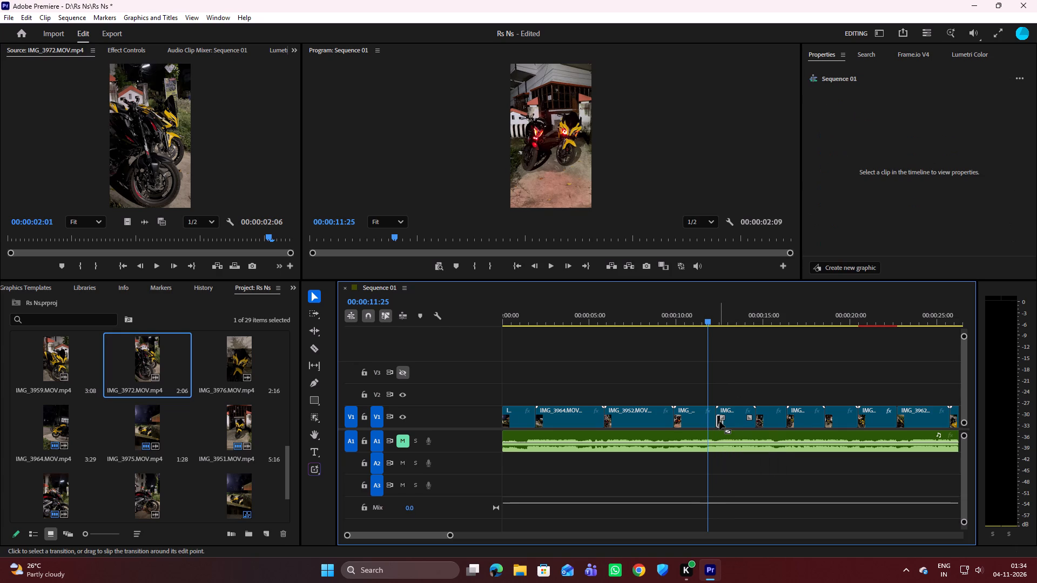
key(Delete)
Play the sequence from 00:00:11:25 through IMG_3974 and the following clips, replaying from 00:00:17:00 and stopping at 00:00:21:14.
key(space)
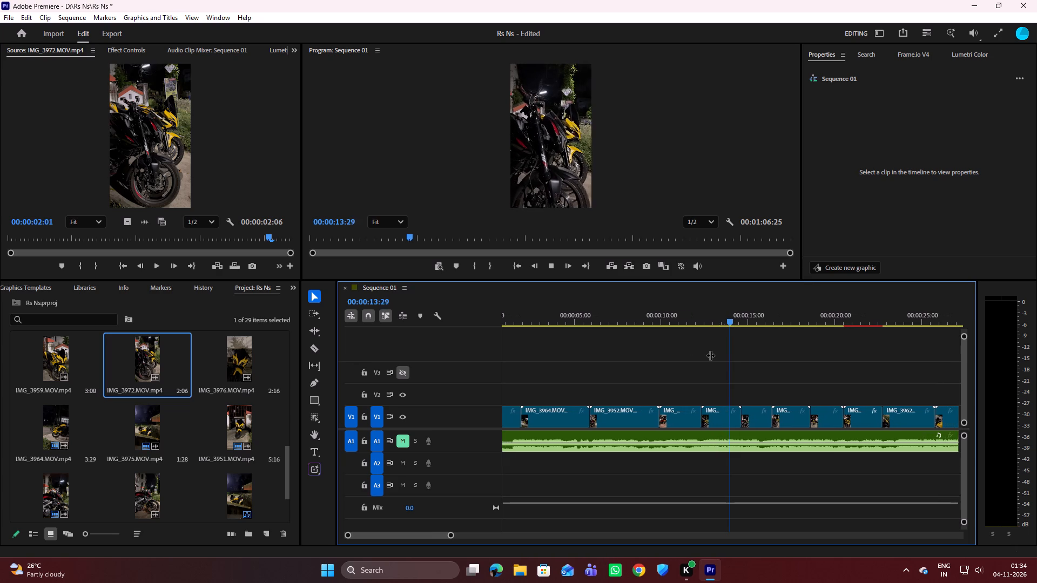
key(space)
key(space)
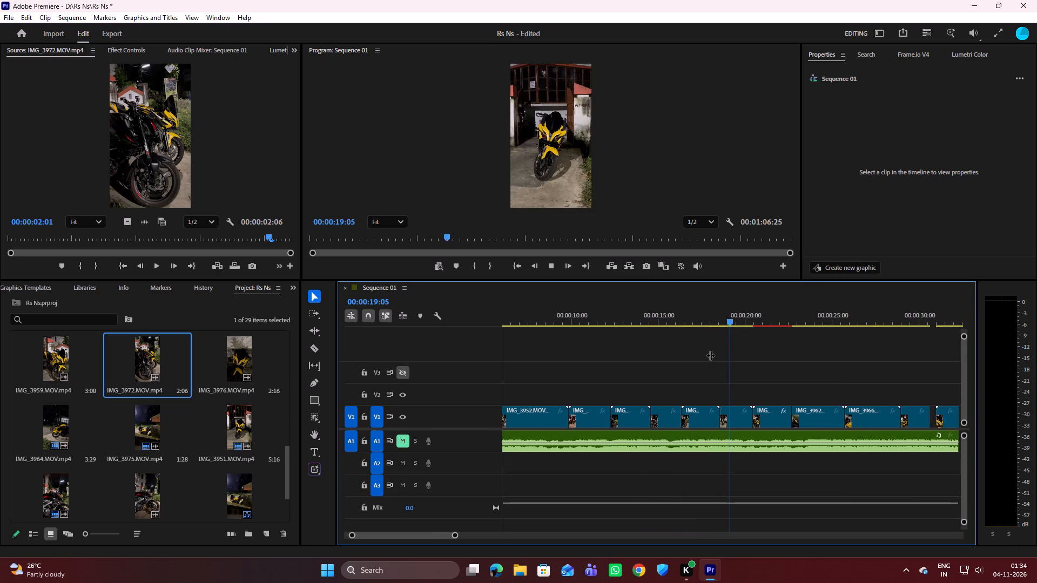
key(space)
drag(730, 324, 706, 328)
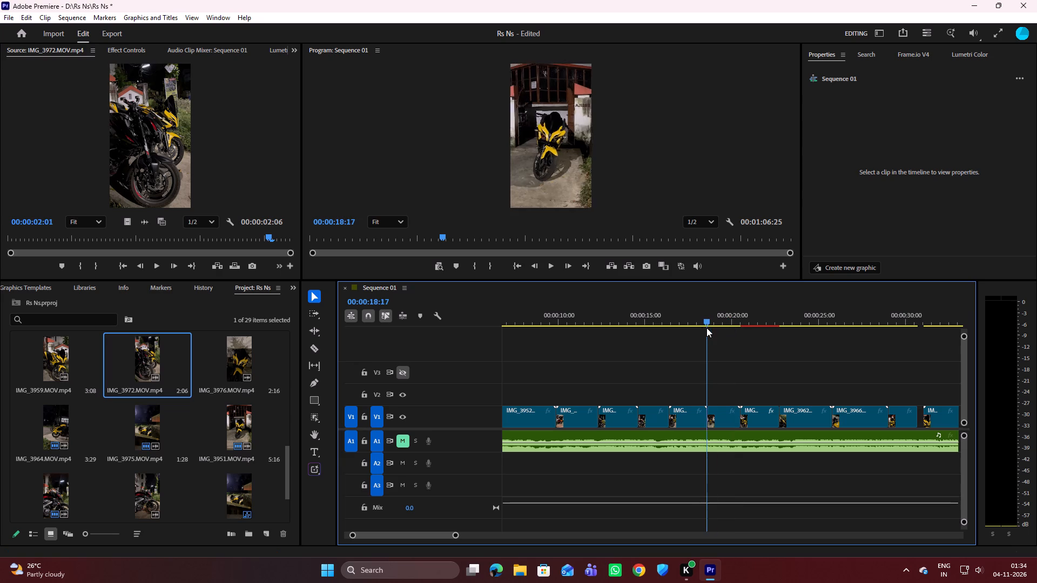
drag(706, 328, 676, 324)
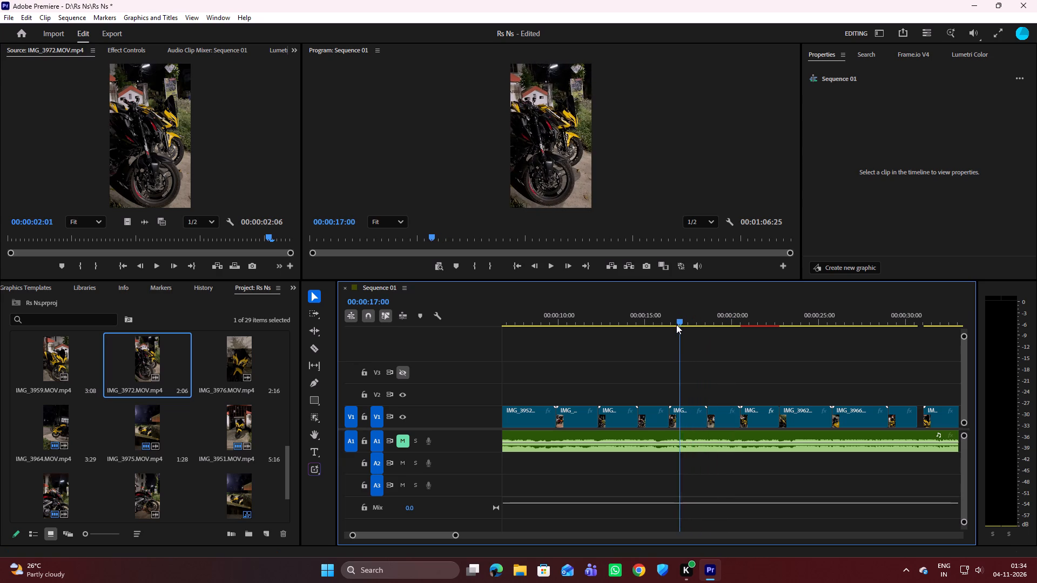
drag(676, 324, 676, 325)
key(space)
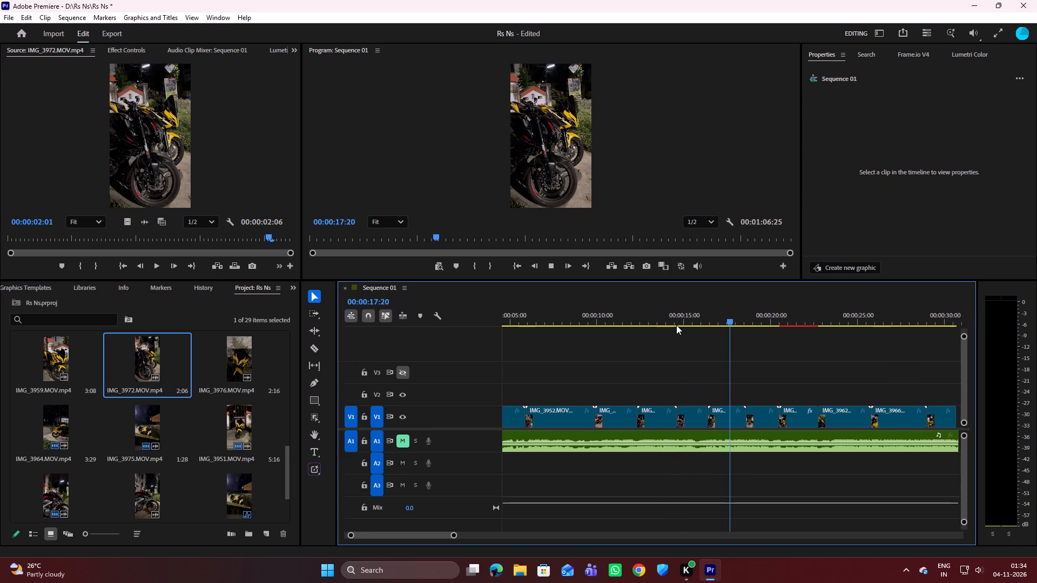
key(space)
key(space)
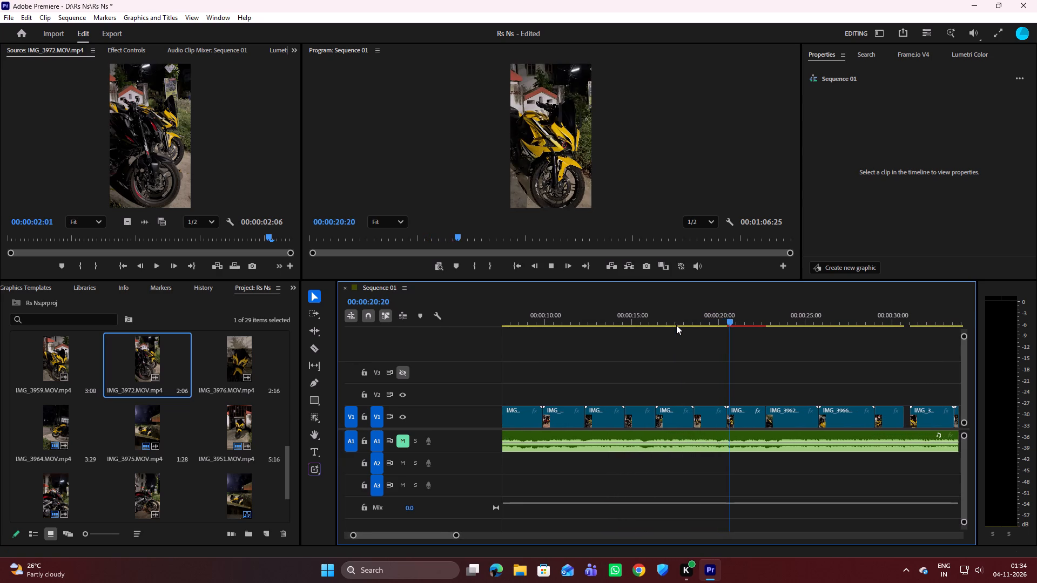
key(space)
key(space)
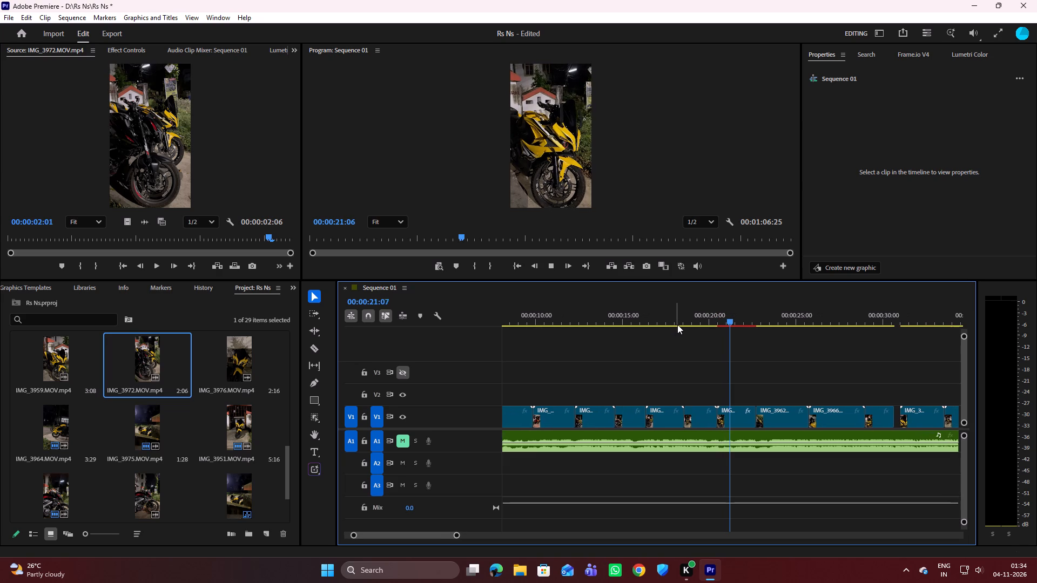
key(space)
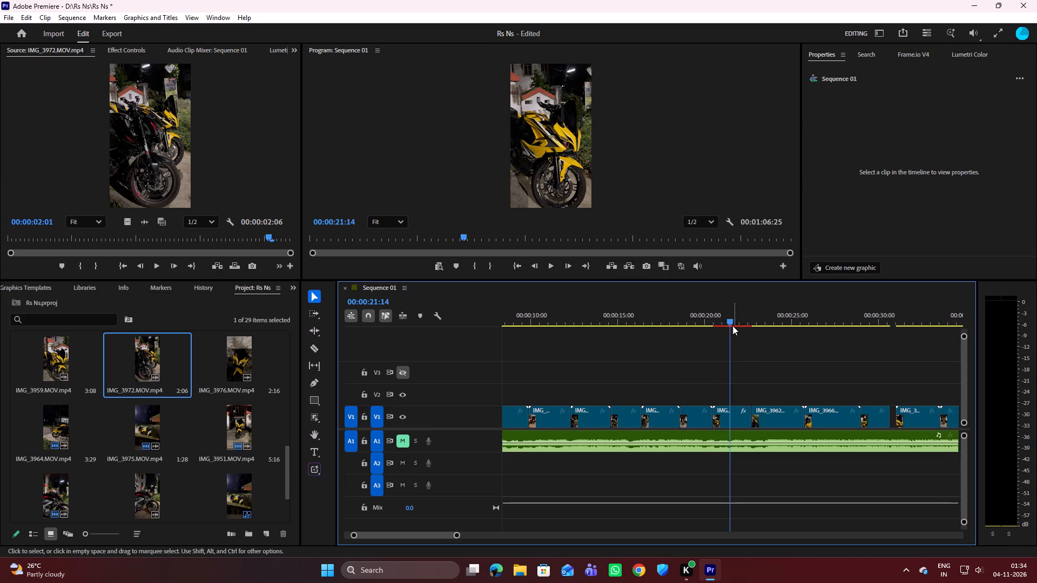
Shift all V1 clips from the cut near 00:00:20:18 onward so they start at about 00:00:23:22, keeping them on V1.
drag(730, 321, 701, 326)
right_click(704, 326)
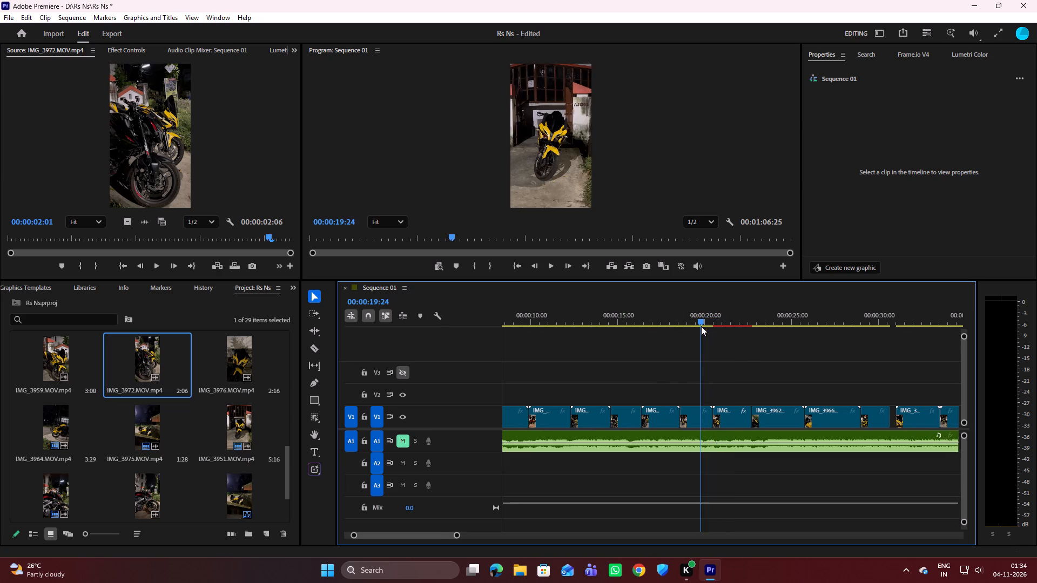
drag(701, 326, 713, 324)
right_click(701, 327)
right_click(701, 327)
right_click(701, 327)
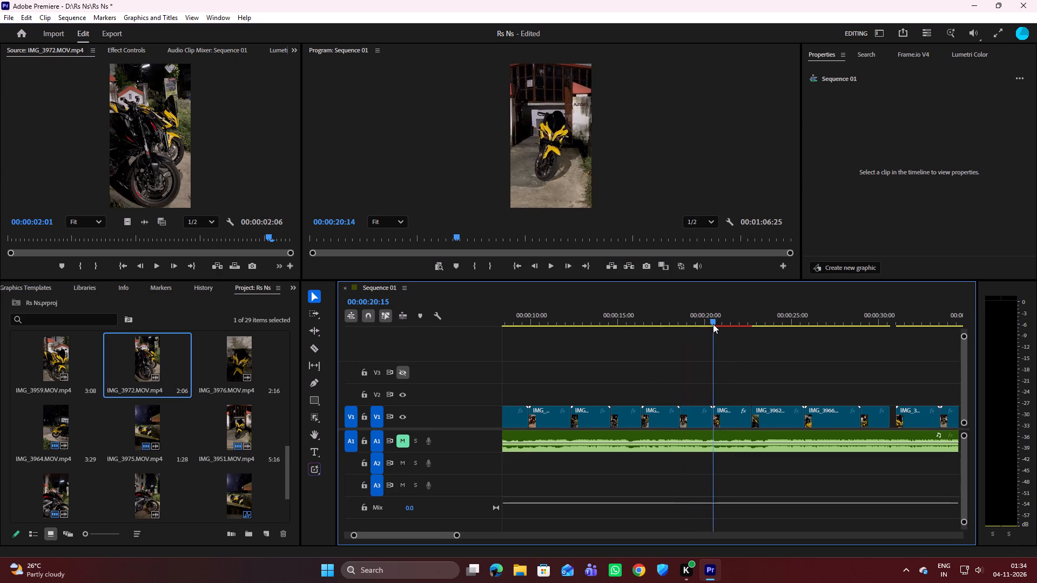
drag(713, 324, 715, 323)
drag(719, 370, 918, 404)
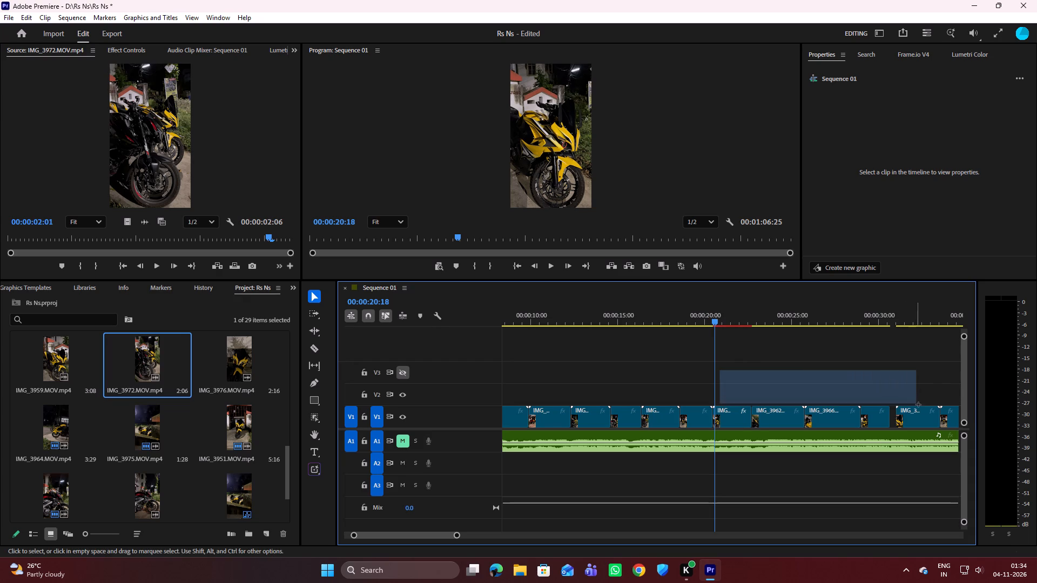
drag(918, 404, 959, 421)
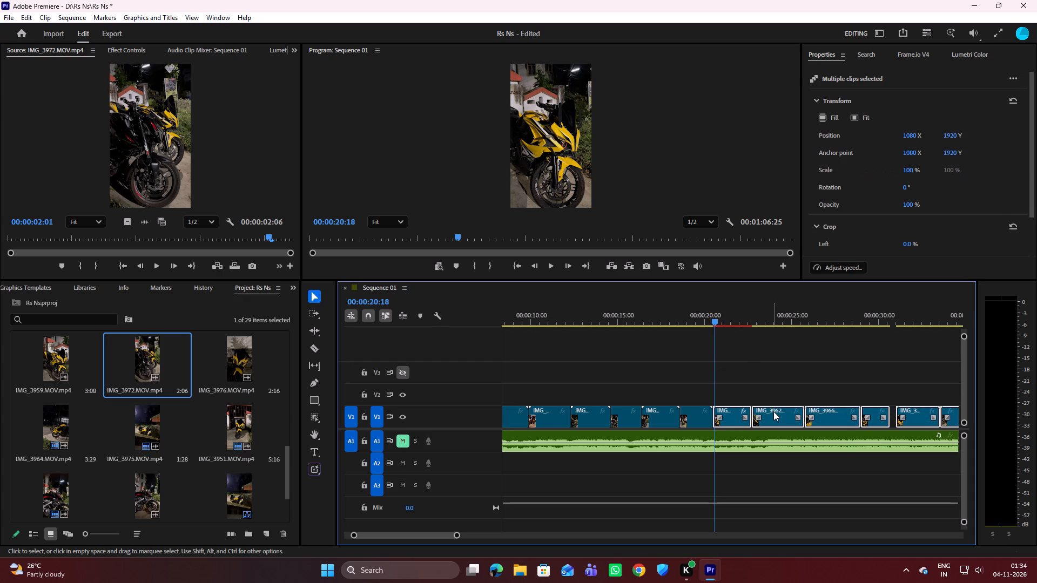
drag(773, 411, 821, 356)
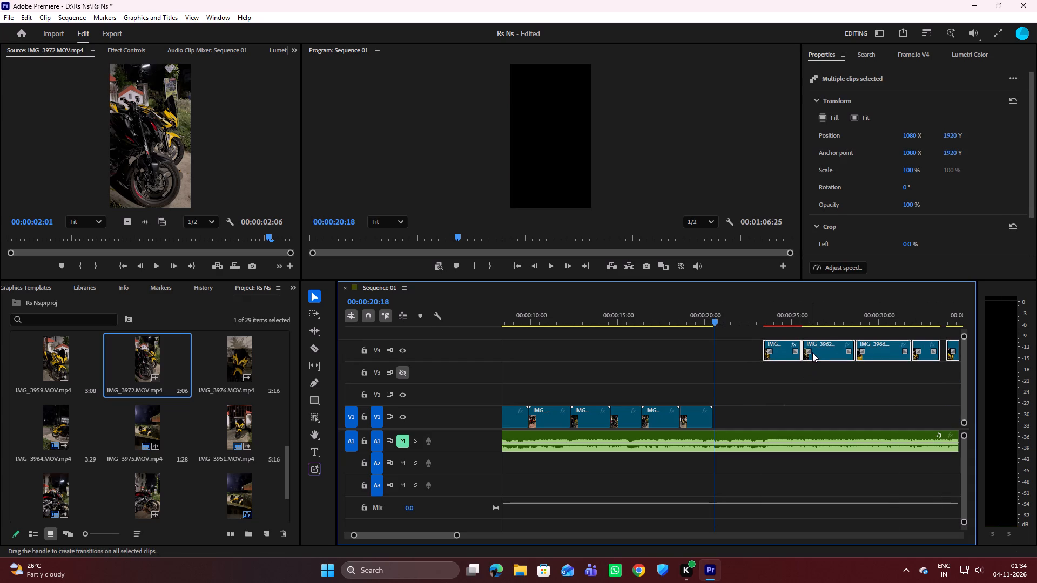
drag(812, 352, 819, 406)
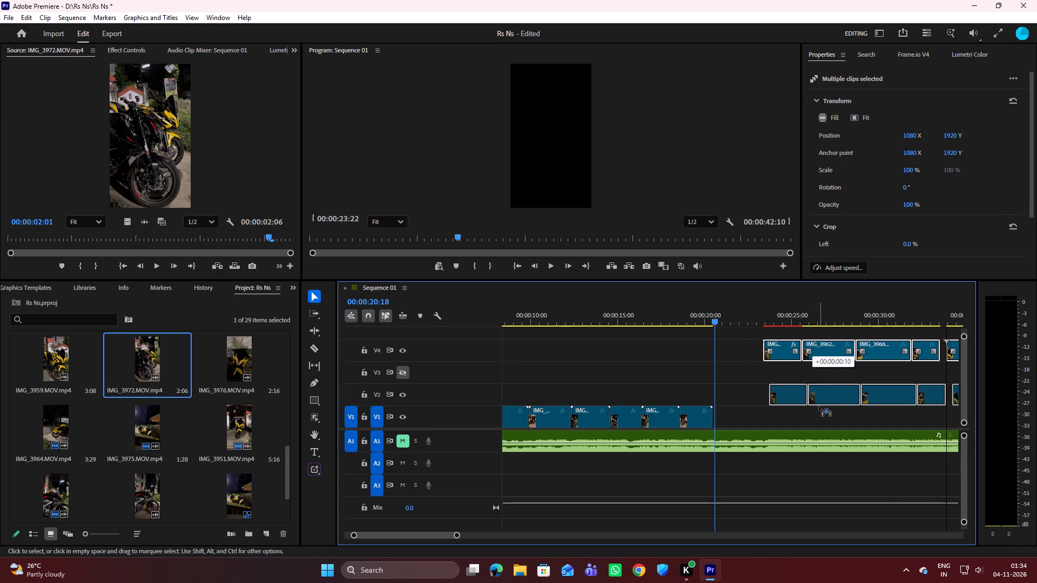
drag(819, 406, 819, 407)
Turn the V3 track output on.
click(406, 371)
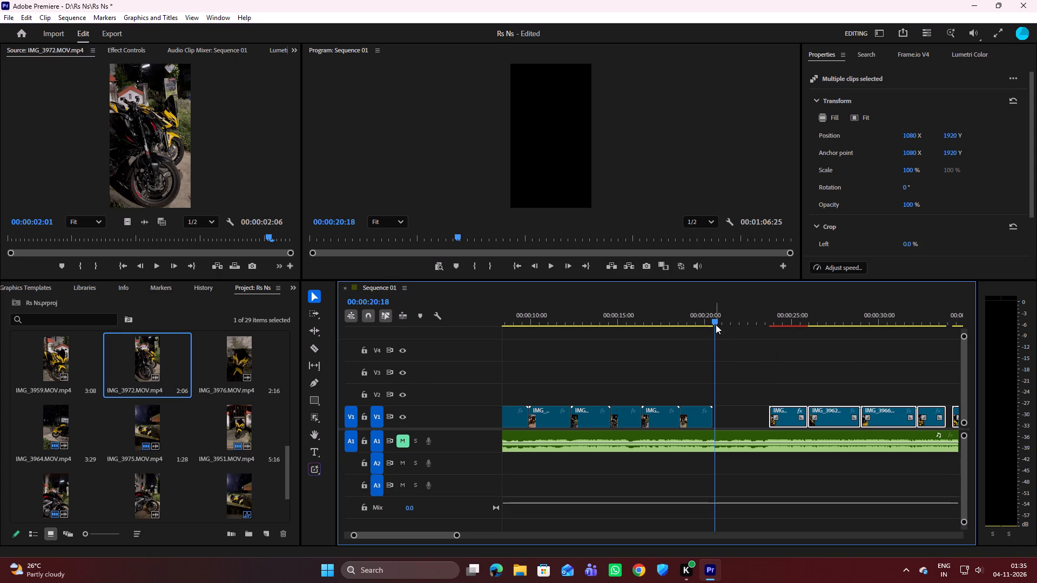
Return the playhead to the start of the sequence at 00:00:00:00.
drag(715, 324, 496, 359)
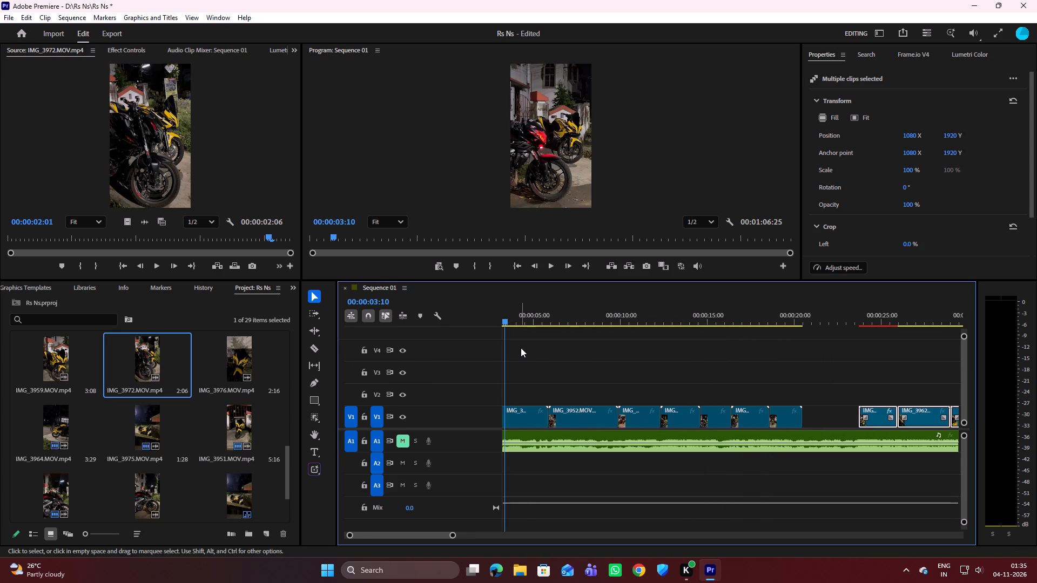
drag(508, 325, 467, 324)
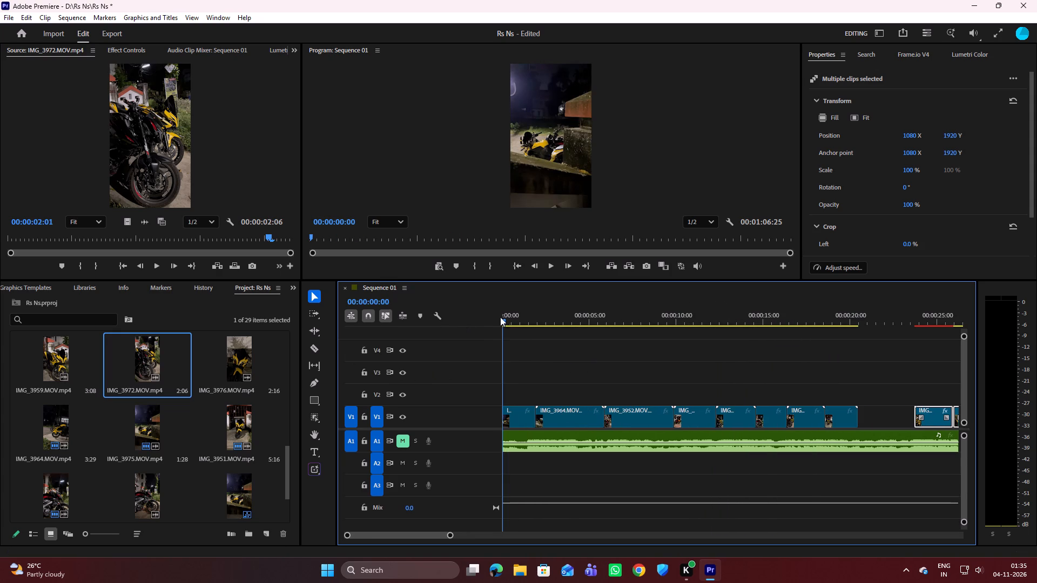
Unmute audio track A1 so the music plays with the sequence.
drag(504, 320, 479, 323)
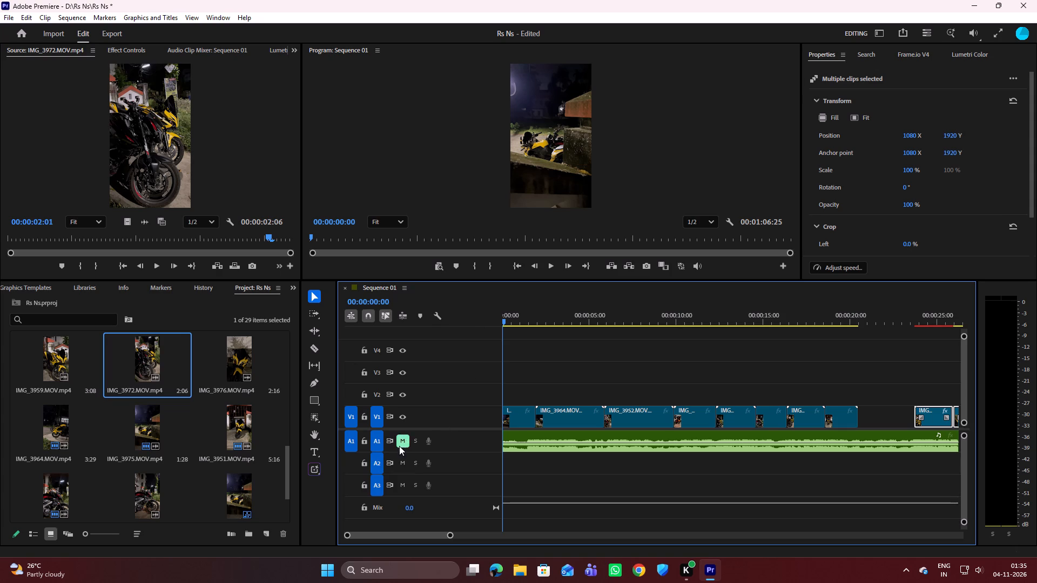
click(399, 446)
Play and replay the opening from 00:00:00:00, checking the cut from IMG_3975 to IMG_3964 against the music, and scrub on to 00:00:04:23.
key(space)
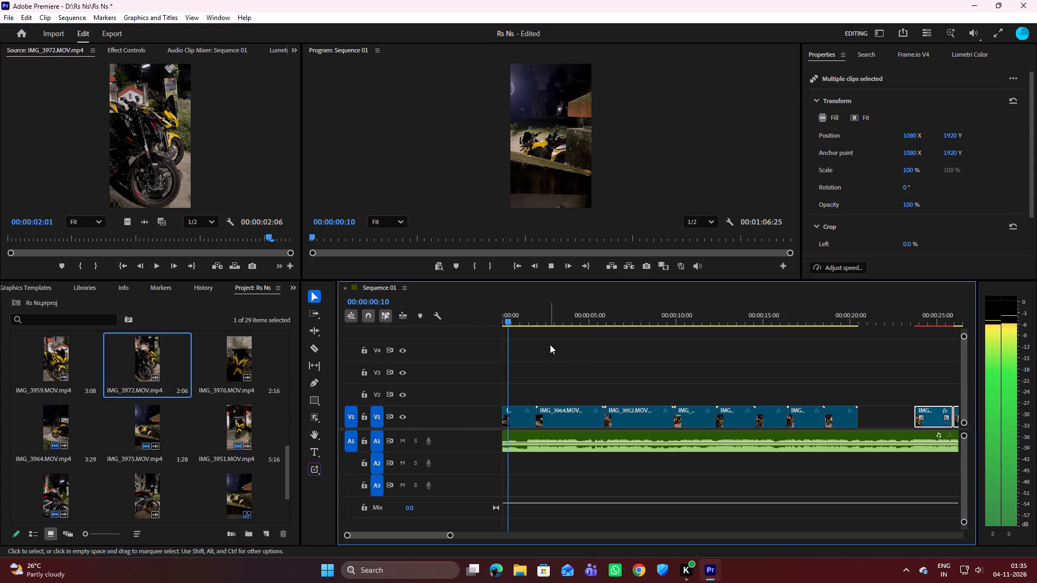
key(space)
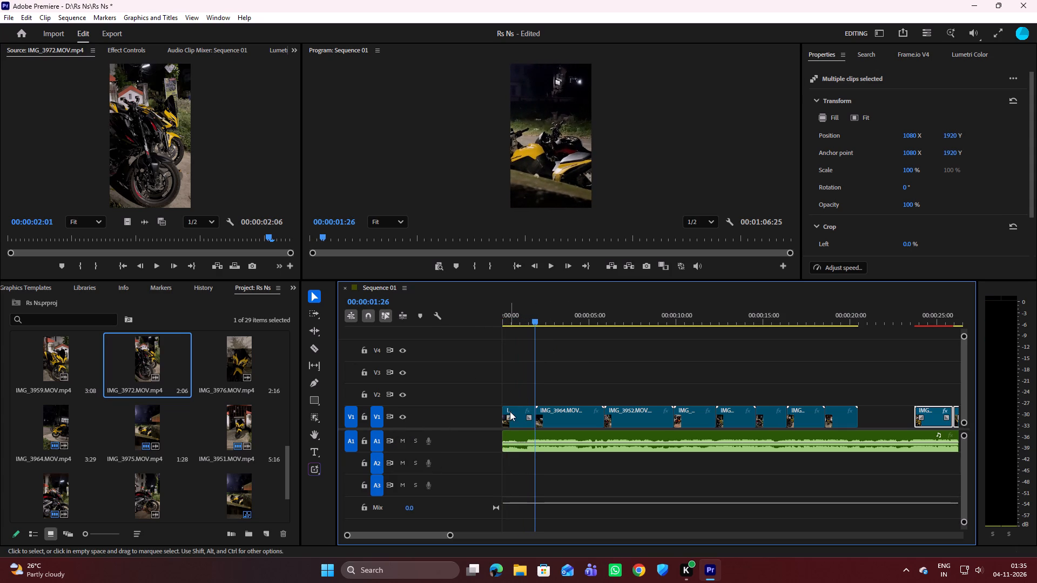
click(510, 411)
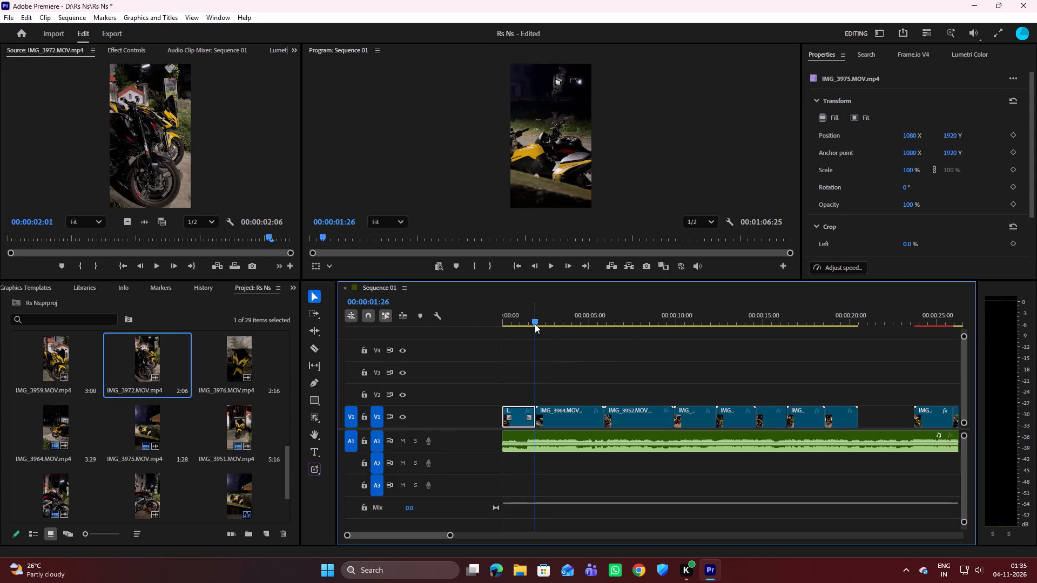
drag(535, 324, 503, 327)
key(space)
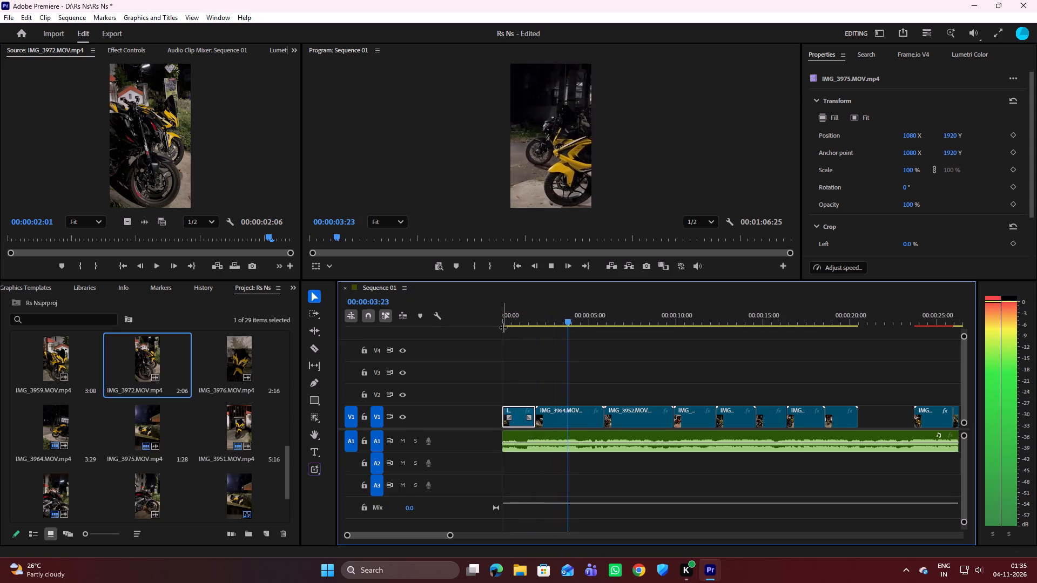
key(space)
drag(585, 317, 521, 335)
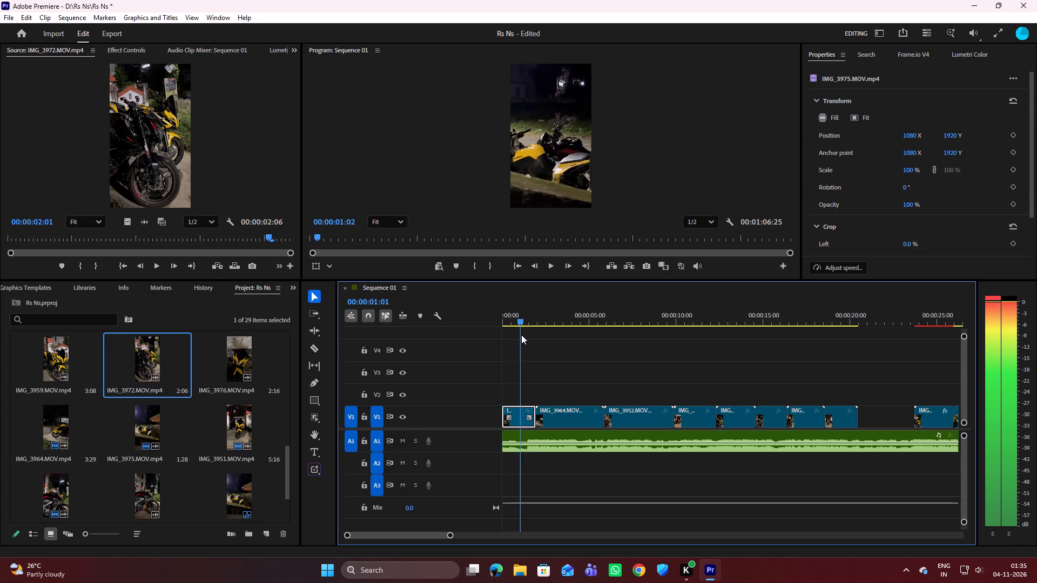
drag(521, 335, 522, 332)
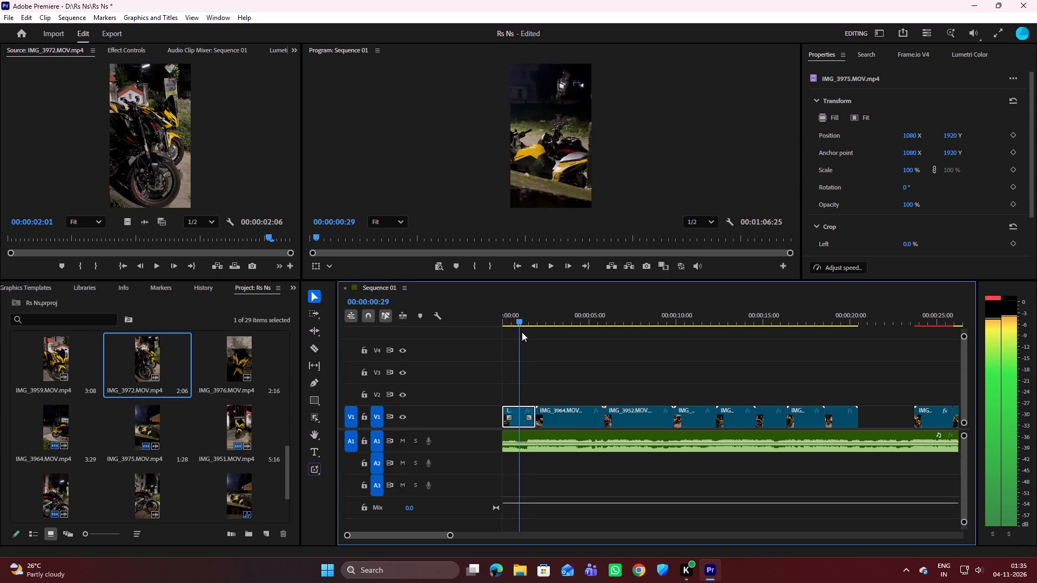
drag(522, 332, 533, 326)
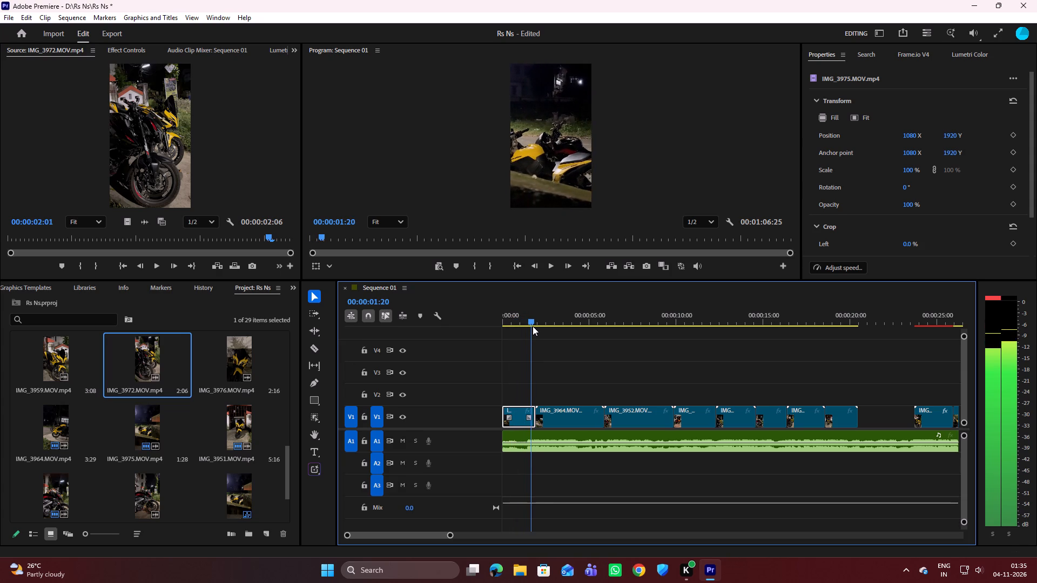
drag(533, 326, 520, 331)
key(space)
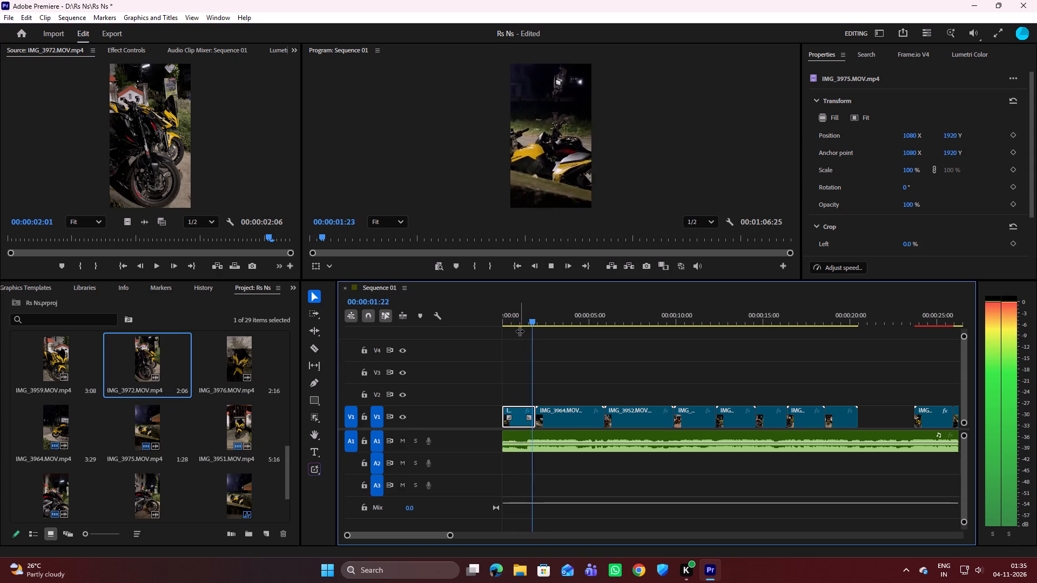
key(space)
drag(543, 320, 510, 330)
right_drag(514, 329, 510, 330)
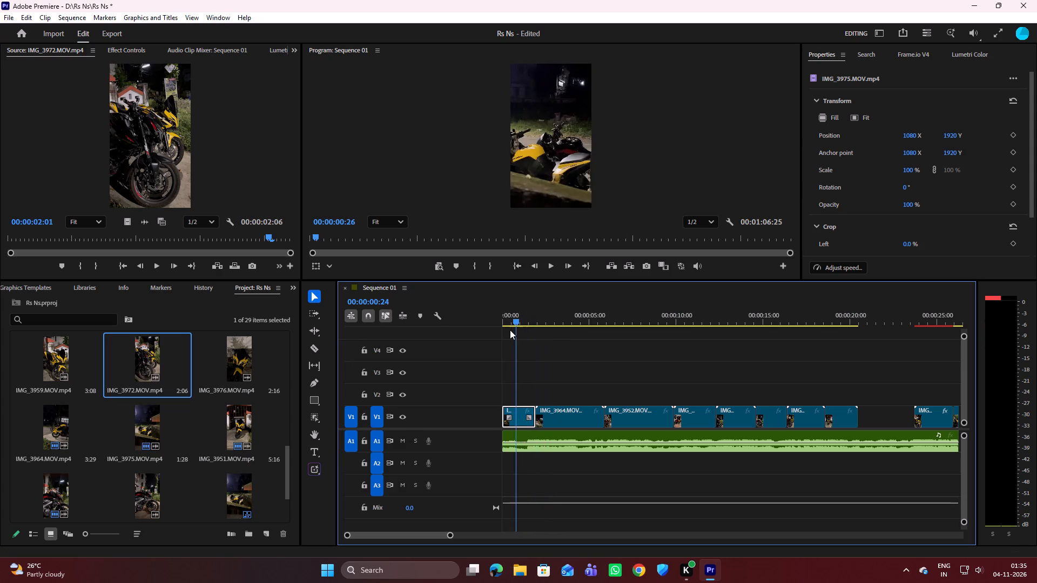
right_drag(510, 330, 507, 330)
drag(510, 330, 505, 330)
right_click(505, 330)
key(space)
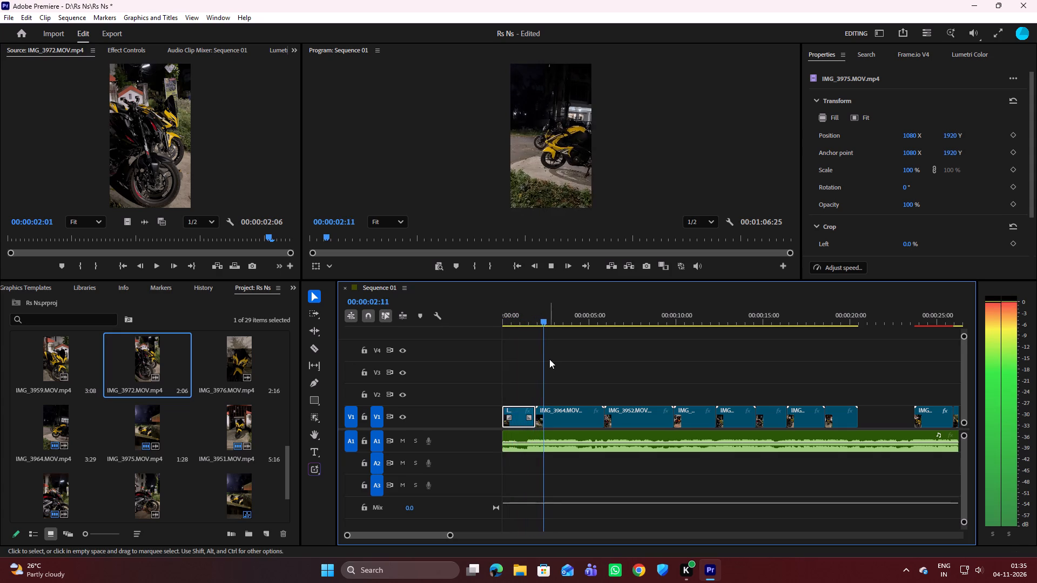
key(space)
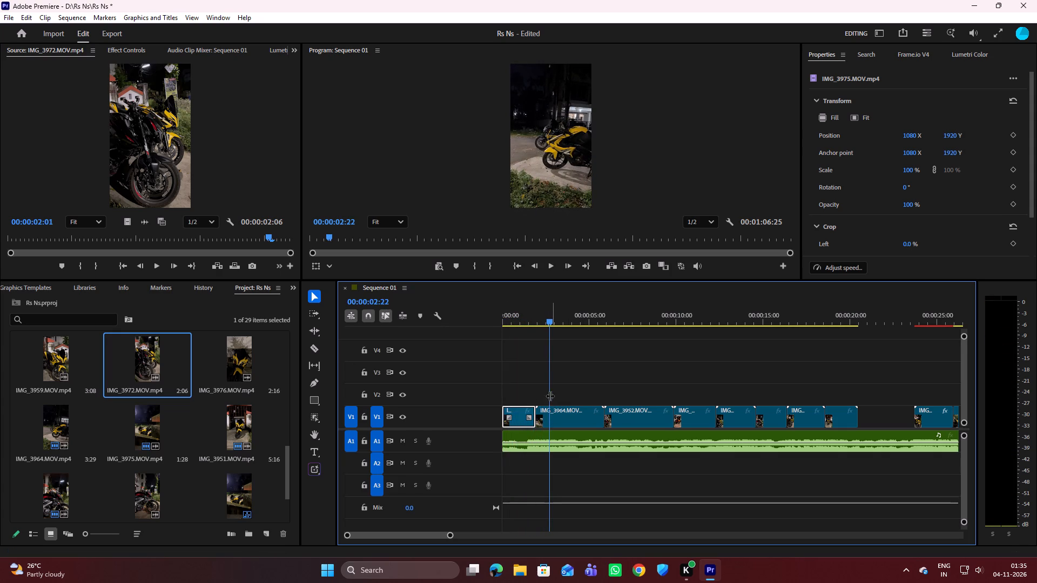
drag(548, 391, 585, 405)
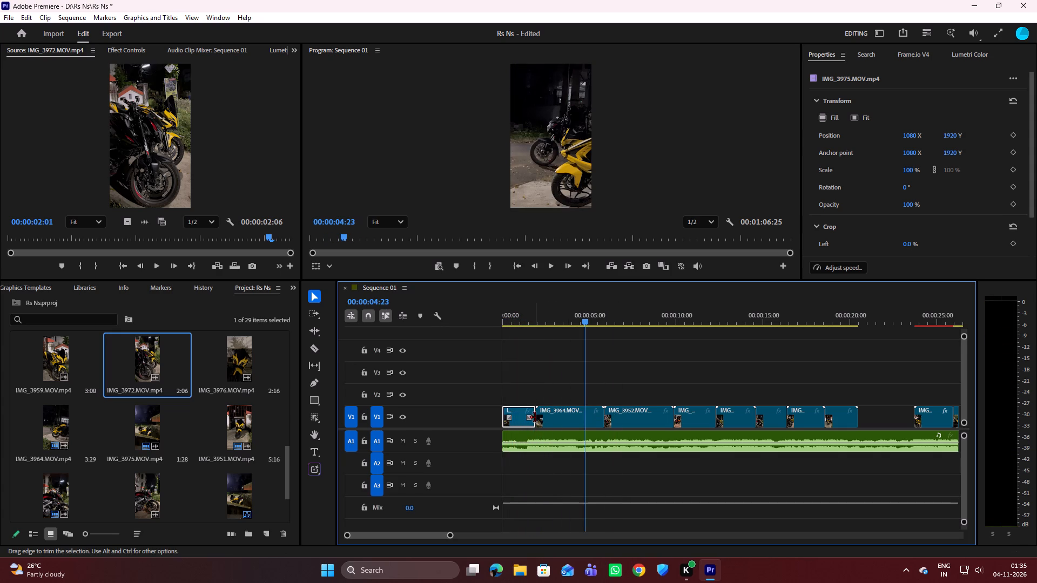
Move the opening clip IMG_3975 up to V2, extend its end to 00:00:02:13, and play it from the start.
drag(536, 417, 548, 411)
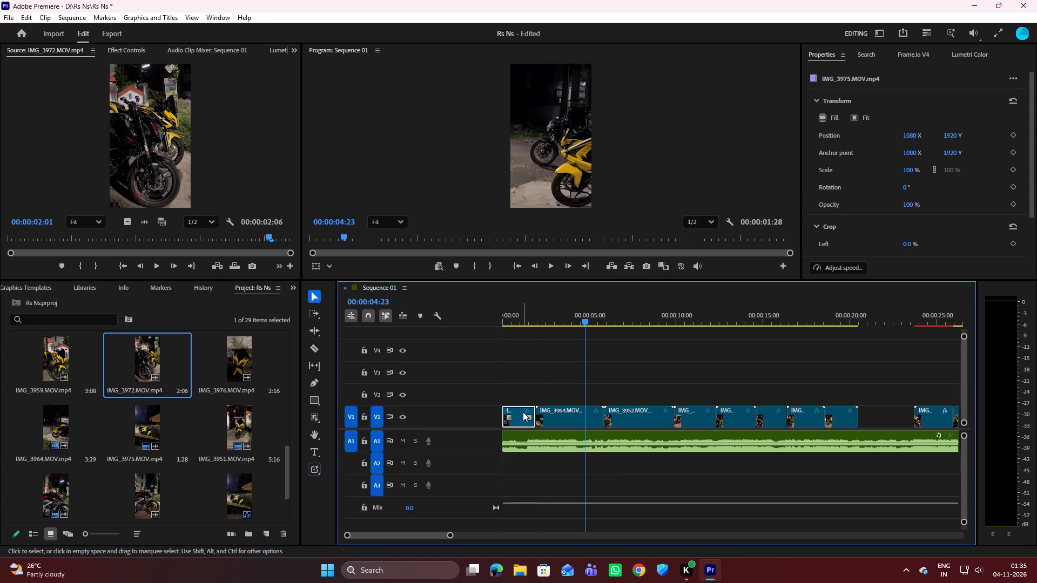
drag(523, 412, 522, 394)
drag(535, 393, 546, 390)
drag(584, 322, 584, 322)
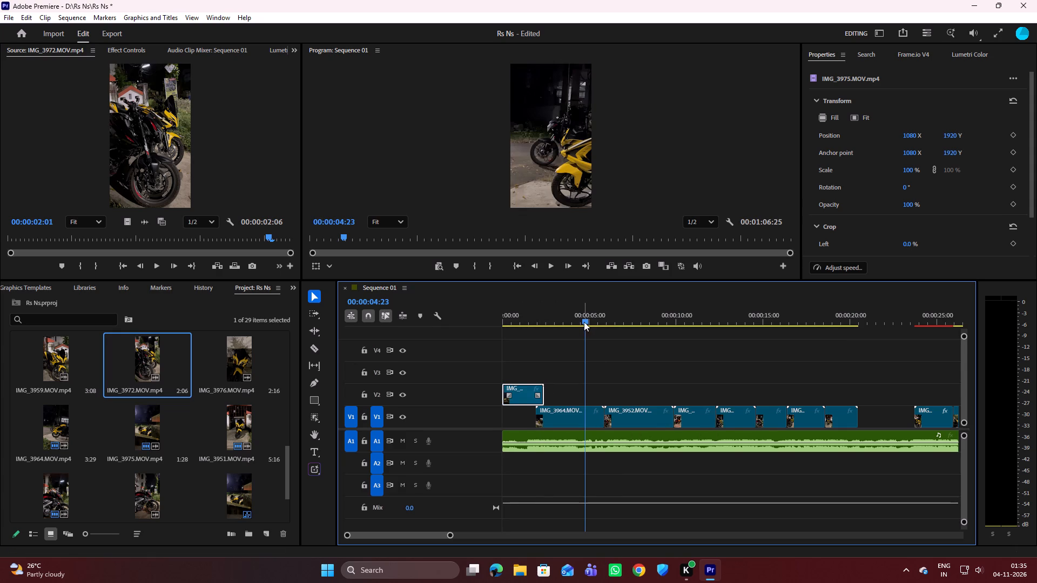
drag(584, 322, 506, 329)
key(space)
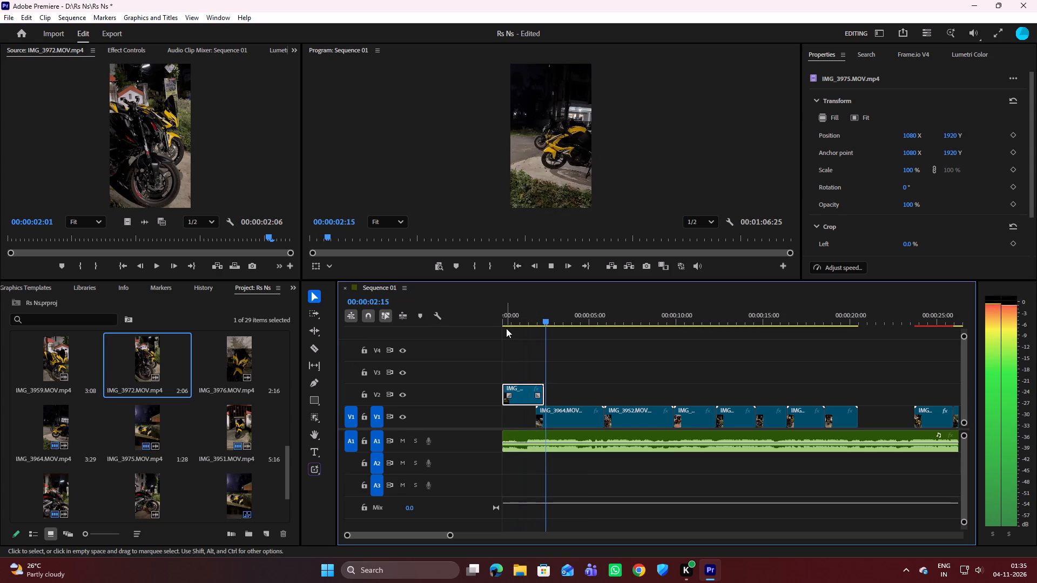
key(space)
Shift all V1 clips from IMG_3964 up to the gap onto V2, starting at about 00:00:04.
drag(560, 391, 711, 412)
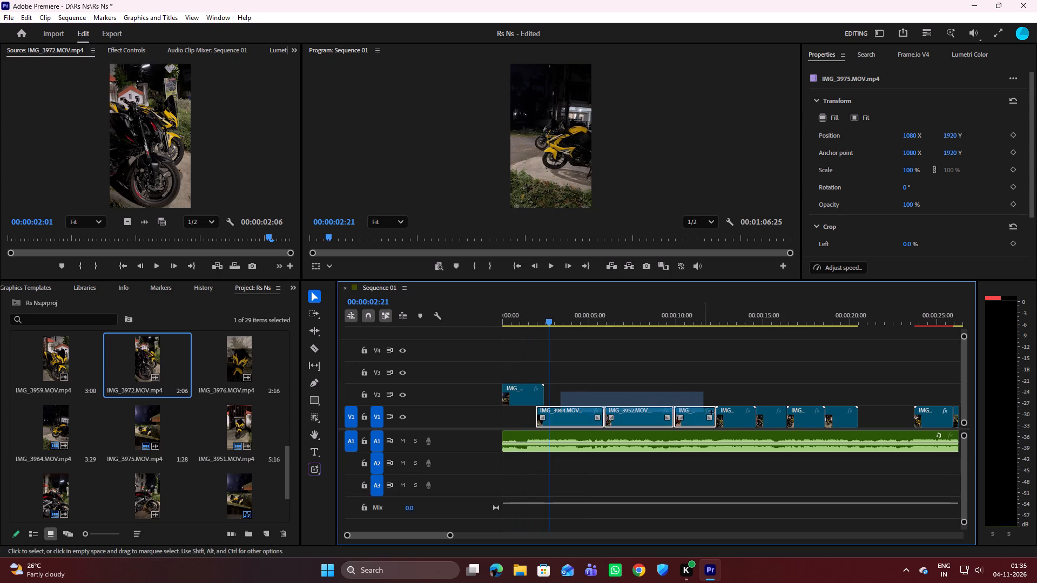
drag(711, 412, 831, 414)
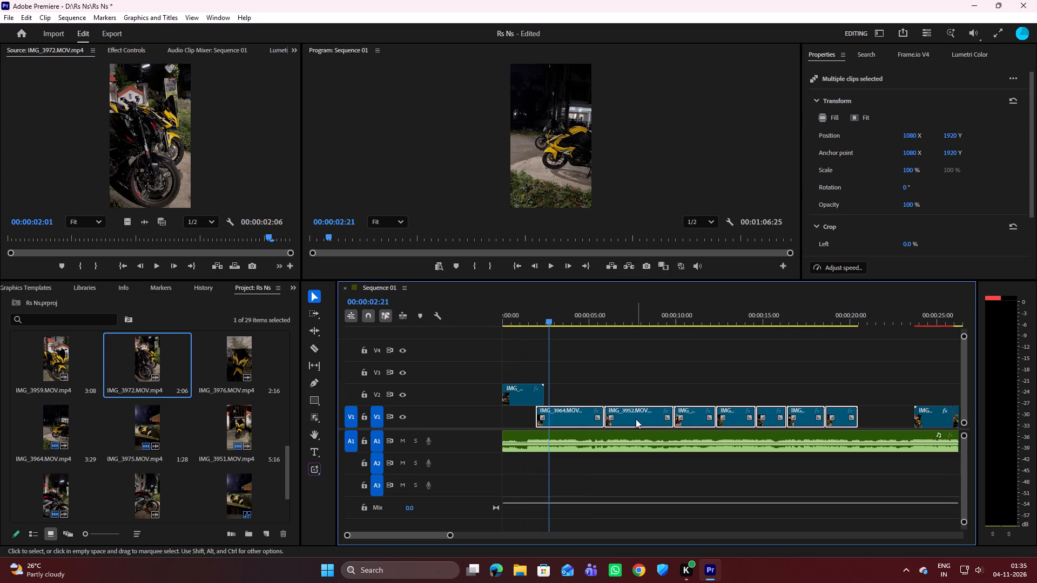
drag(635, 417, 674, 405)
click(627, 350)
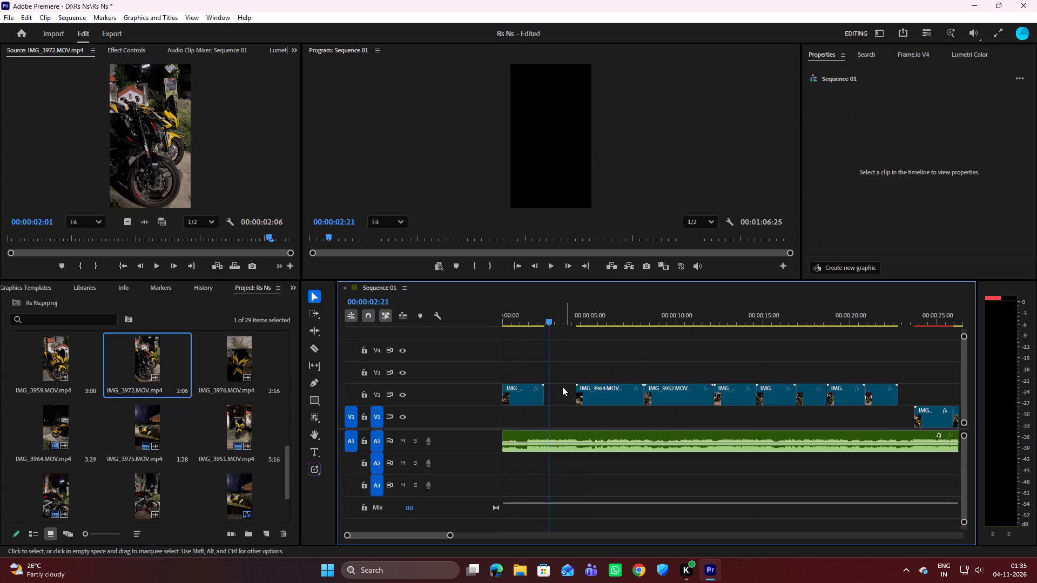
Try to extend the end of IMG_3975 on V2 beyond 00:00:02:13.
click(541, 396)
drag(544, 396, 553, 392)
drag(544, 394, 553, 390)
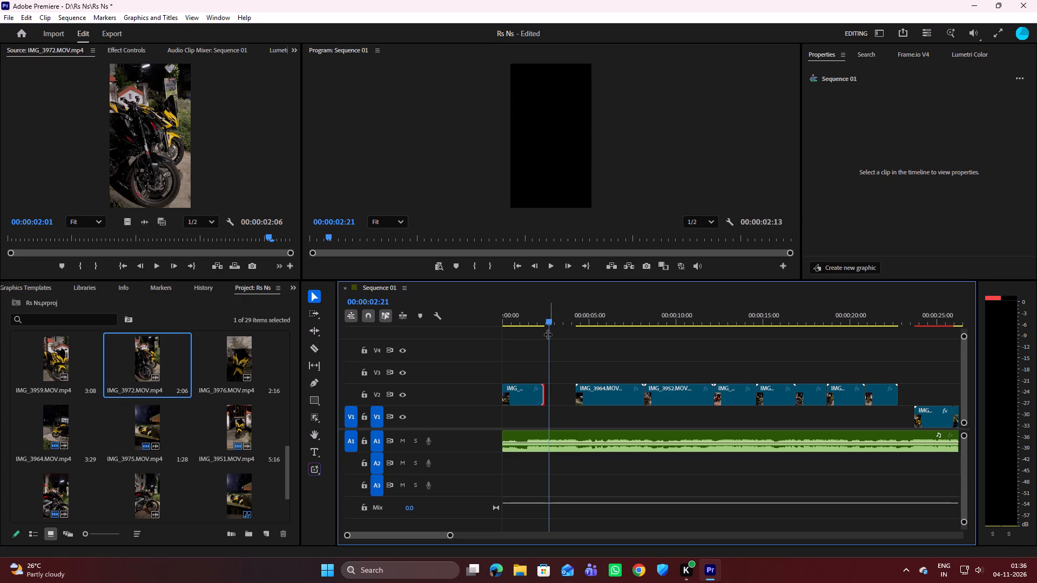
Play the opening IMG_3975 clip twice from 00:00:00:00 to judge how long it must run with the music.
drag(548, 318, 499, 336)
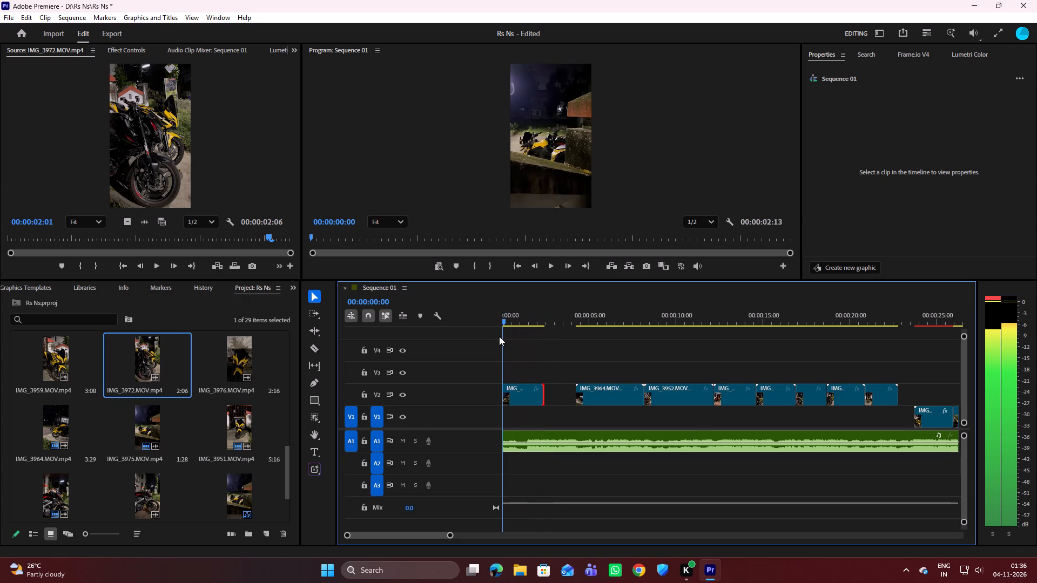
drag(499, 336, 500, 336)
key(space)
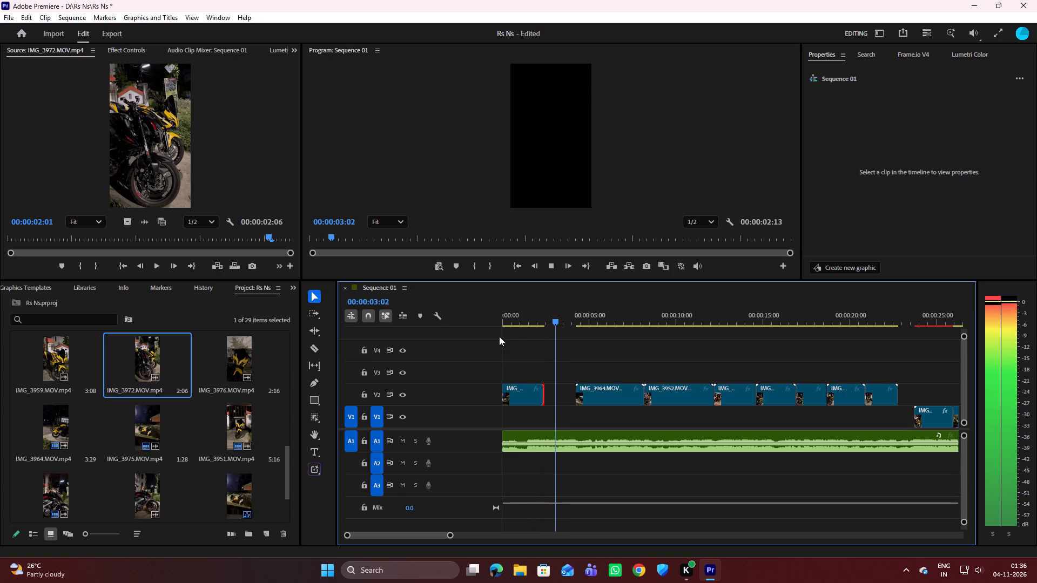
key(space)
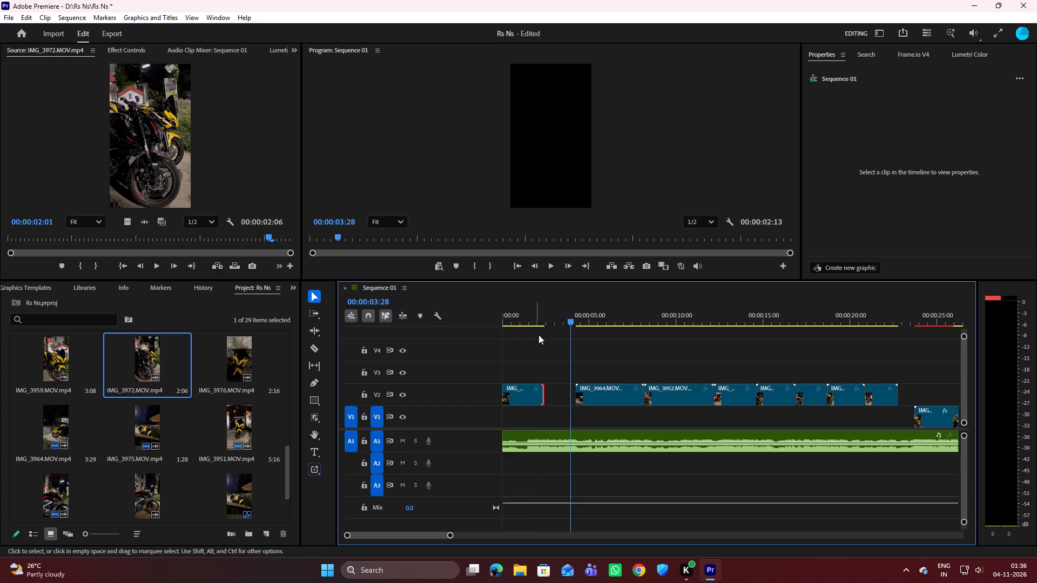
click(517, 395)
drag(569, 318, 560, 320)
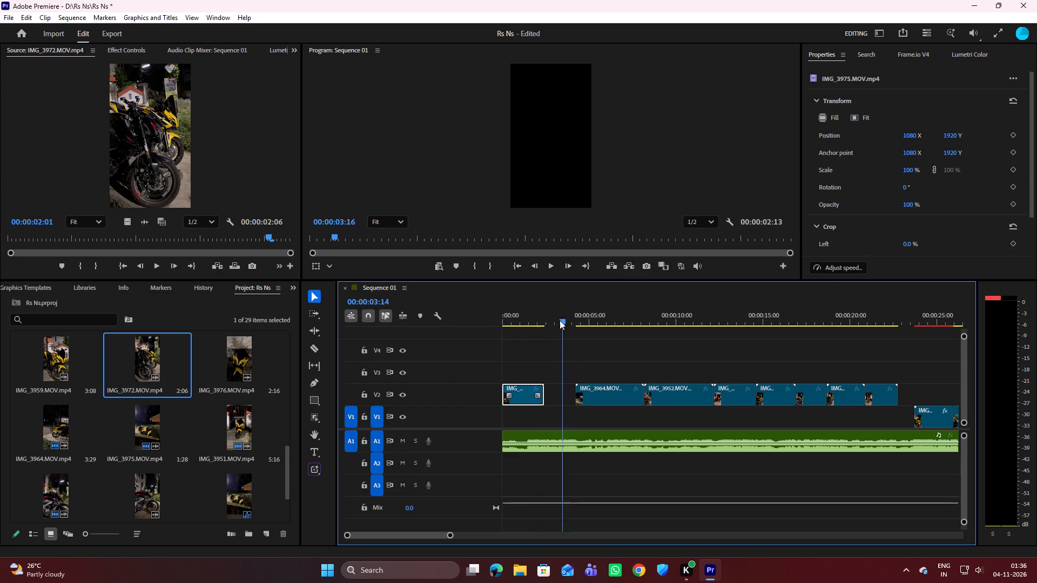
drag(560, 320, 500, 333)
key(space)
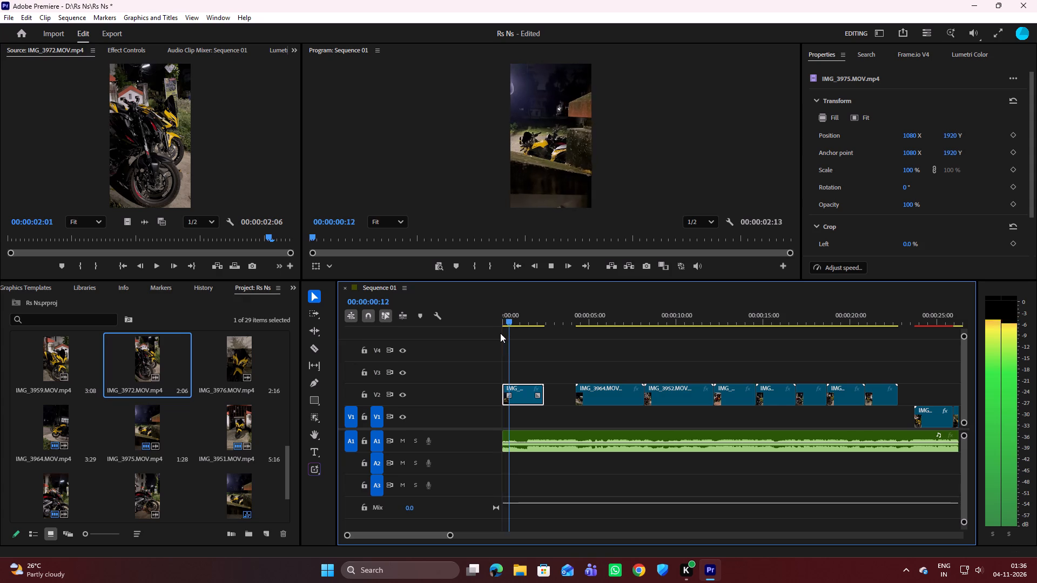
key(space)
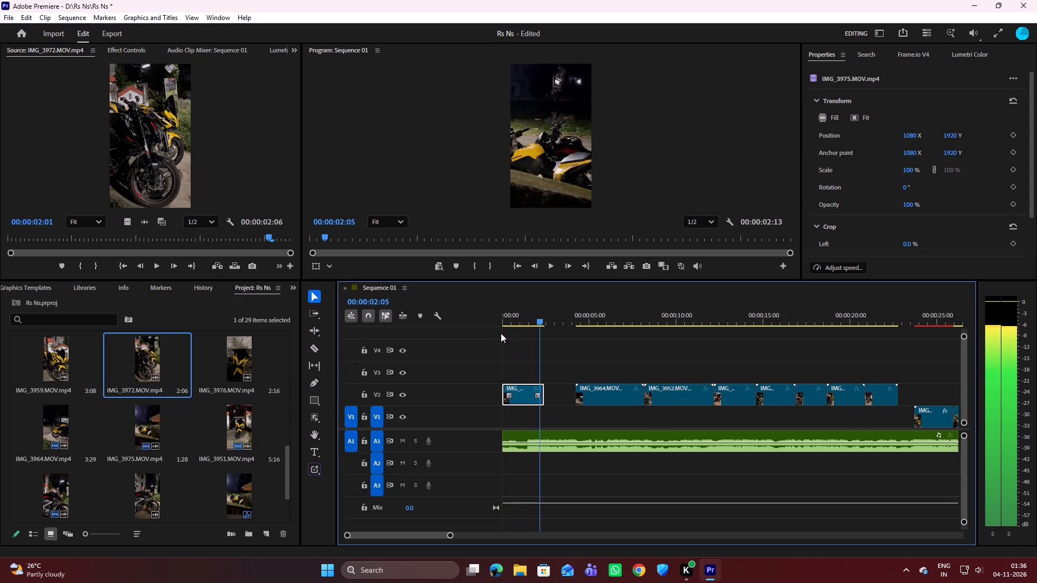
Set the speed of IMG_3975 on V2 to 80% with Optical flow time interpolation.
click(821, 262)
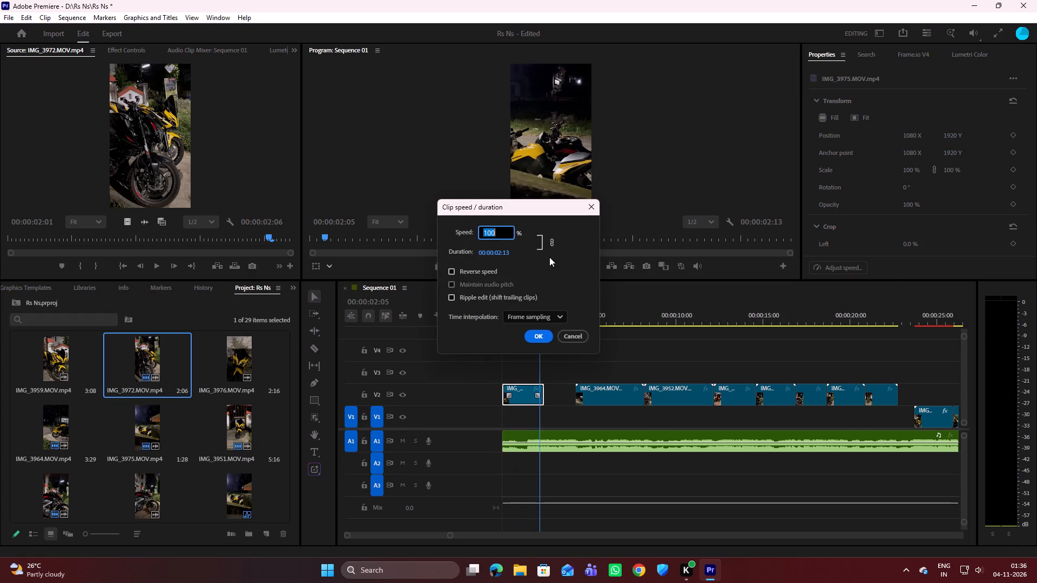
key(BackSpace)
text(80)
click(560, 318)
click(540, 359)
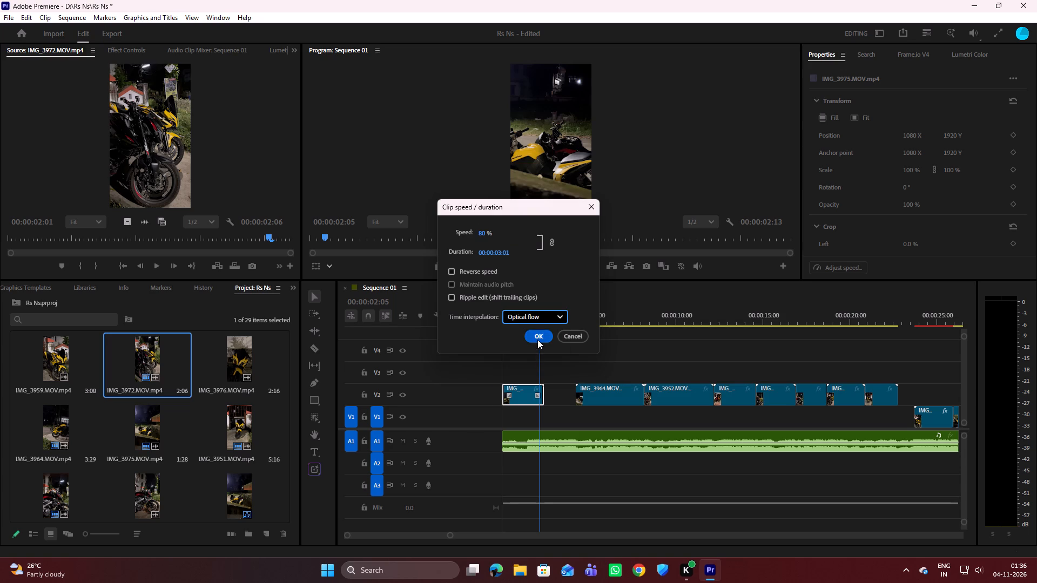
click(537, 340)
Play the slowed IMG_3975 clip twice from the sequence start to check its timing against the music.
drag(538, 320, 496, 330)
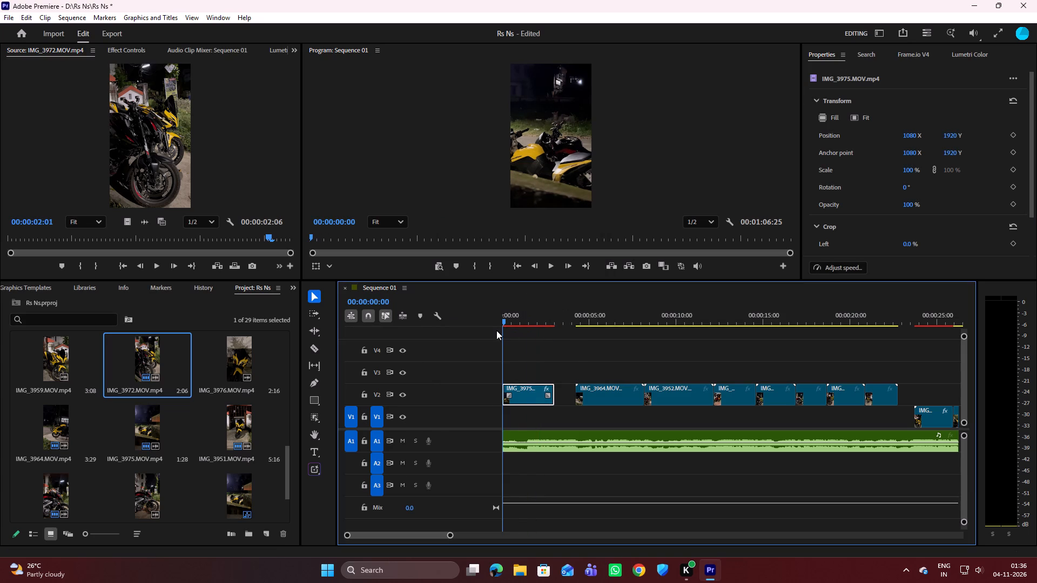
key(space)
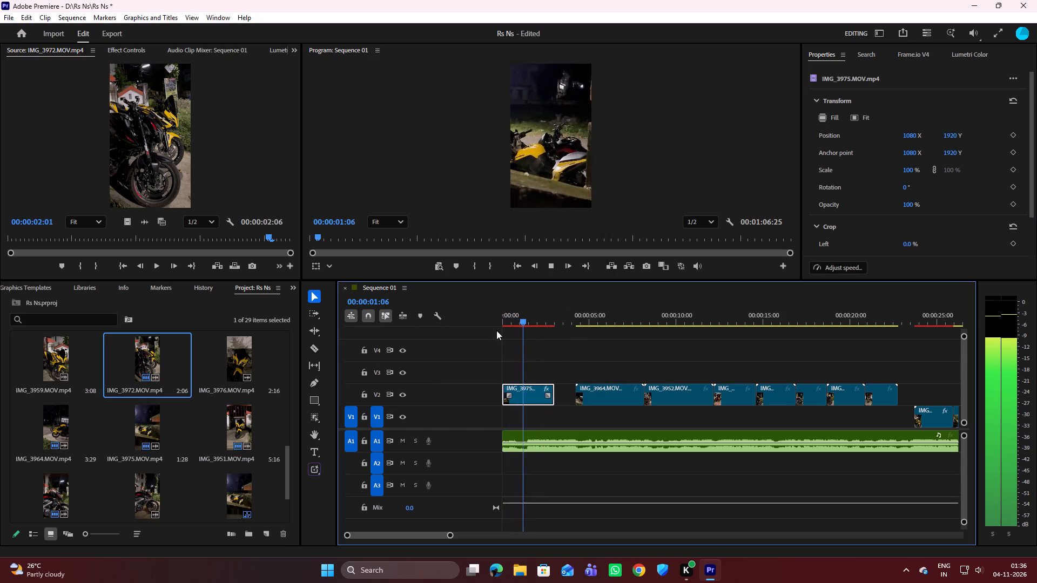
key(space)
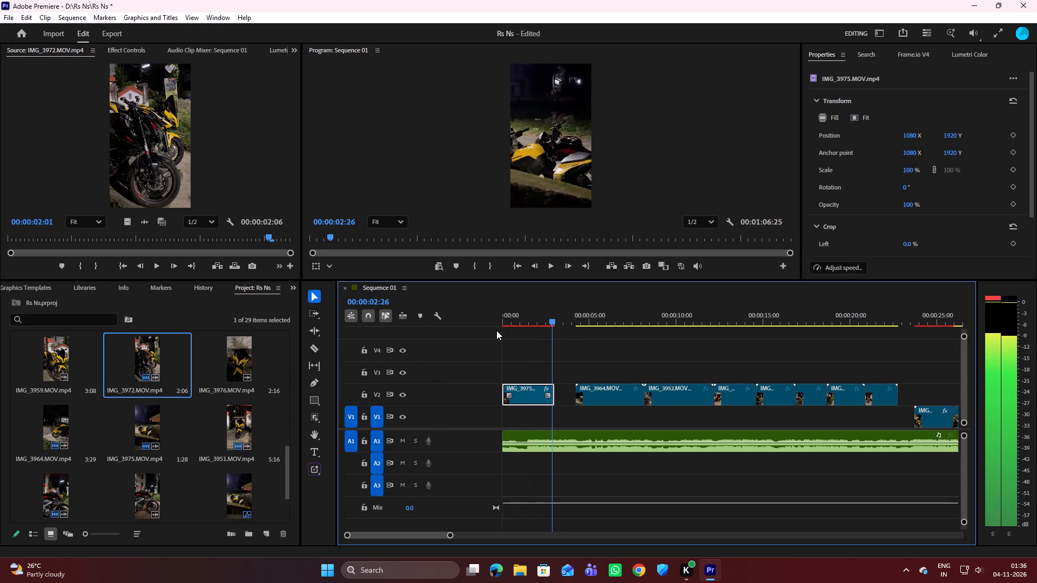
drag(549, 320, 481, 331)
key(space)
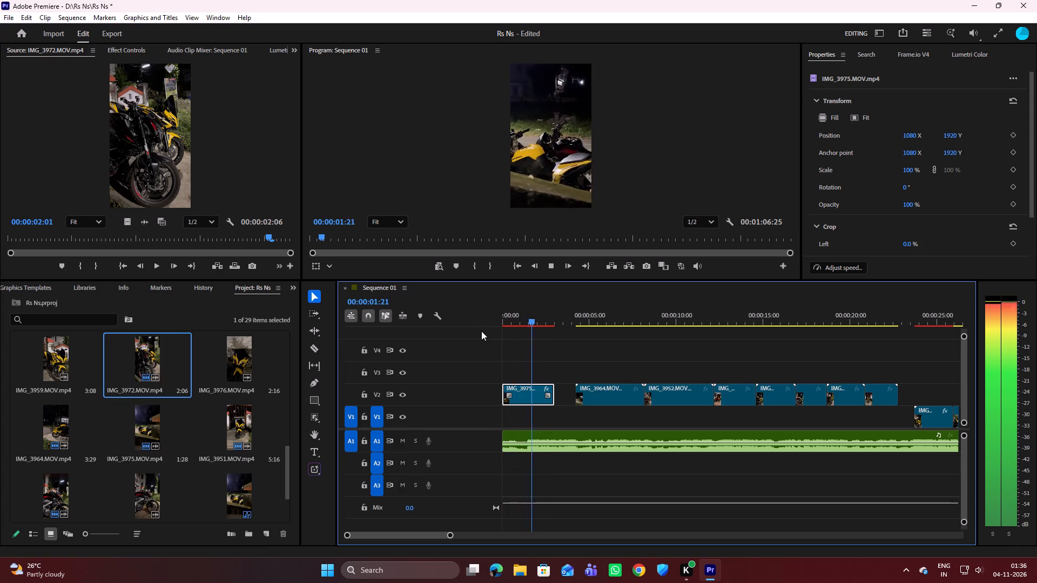
key(space)
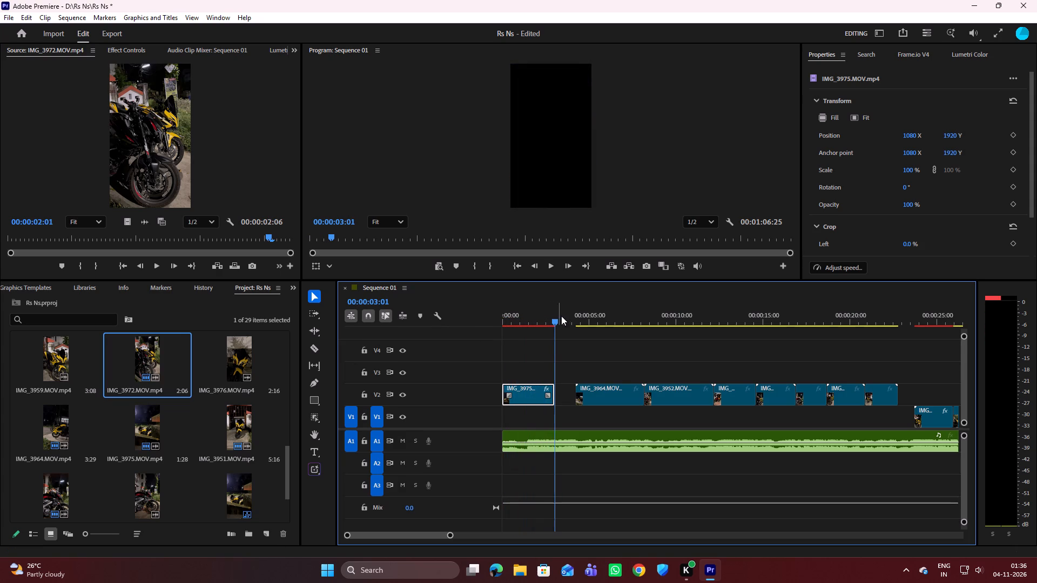
Replay the slowed IMG_3975 clip from the sequence start to judge its pace against the music.
drag(553, 323, 501, 323)
key(space)
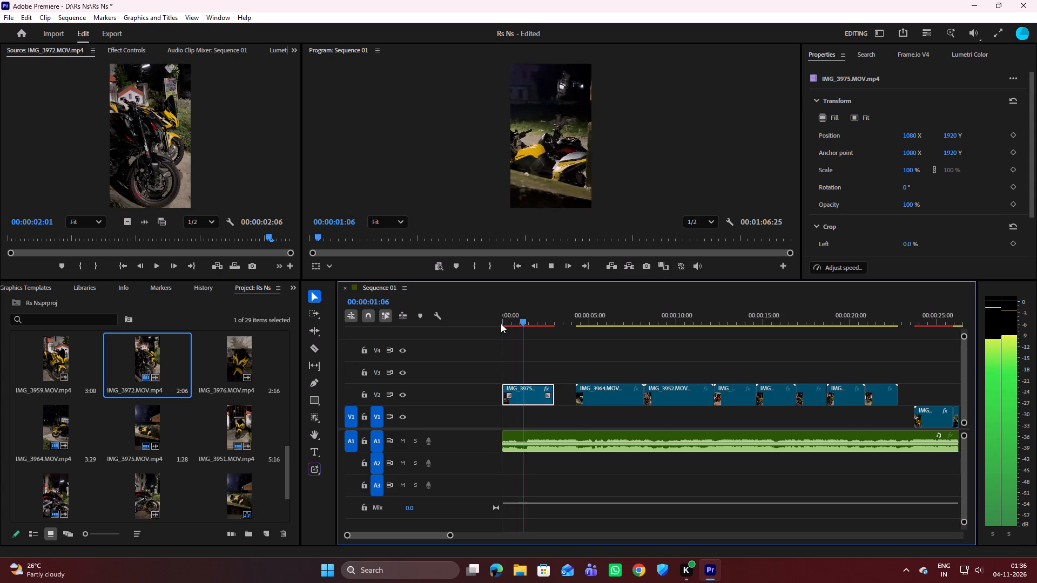
key(space)
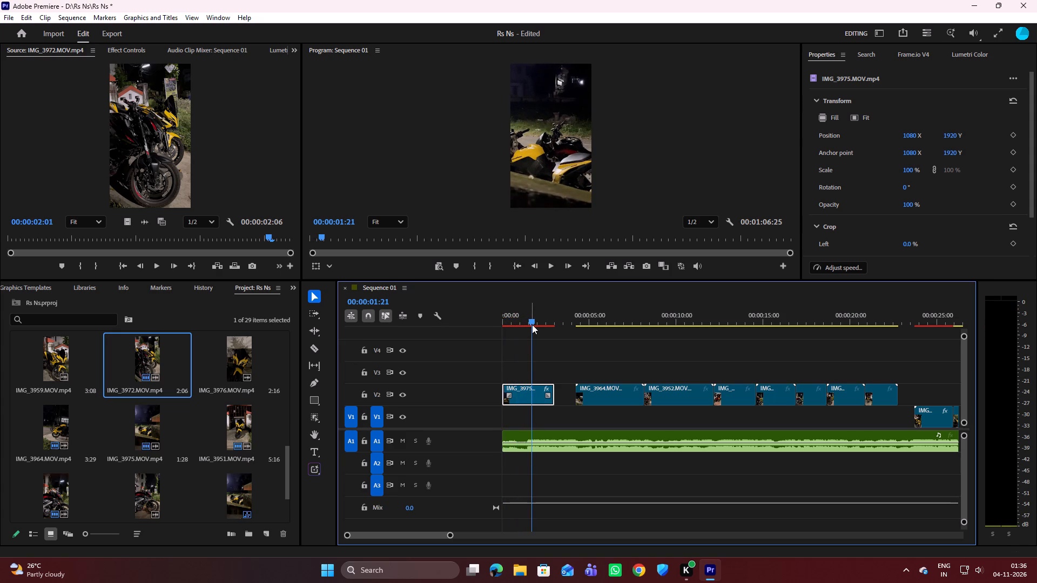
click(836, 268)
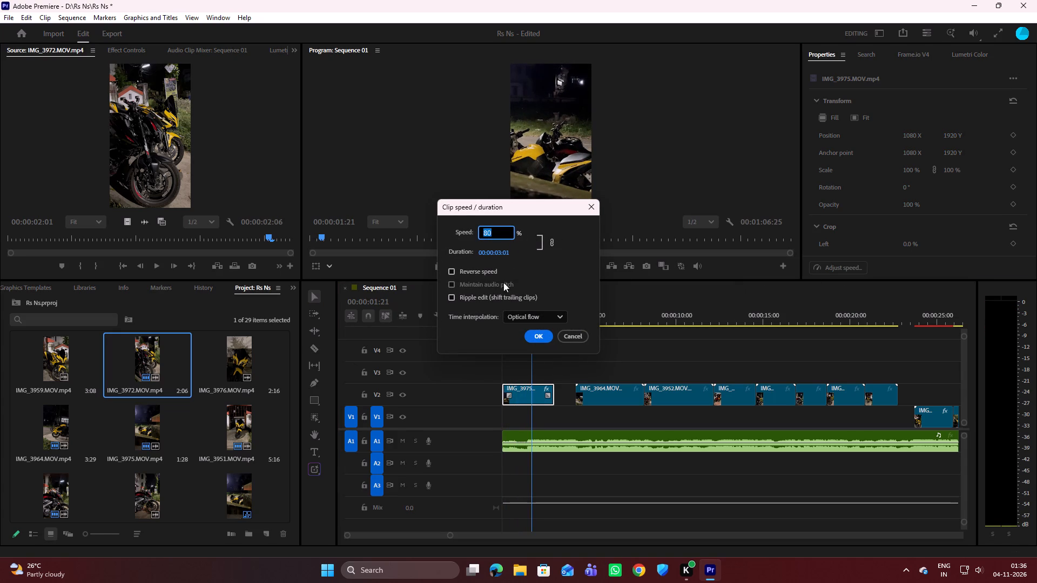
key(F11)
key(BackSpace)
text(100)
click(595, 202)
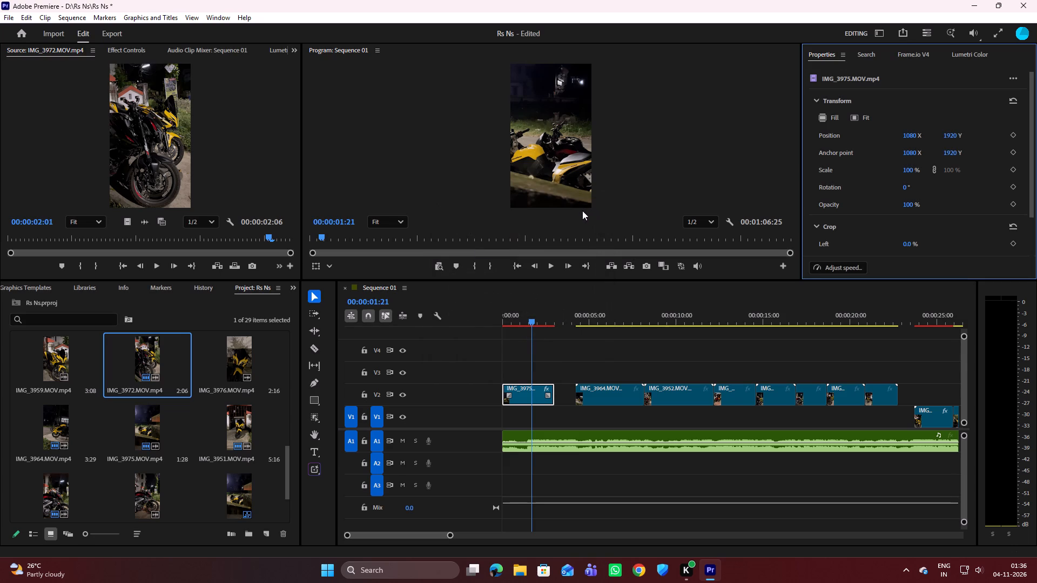
Undo the 80% speed change of IMG_3975 and the shift of the following clips onto V2.
key(ctrl+z)
key(ctrl+z)
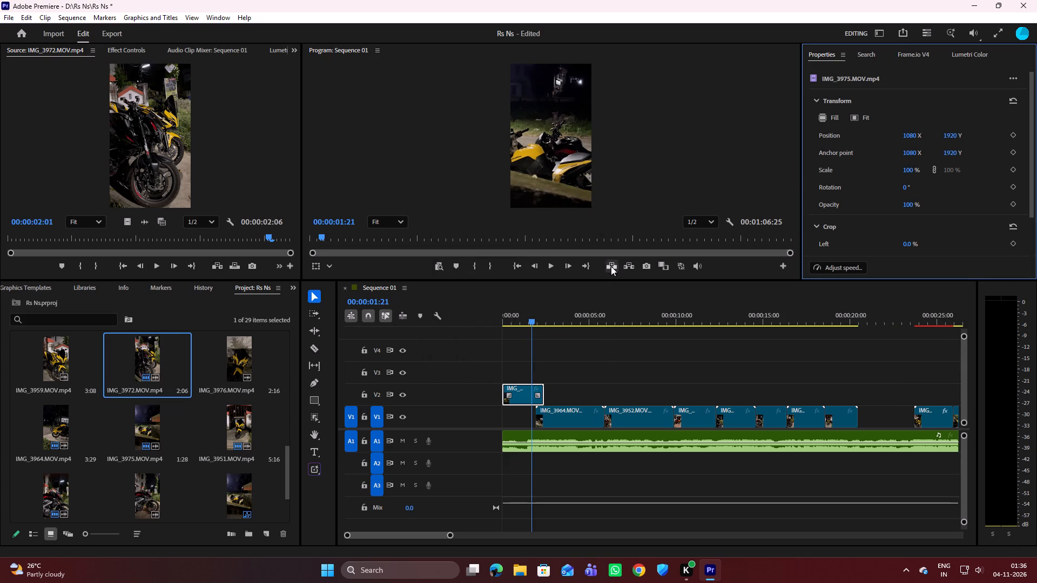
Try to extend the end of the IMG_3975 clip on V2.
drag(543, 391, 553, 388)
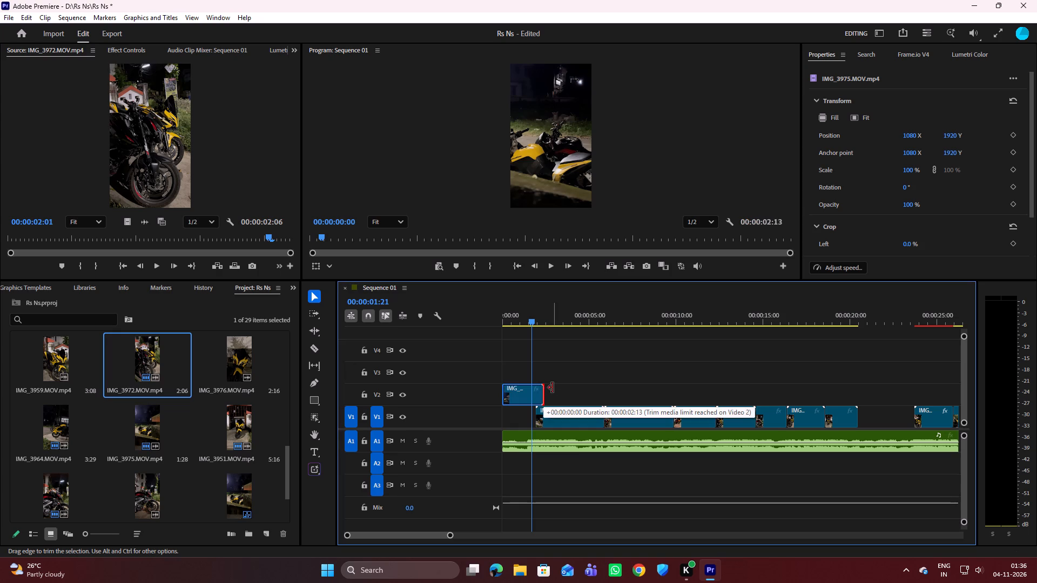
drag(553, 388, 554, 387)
Move the seven V1 clips from IMG_3964 onward up to V2, butted against the end of IMG_3975.
drag(556, 389, 600, 400)
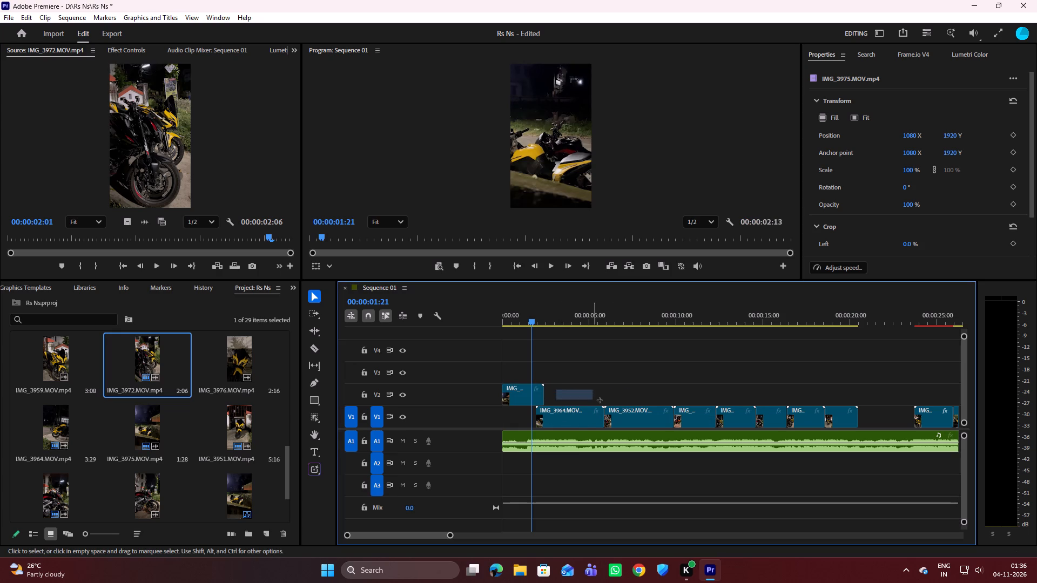
drag(600, 400, 834, 413)
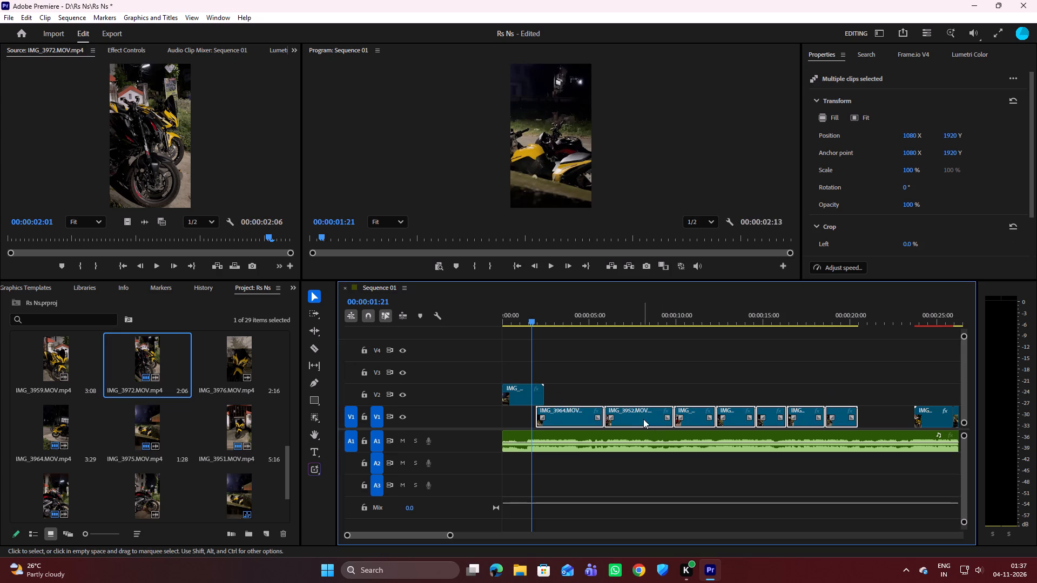
drag(643, 419, 655, 391)
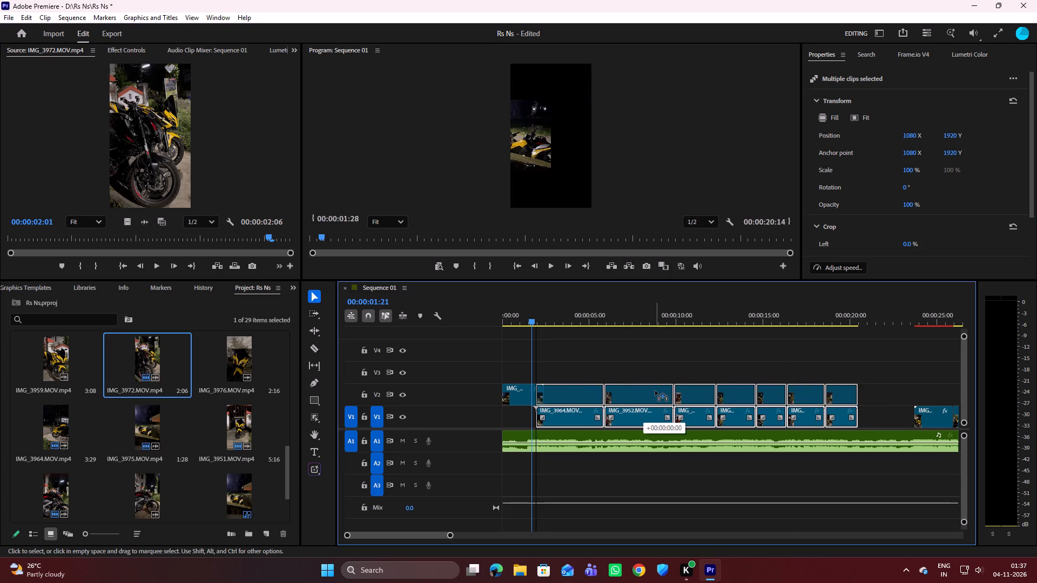
drag(655, 391, 662, 388)
drag(597, 389, 585, 390)
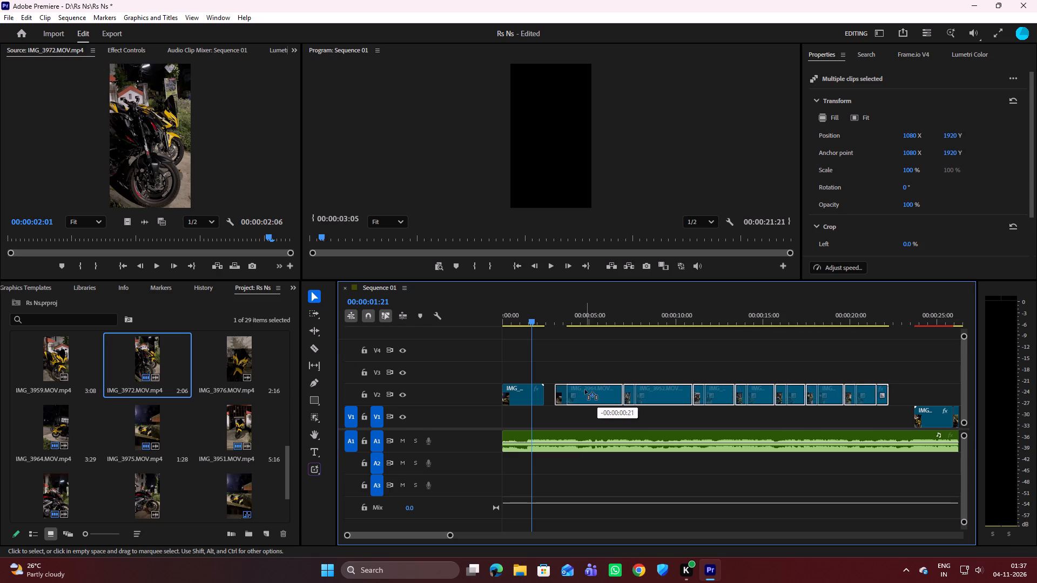
drag(585, 390, 582, 389)
Play the opening against the music to find the cut point and split IMG_3975 on V2 at 00:00:01:08.
drag(531, 319, 529, 320)
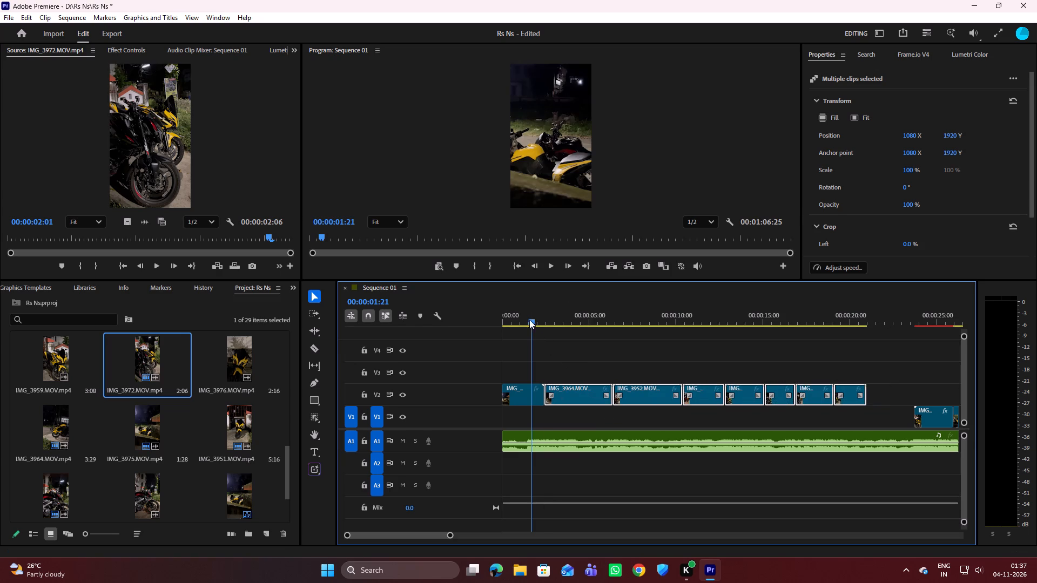
drag(529, 320, 498, 324)
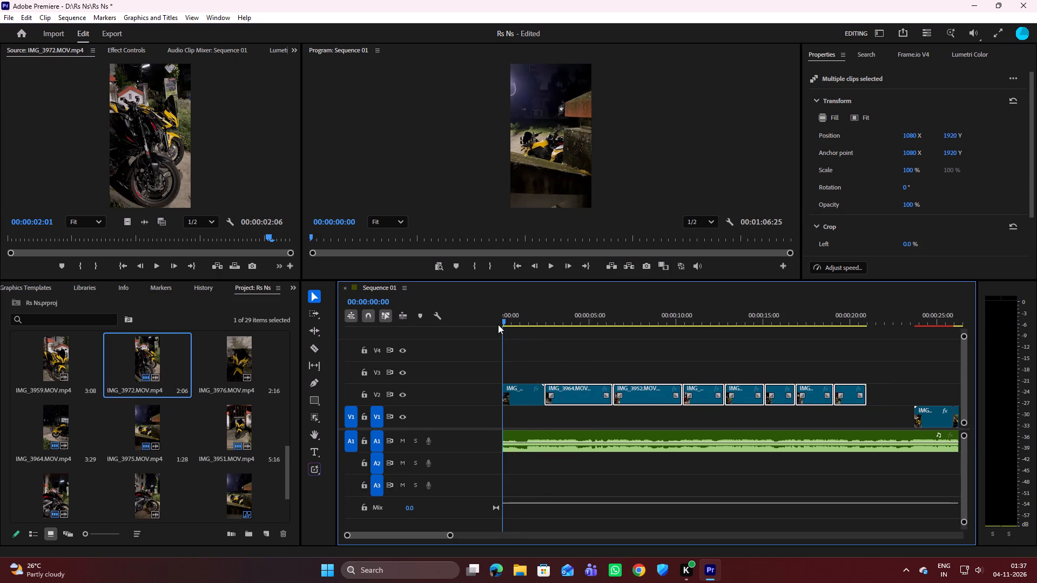
key(space)
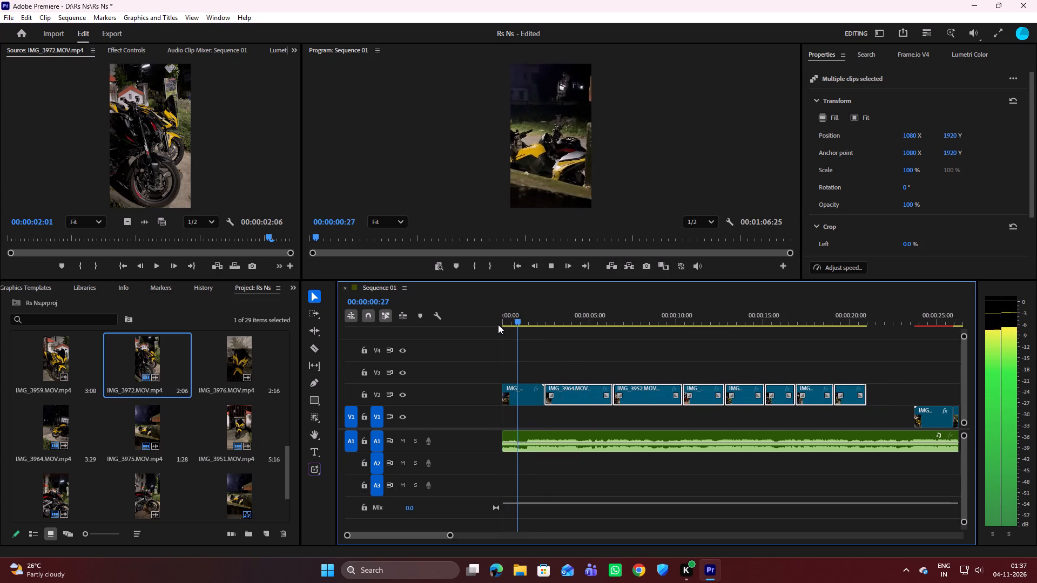
key(space)
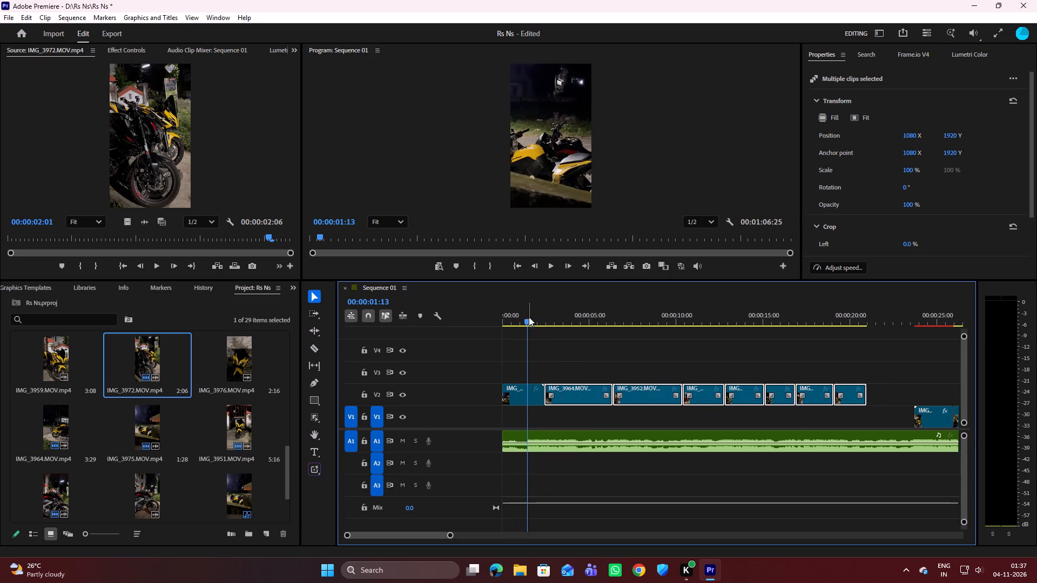
drag(528, 317, 497, 325)
key(space)
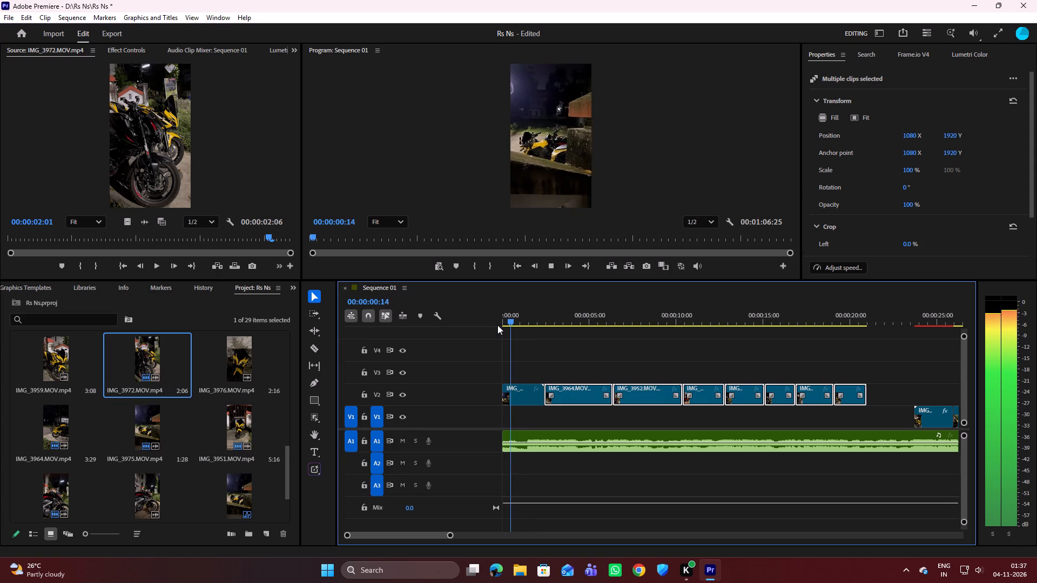
key(space)
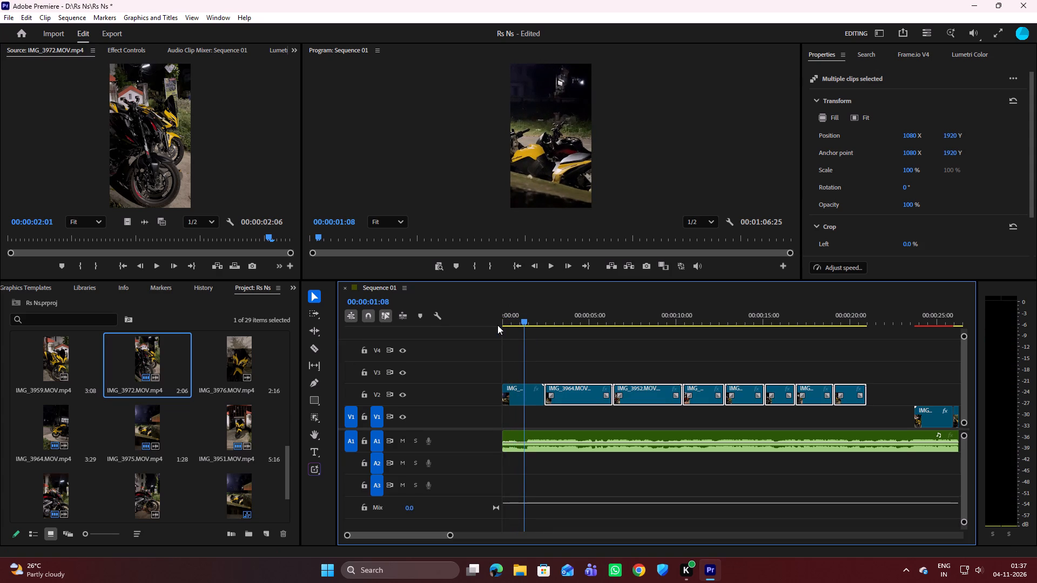
key(c)
click(524, 390)
key(v)
Set the second part of the split IMG_3975 clip on V2 to 75% speed with Optical flow time interpolation.
key(space)
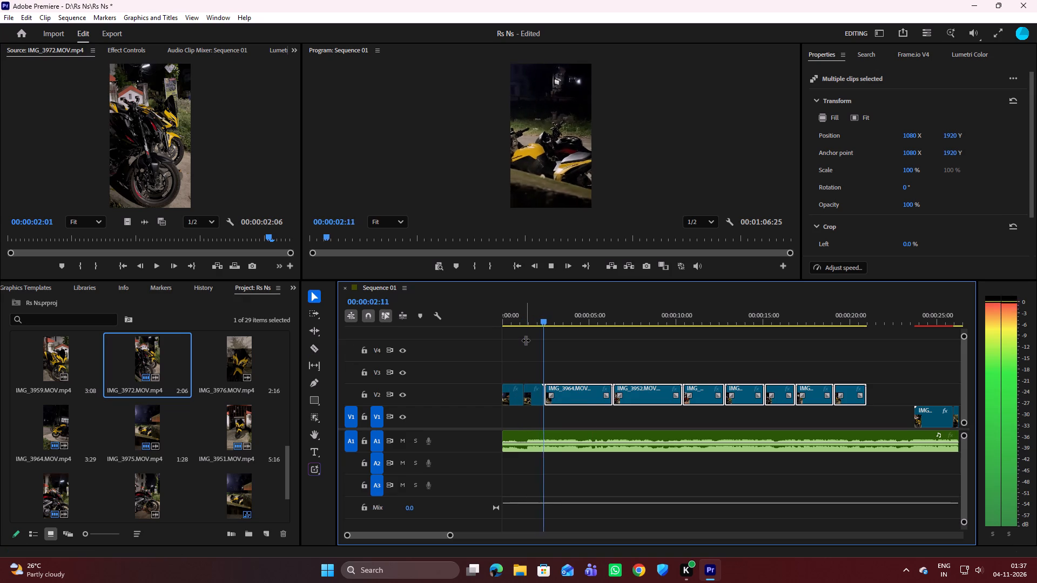
key(space)
click(538, 393)
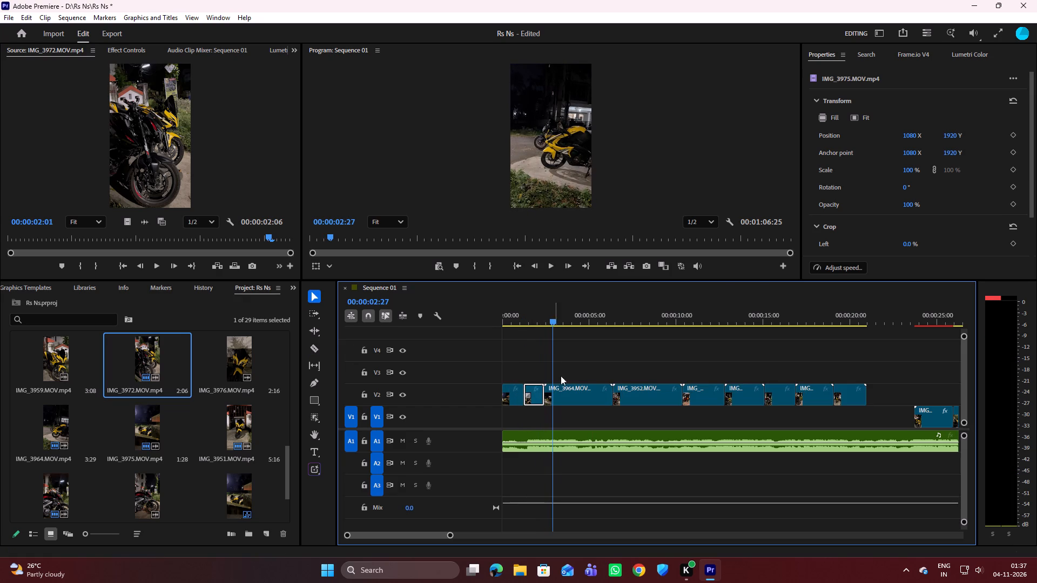
click(817, 262)
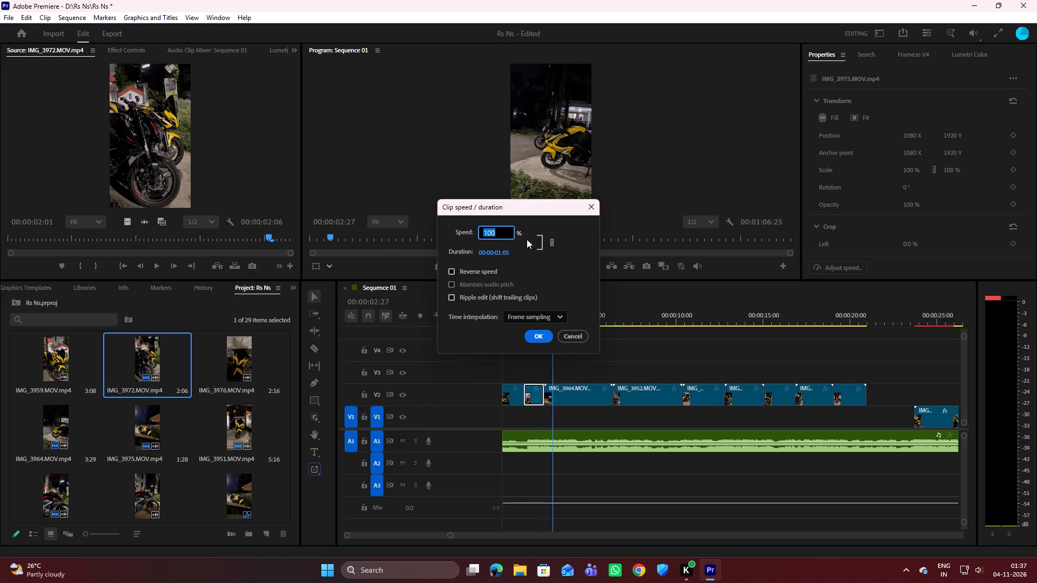
key(BackSpace)
key(8)
key(BackSpace)
text(75)
click(543, 315)
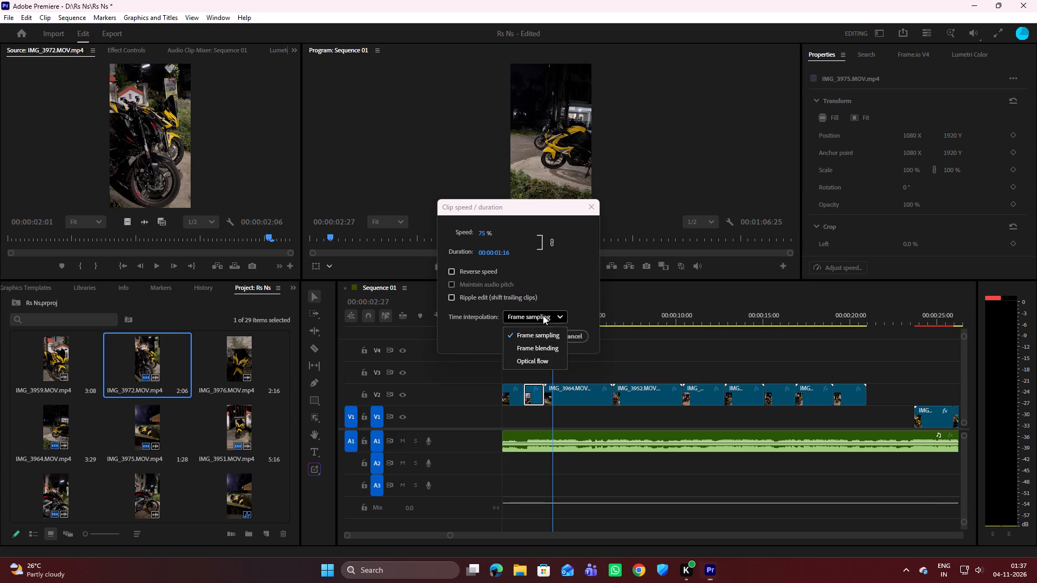
click(526, 360)
click(532, 336)
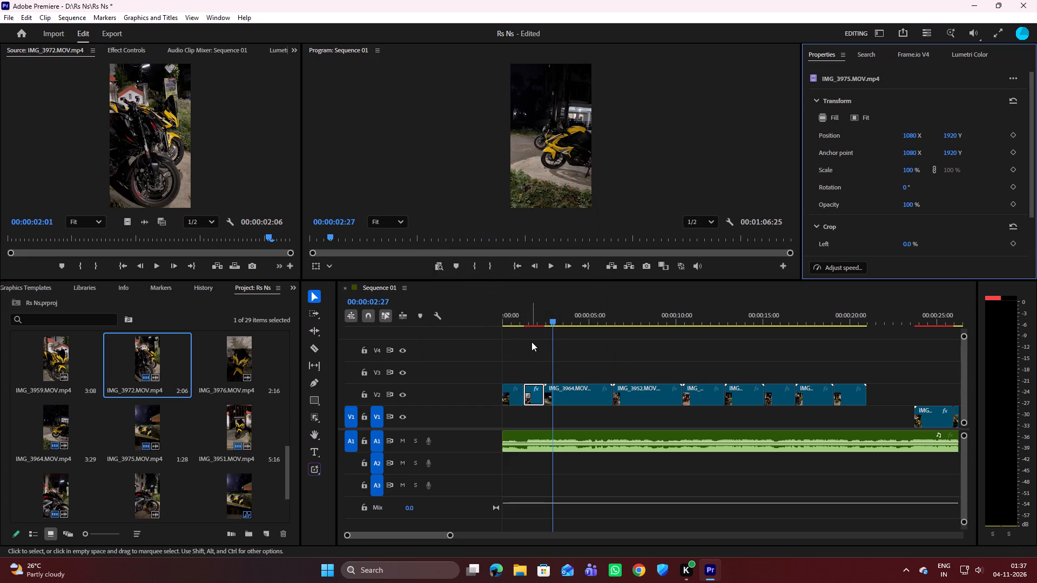
Play the sequence from the start and replay the V2 clips against the music to check the cut timing.
drag(551, 321, 500, 327)
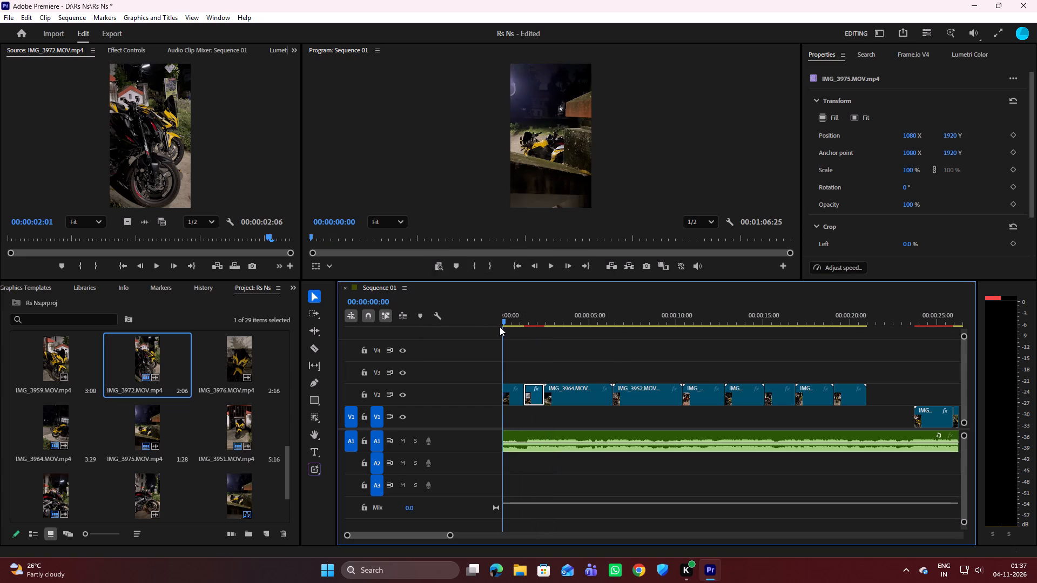
key(space)
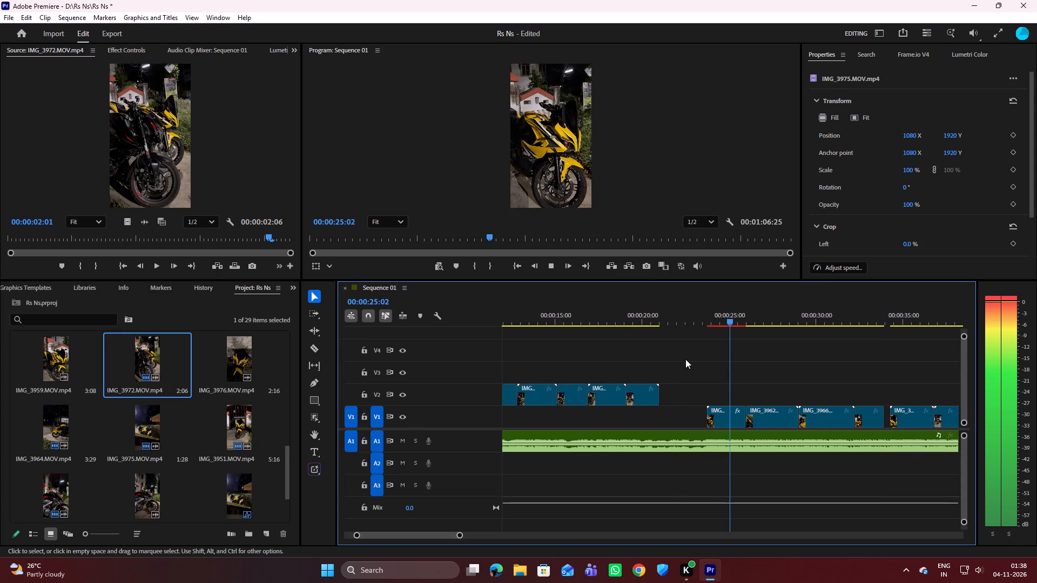
key(space)
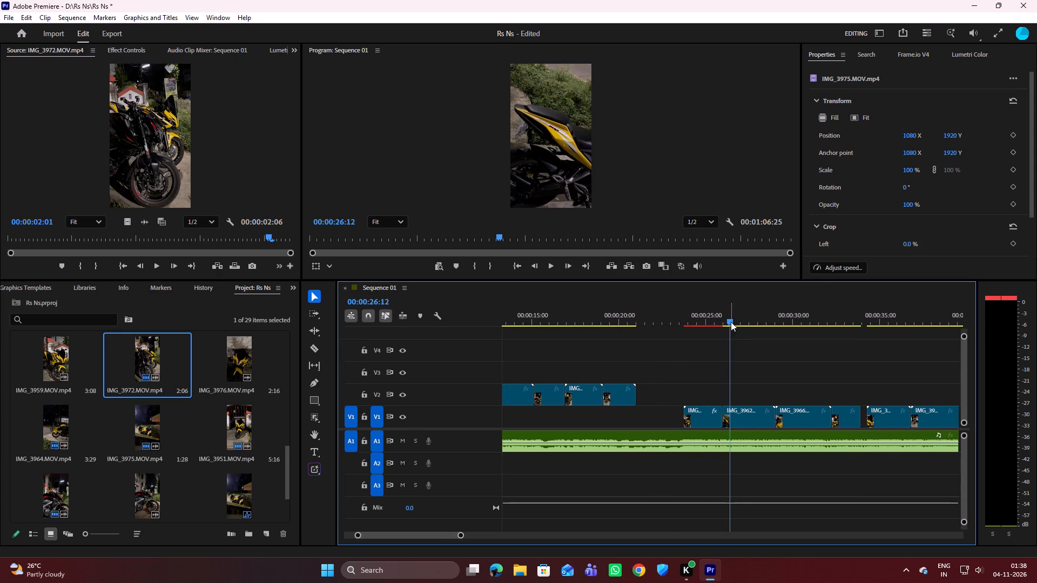
drag(731, 322, 440, 349)
key(space)
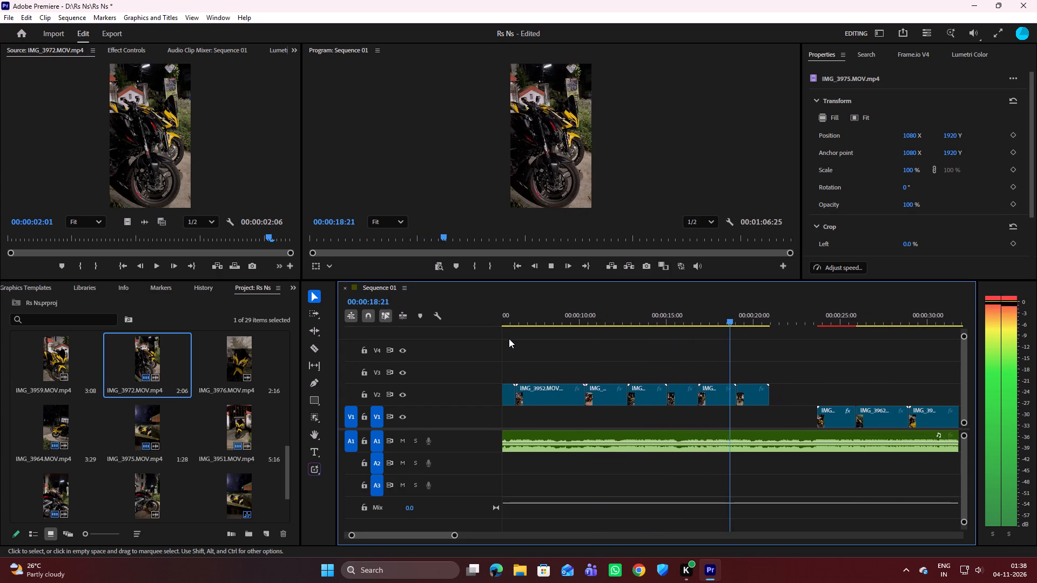
key(space)
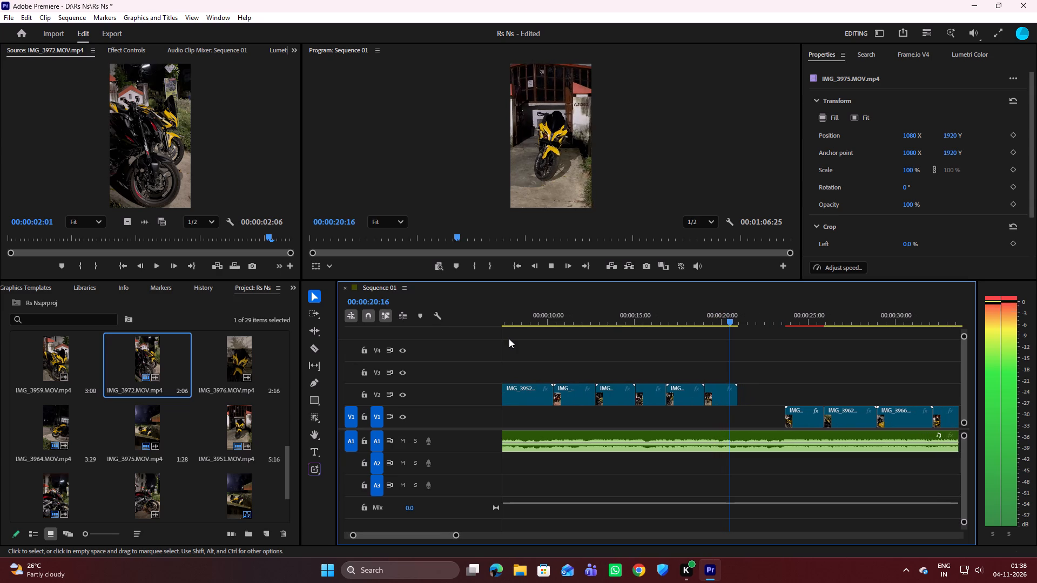
key(space)
key(space)
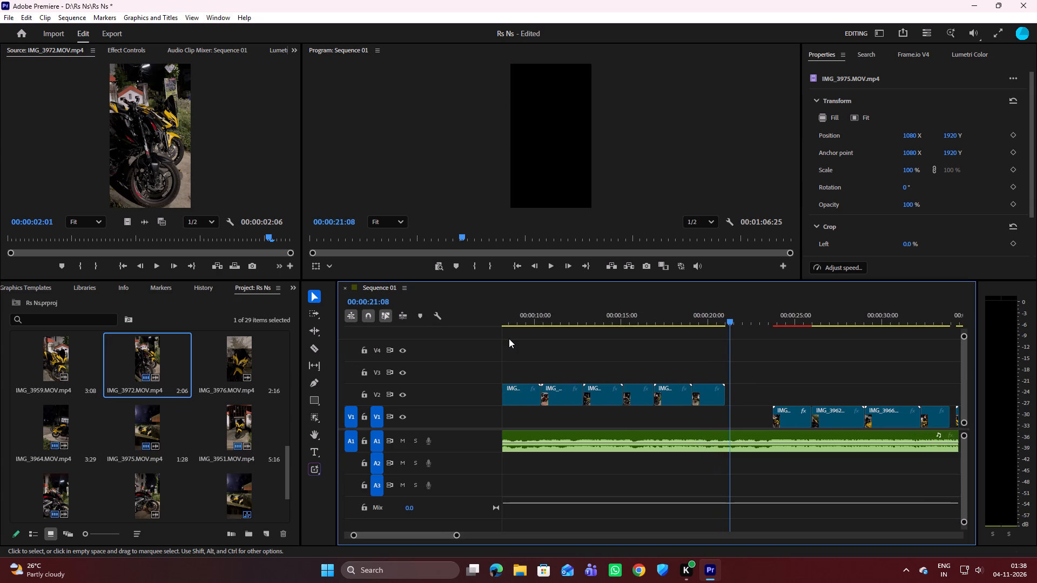
drag(729, 320, 656, 327)
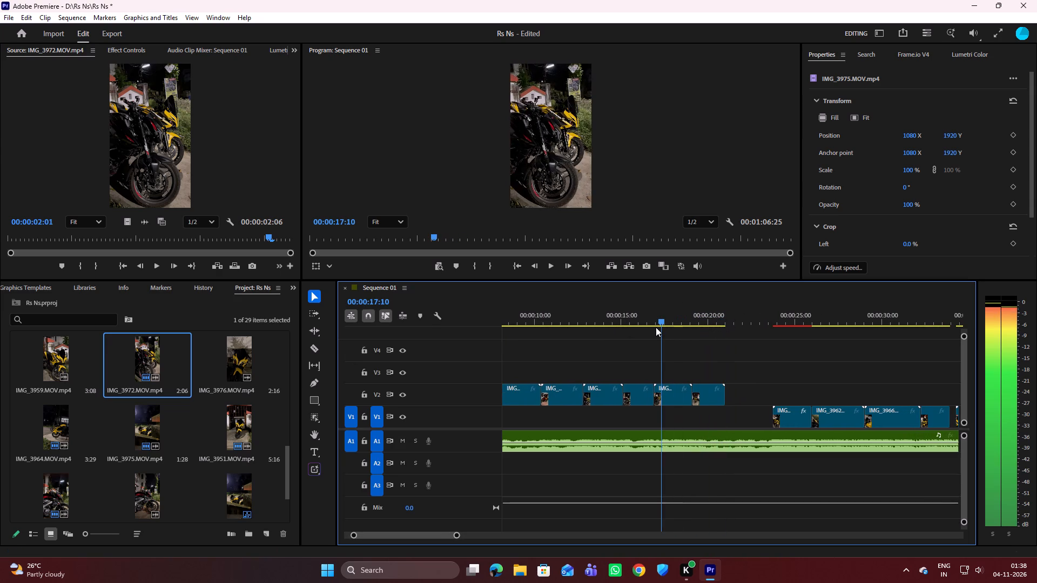
drag(656, 327, 490, 337)
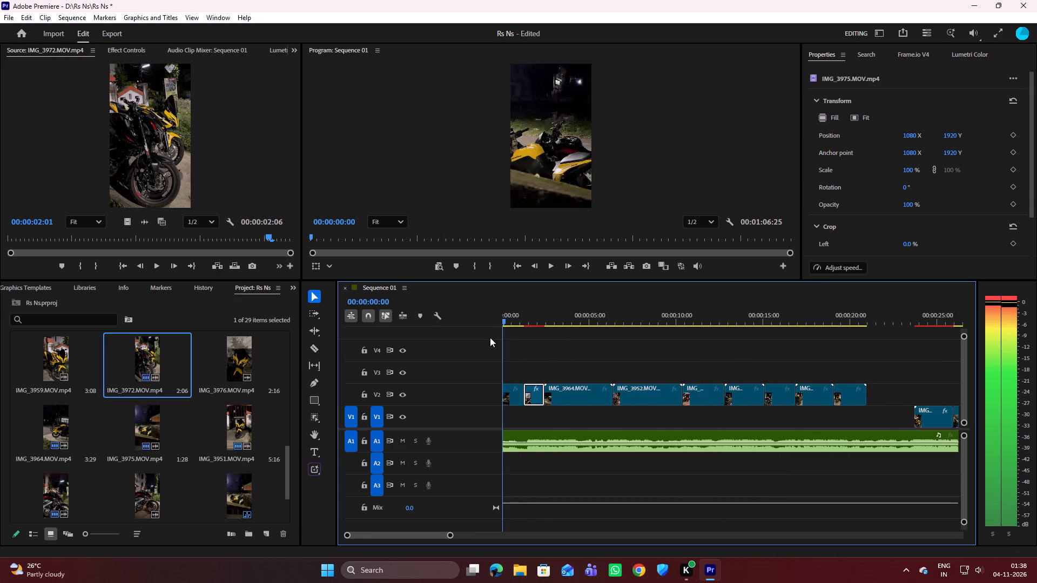
drag(490, 337, 482, 338)
key(space)
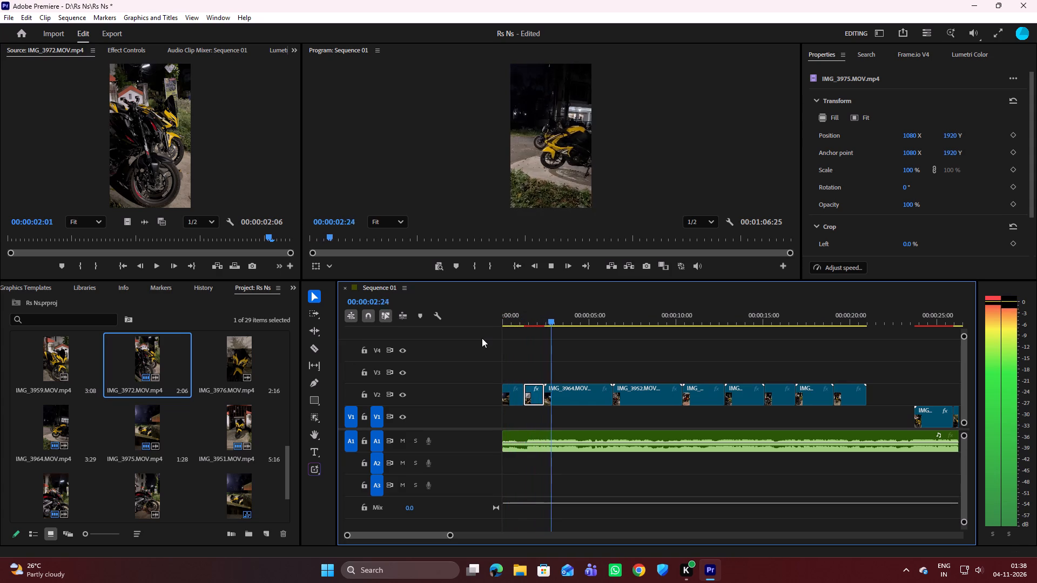
key(space)
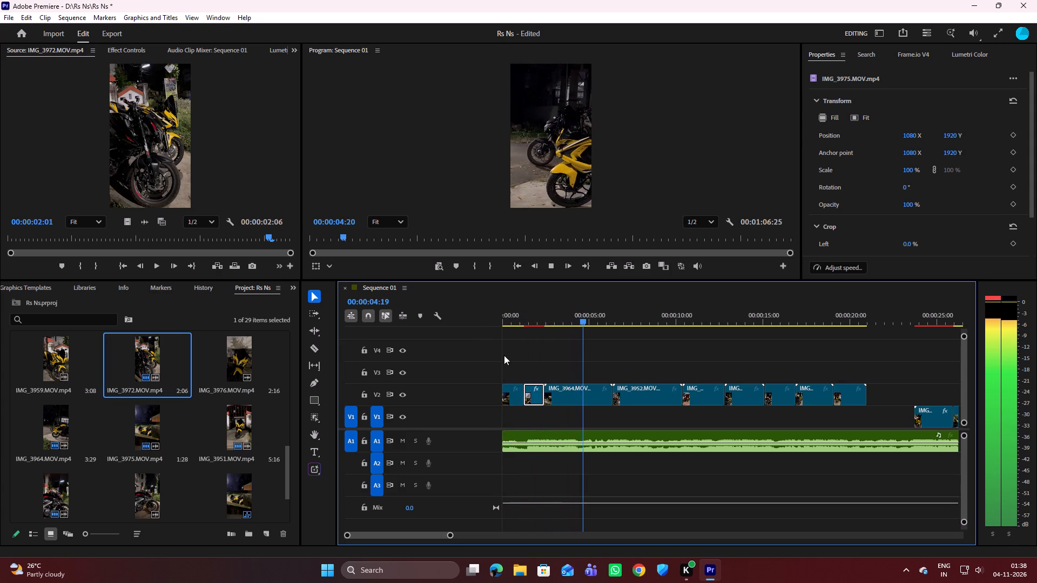
Lift IMG_3964 from V2 to V3 and extend the end of the second IMG_3975 part on V2 by 12 frames.
drag(542, 392, 547, 390)
drag(562, 389, 576, 364)
click(543, 392)
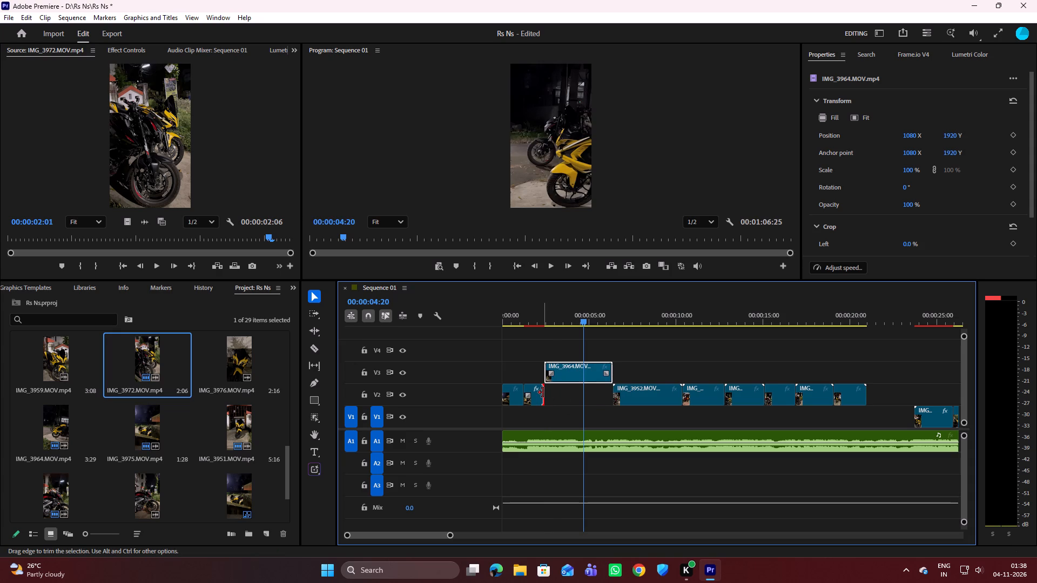
drag(544, 392, 561, 391)
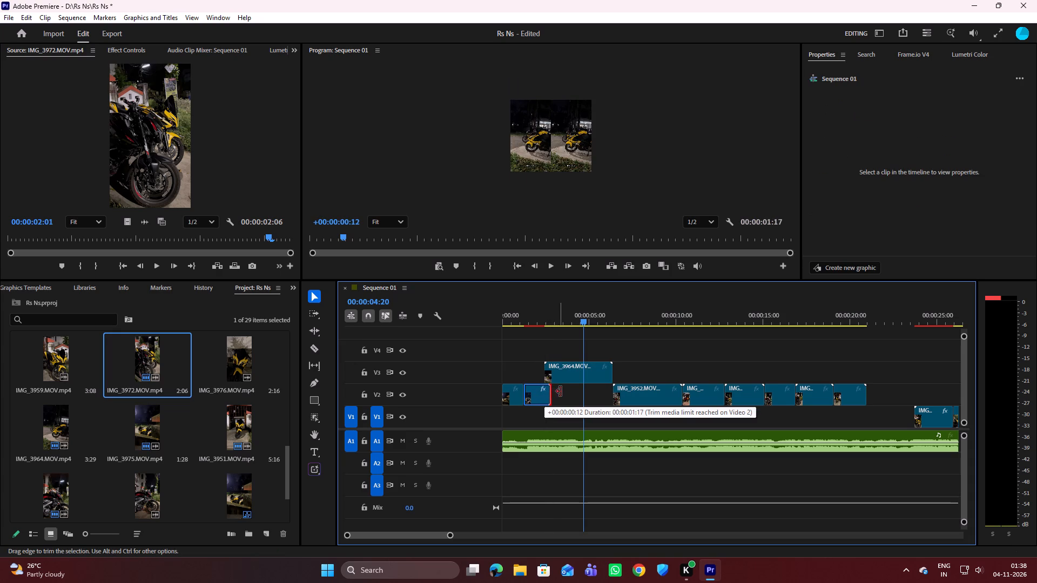
drag(561, 391, 569, 391)
drag(582, 327, 555, 331)
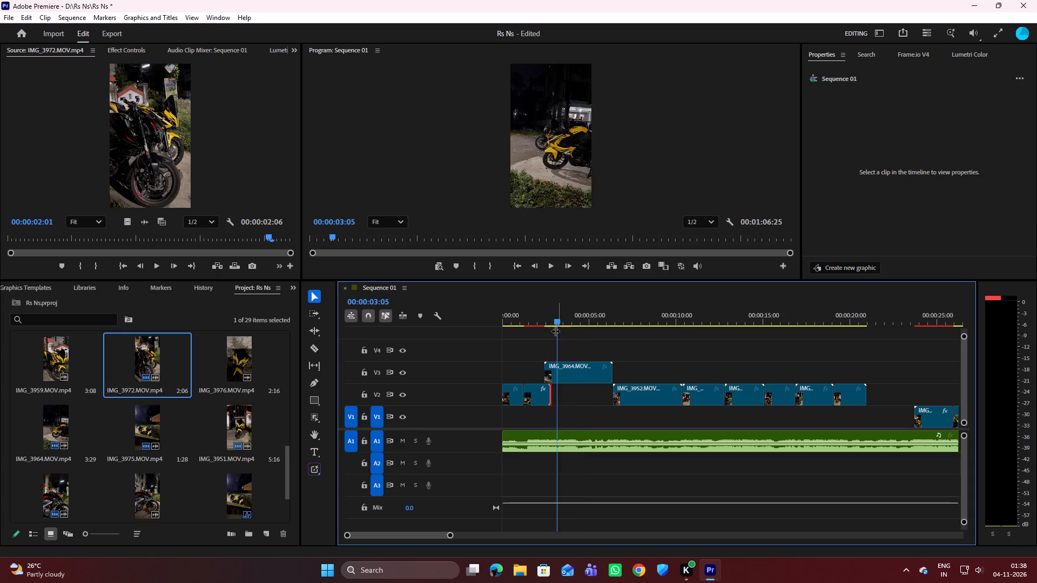
drag(555, 331, 530, 331)
Move the six V2 clips from IMG_3952 onward up to V3, starting about 00:00:08:00, and butt IMG_3964 against their start.
drag(621, 369, 791, 403)
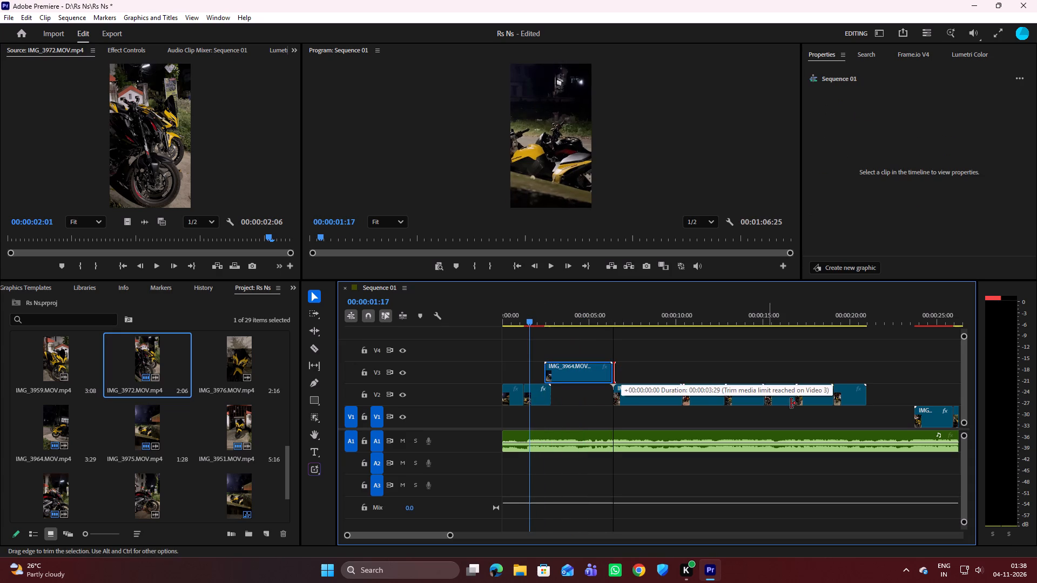
drag(791, 403, 813, 408)
drag(638, 356, 797, 423)
drag(657, 395, 676, 392)
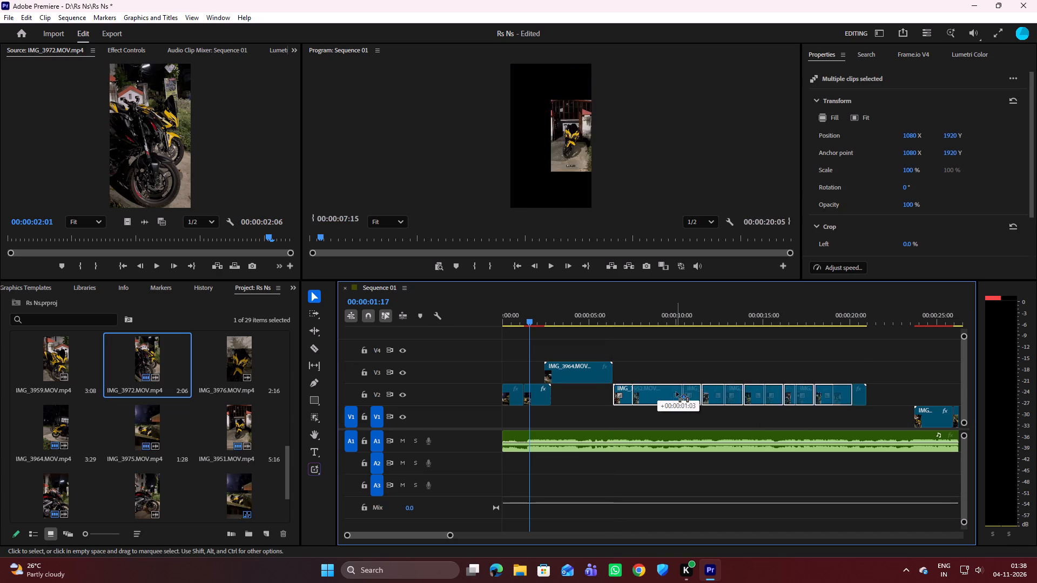
drag(676, 392, 683, 367)
drag(848, 392, 884, 375)
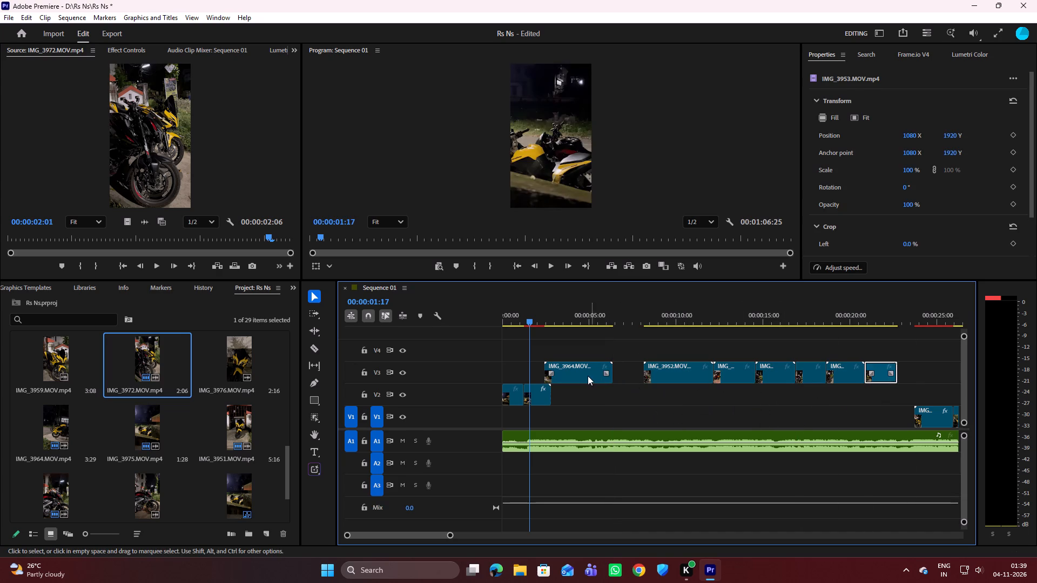
drag(587, 376, 614, 372)
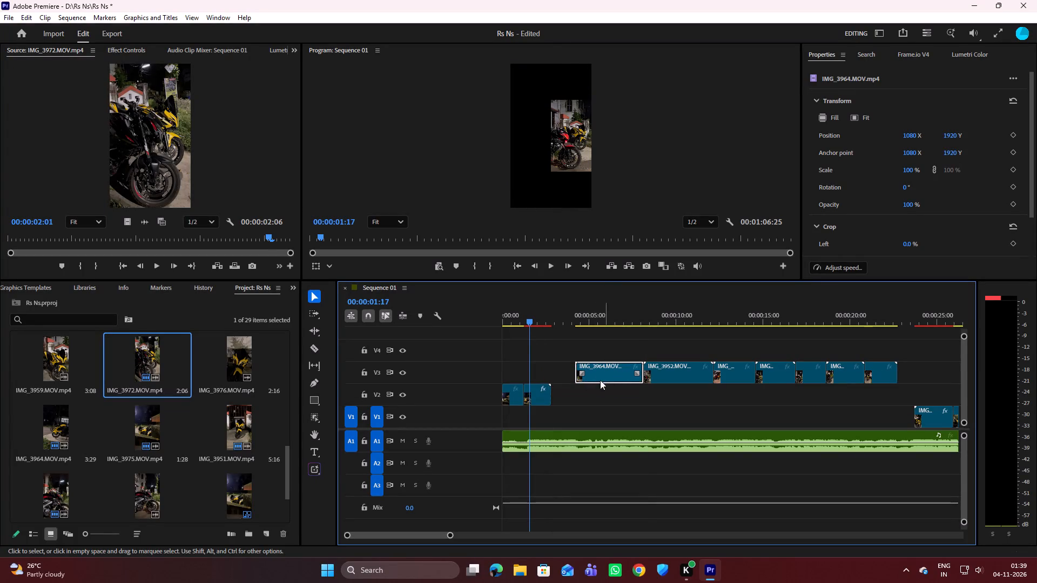
Play the opening, and move IMG_3964 from V3 down to V2, butted against the end of the extended IMG_3975.
drag(530, 318, 508, 324)
key(space)
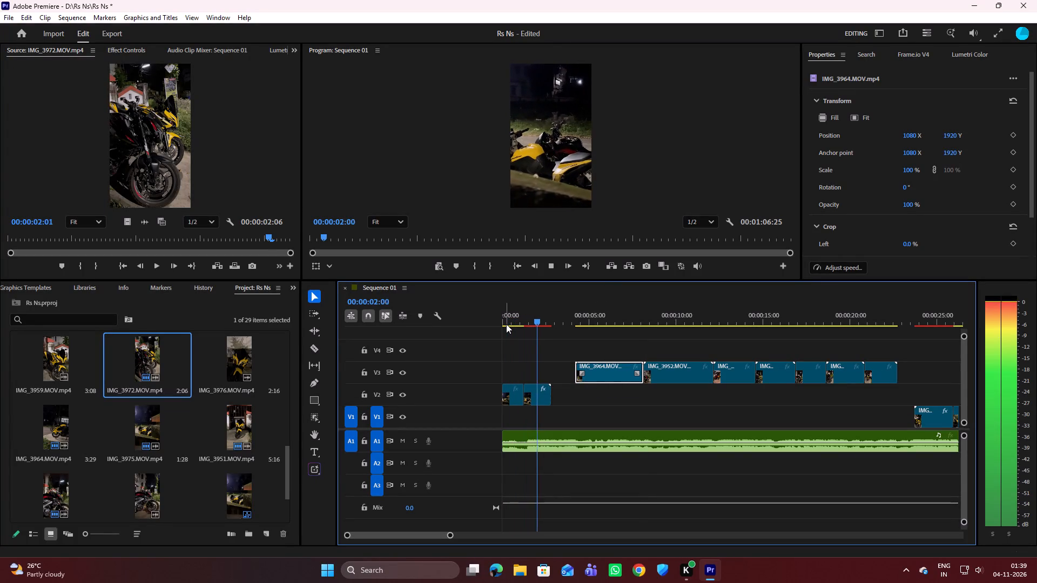
key(space)
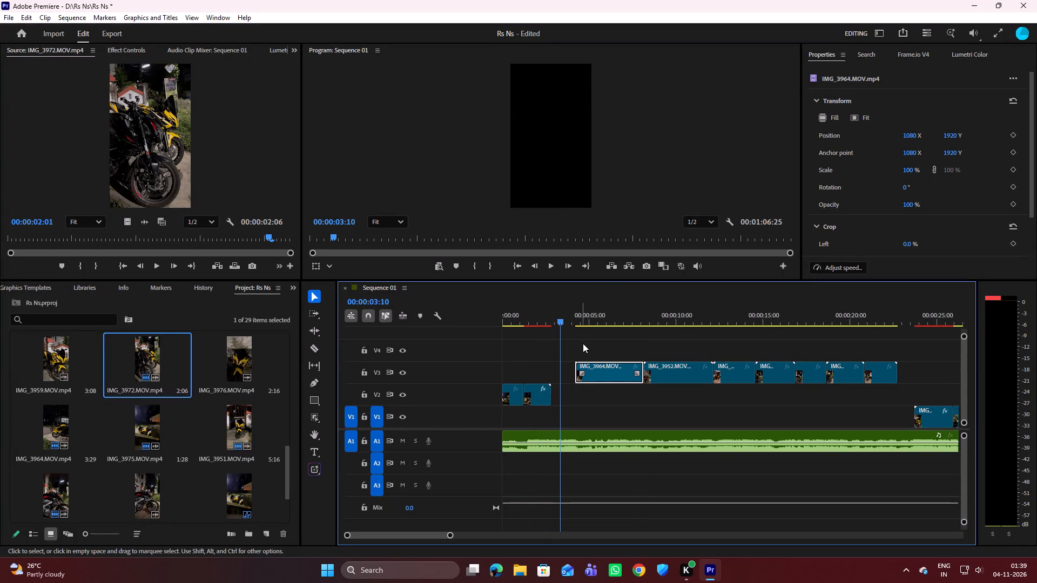
drag(612, 369, 611, 370)
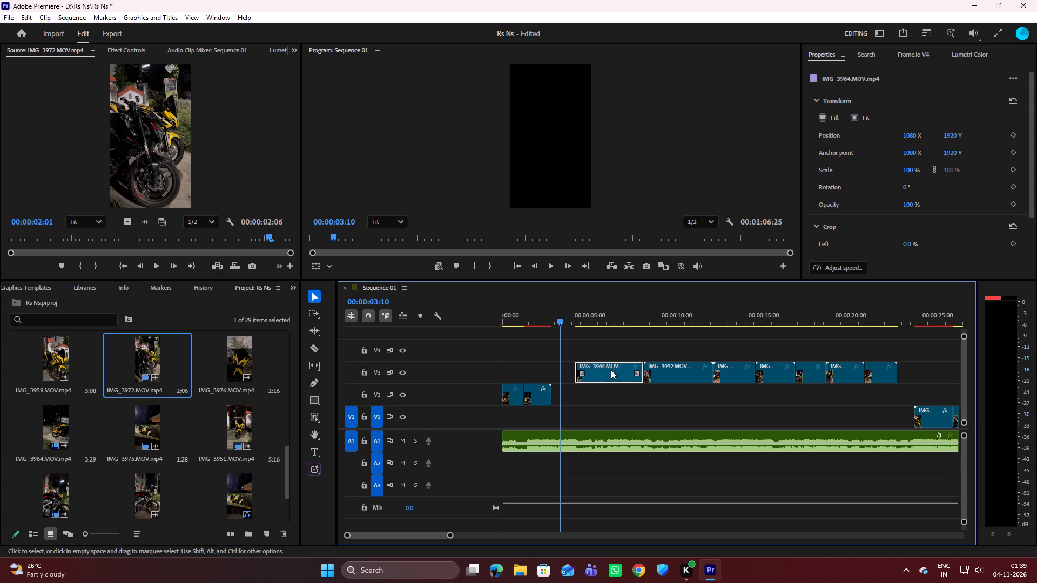
drag(611, 370, 588, 394)
drag(560, 322, 550, 324)
drag(552, 320, 534, 324)
drag(597, 393, 588, 395)
Play the opening, IMG_3964 and the start of IMG_3952 against the music to check the rhythm of the cuts.
drag(528, 323, 508, 331)
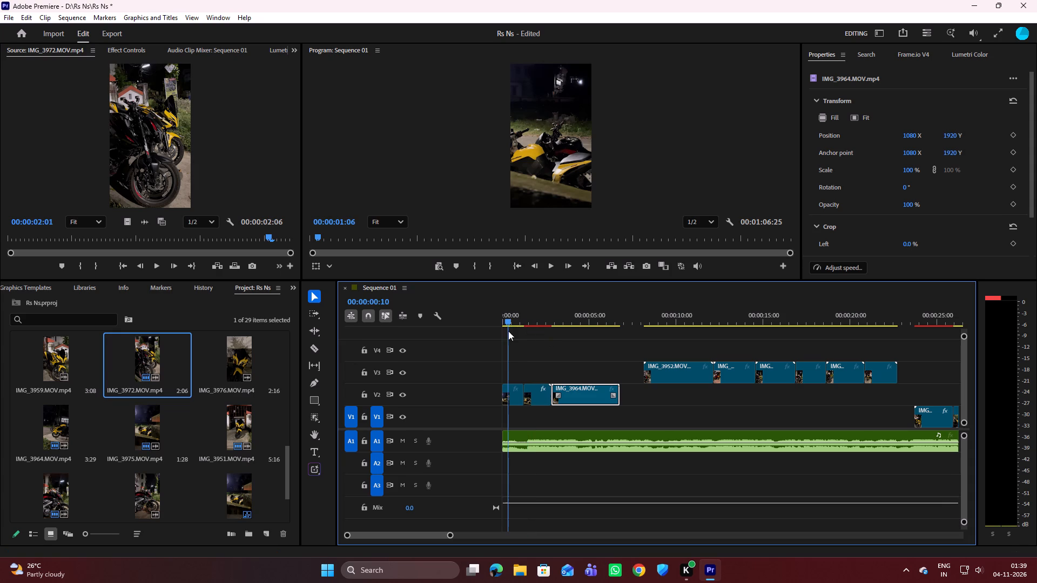
drag(508, 331, 508, 331)
drag(508, 324, 497, 323)
key(space)
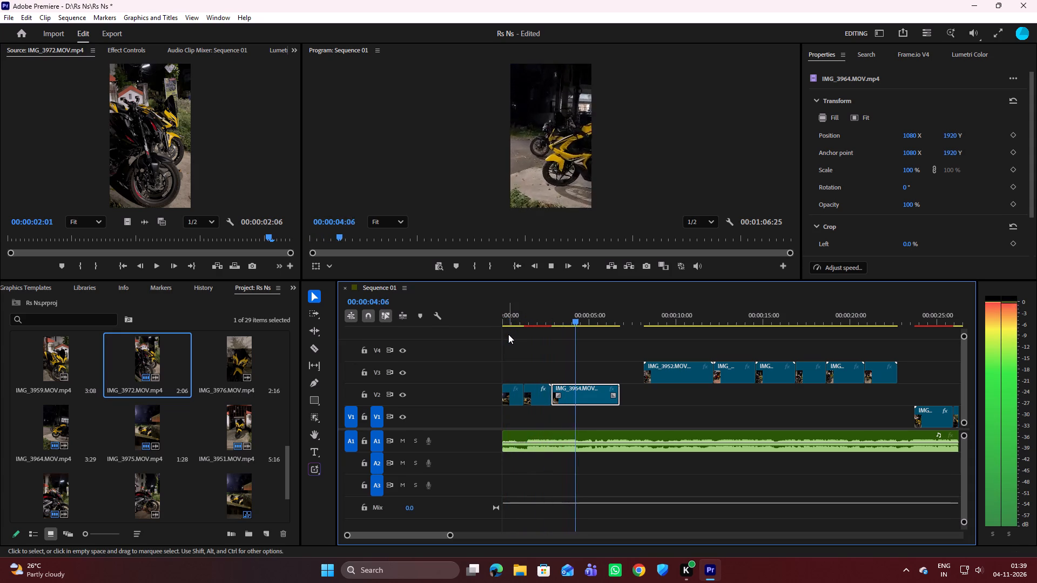
key(space)
key(space)
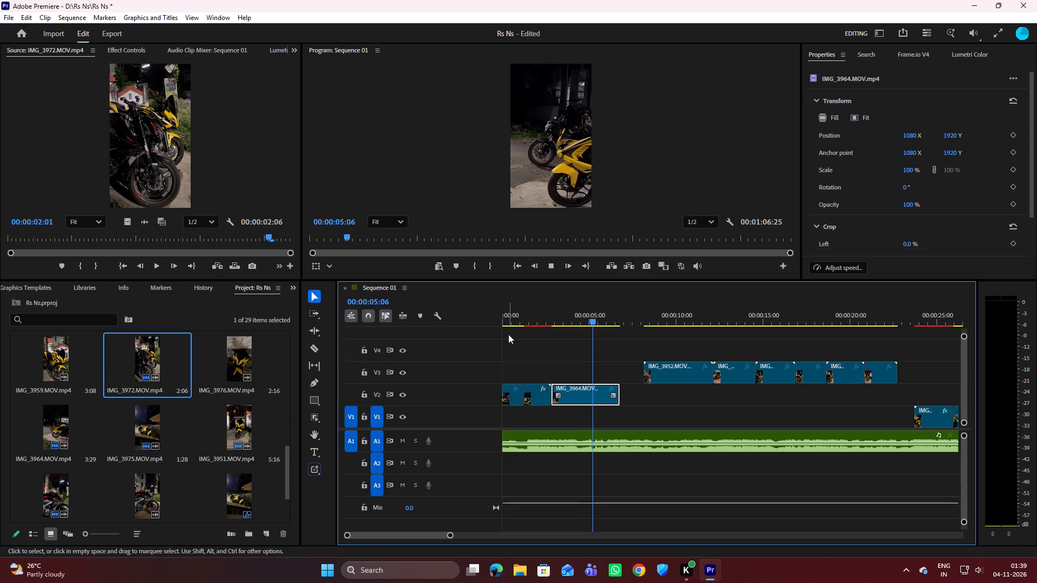
key(space)
key(space)
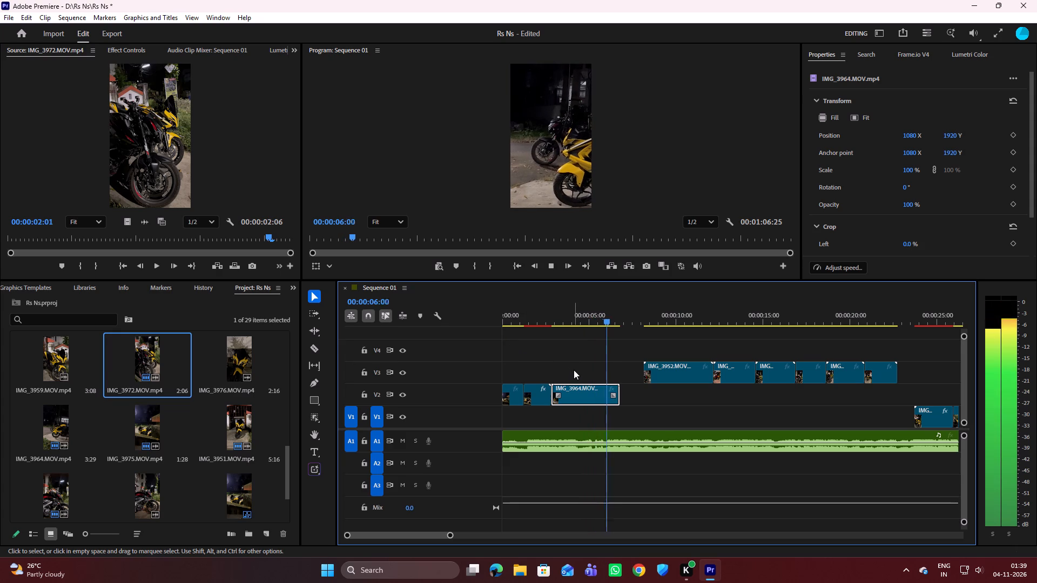
key(space)
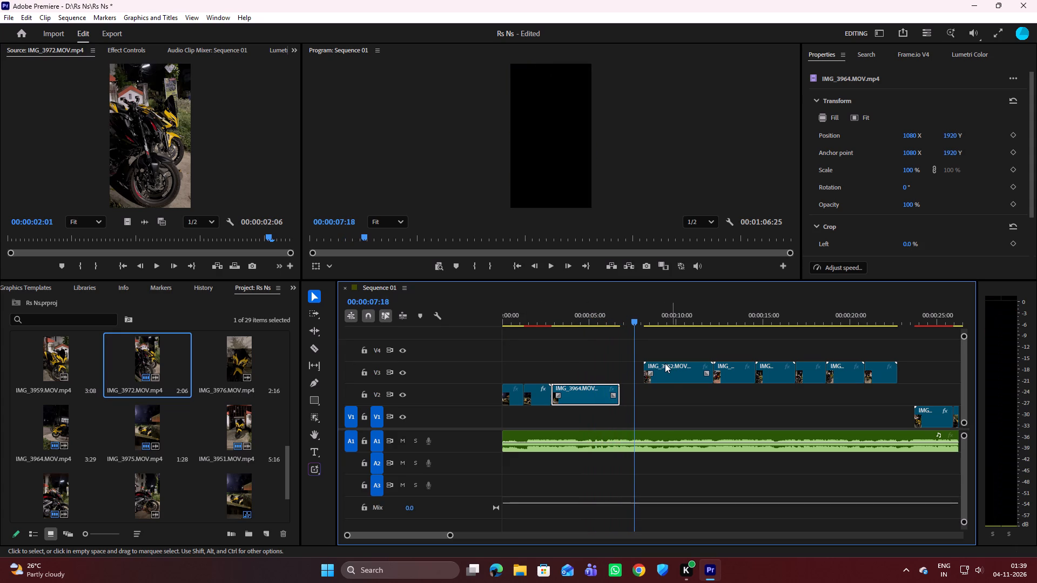
drag(632, 320, 553, 336)
key(space)
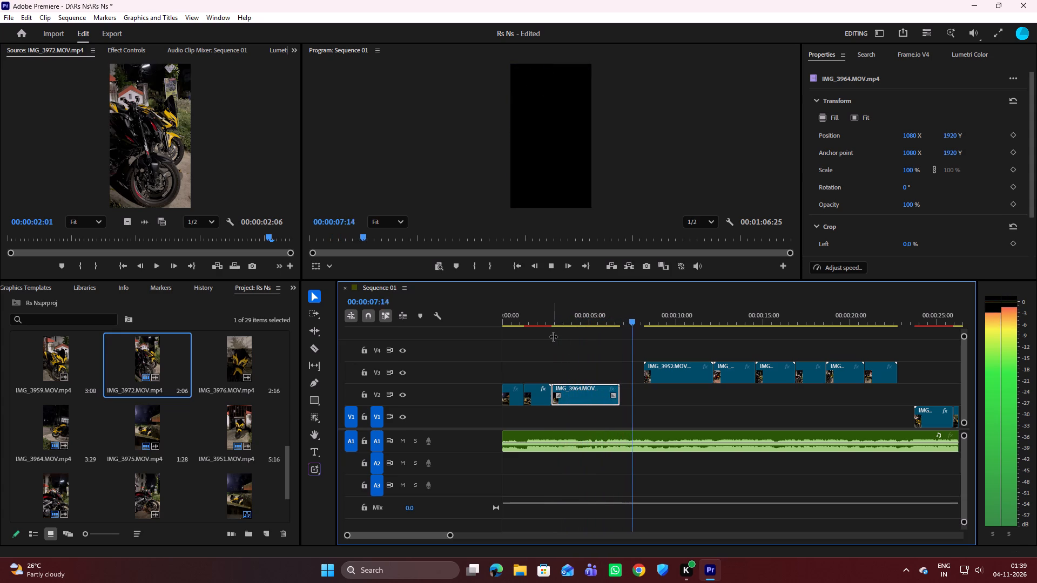
key(space)
key(space)
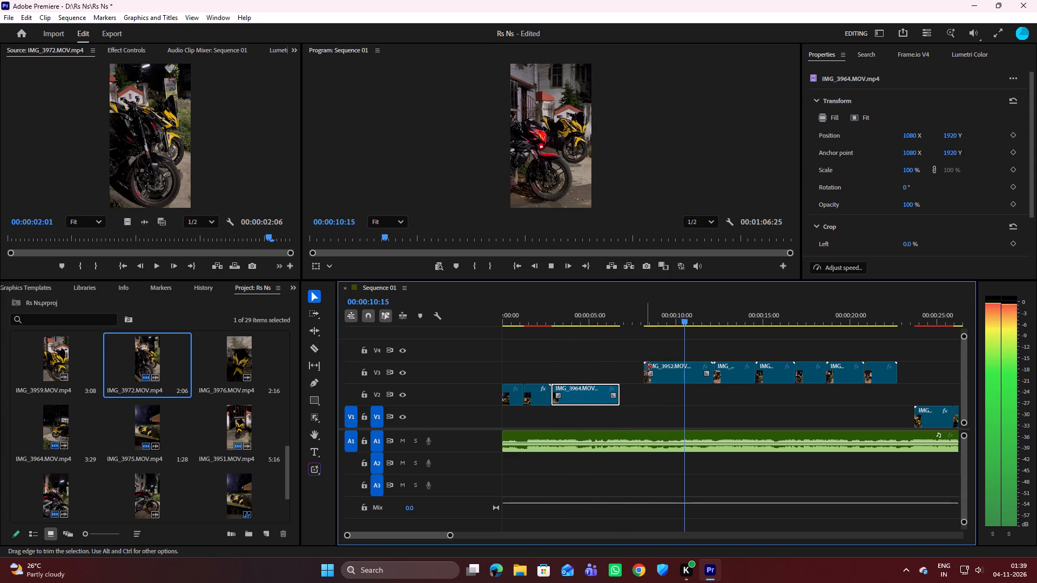
key(space)
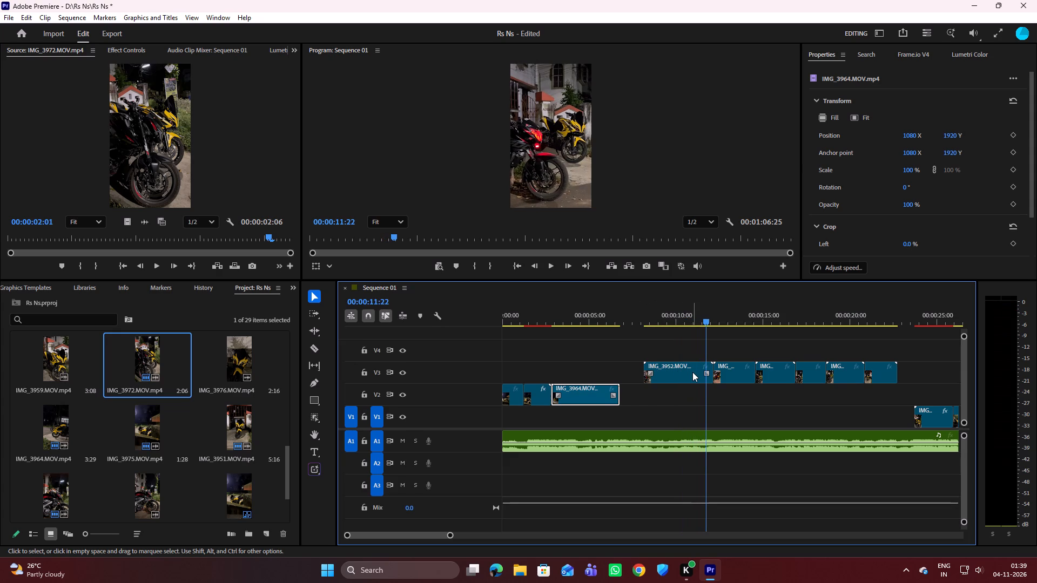
Move IMG_3952 from V3 down to V2, butted against the end of IMG_3964.
drag(692, 372, 661, 392)
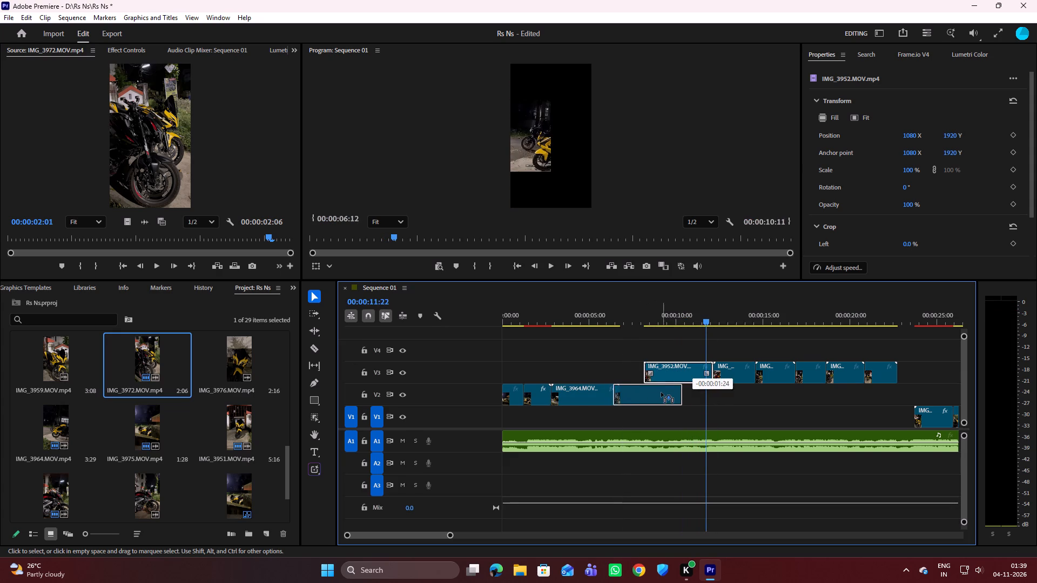
drag(661, 392, 664, 391)
Play IMG_3952 on V2 from its start against the music to find where the beats fall within the clip.
drag(705, 319, 689, 326)
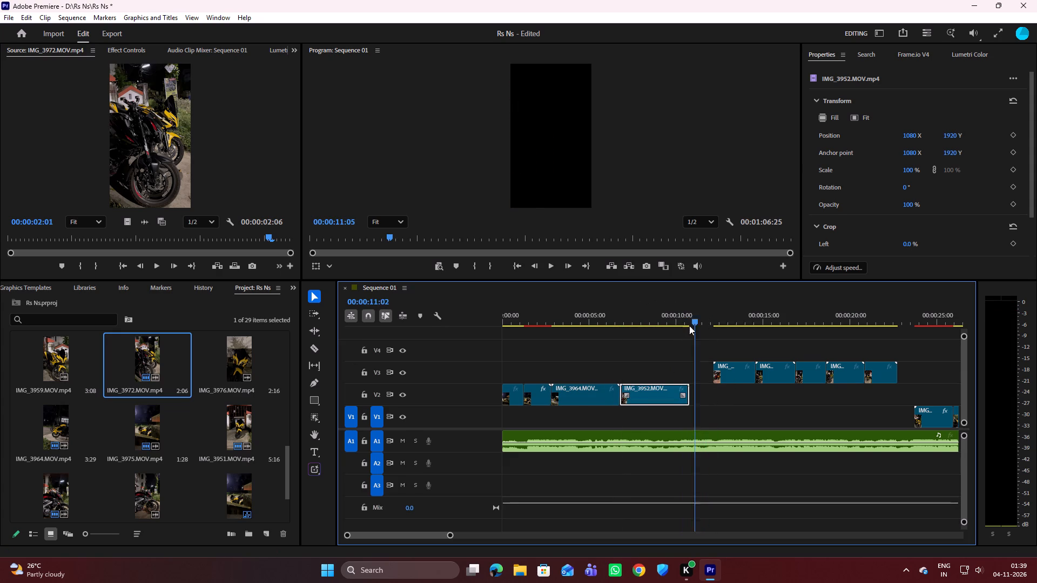
drag(689, 326, 620, 341)
key(space)
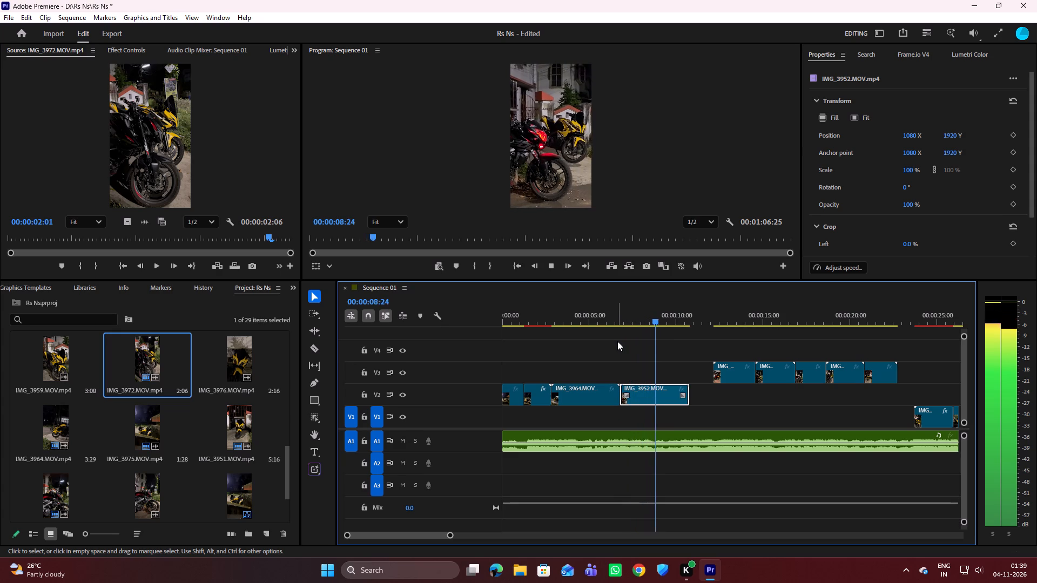
key(space)
key(space)
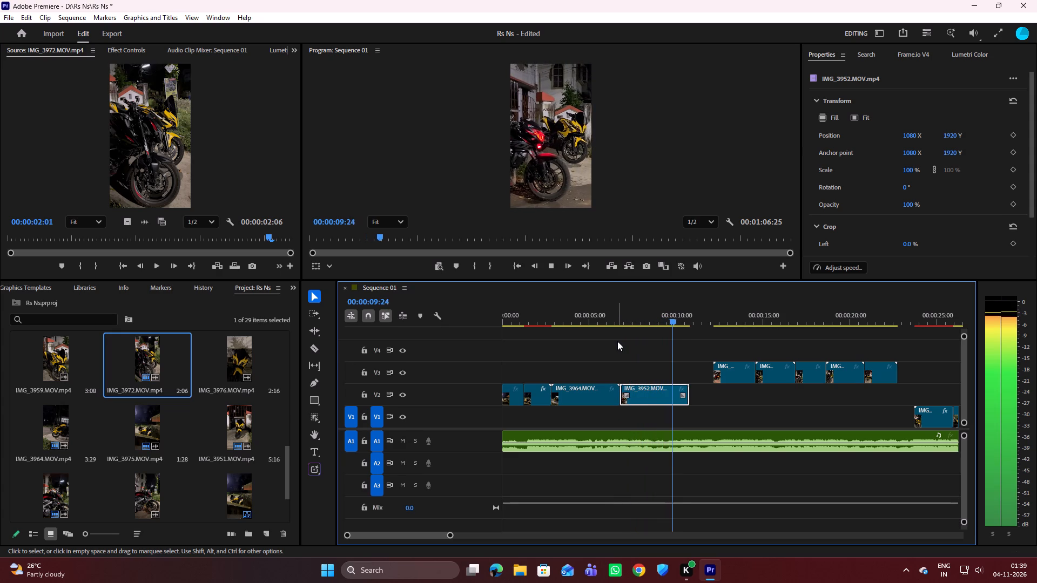
key(space)
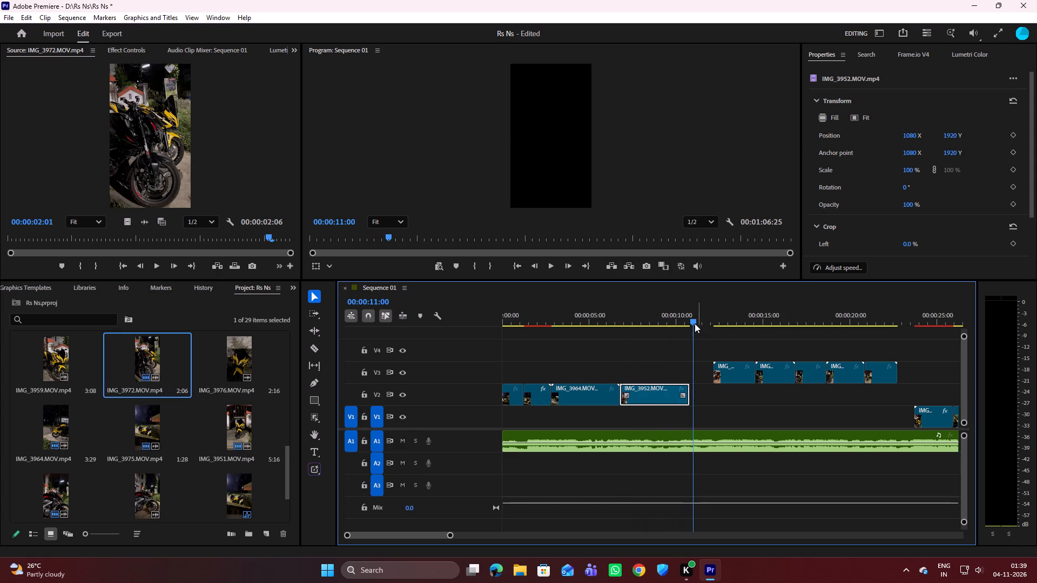
drag(676, 324, 622, 336)
key(space)
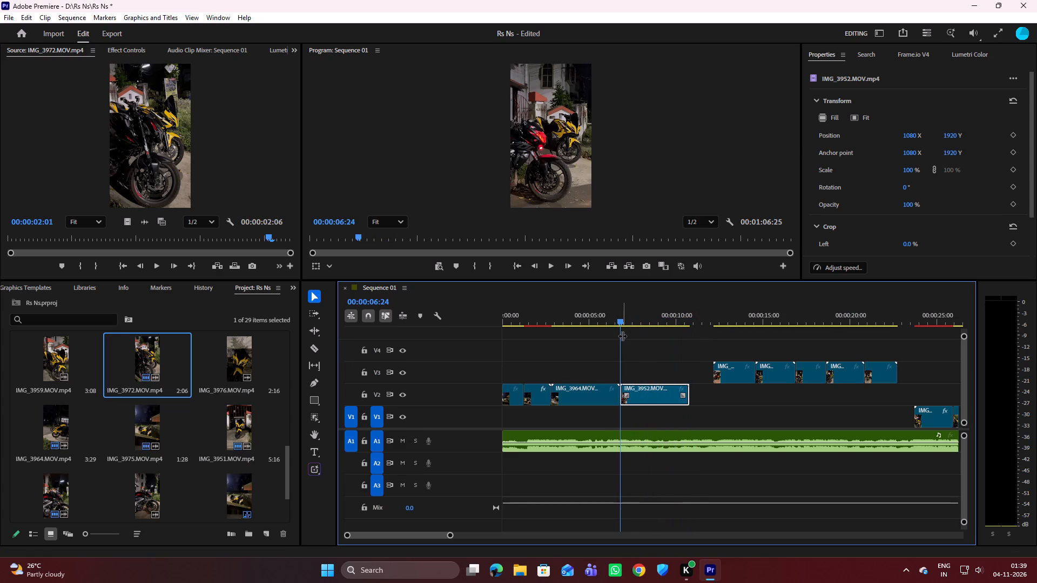
key(space)
drag(632, 320, 632, 319)
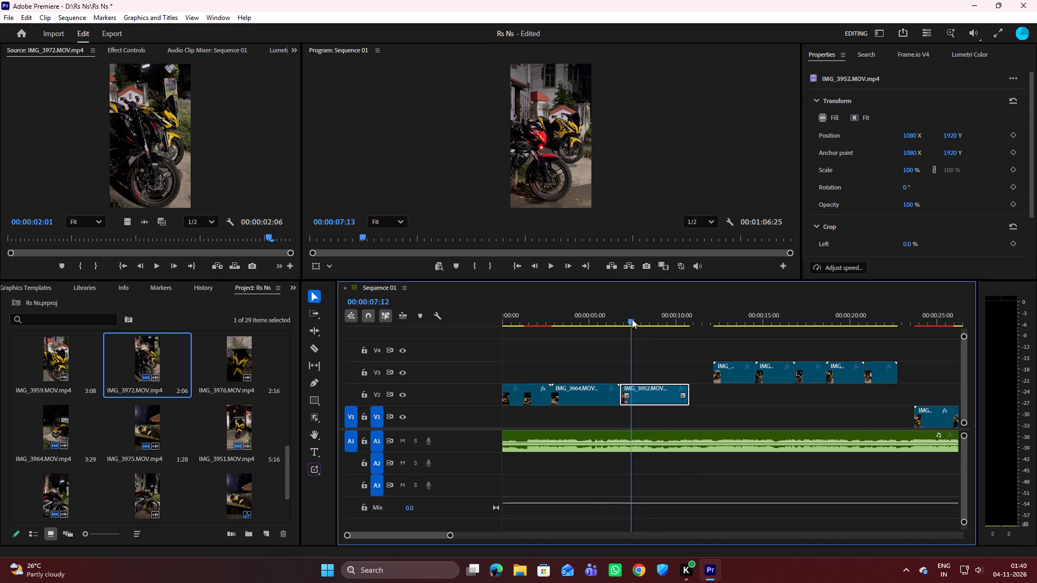
Play from IMG_3964 across the cut into IMG_3952 and on to its end, pausing on the beats to check the timing.
drag(632, 319, 590, 327)
key(space)
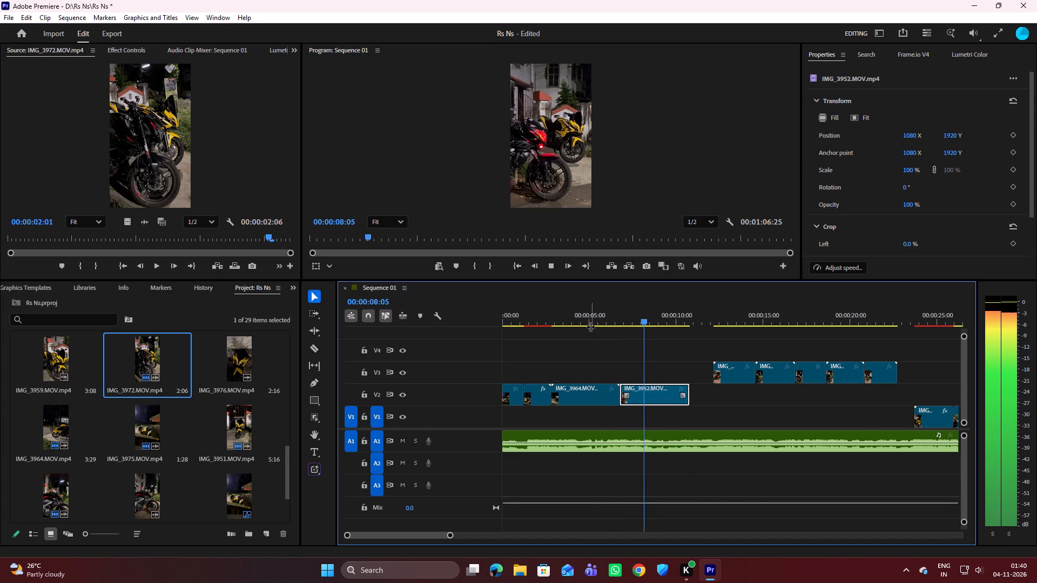
key(space)
key(space)
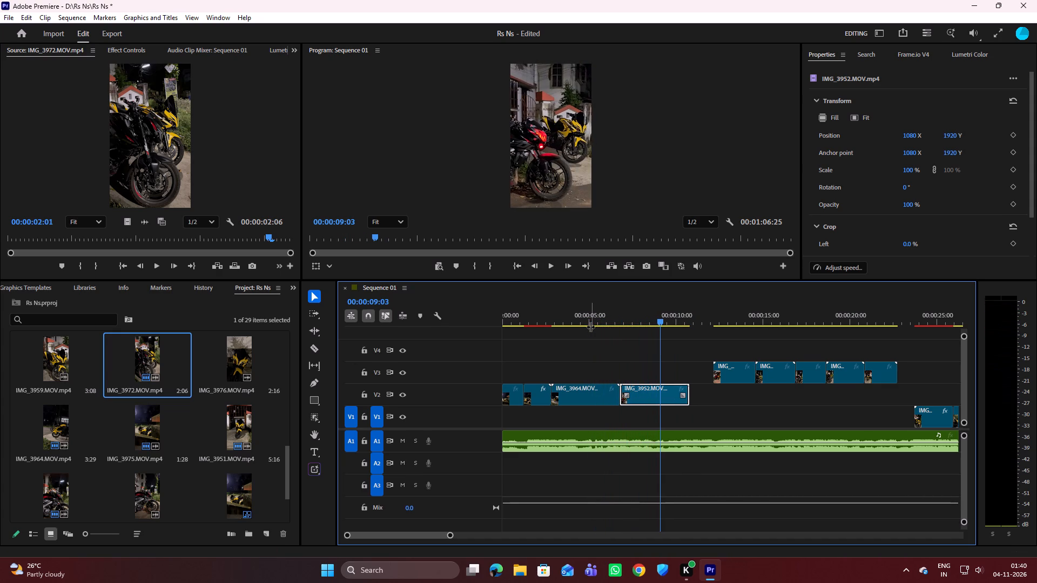
key(space)
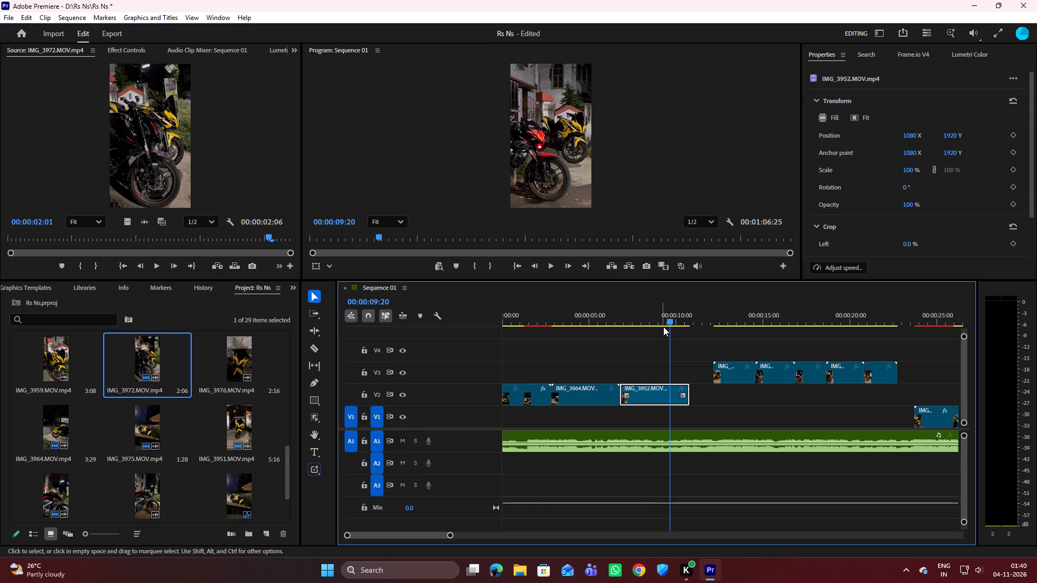
click(670, 323)
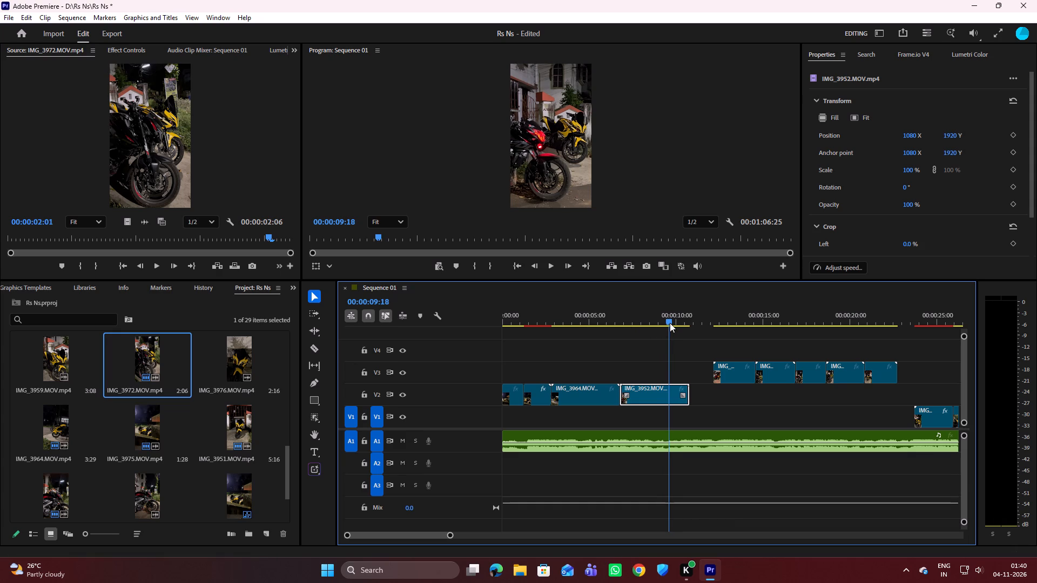
key(space)
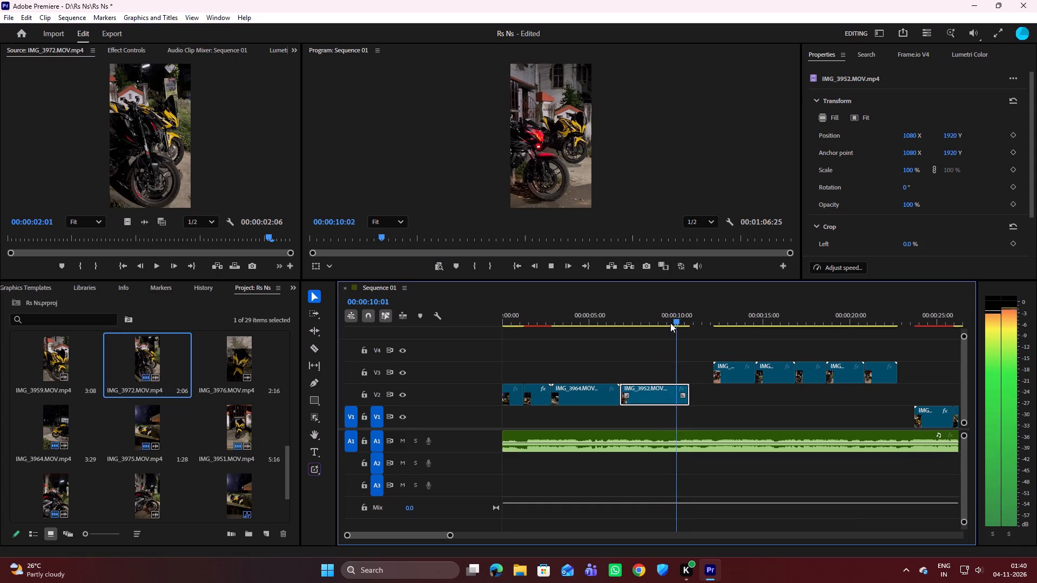
key(space)
key(space)
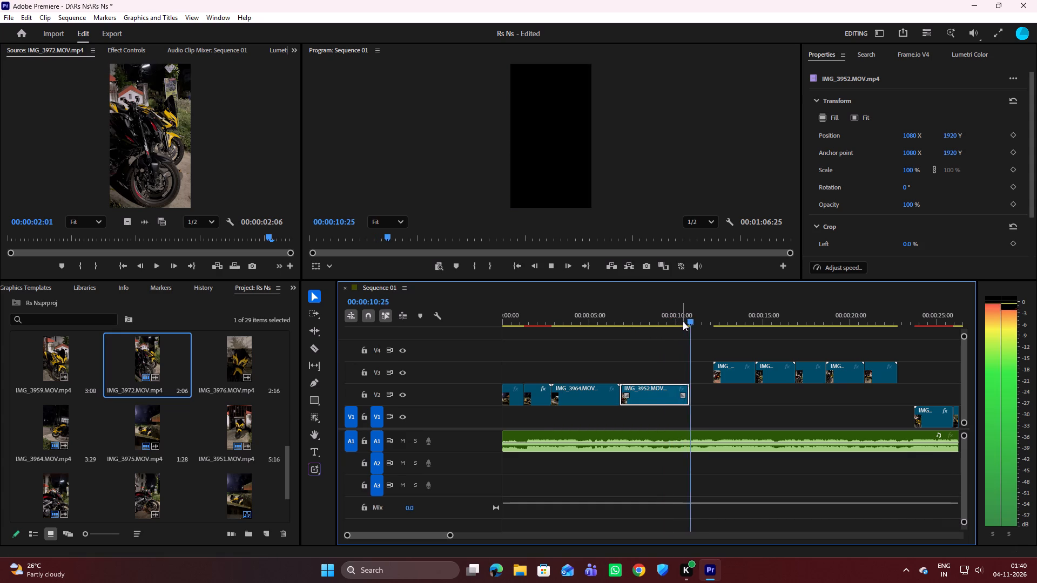
key(space)
drag(701, 320, 621, 324)
key(space)
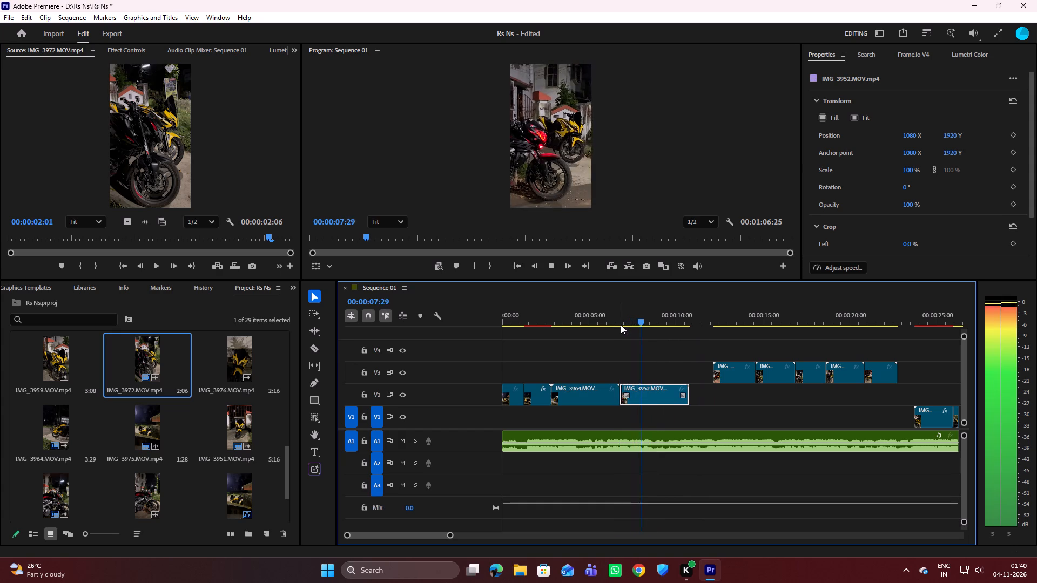
key(space)
key(space)
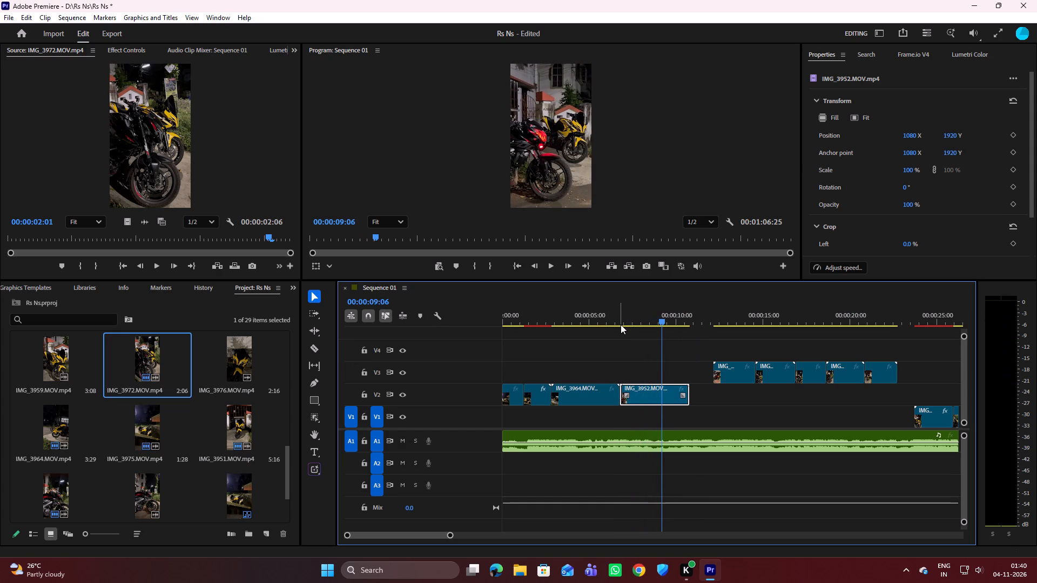
key(space)
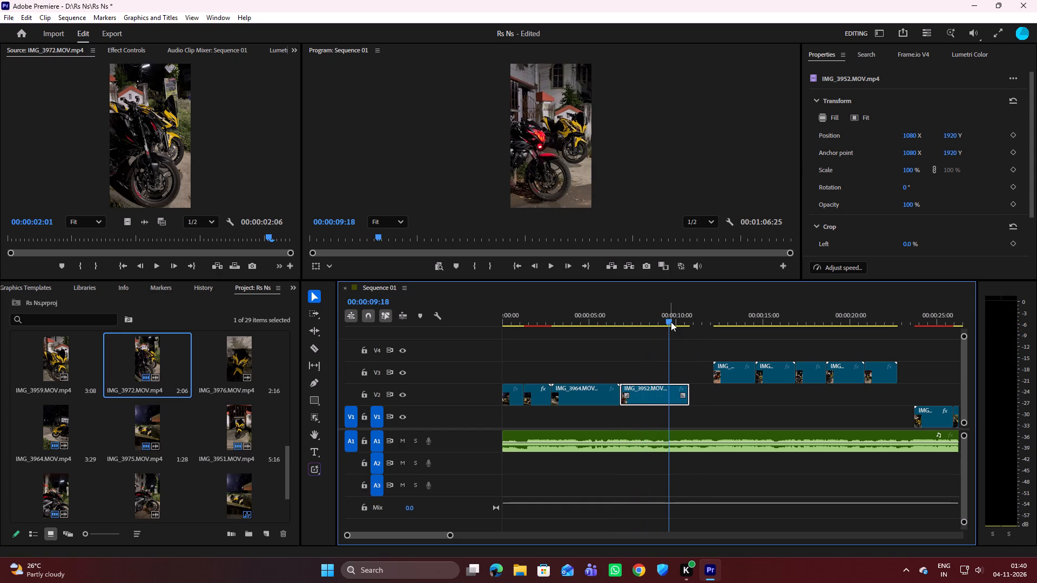
key(space)
key(space)
Scrub back and forth through IMG_3952 on V2 to locate the music beats between about 00:00:07:00 and 00:00:10:00.
drag(681, 320, 680, 320)
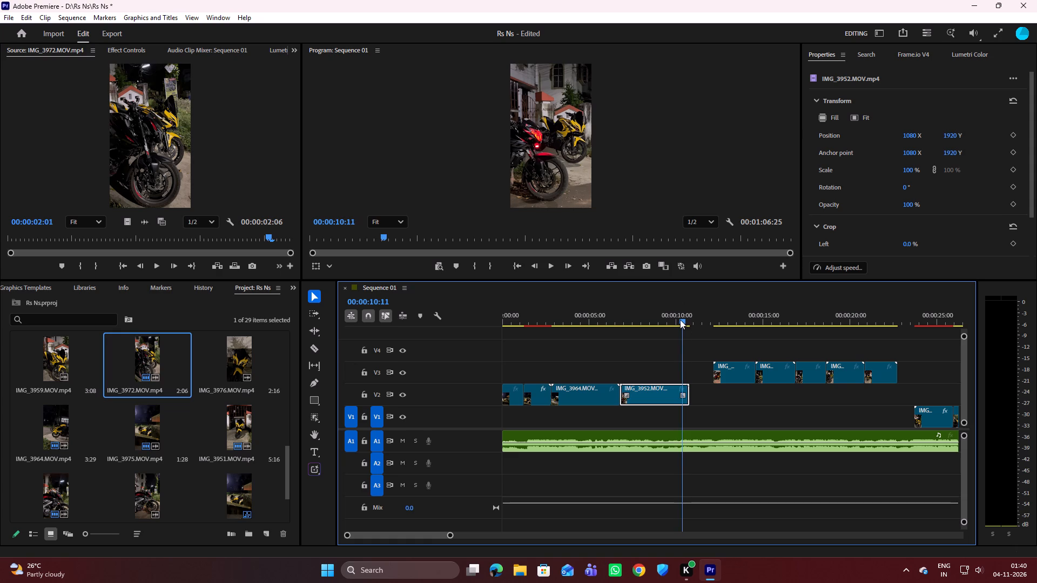
drag(680, 320, 657, 315)
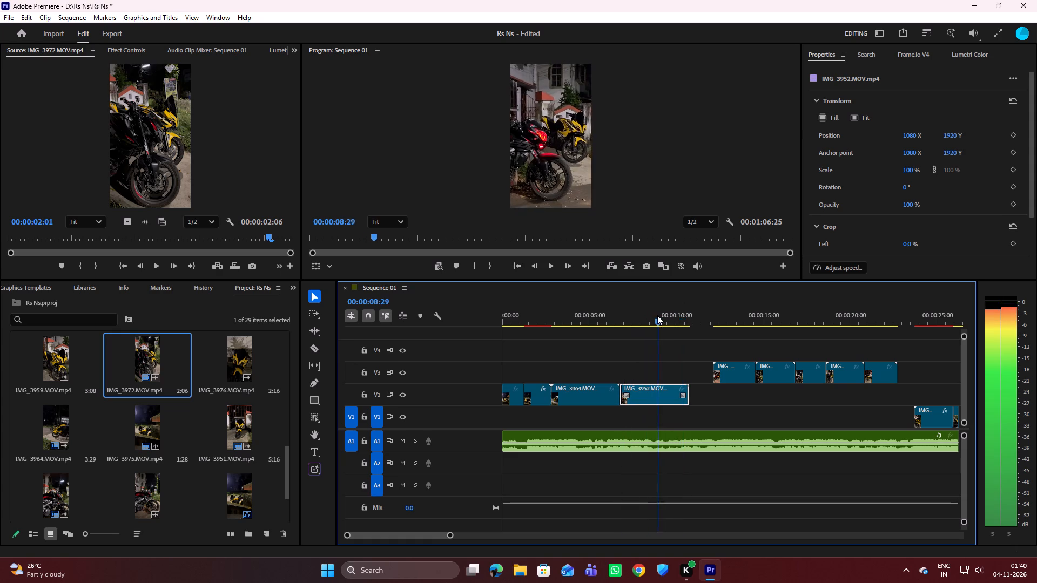
drag(657, 315, 624, 312)
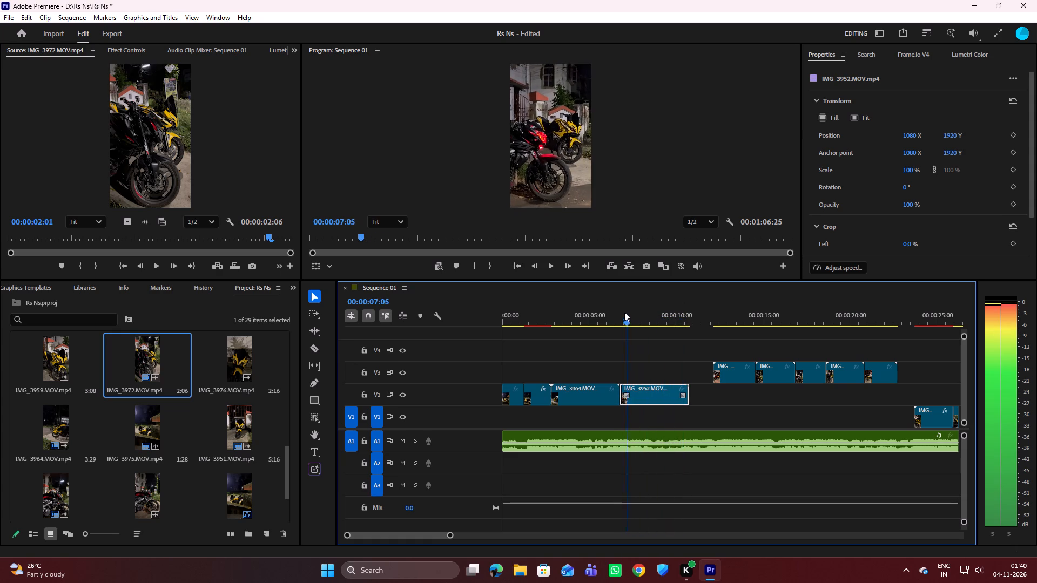
drag(624, 312, 630, 307)
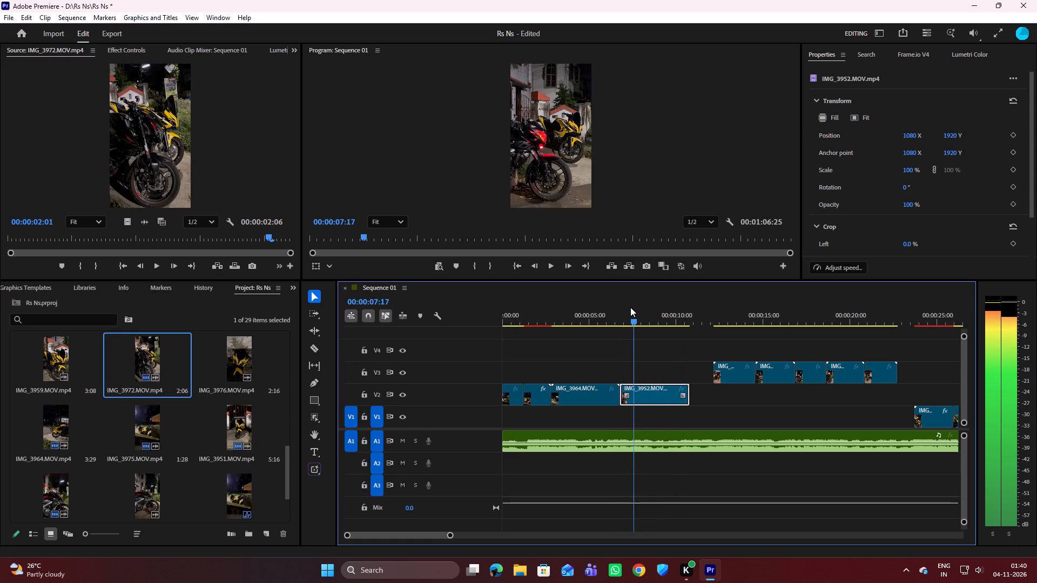
drag(630, 307, 638, 304)
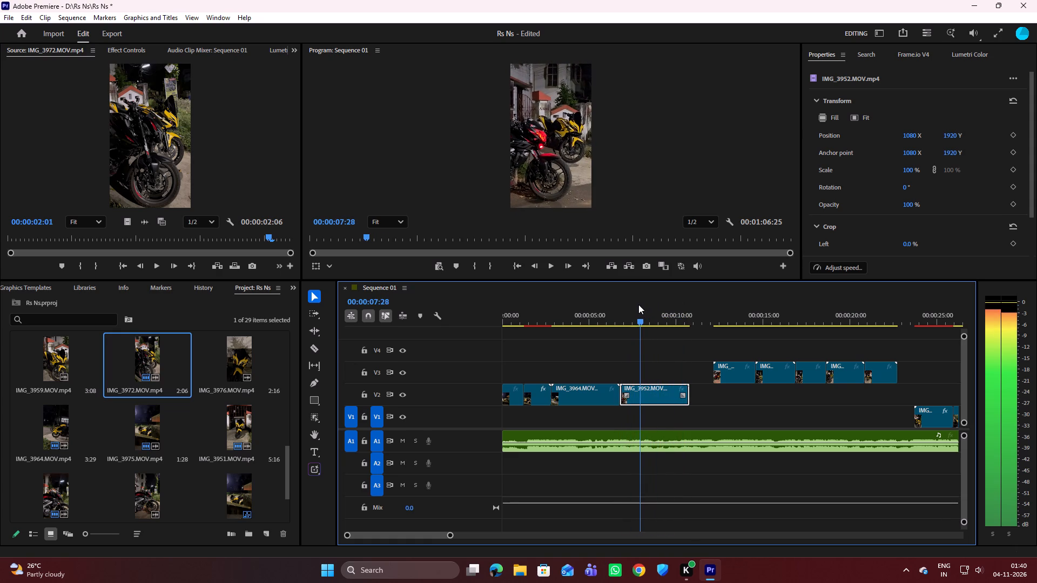
drag(638, 304, 634, 299)
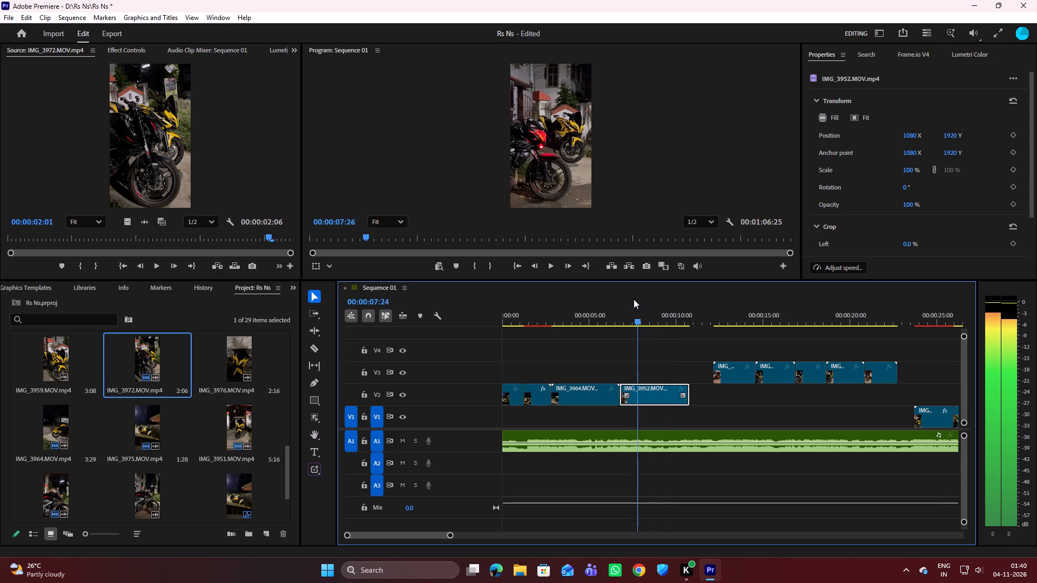
drag(634, 299, 663, 290)
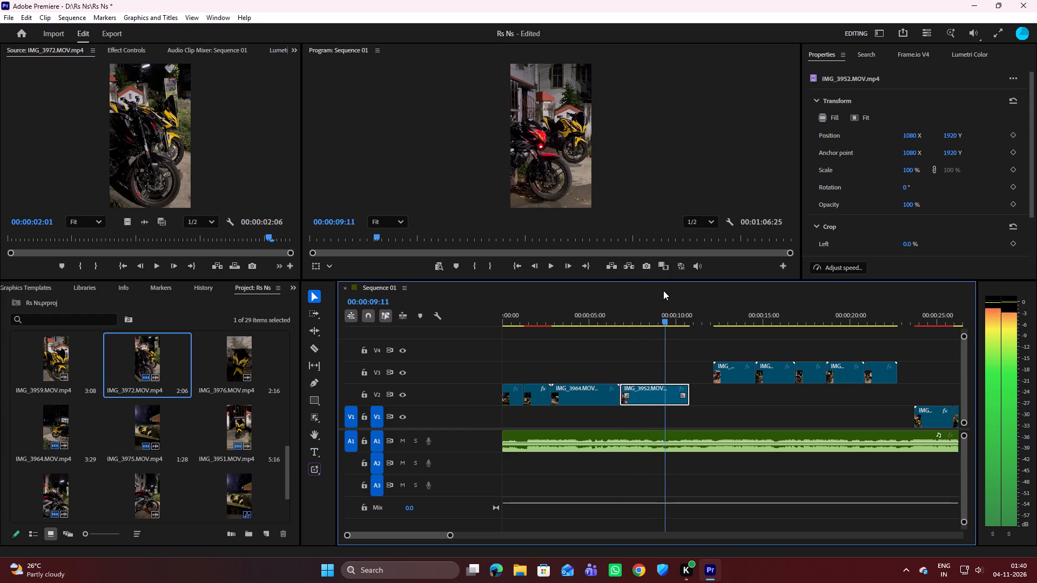
drag(663, 290, 635, 292)
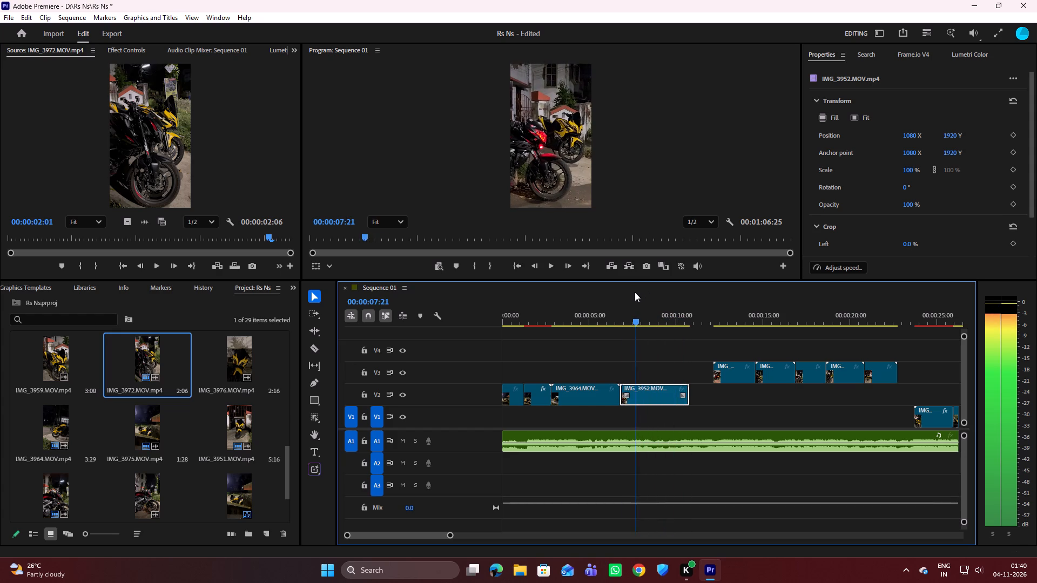
drag(635, 292, 647, 284)
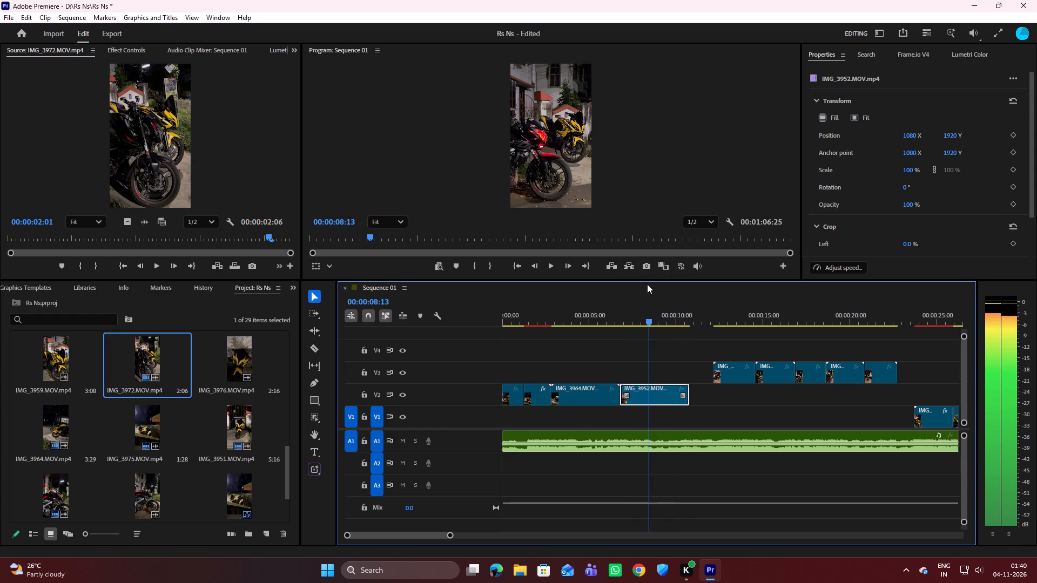
drag(647, 284, 660, 284)
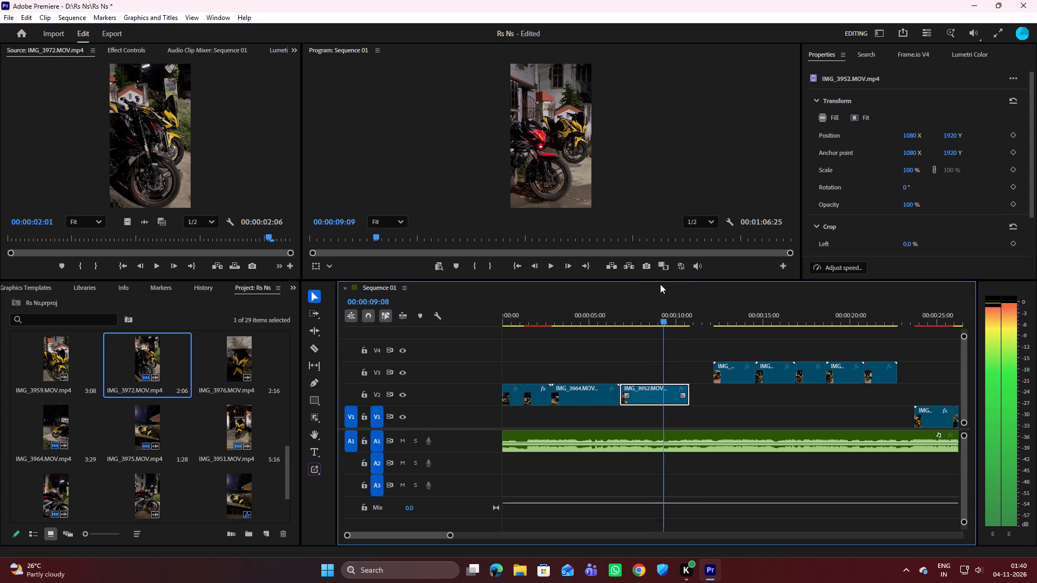
drag(660, 284, 669, 283)
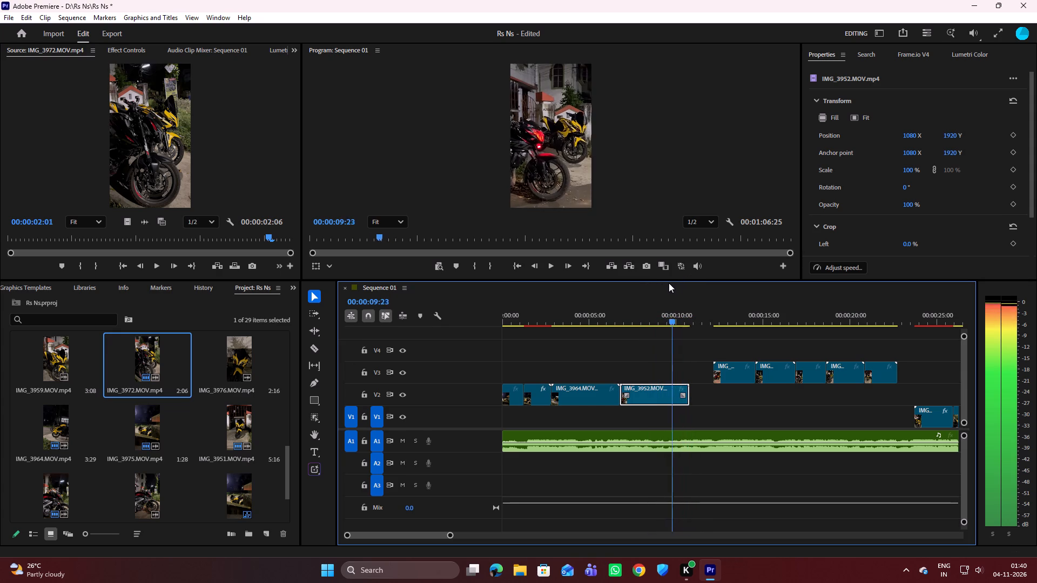
drag(669, 283, 621, 288)
right_drag(660, 284, 654, 286)
right_click(650, 286)
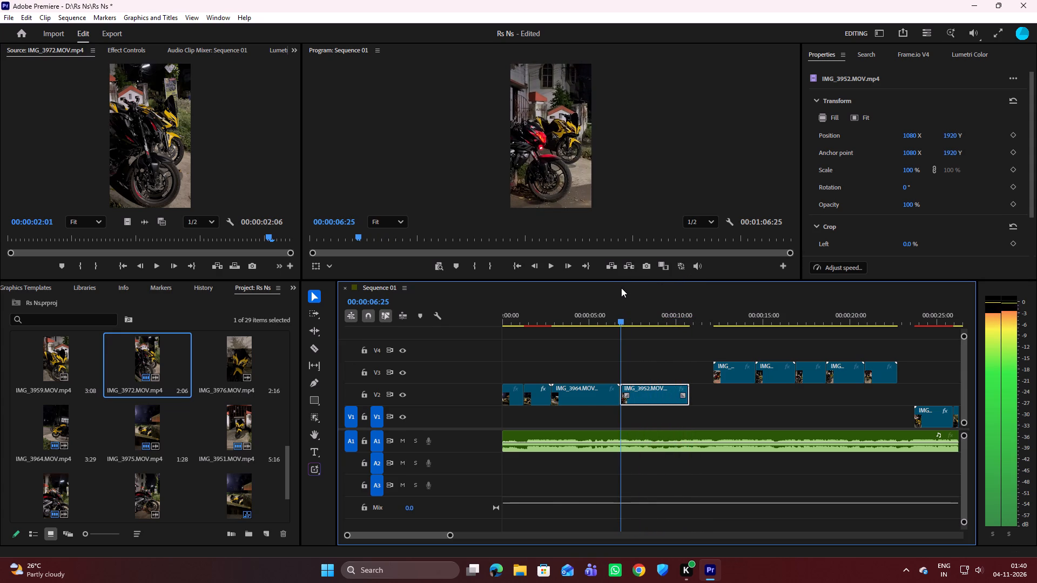
drag(621, 288, 628, 282)
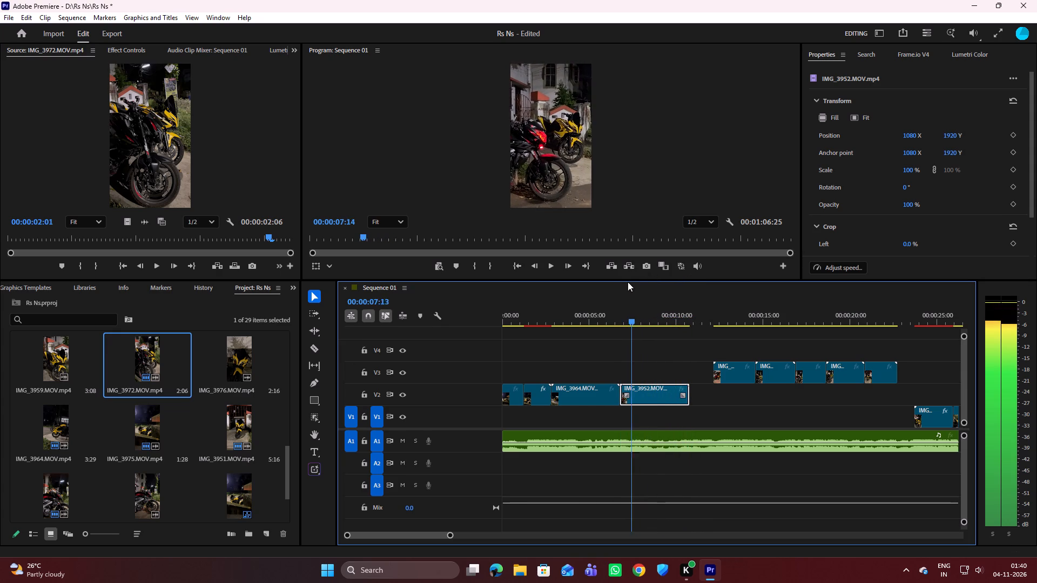
drag(628, 282, 620, 283)
Play IMG_3952 on V2 from its start to past its end, pausing on the beats to find a cut point.
key(space)
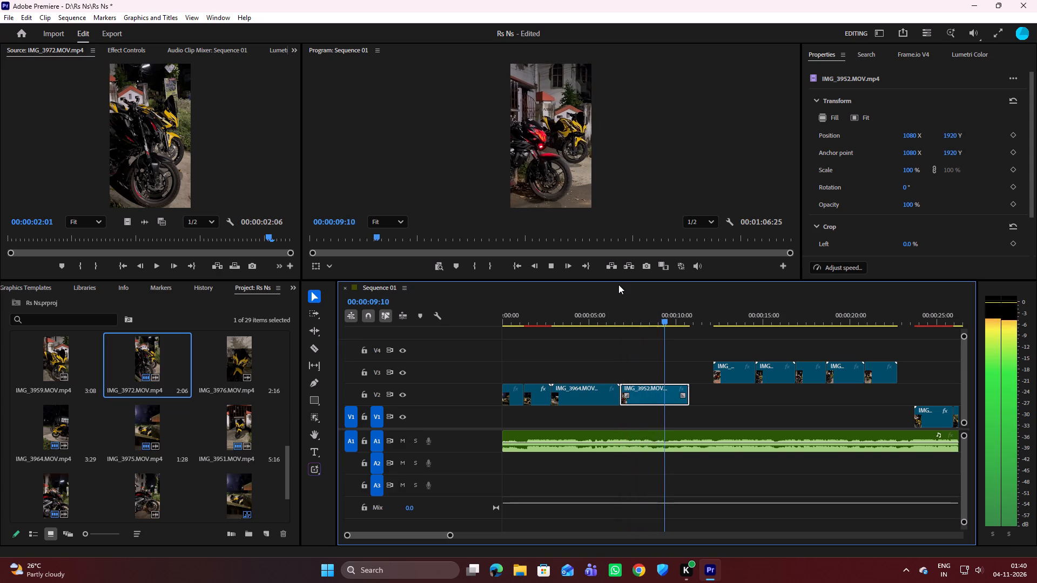
key(space)
drag(670, 319, 667, 321)
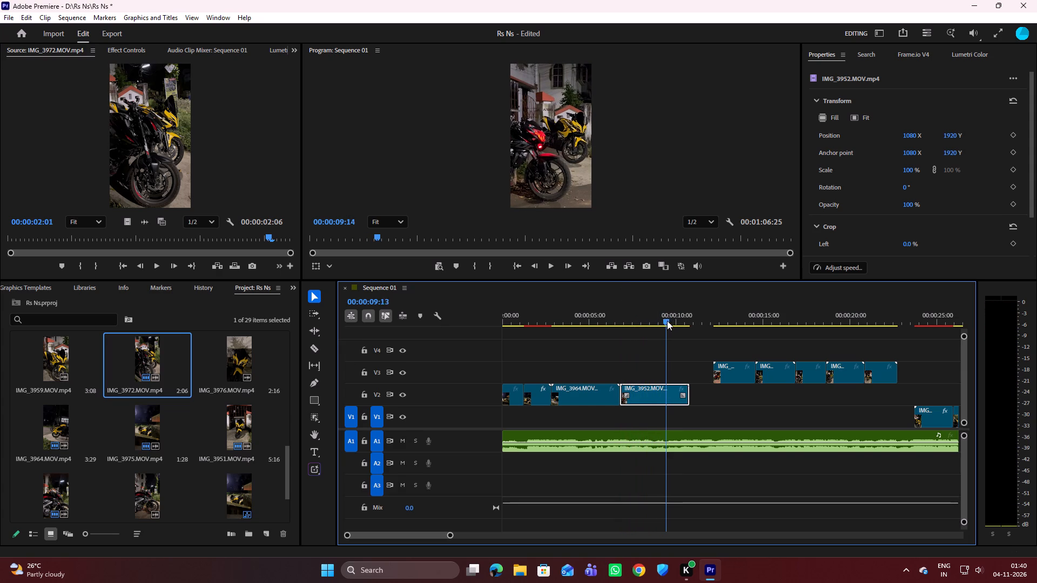
drag(667, 321, 623, 323)
key(space)
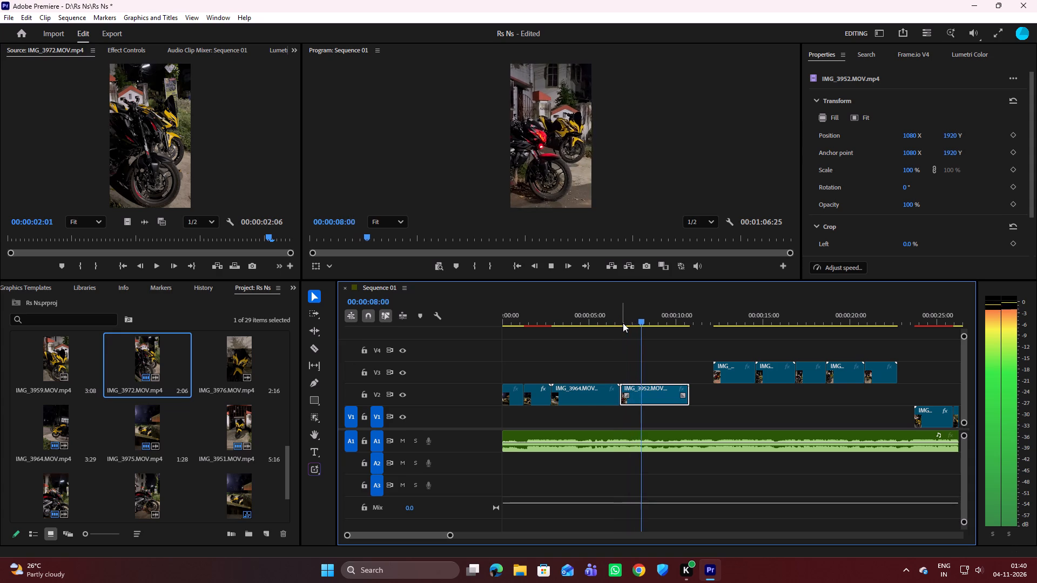
key(space)
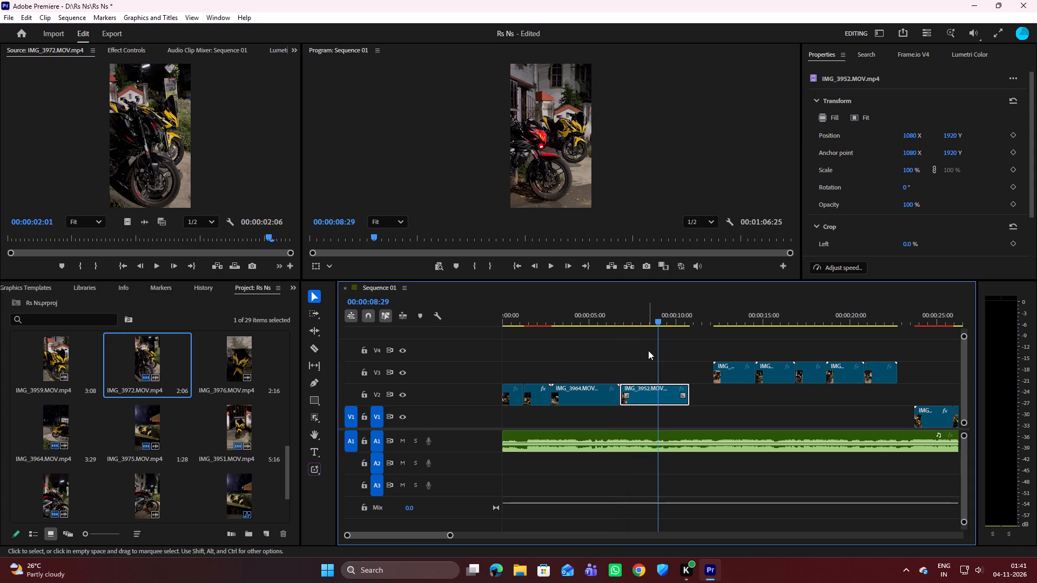
key(space)
key(space)
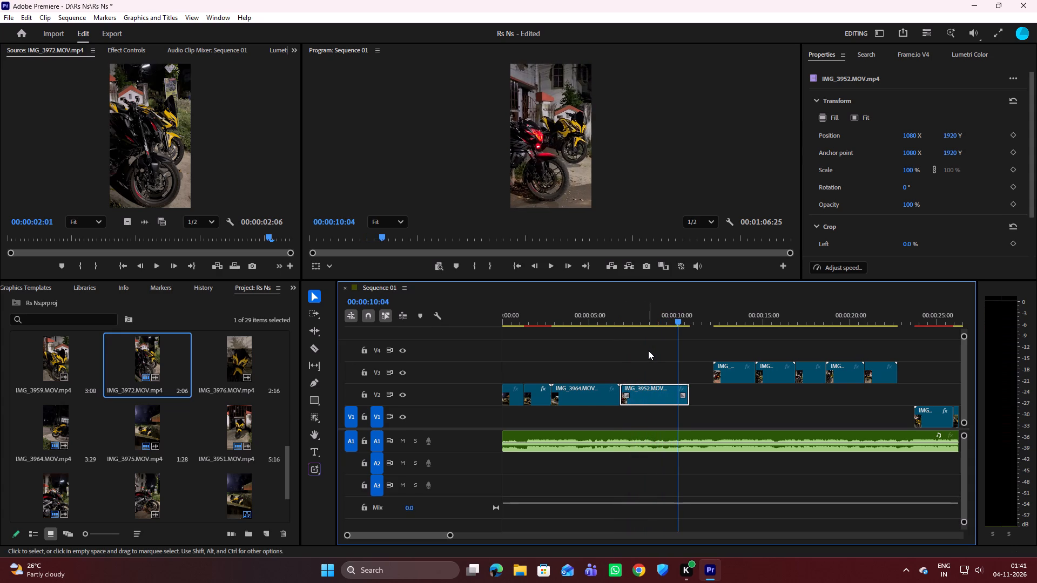
key(space)
key(space)
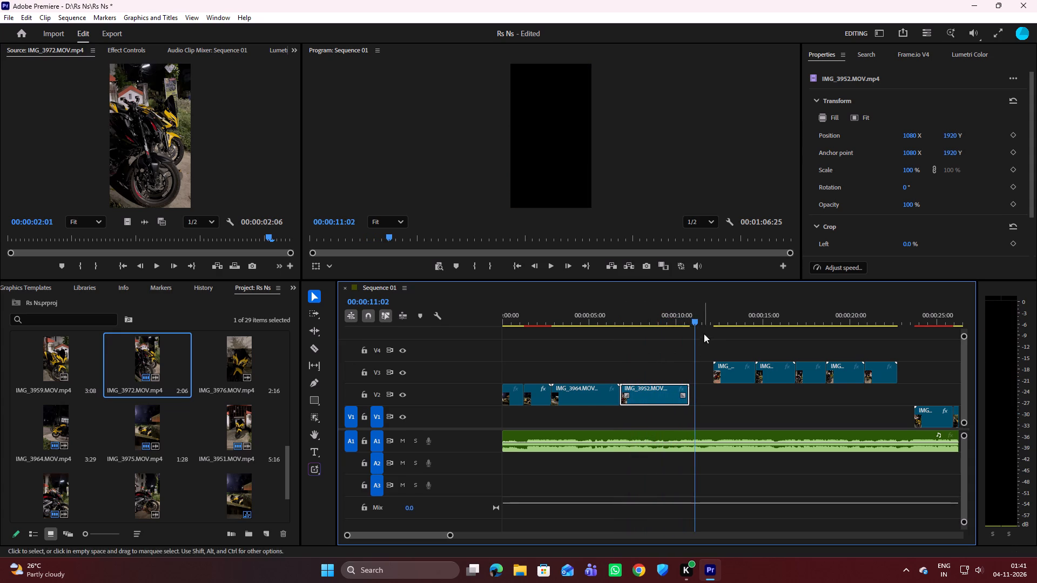
Cut IMG_3952 on V2 at the beat at 00:00:09:05 and delete the part after the cut.
drag(690, 323, 623, 340)
key(space)
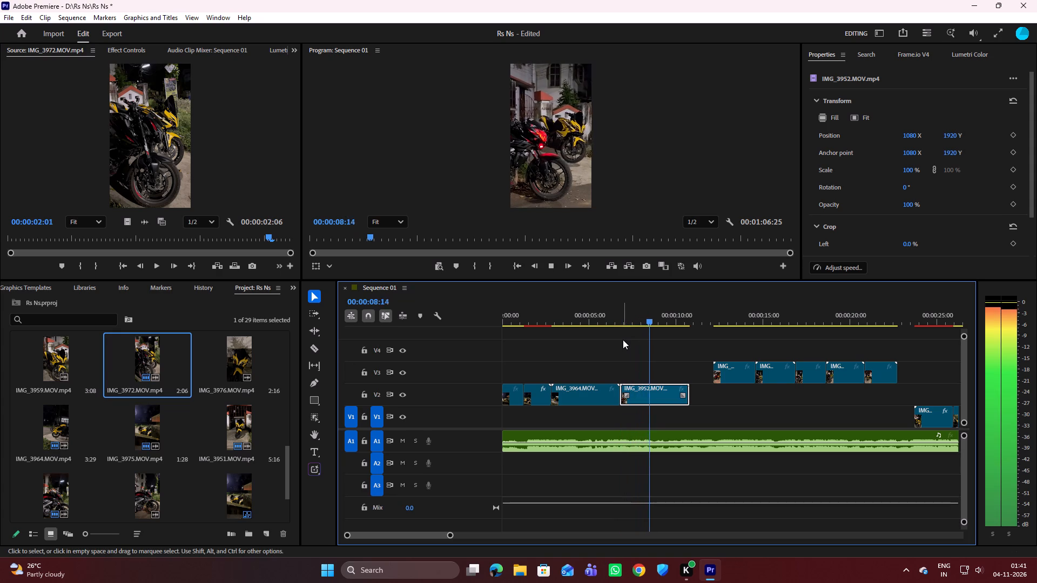
key(space)
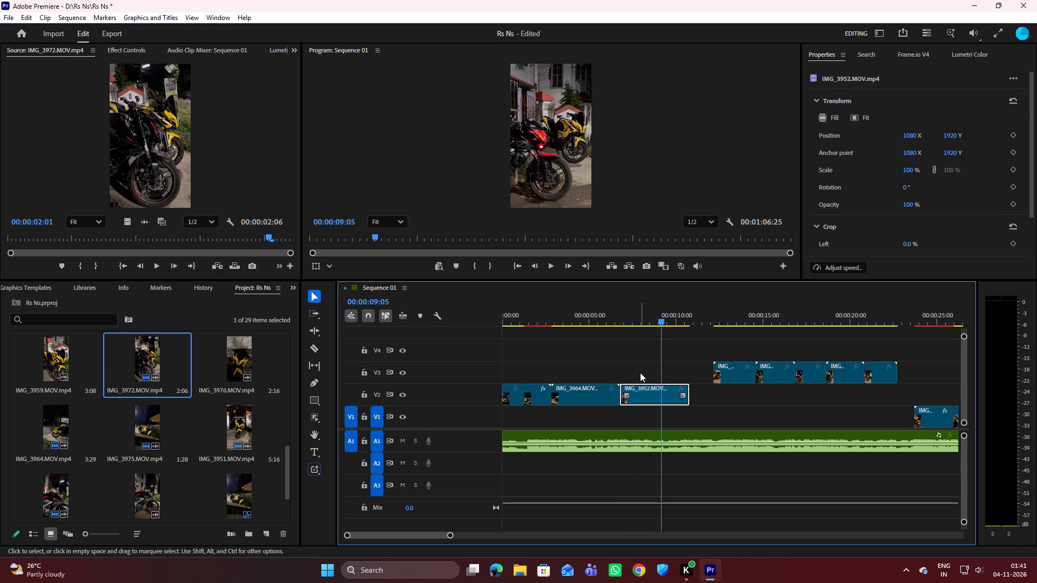
key(c)
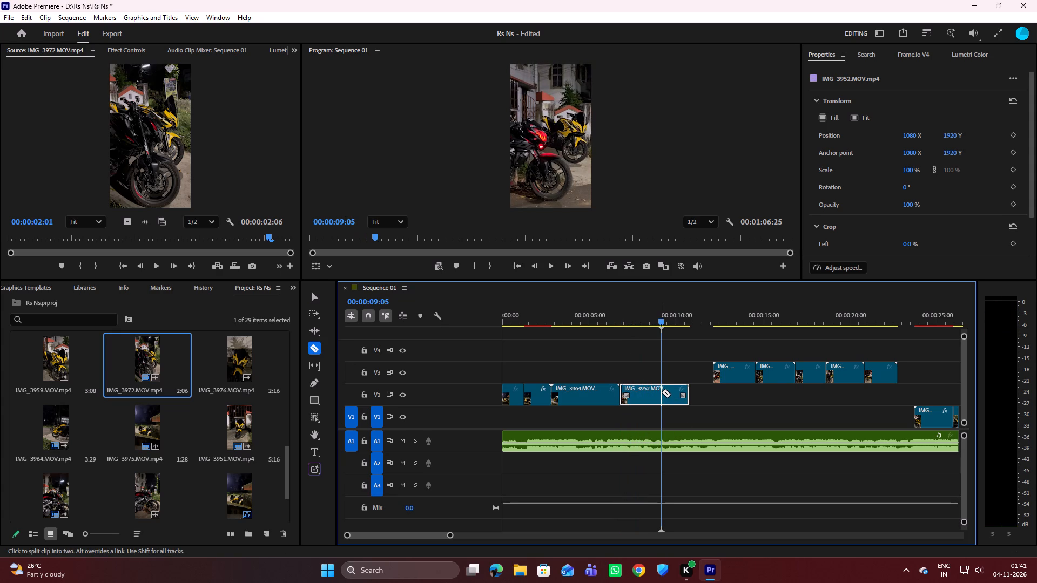
click(662, 392)
key(v)
click(670, 398)
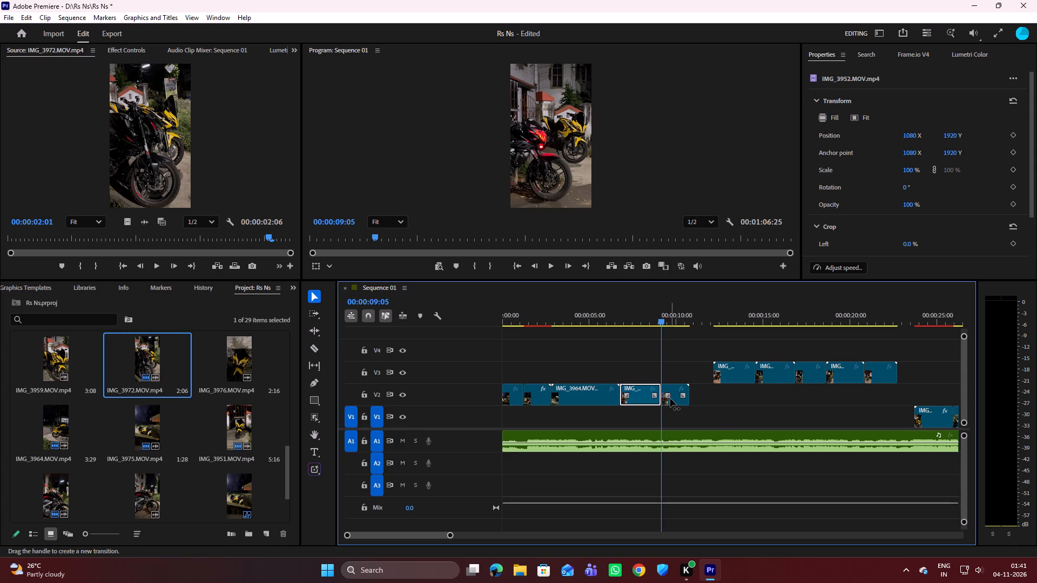
click(675, 390)
key(Delete)
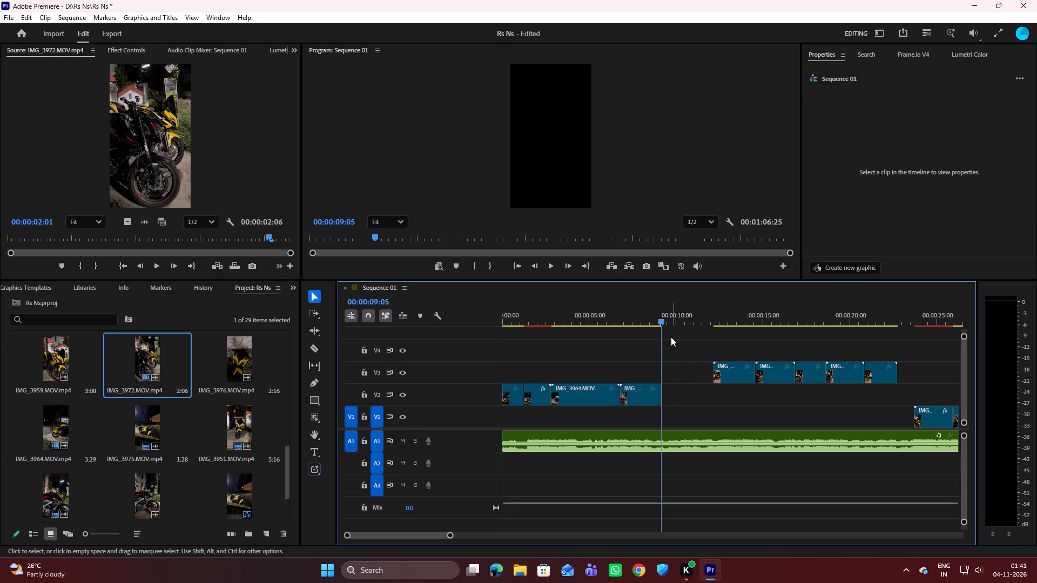
Replay the shortened IMG_3952 on V2 and set its speed to 75% with Optical Flow time interpolation.
drag(662, 320, 613, 330)
key(space)
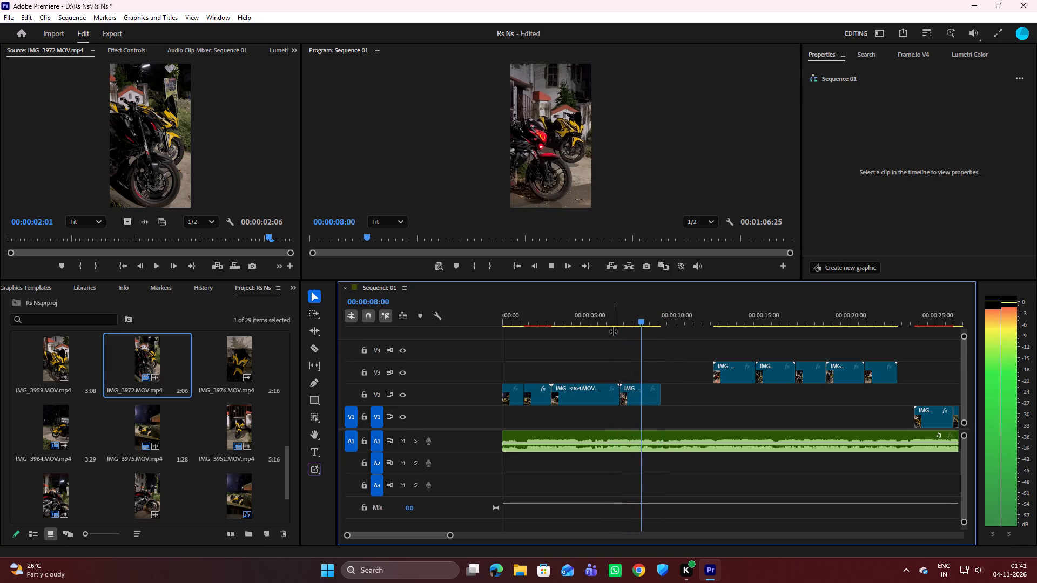
key(space)
key(space)
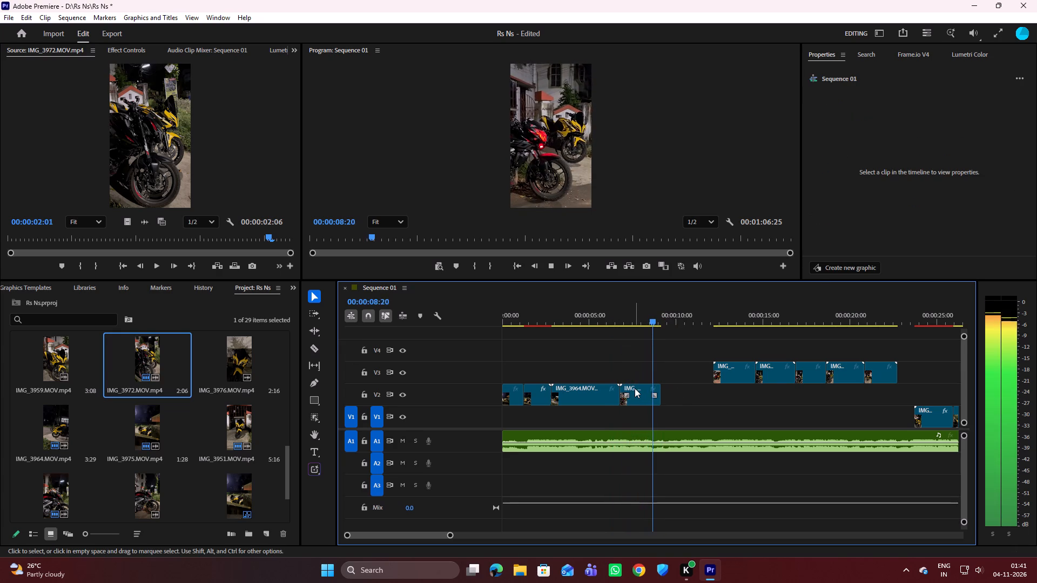
key(space)
click(645, 393)
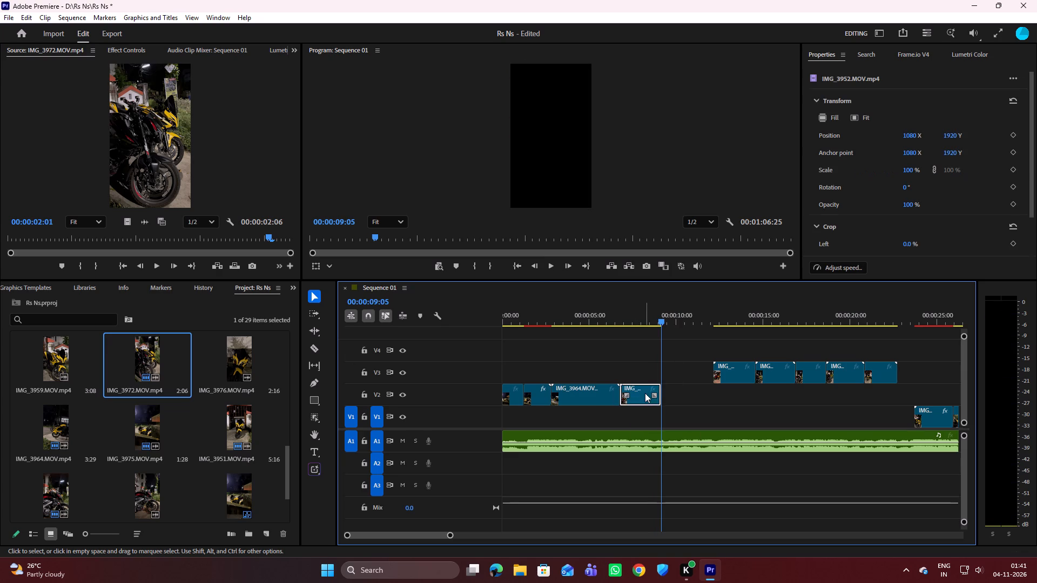
click(832, 266)
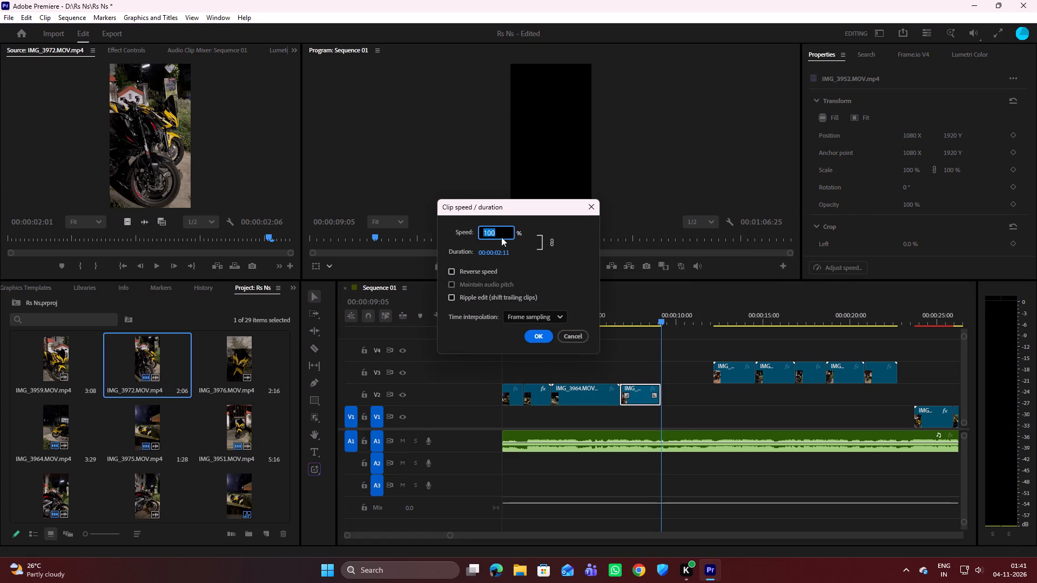
key(BackSpace)
key(Home)
key(Clear)
text(75)
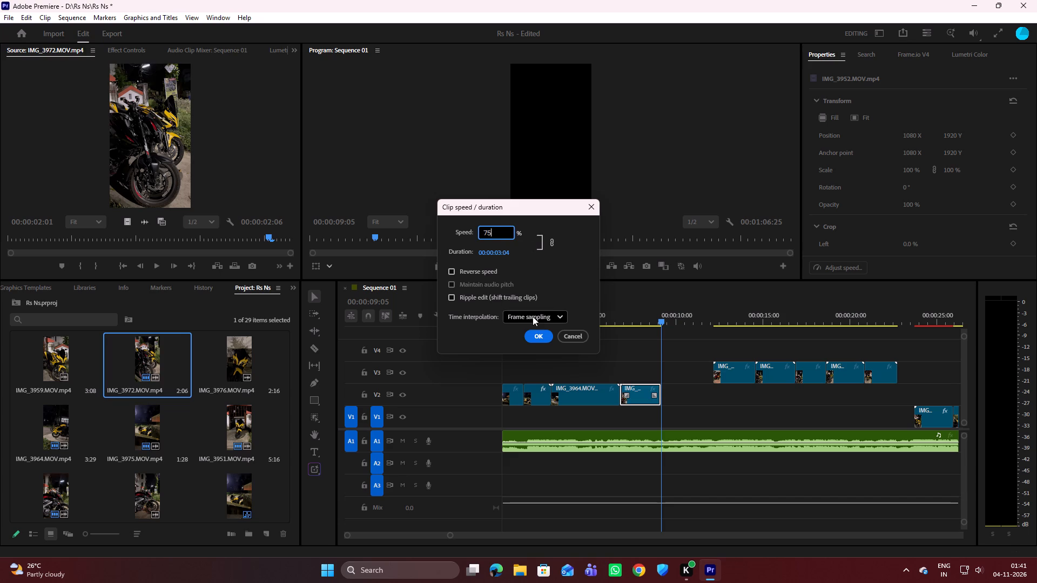
click(533, 316)
click(530, 359)
click(534, 335)
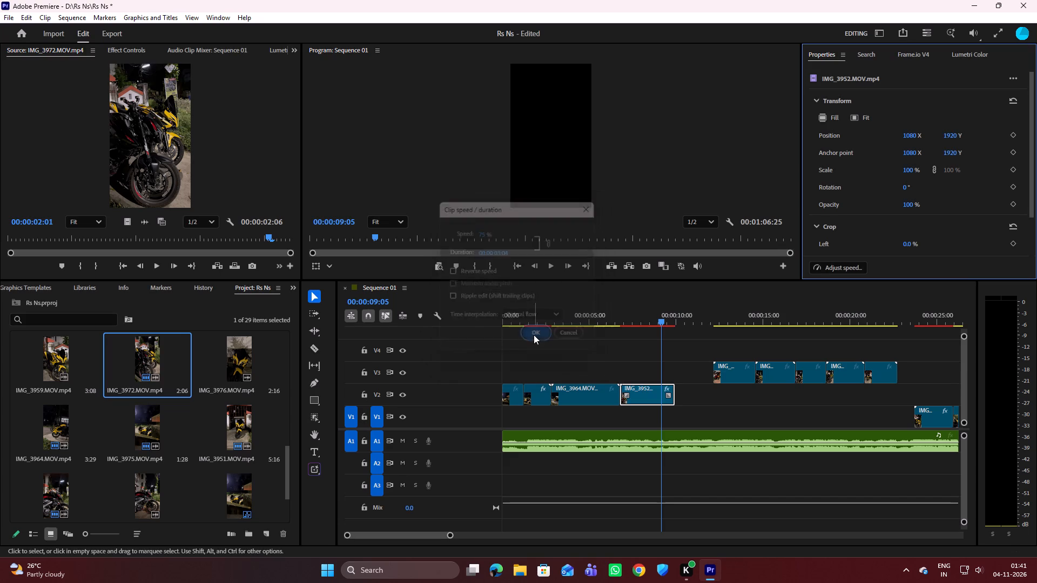
Play across the cut into the slowed IMG_3952, and move IMG_3973 from V3 down to V2, butted against its end.
drag(661, 323, 586, 335)
key(space)
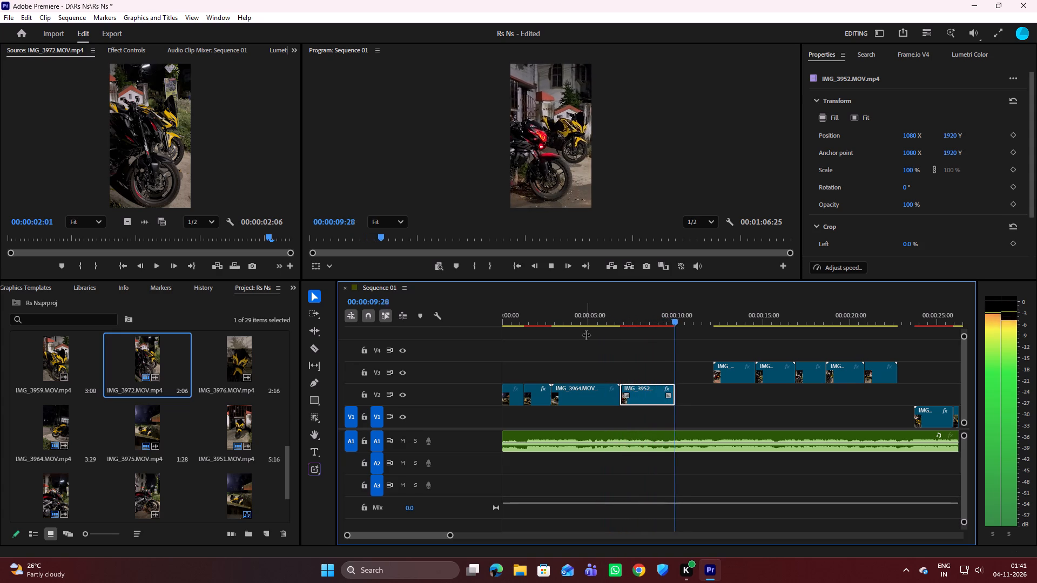
key(space)
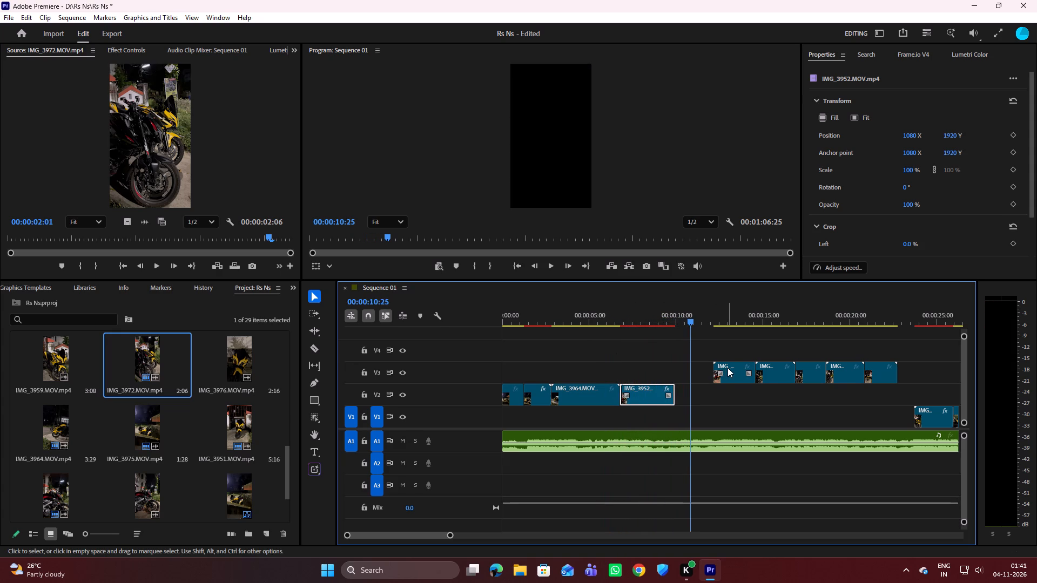
drag(728, 368, 696, 389)
Play on through the remaining V3 clips and move IMG_3974 straight down from V3 to V2, keeping its start time.
drag(693, 320, 663, 330)
key(space)
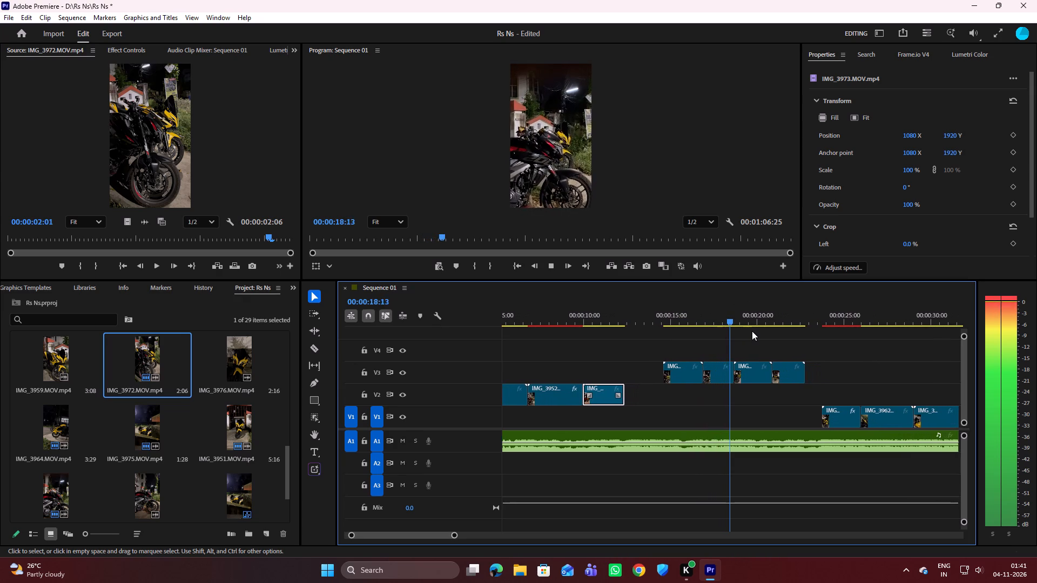
key(space)
key(space)
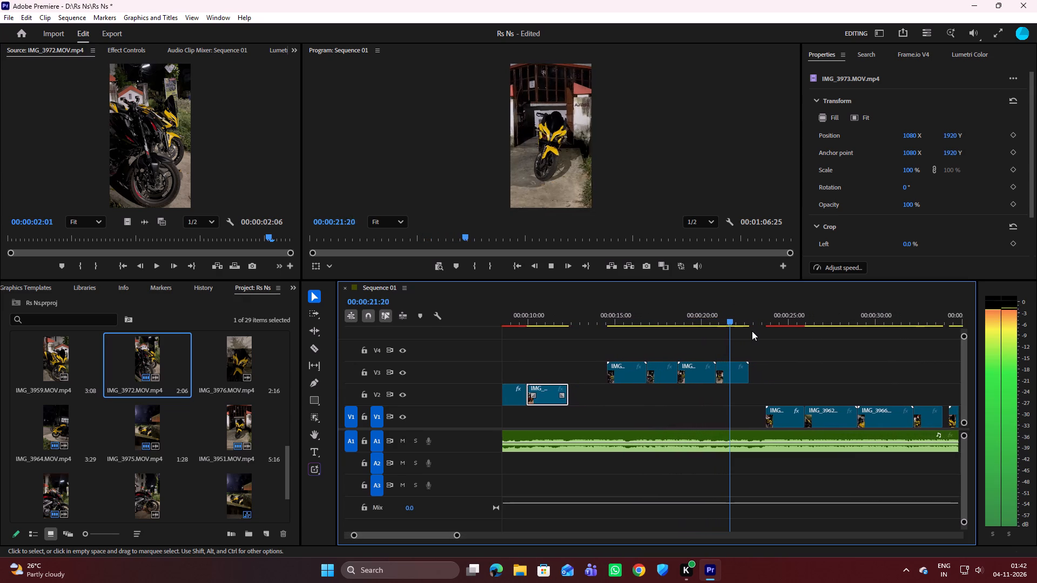
key(space)
drag(618, 374, 616, 374)
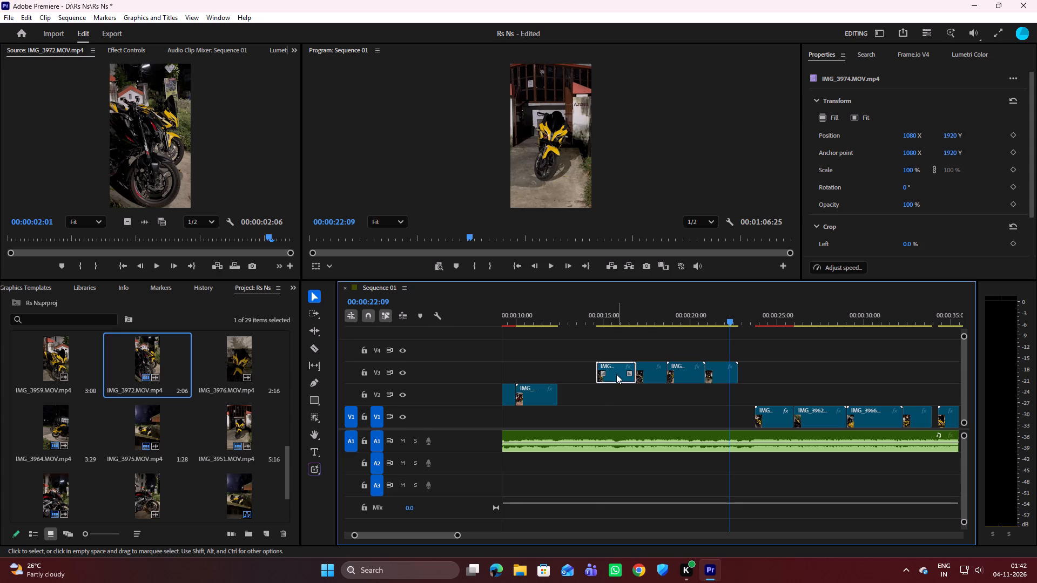
drag(616, 374, 606, 398)
Play and scrub through IMG_3974 on V2 and the V3 clips around IMG_3972 to compare the shots against the music.
drag(727, 322, 609, 368)
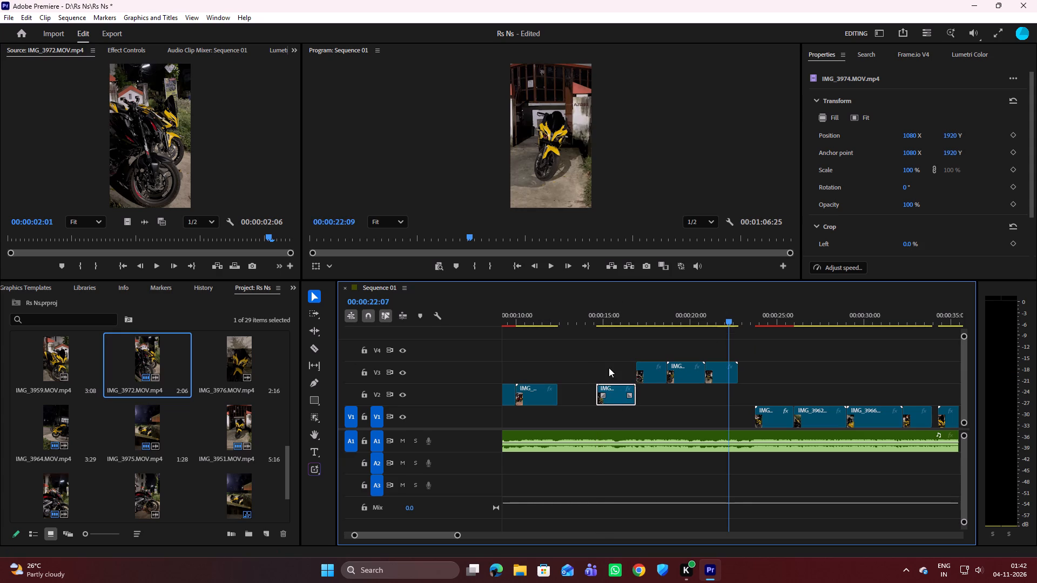
drag(609, 368, 605, 375)
key(space)
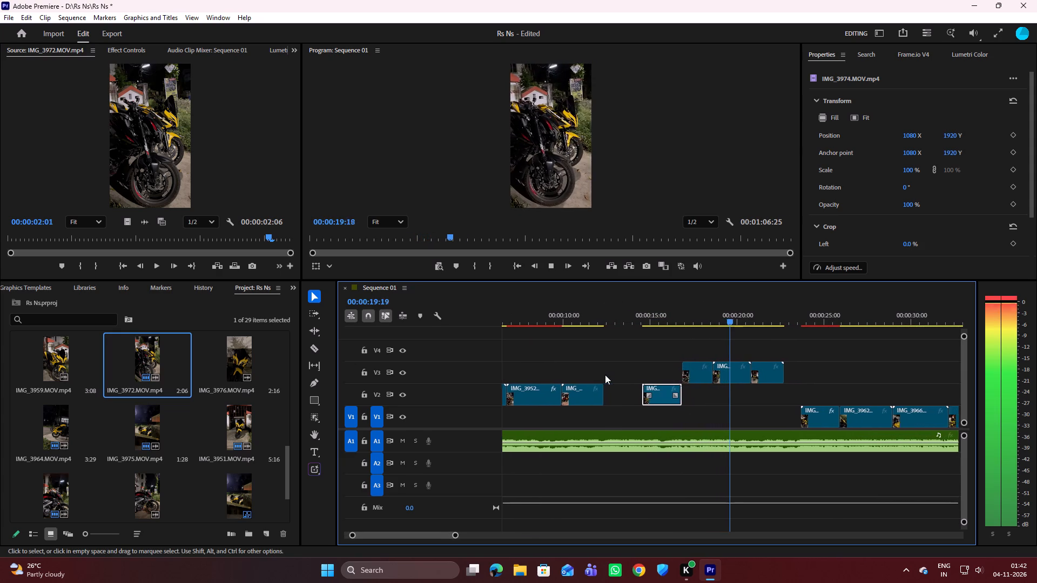
key(space)
drag(731, 321, 703, 326)
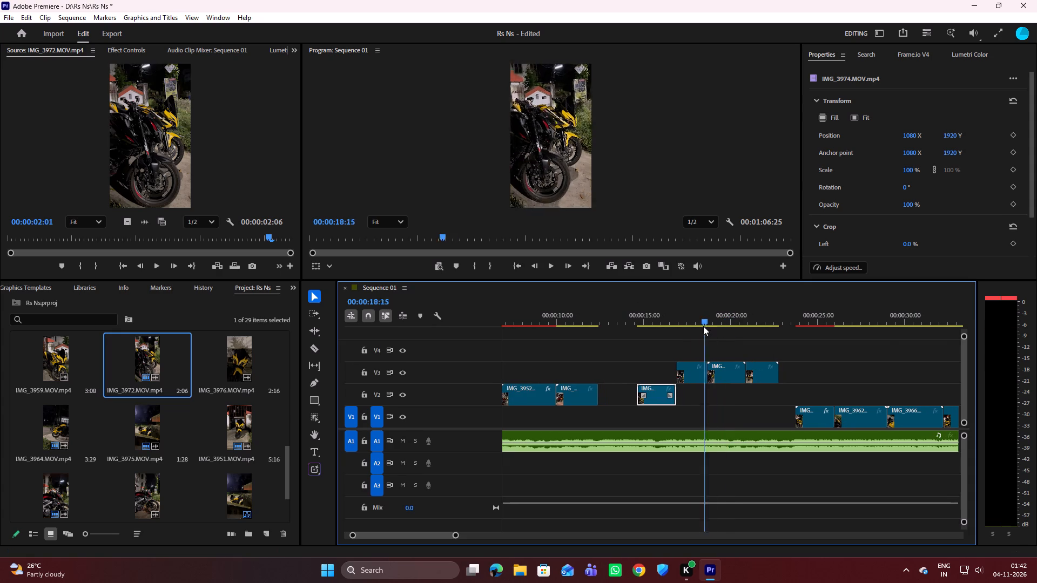
drag(703, 326, 650, 331)
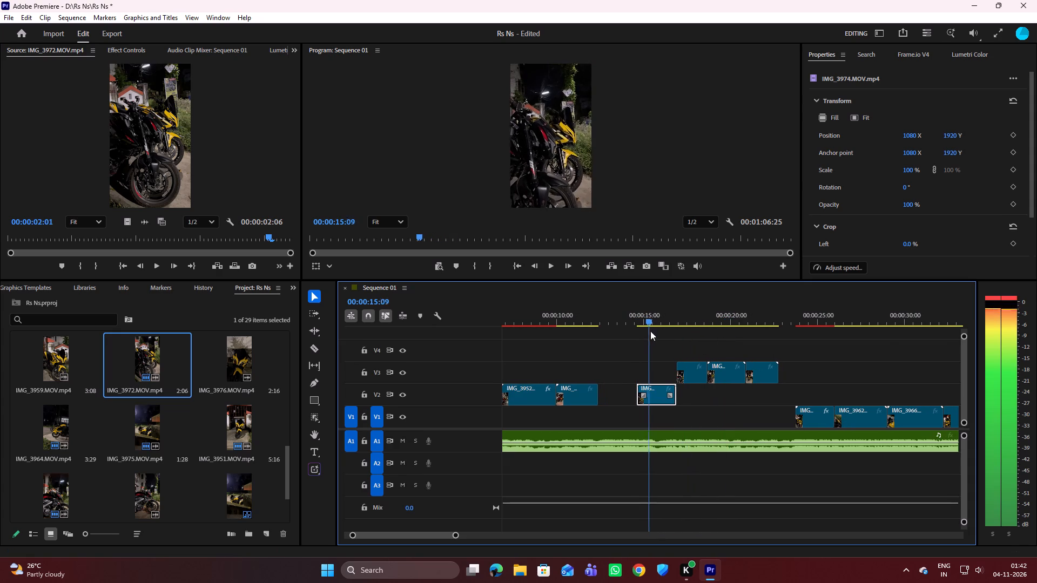
drag(650, 331, 670, 325)
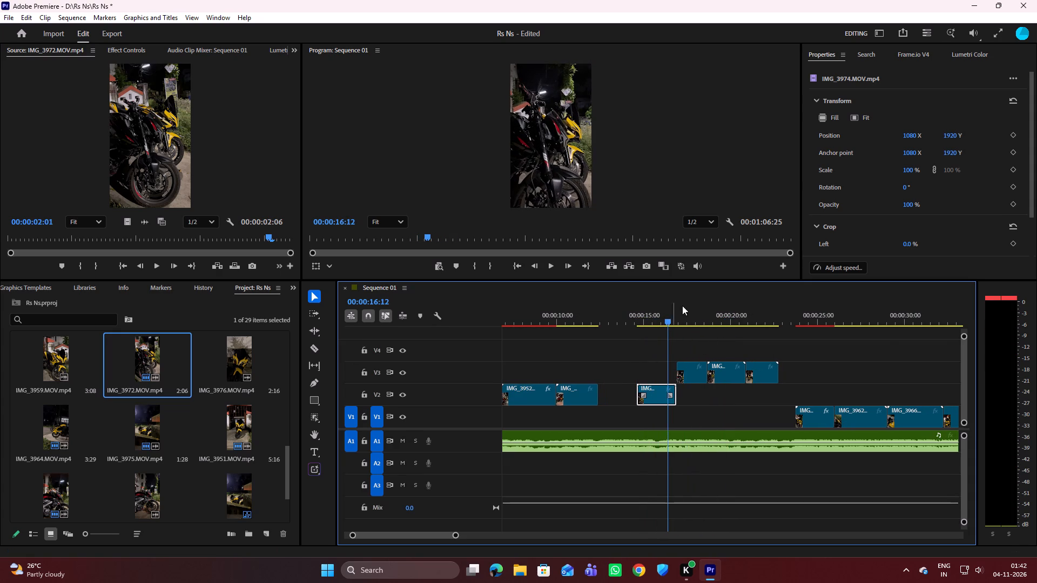
click(725, 373)
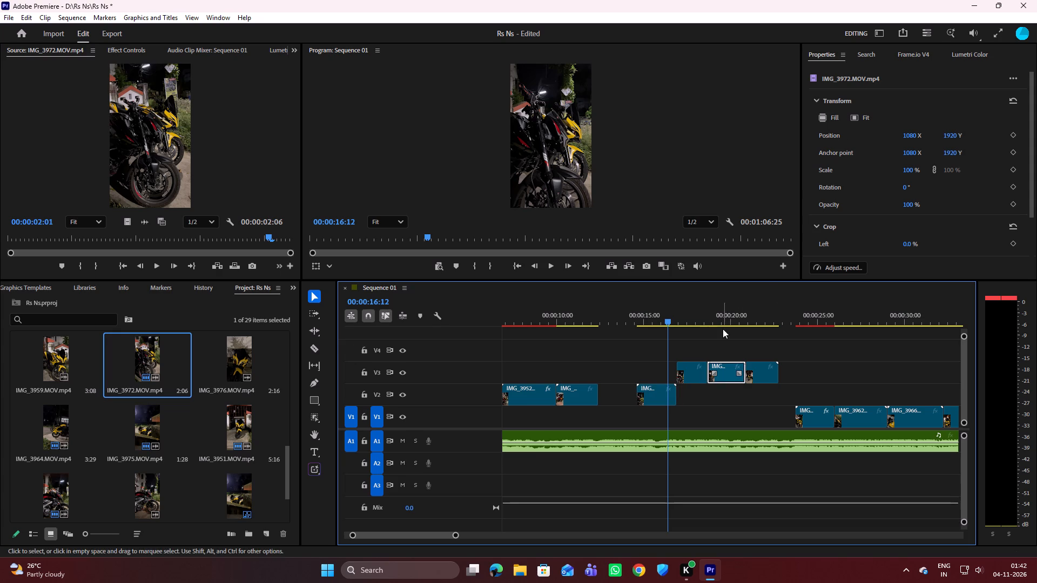
drag(670, 318, 693, 315)
key(space)
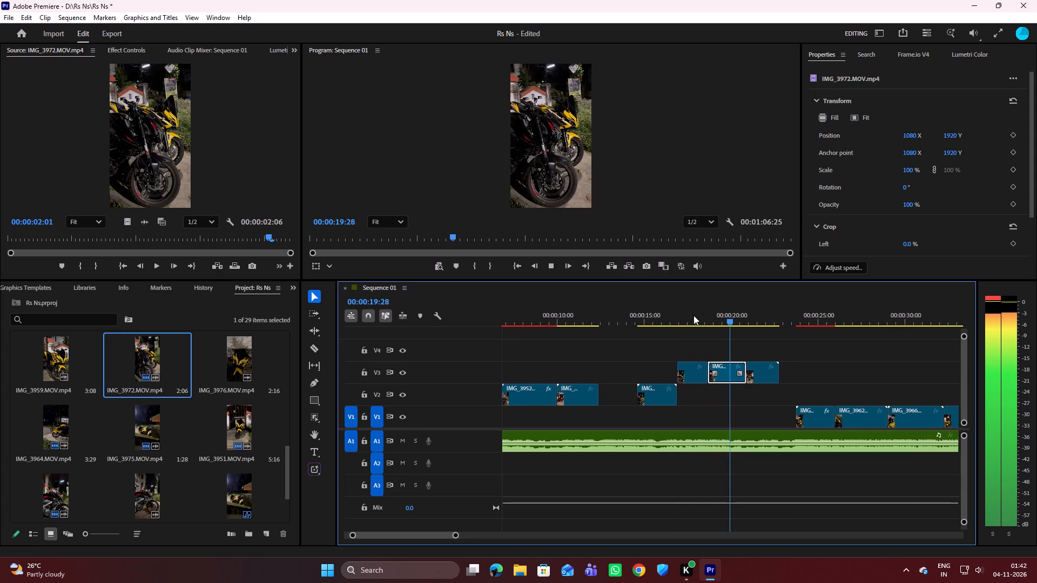
key(space)
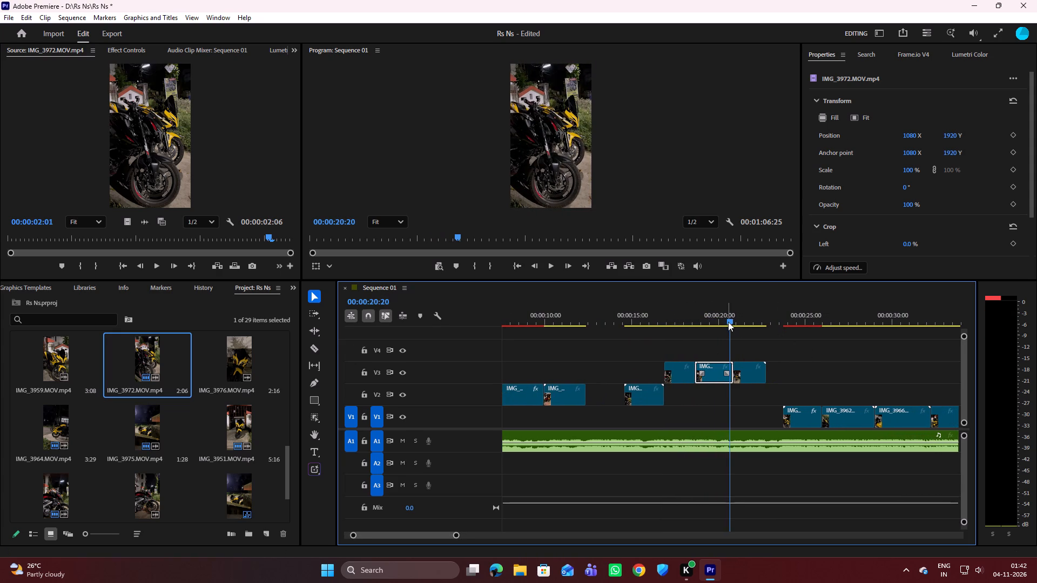
drag(728, 322, 625, 347)
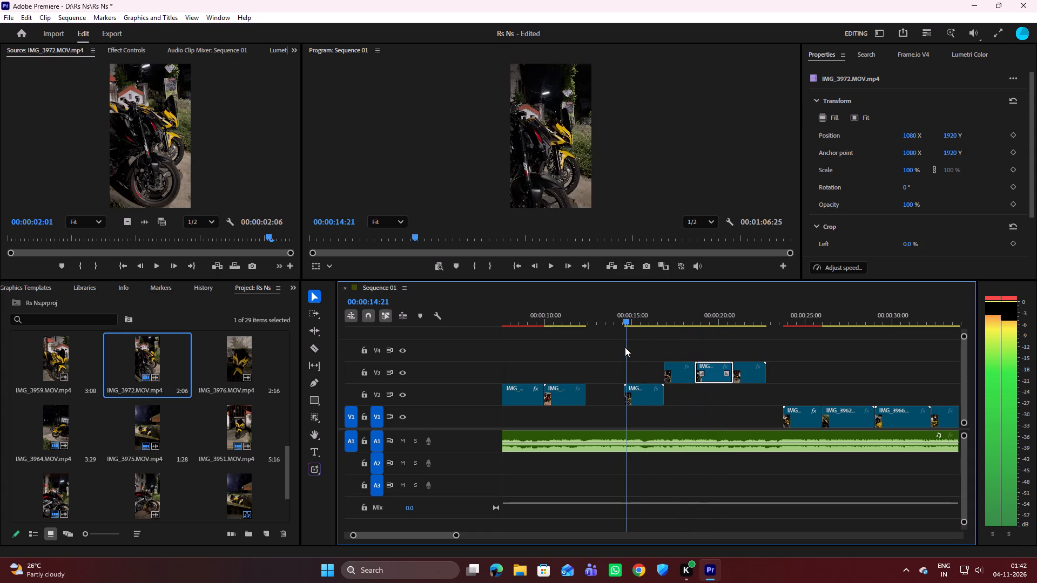
drag(625, 347, 632, 335)
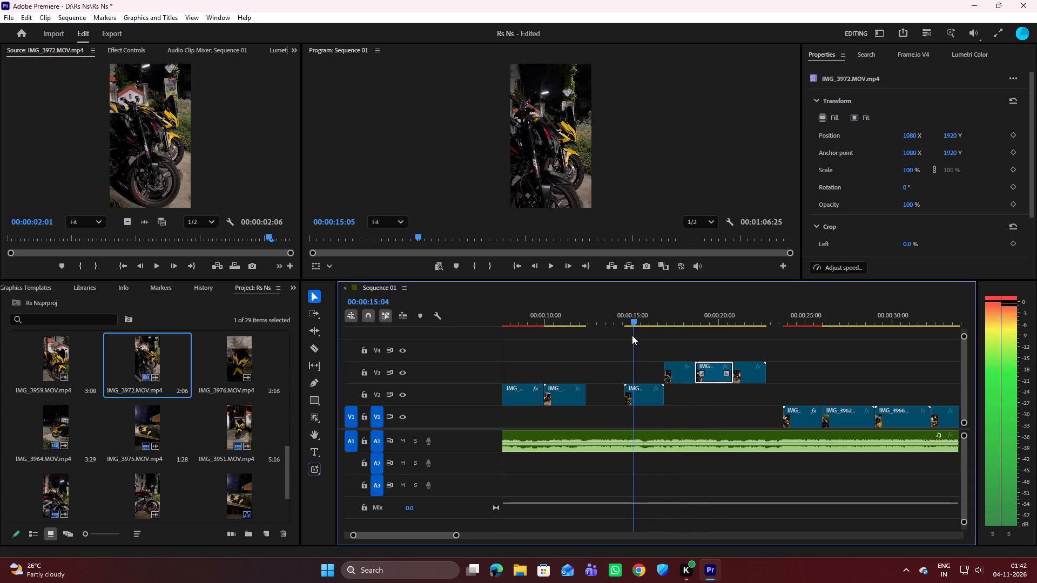
drag(632, 335, 630, 335)
Reverse the speed of IMG_3974 on V2 and set its time interpolation to Optical Flow.
click(642, 395)
click(824, 262)
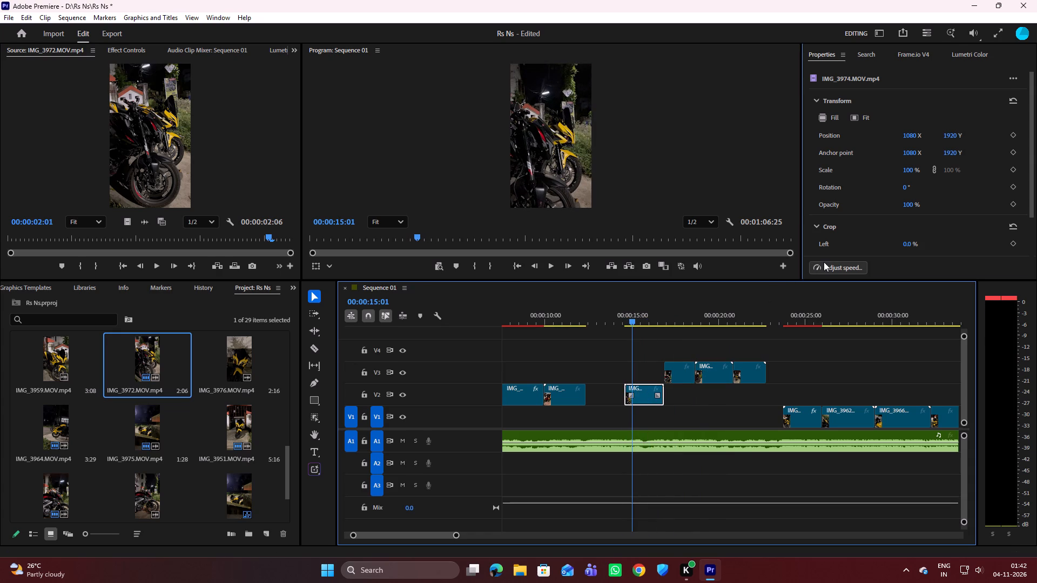
click(450, 273)
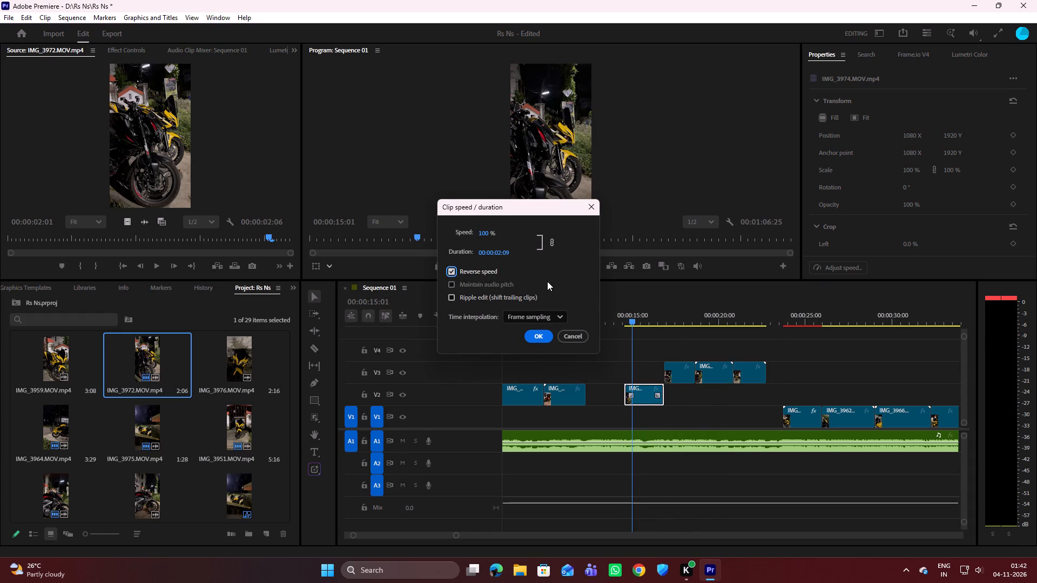
click(558, 313)
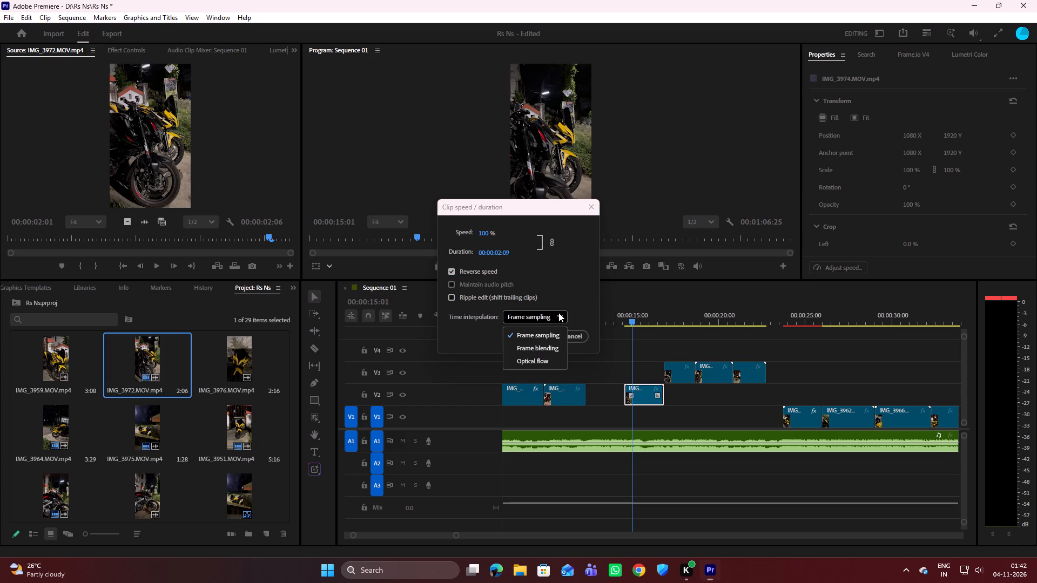
click(541, 357)
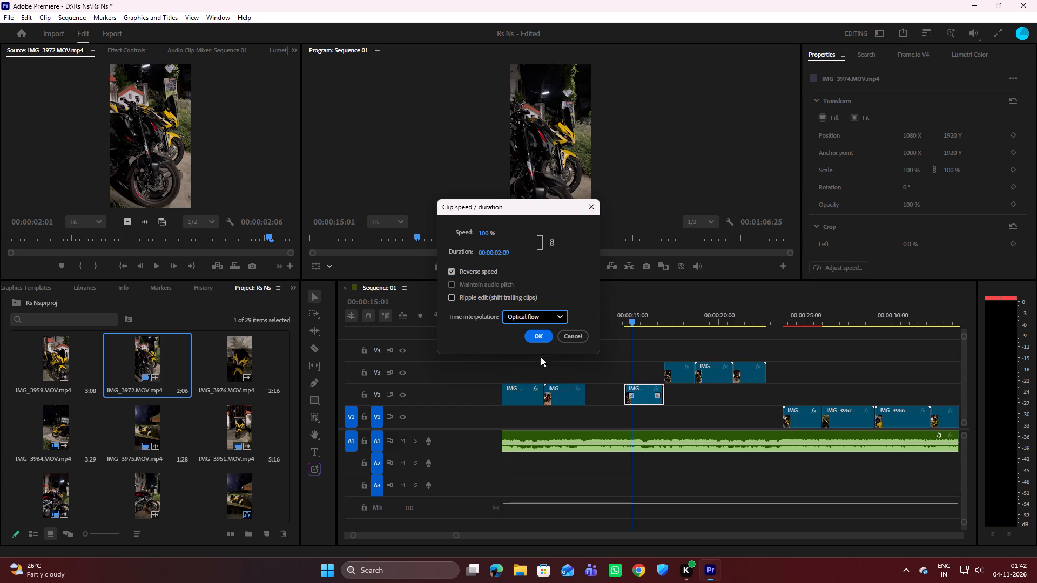
click(542, 337)
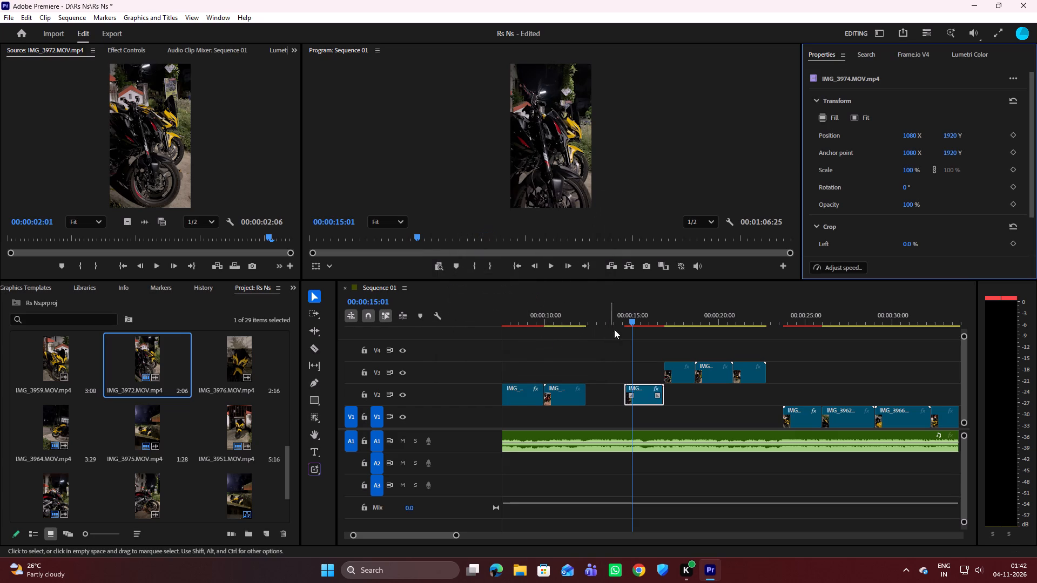
Play the reversed IMG_3974 on V2 and continue through the V3 clips that follow it.
drag(631, 322, 621, 321)
key(space)
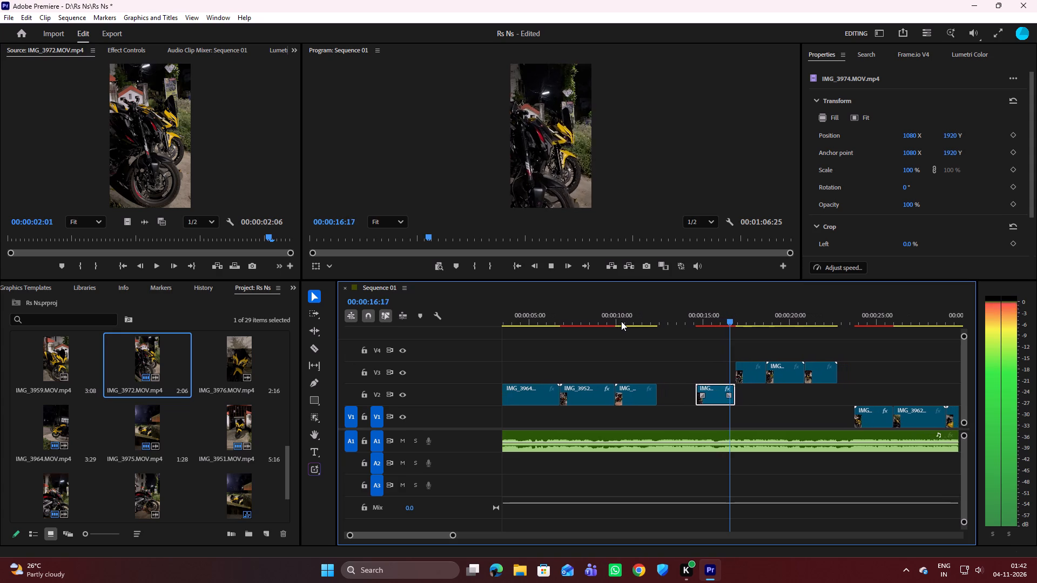
key(space)
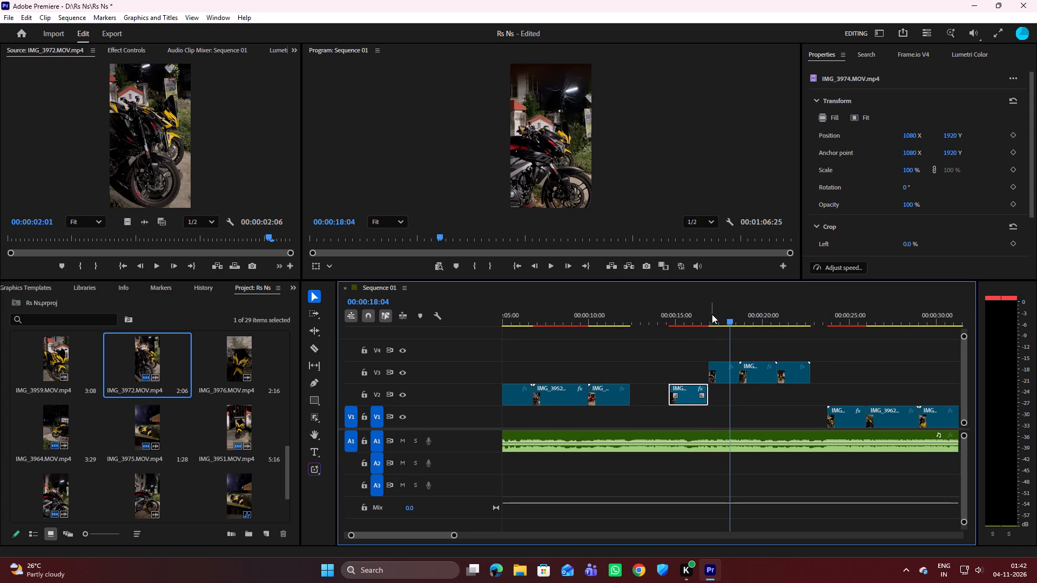
drag(728, 322, 666, 336)
key(space)
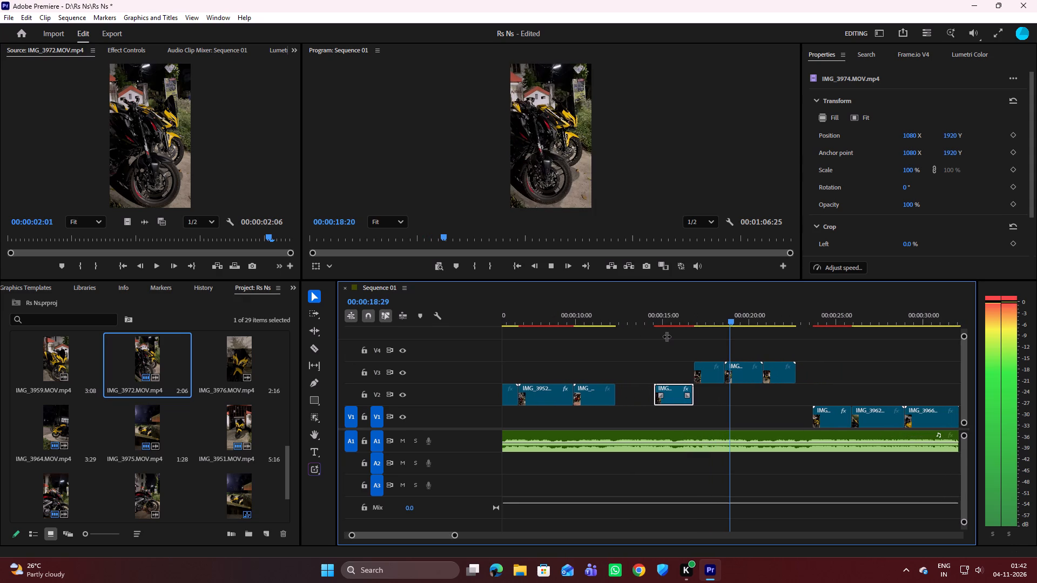
key(space)
key(space)
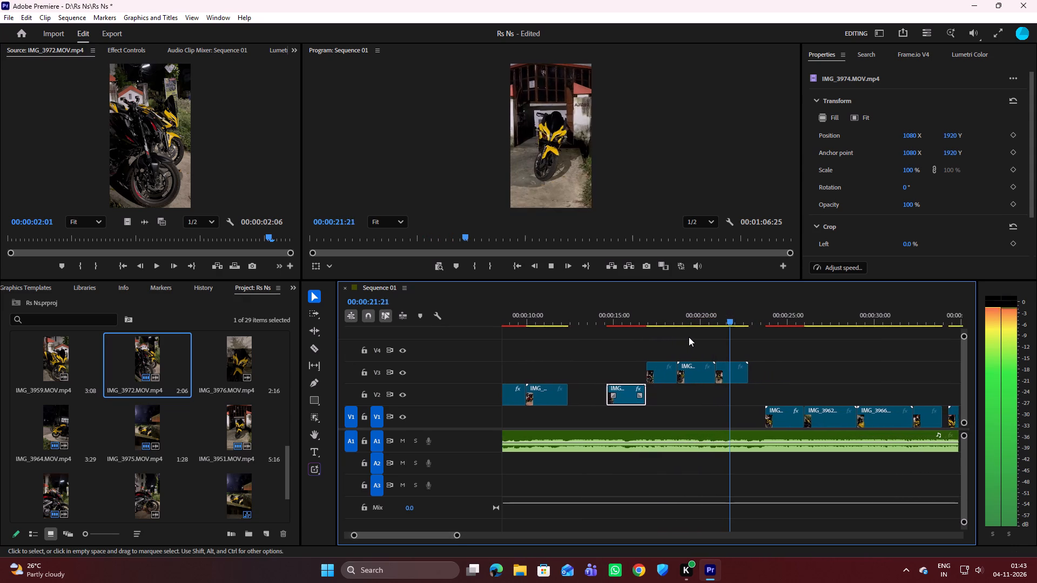
key(space)
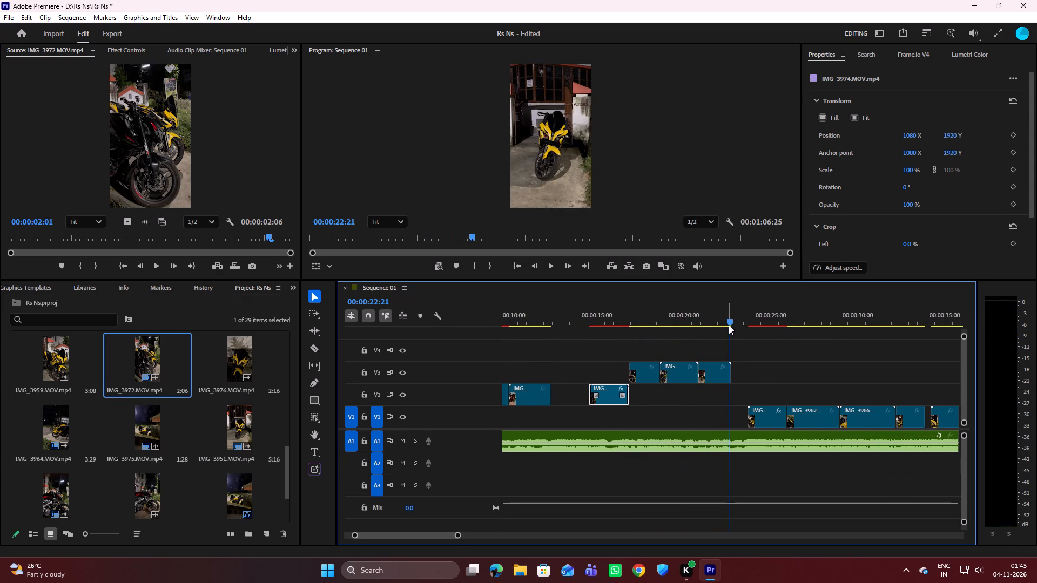
Scrub back and forth through IMG_3972 on V3 and replay the reversed IMG_3974 to compare their motion.
drag(729, 325, 673, 324)
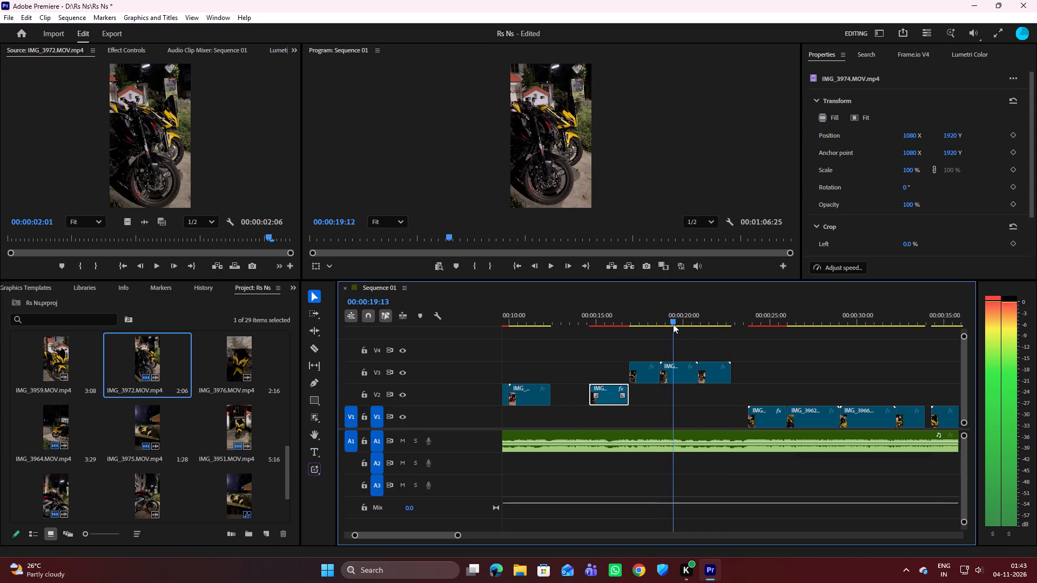
drag(673, 324, 697, 317)
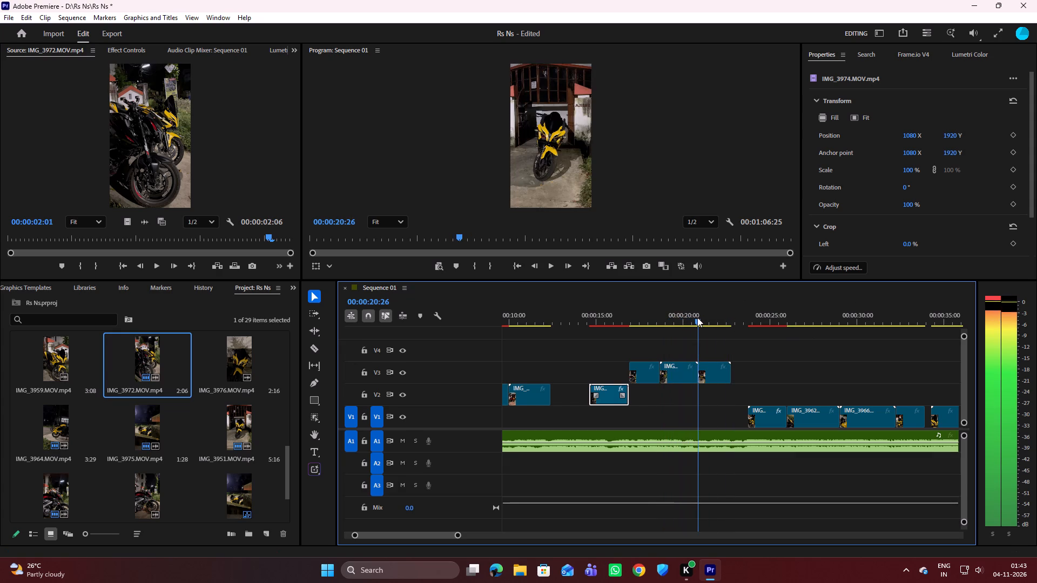
drag(697, 317, 674, 321)
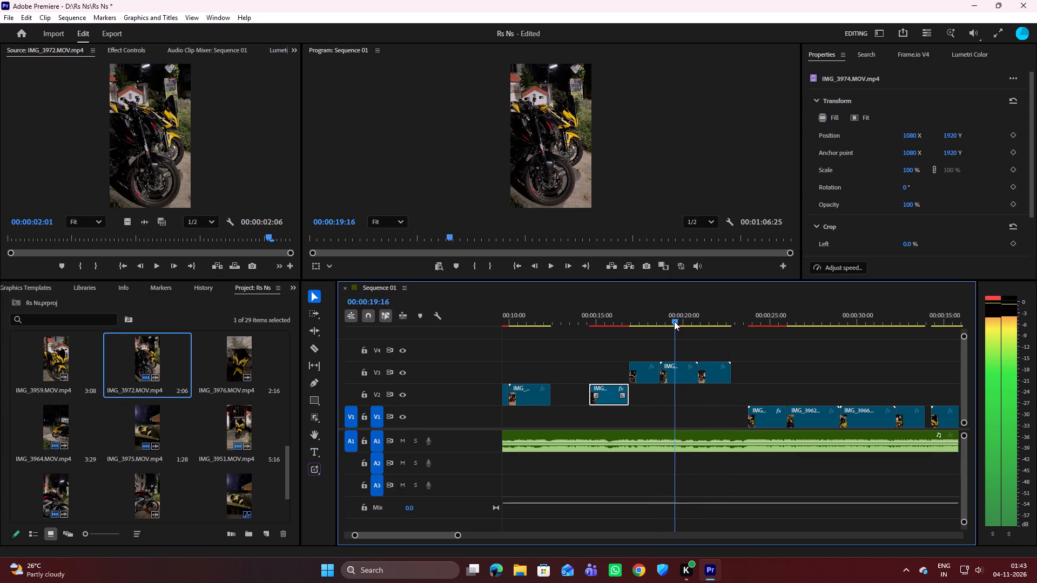
drag(674, 321, 660, 320)
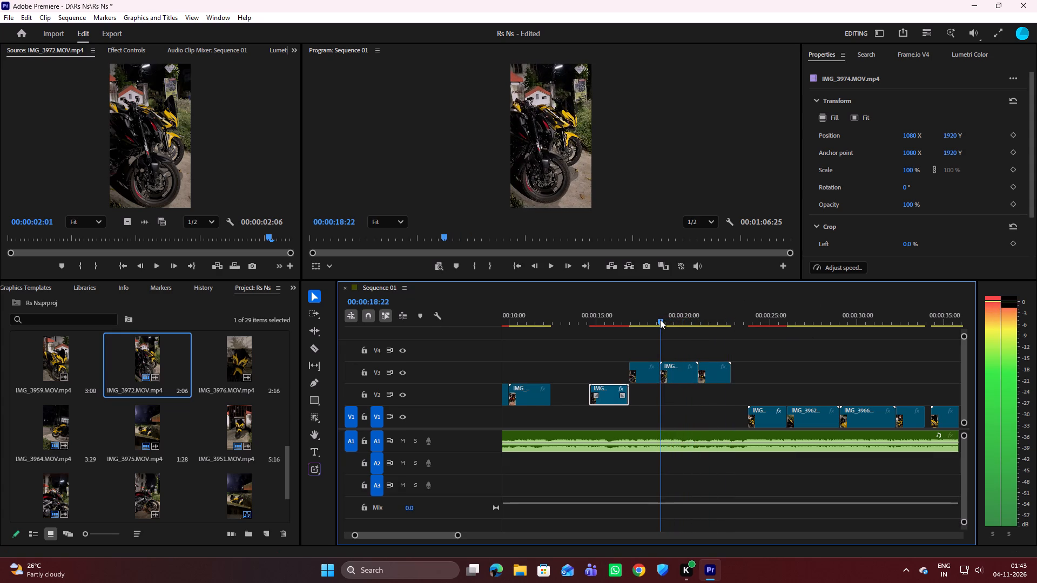
drag(660, 320, 692, 304)
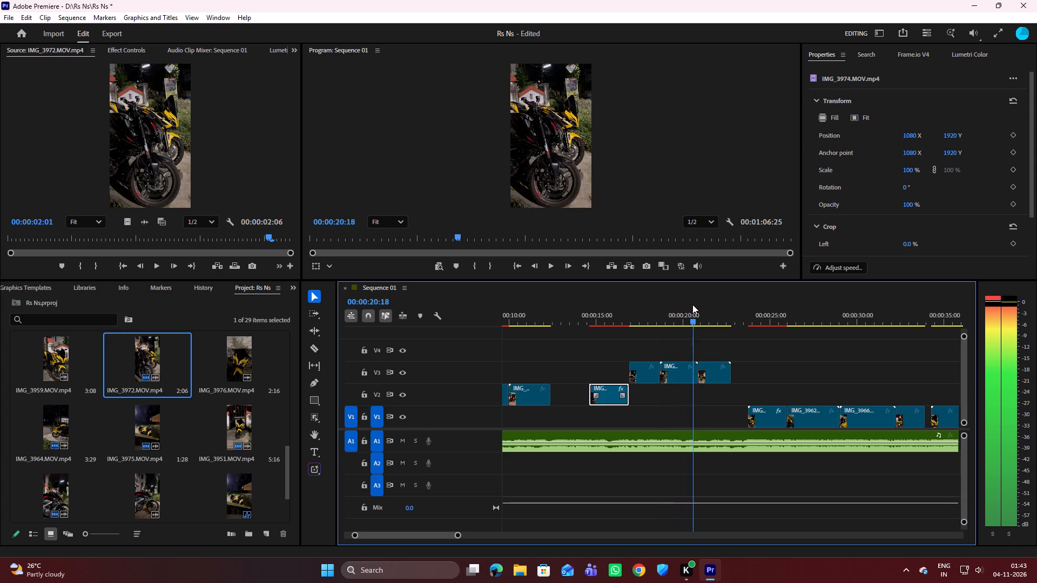
drag(692, 304, 657, 310)
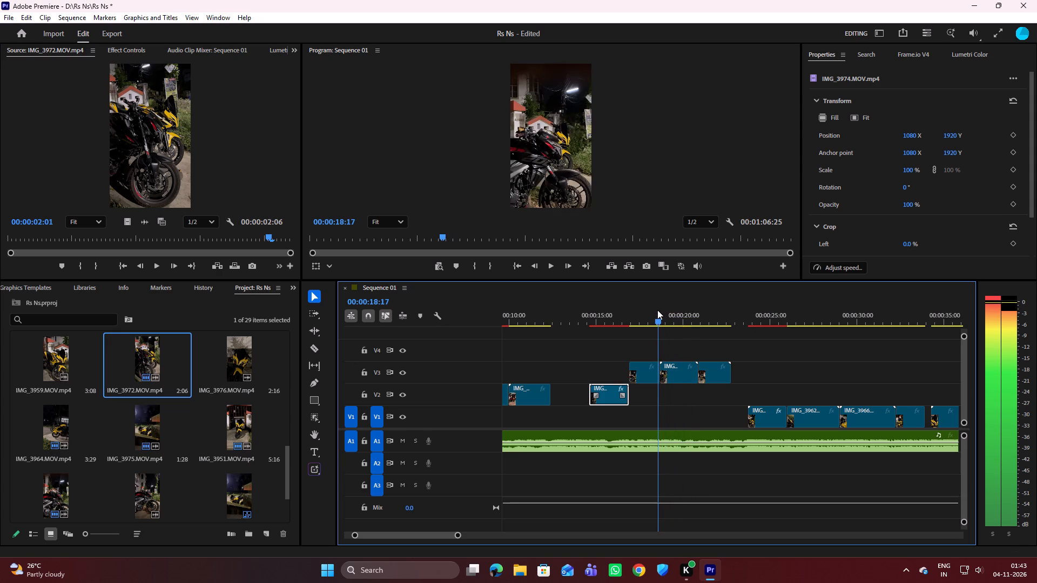
drag(657, 310, 693, 296)
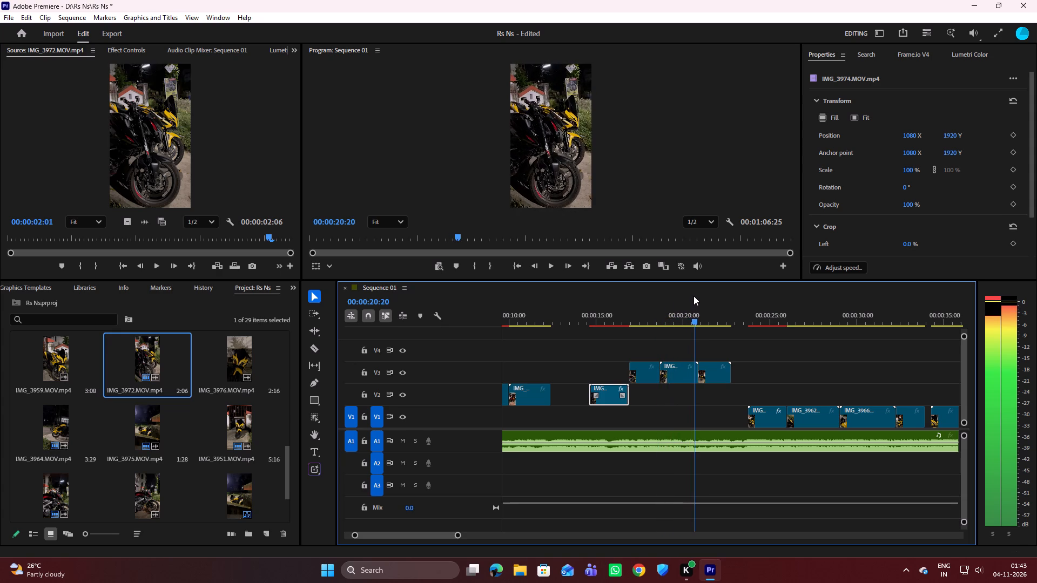
drag(693, 296, 663, 304)
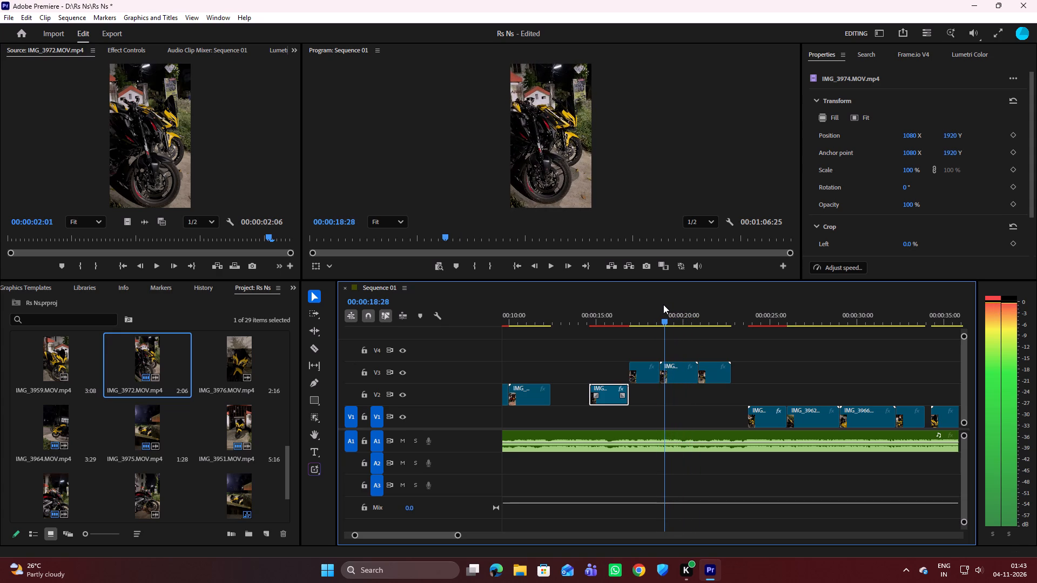
drag(663, 304, 595, 317)
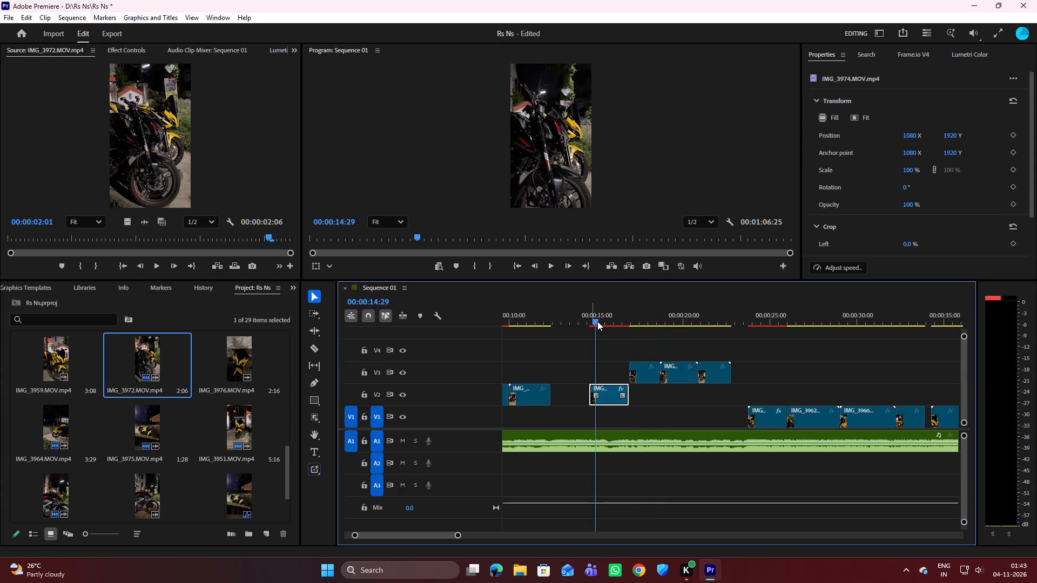
drag(597, 322, 600, 327)
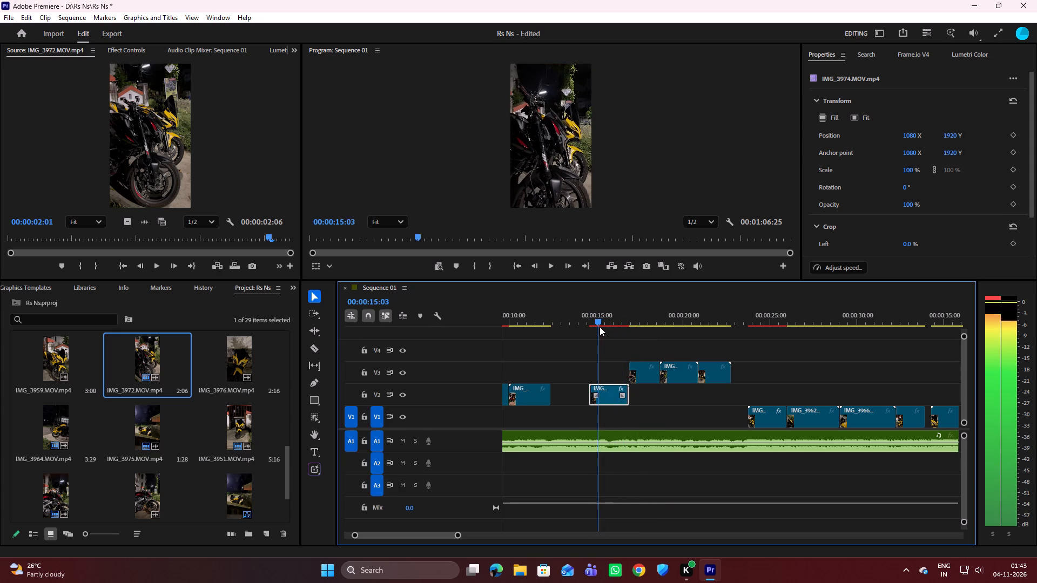
drag(600, 327, 592, 328)
key(space)
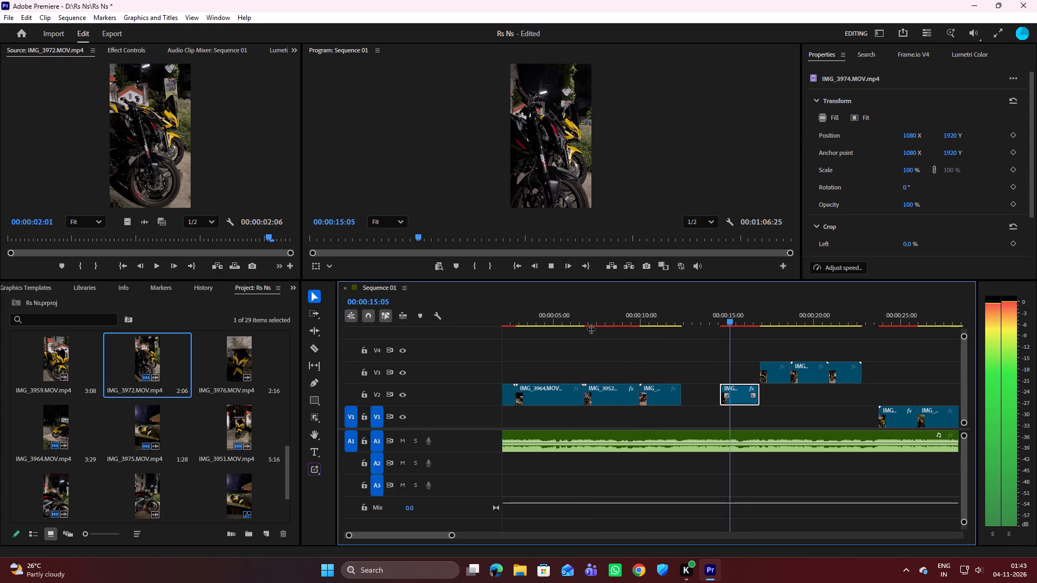
key(space)
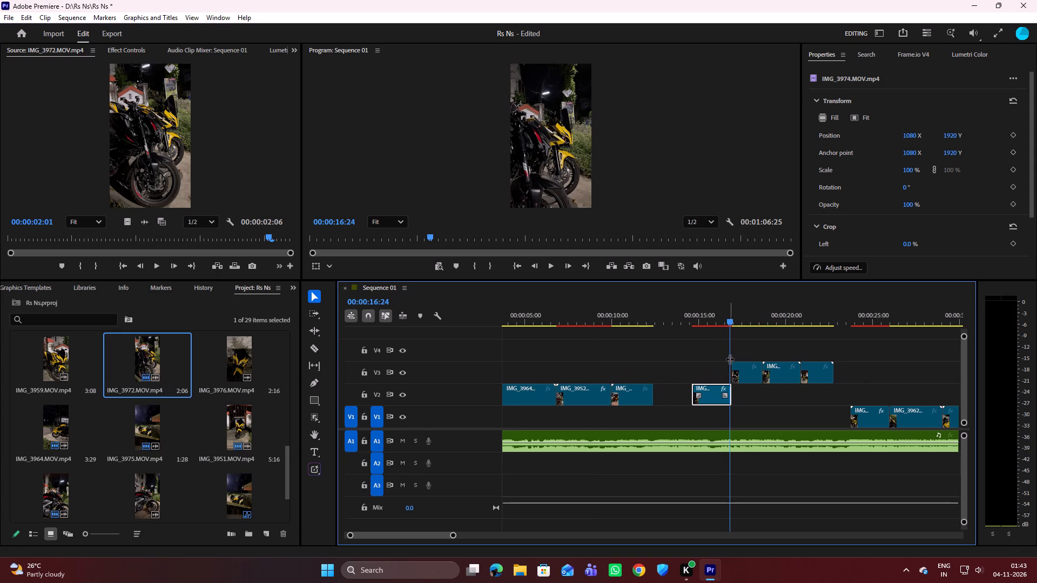
Play the sequence from the start through the V2 clips twice, checking the cut from IMG_3952 into IMG_3973 against the music.
drag(730, 320, 481, 329)
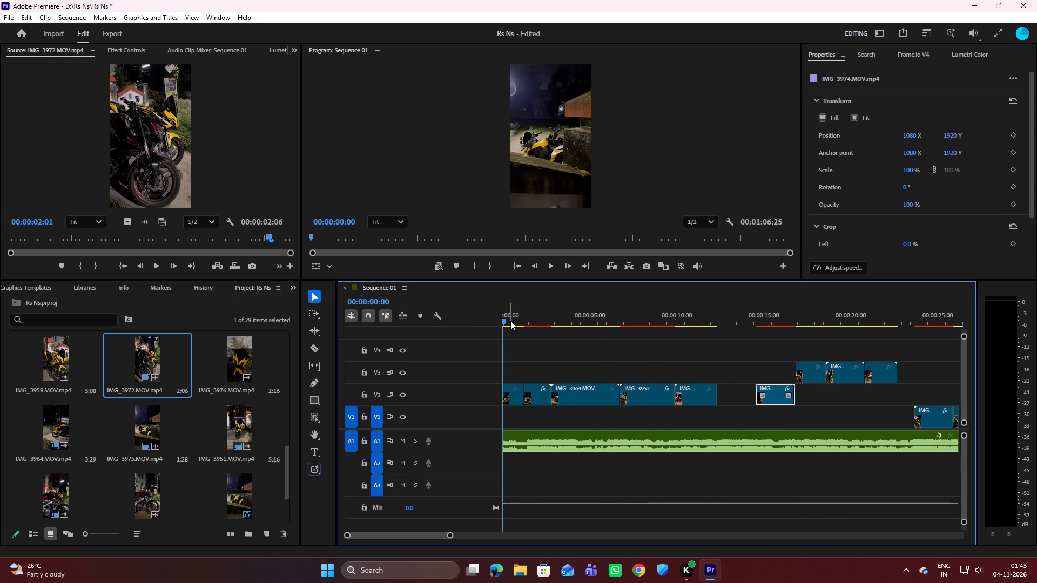
drag(504, 318, 476, 330)
key(space)
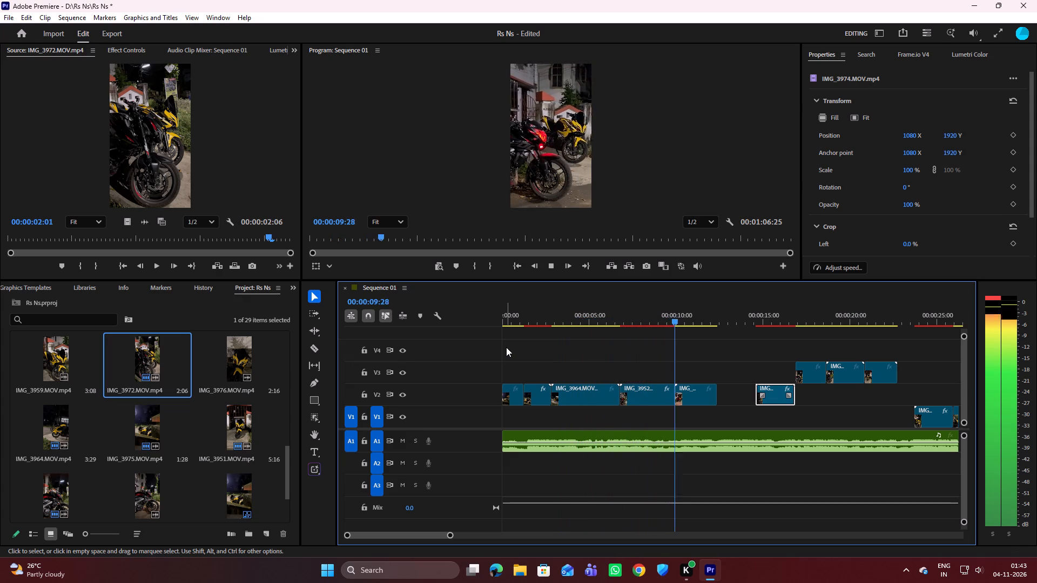
key(space)
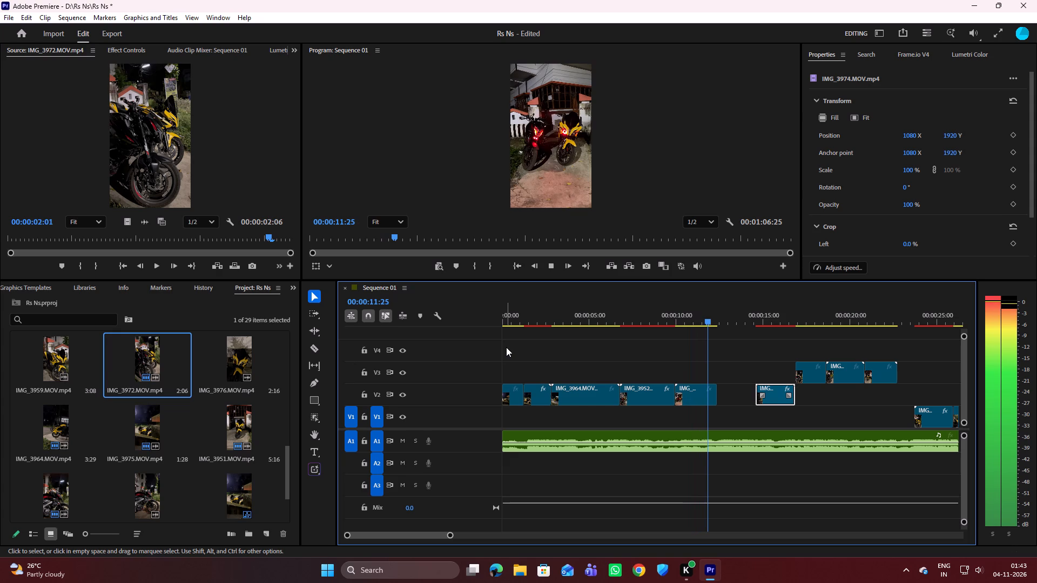
key(space)
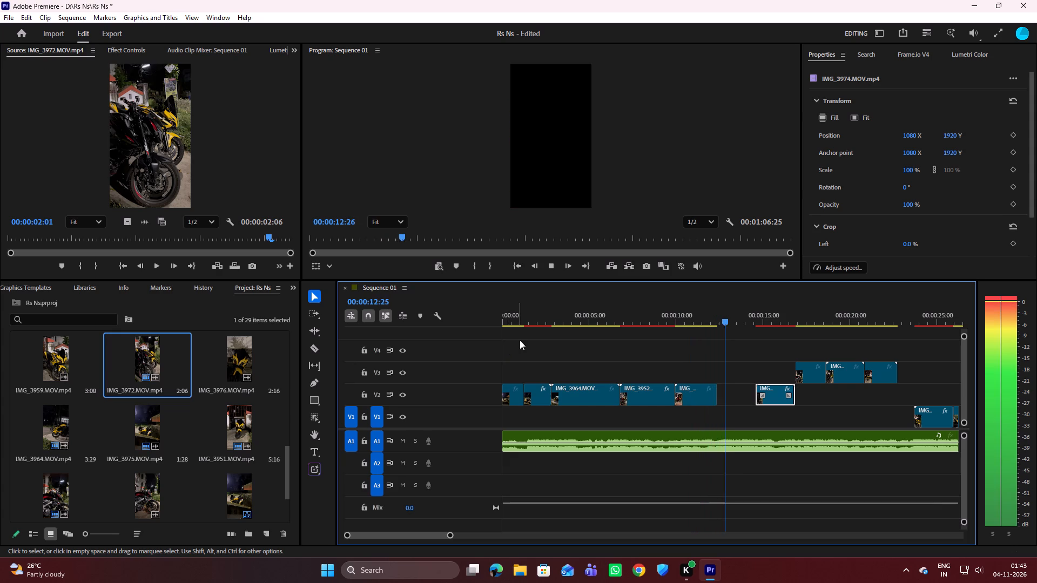
key(space)
drag(729, 316, 635, 322)
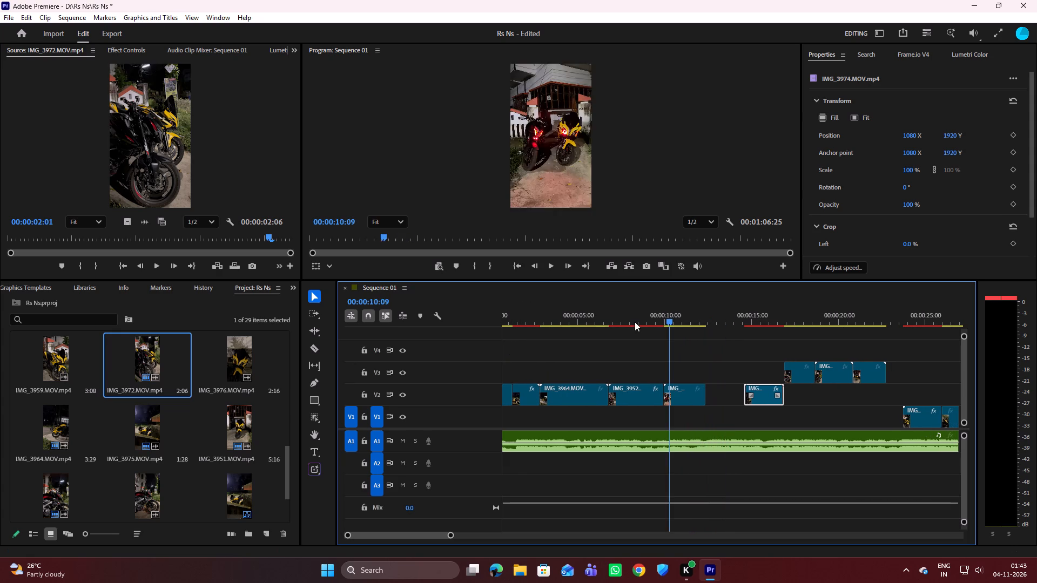
drag(635, 322, 467, 321)
key(space)
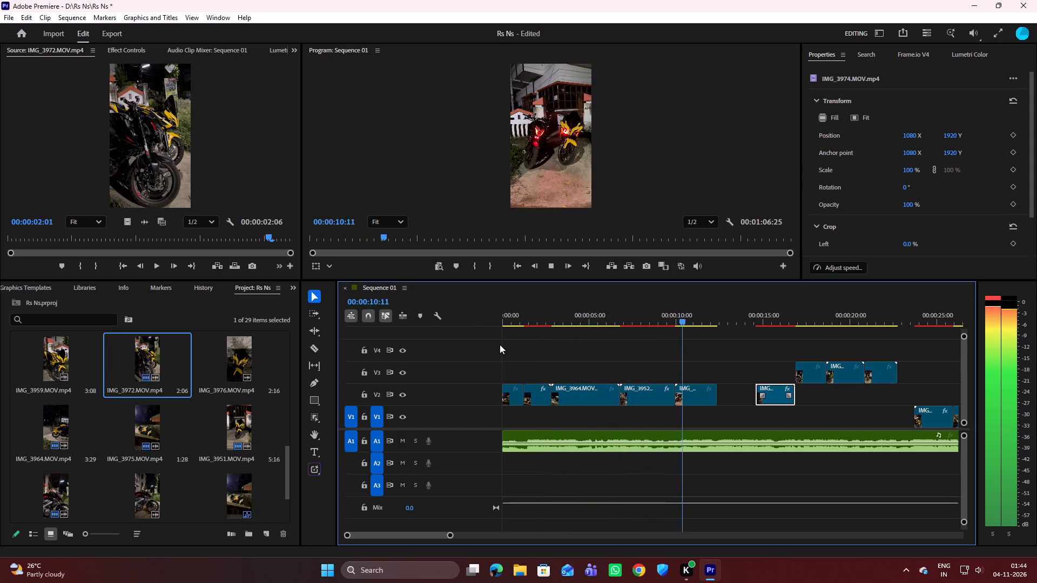
key(space)
Swap IMG_3973 and IMG_3974 on V2, butting IMG_3974 against the end of IMG_3952 and leaving IMG_3973 after a gap.
drag(772, 387, 695, 361)
drag(692, 395, 753, 390)
drag(697, 350, 701, 406)
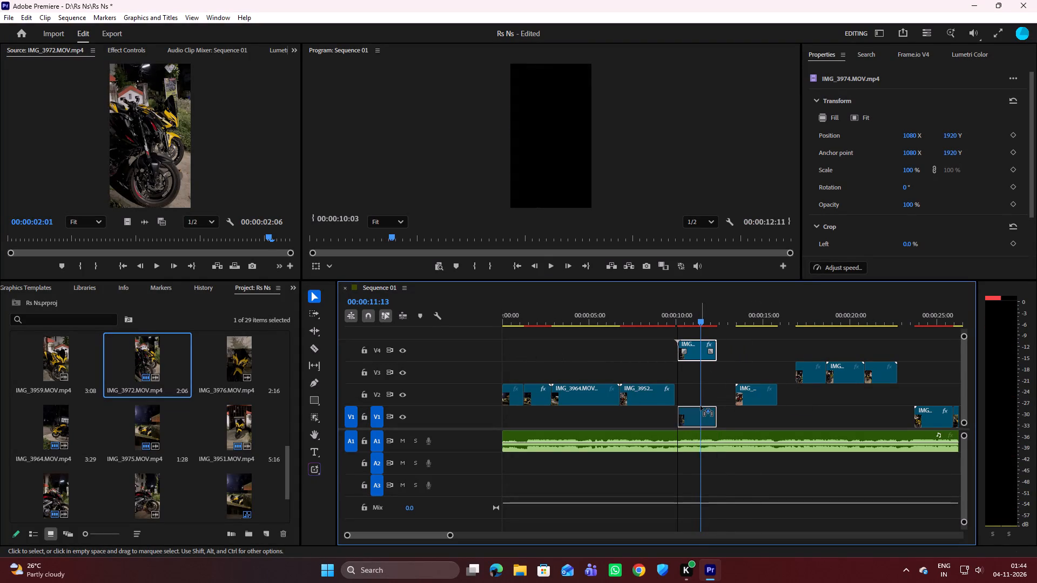
drag(701, 406, 695, 392)
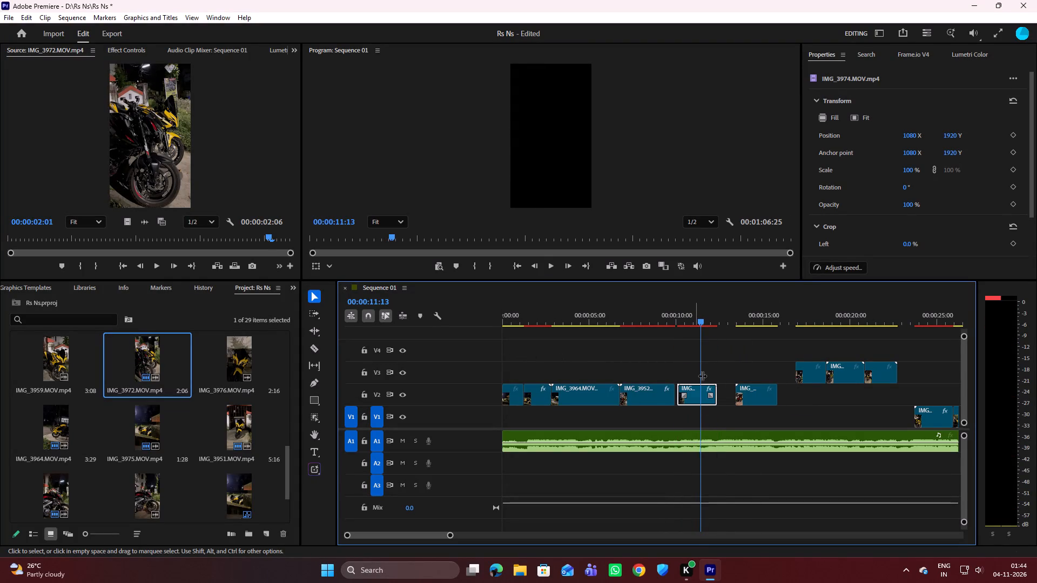
drag(699, 322, 666, 324)
click(701, 388)
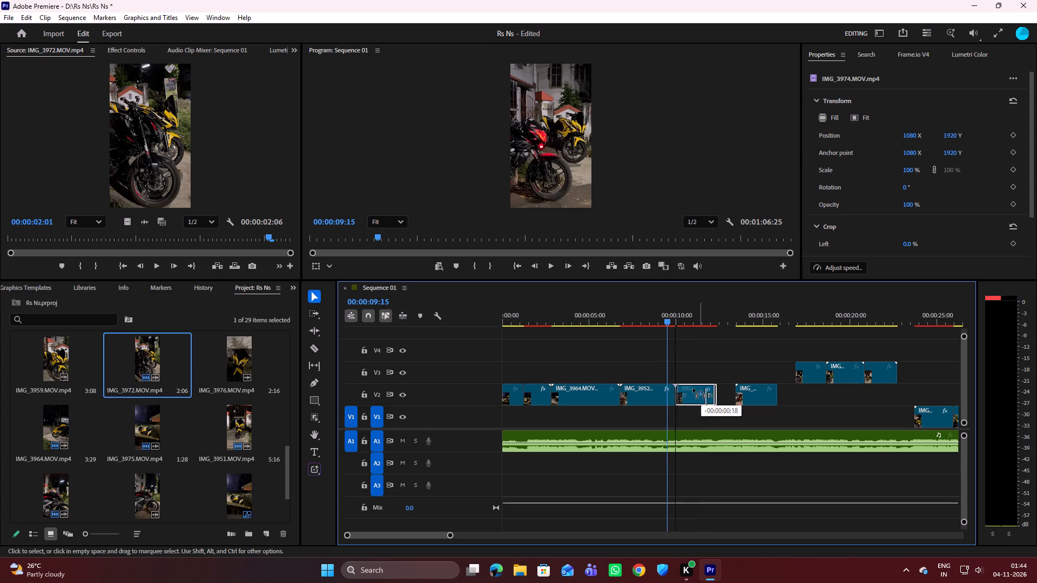
Replay from IMG_3952 through the V3 clips, and move IMG_3972 from V3 down to V2, butted against the end of IMG_3973.
drag(665, 322, 660, 321)
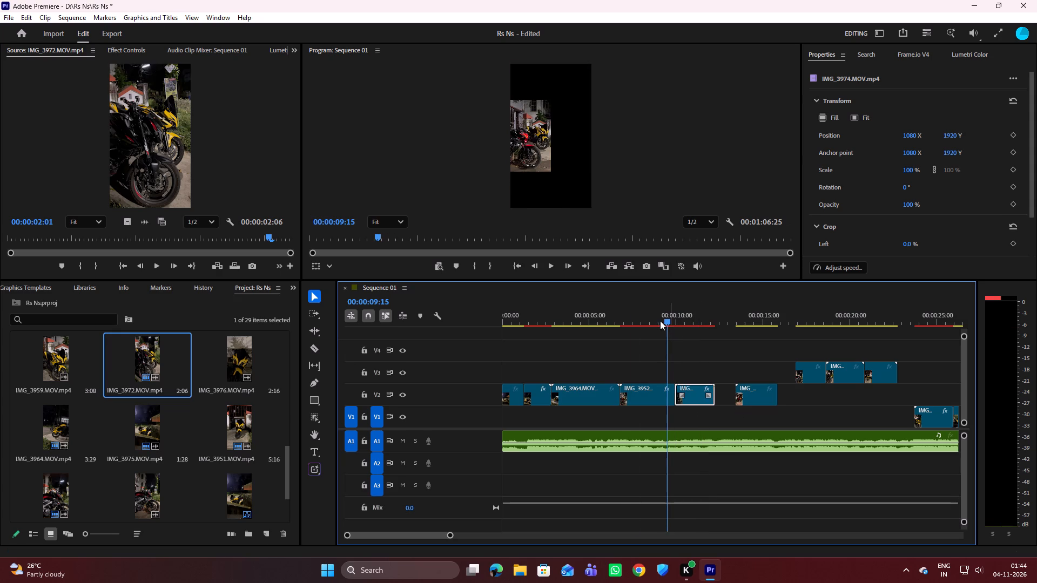
drag(660, 321, 627, 326)
key(space)
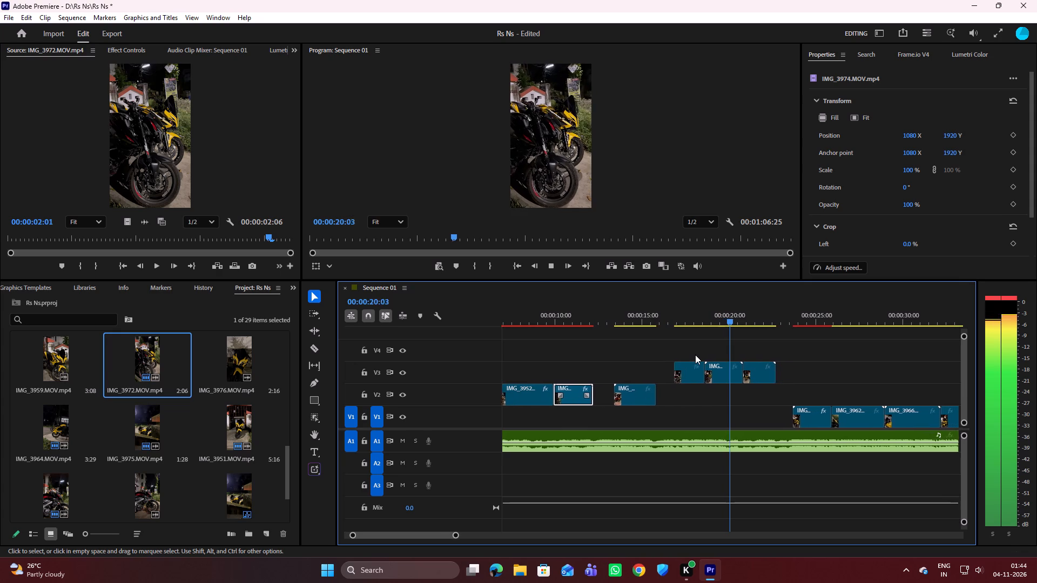
key(space)
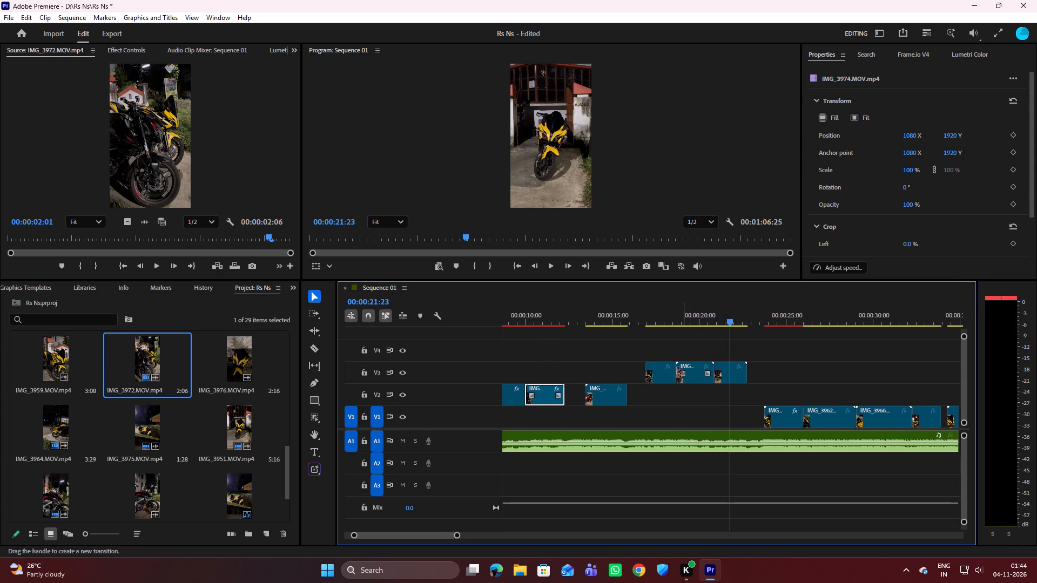
drag(688, 372, 649, 392)
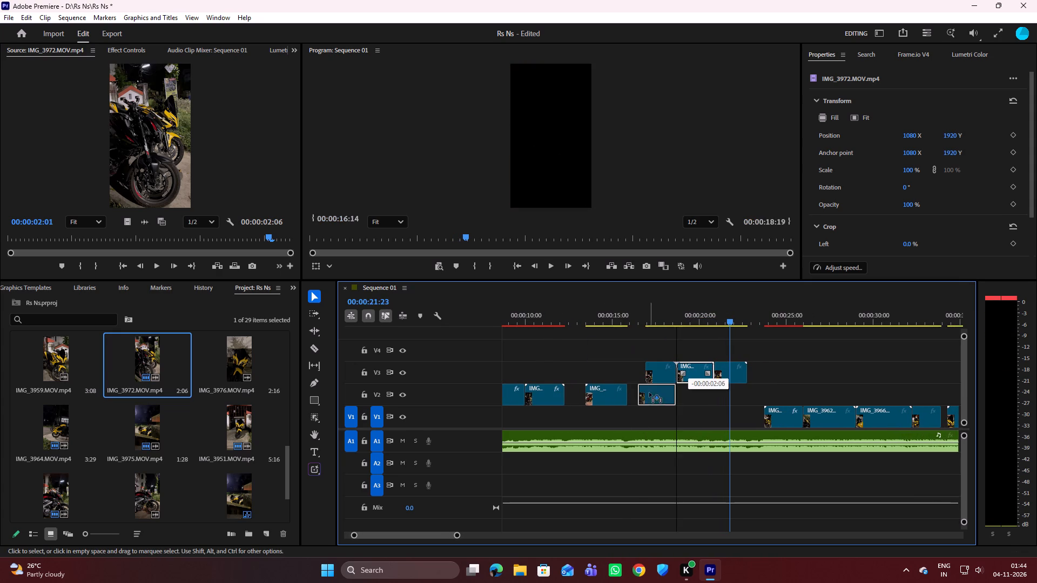
drag(649, 392, 643, 394)
Play and scrub through IMG_3973, IMG_3972 and the V3 clips to check how the newly placed IMG_3972 fits the music.
drag(730, 323, 684, 330)
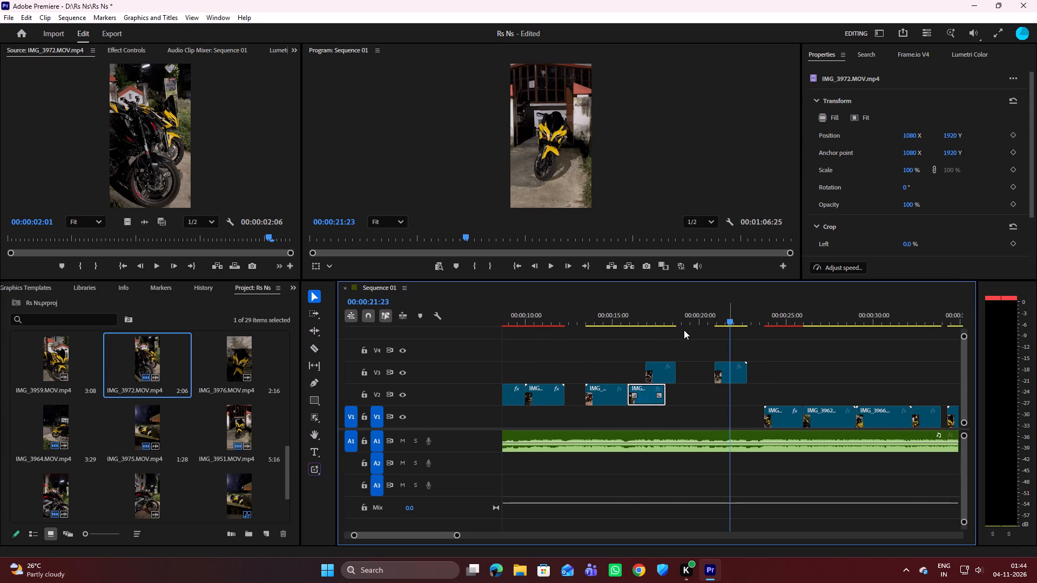
drag(684, 330, 585, 362)
key(space)
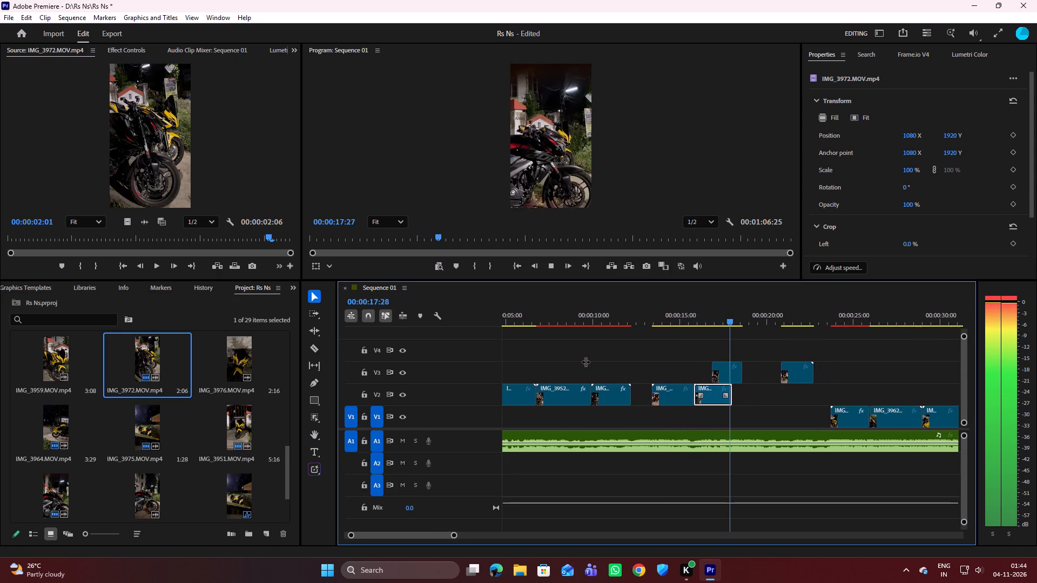
key(space)
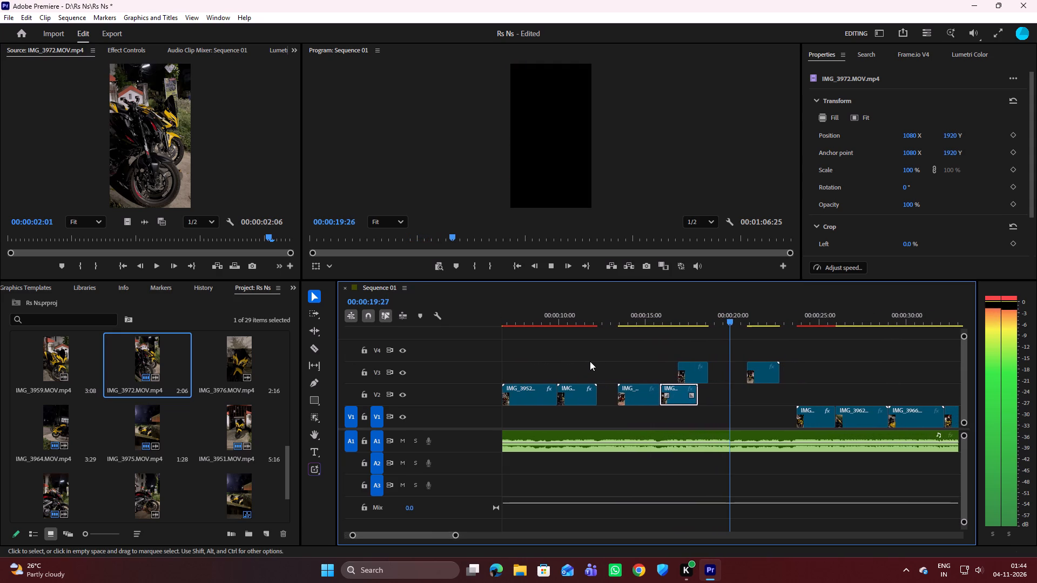
drag(727, 321, 670, 331)
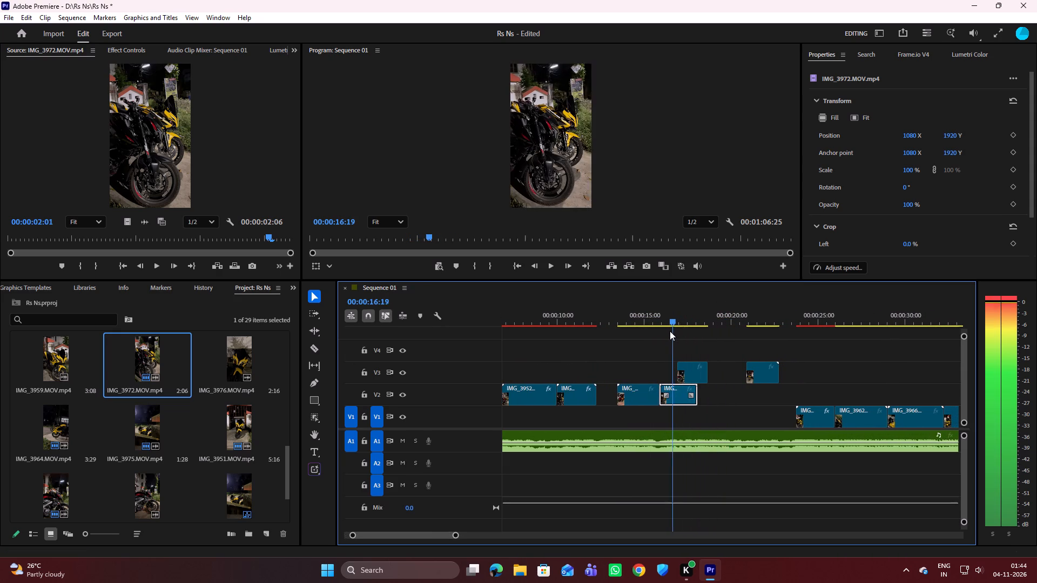
drag(670, 331, 669, 332)
key(space)
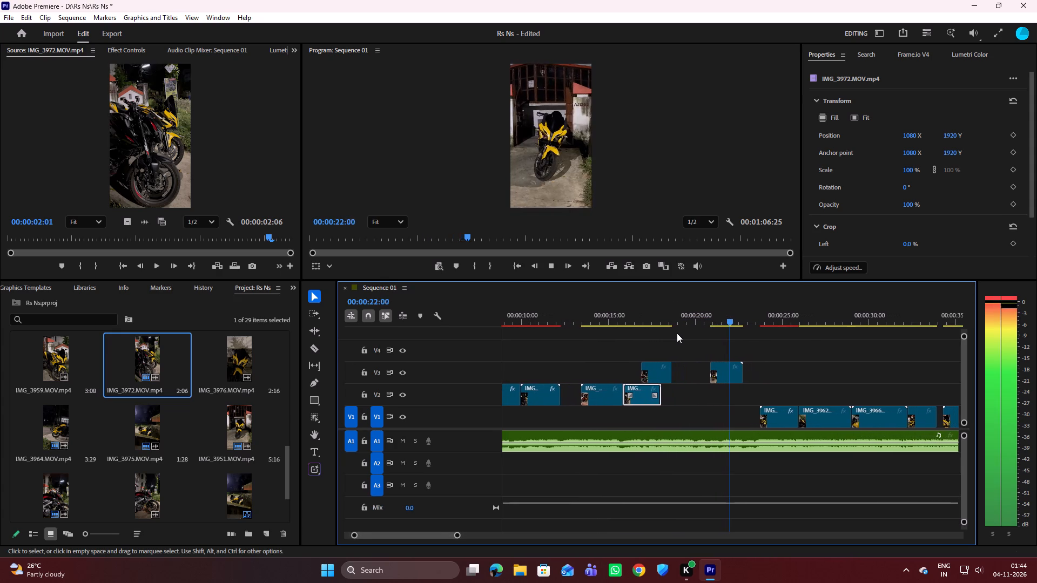
key(space)
drag(728, 322, 632, 340)
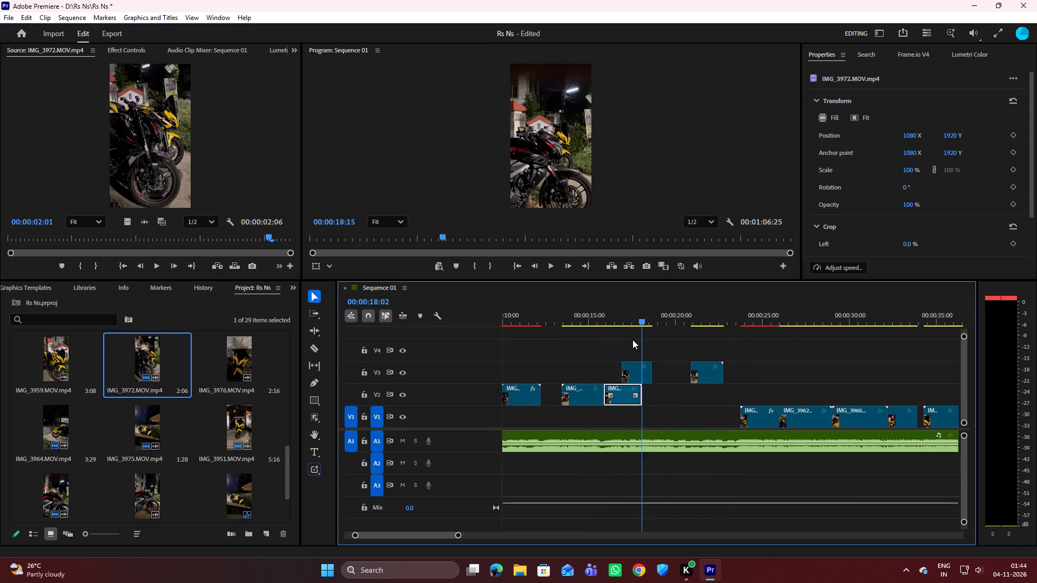
drag(632, 340, 647, 331)
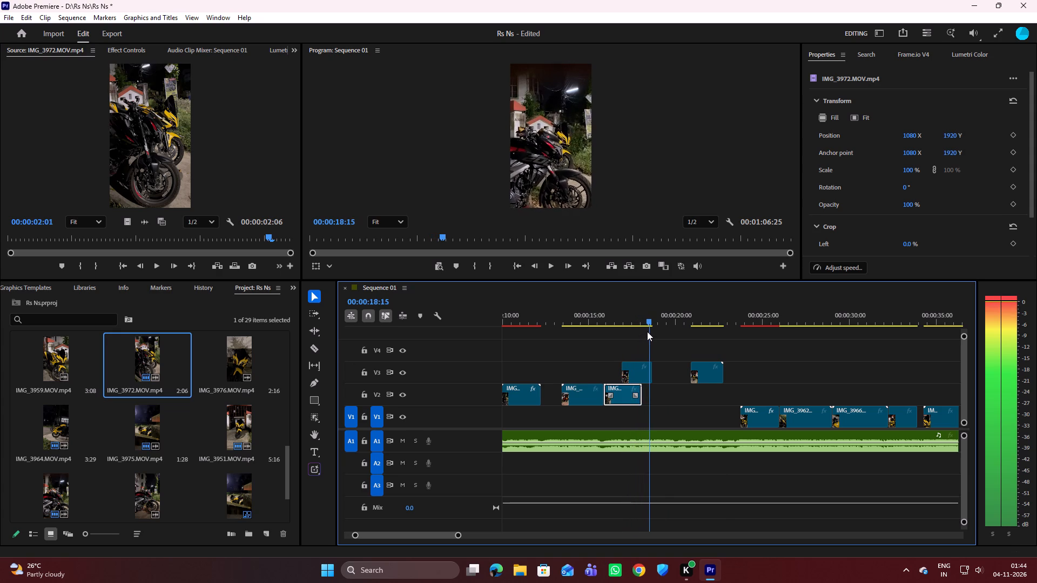
Replay the sequence up to the end of IMG_3974, and close the gap on V2 by butting IMG_3973 against IMG_3974.
drag(647, 331, 425, 360)
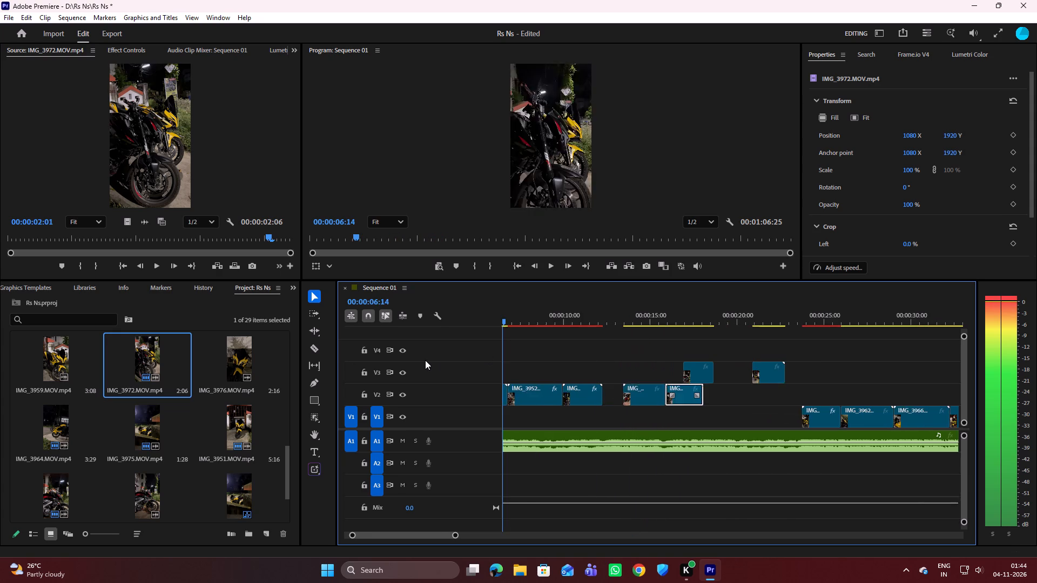
drag(425, 360, 387, 365)
key(space)
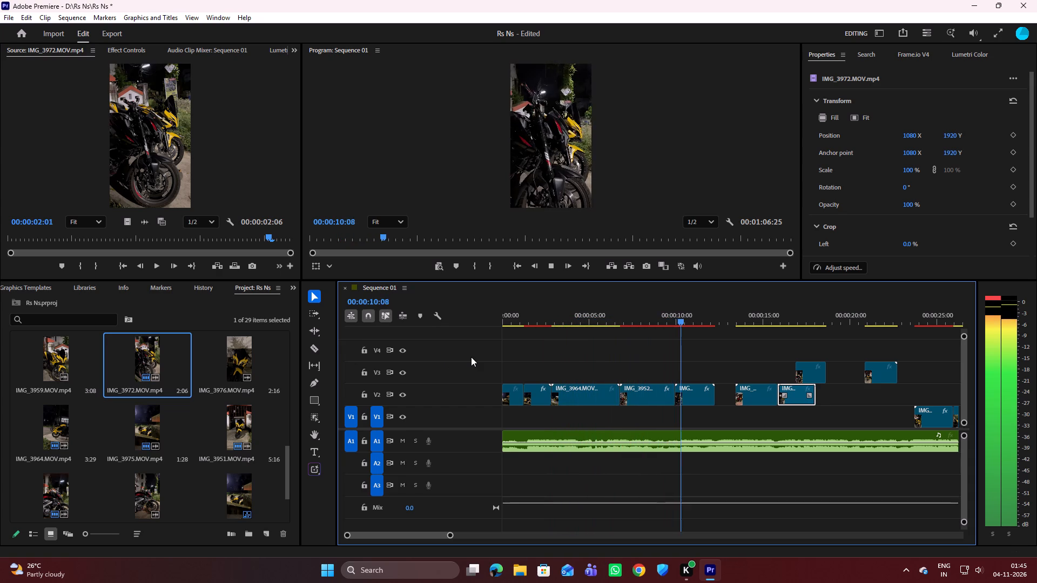
key(space)
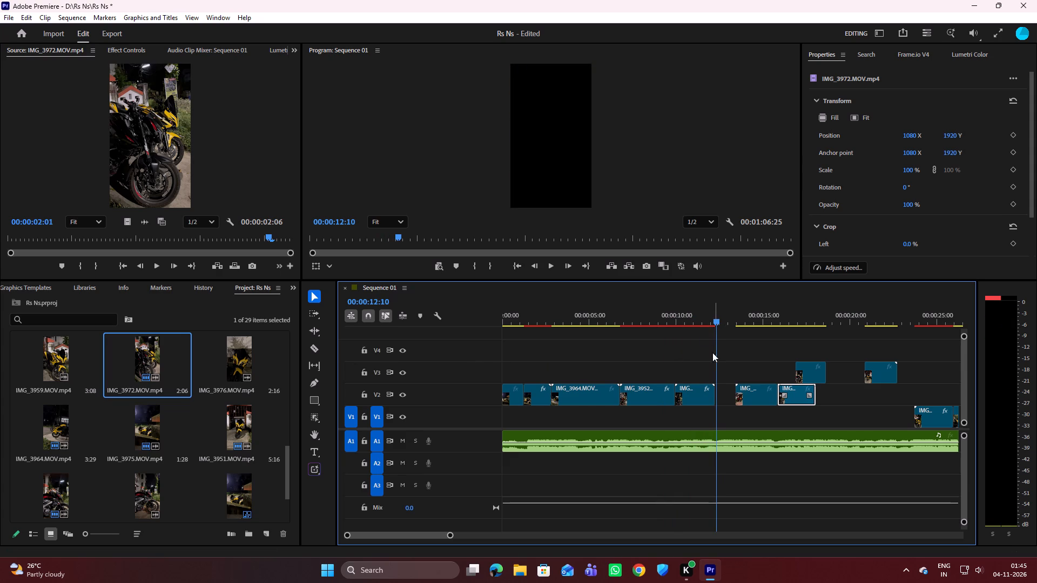
drag(755, 389, 737, 387)
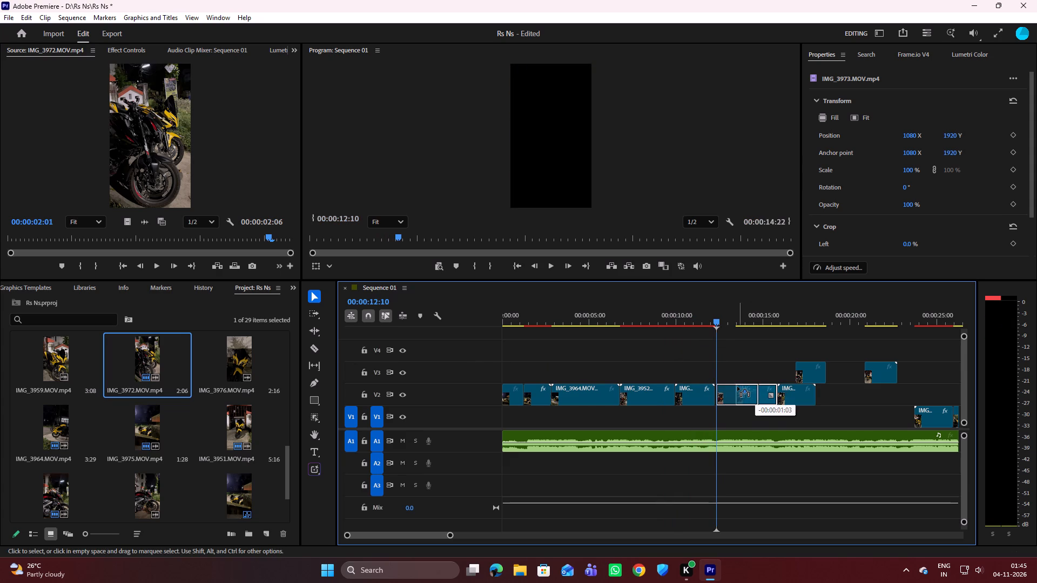
drag(737, 387, 732, 387)
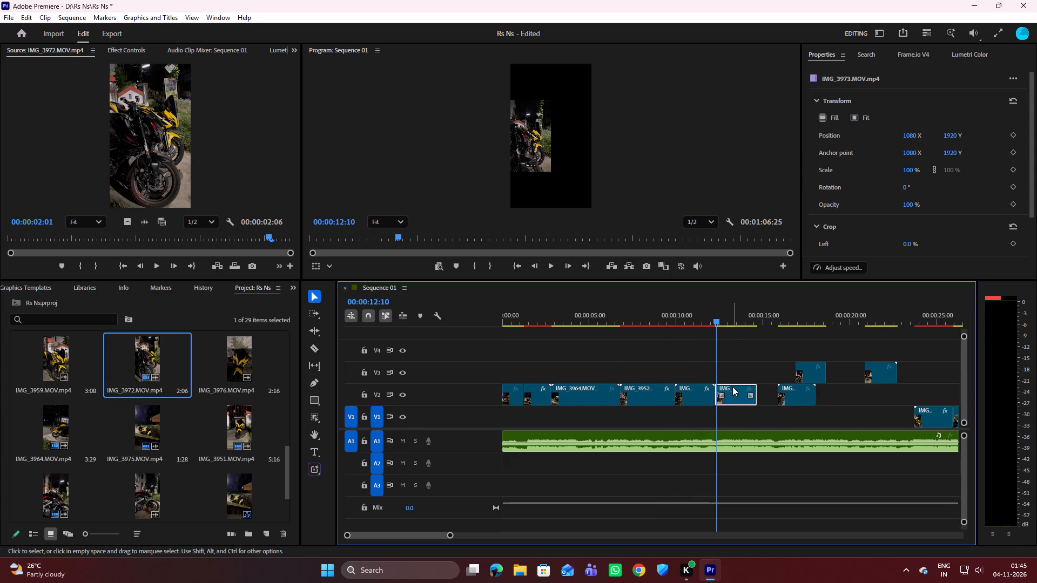
drag(716, 324, 689, 328)
click(739, 388)
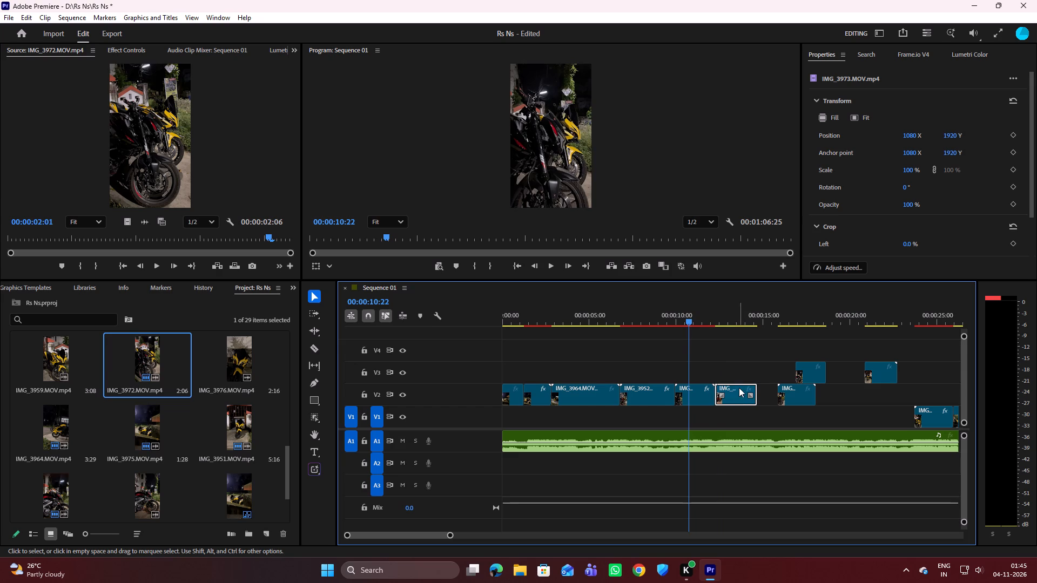
click(741, 389)
Play from IMG_3974 into IMG_3972, and shift IMG_3956 on V3 to start where IMG_3972 ends.
key(space)
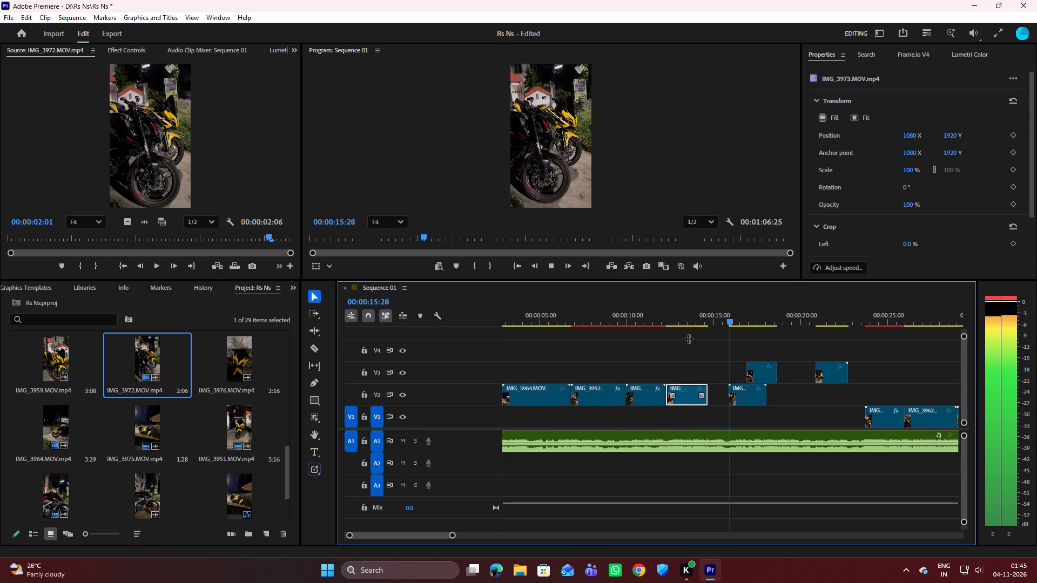
key(space)
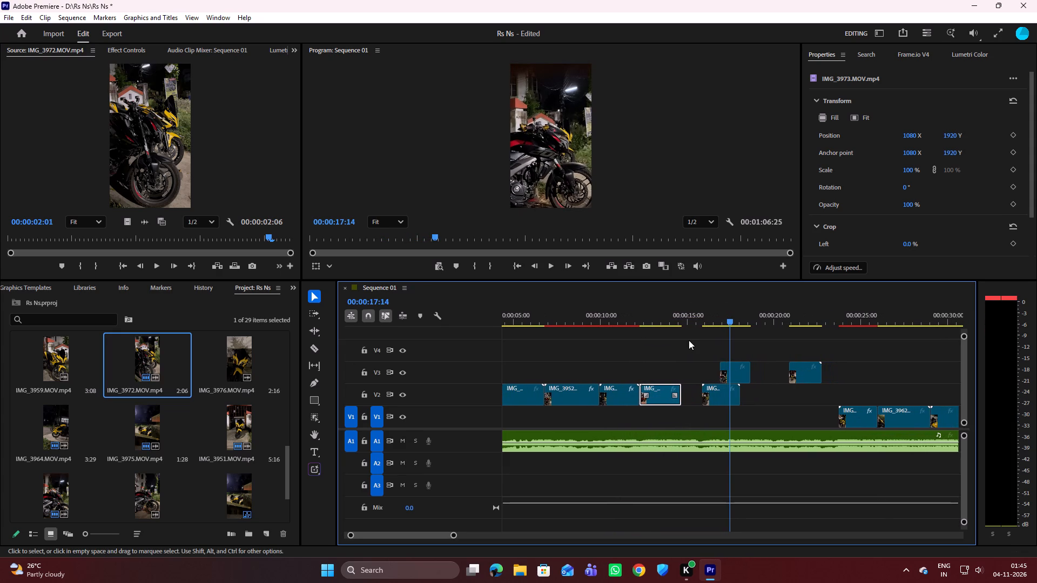
drag(736, 368, 761, 365)
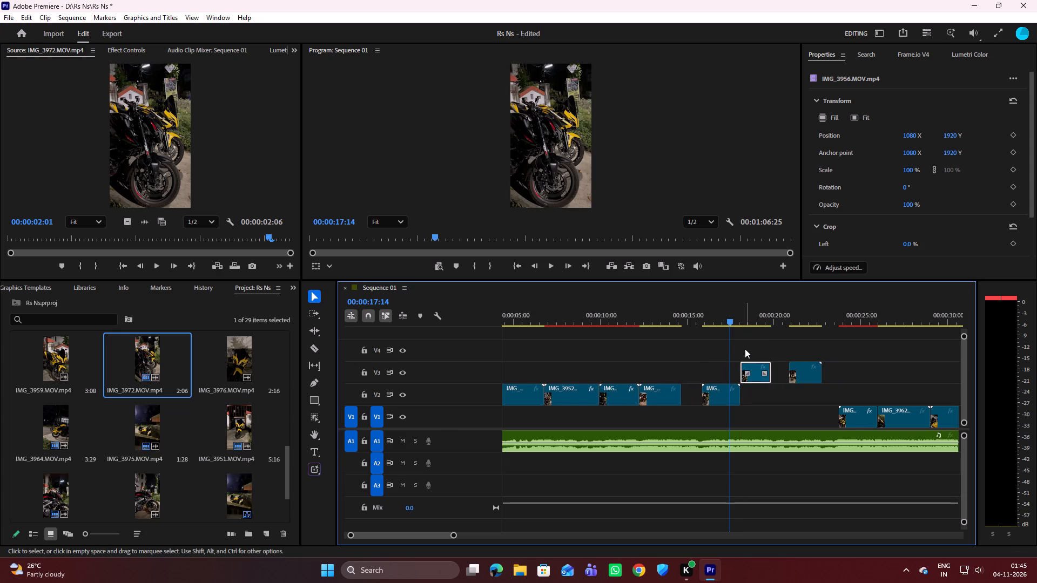
Play the rest of the sequence from IMG_3972 past the end of IMG_3951 on V1 to review the remaining clips.
key(space)
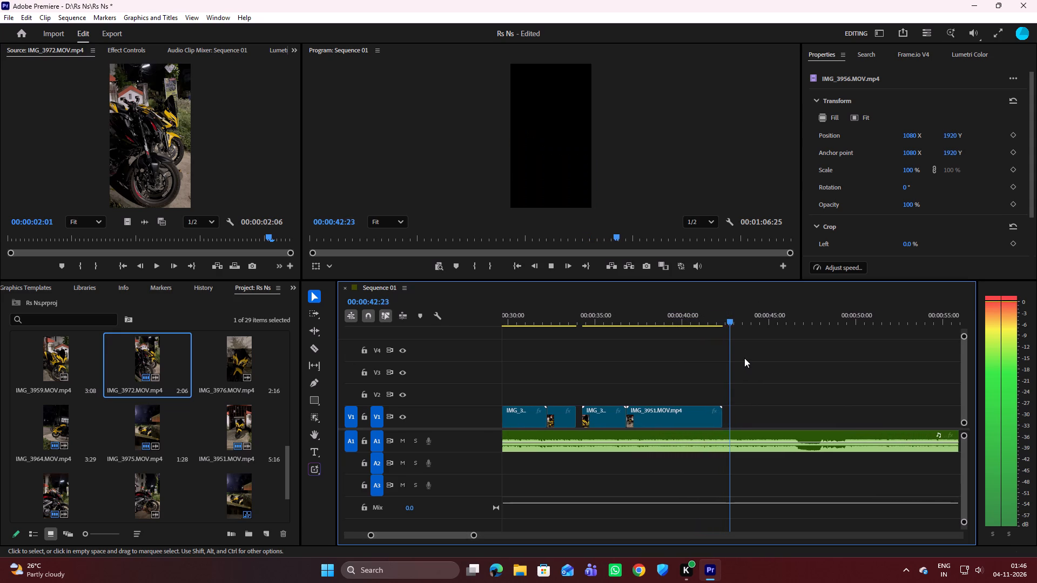
key(space)
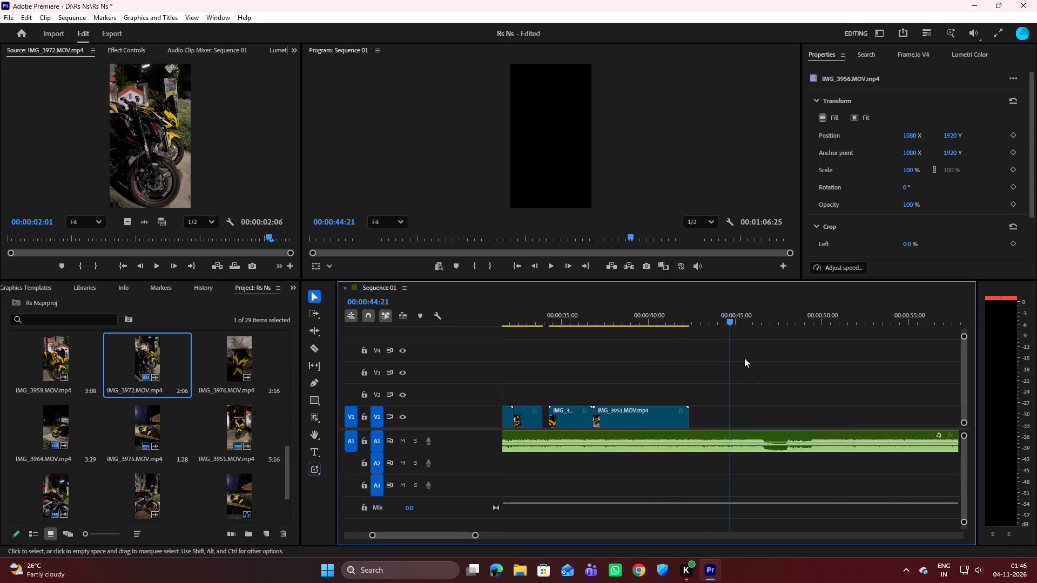
scroll(651, 433, up, 15)
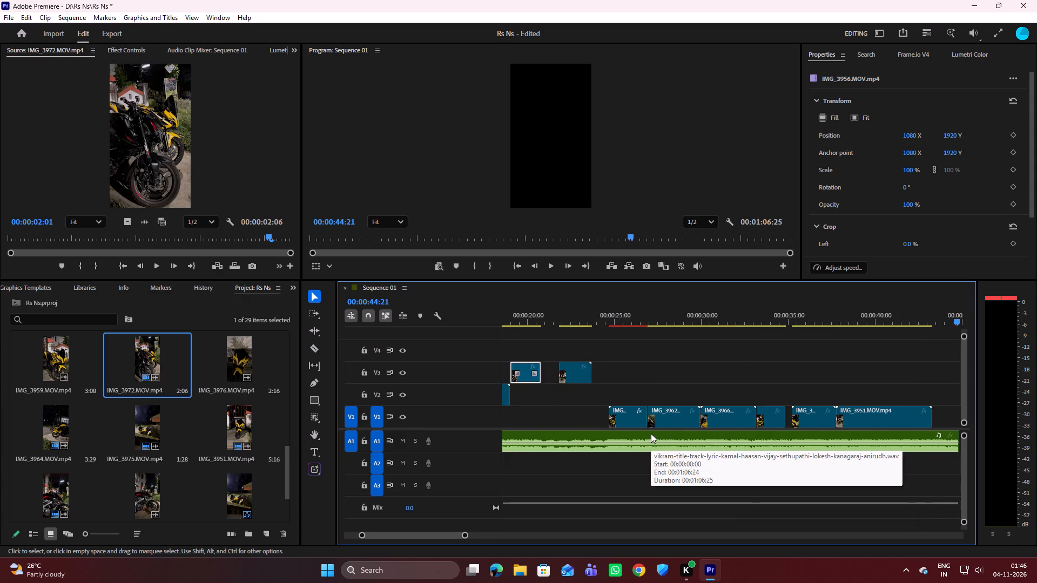
scroll(651, 433, up, 20)
scroll(651, 433, up, 5)
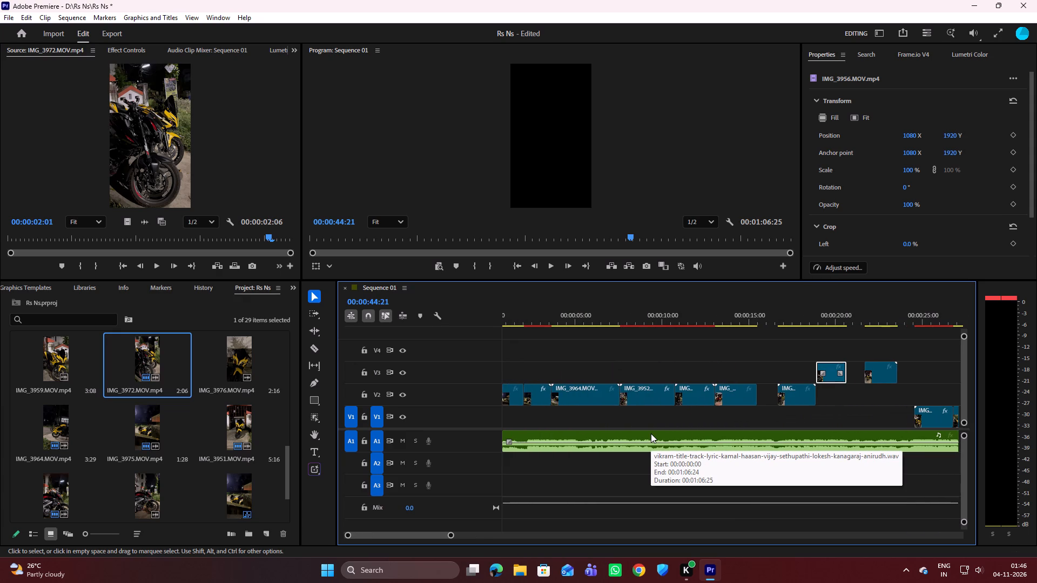
scroll(651, 433, up, 1)
Replay the opening V2 clips up to the cut from IMG_3964 into IMG_3952, and go back to the sequence start.
drag(628, 233, 457, 248)
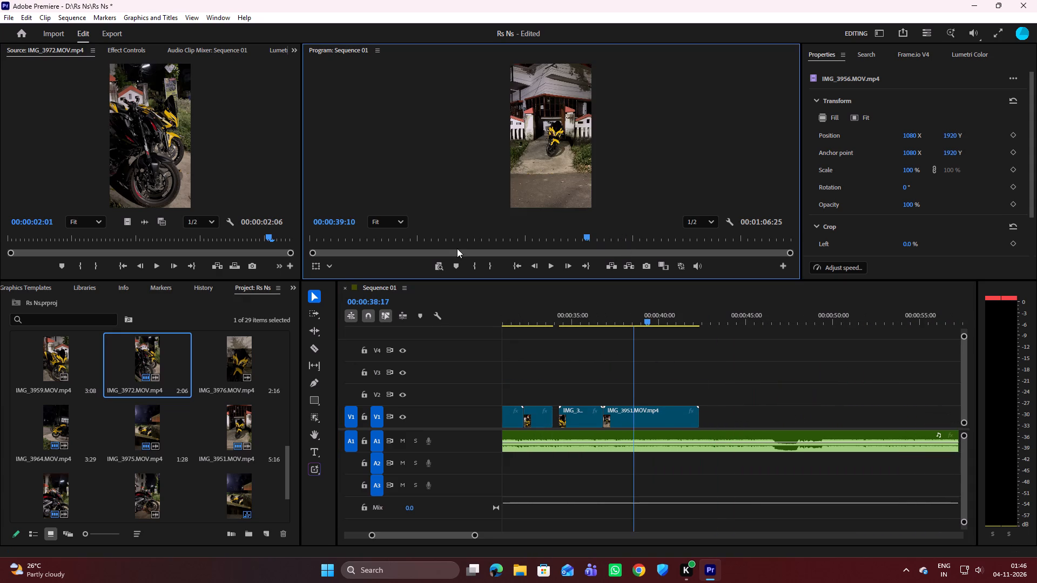
drag(457, 248, 233, 294)
key(space)
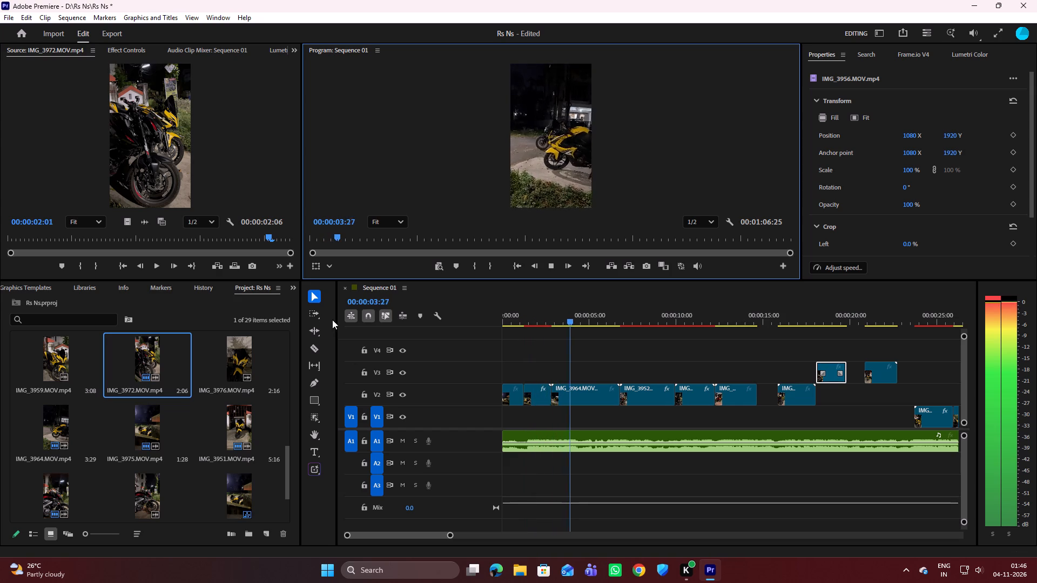
key(space)
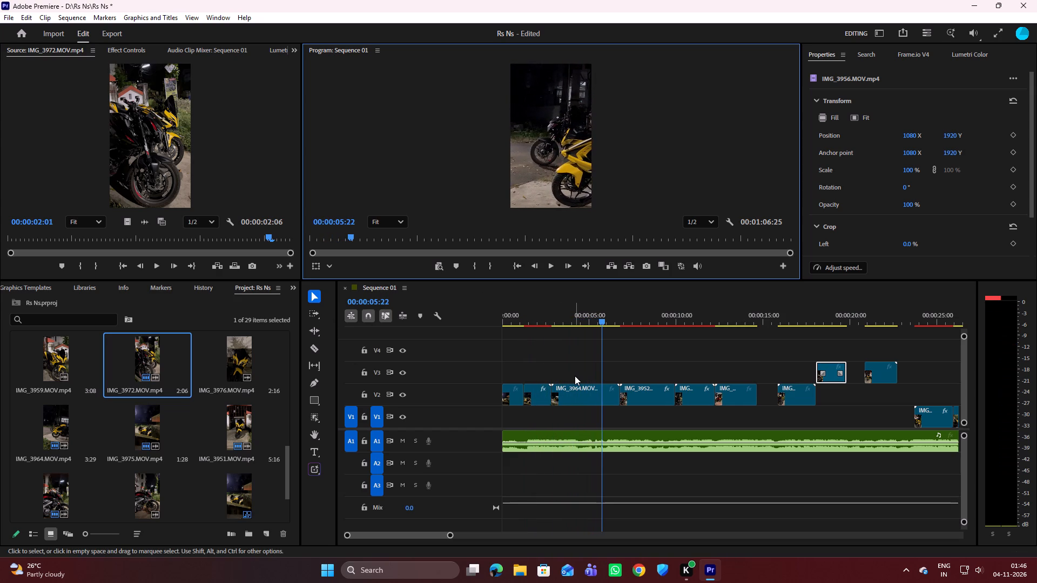
key(space)
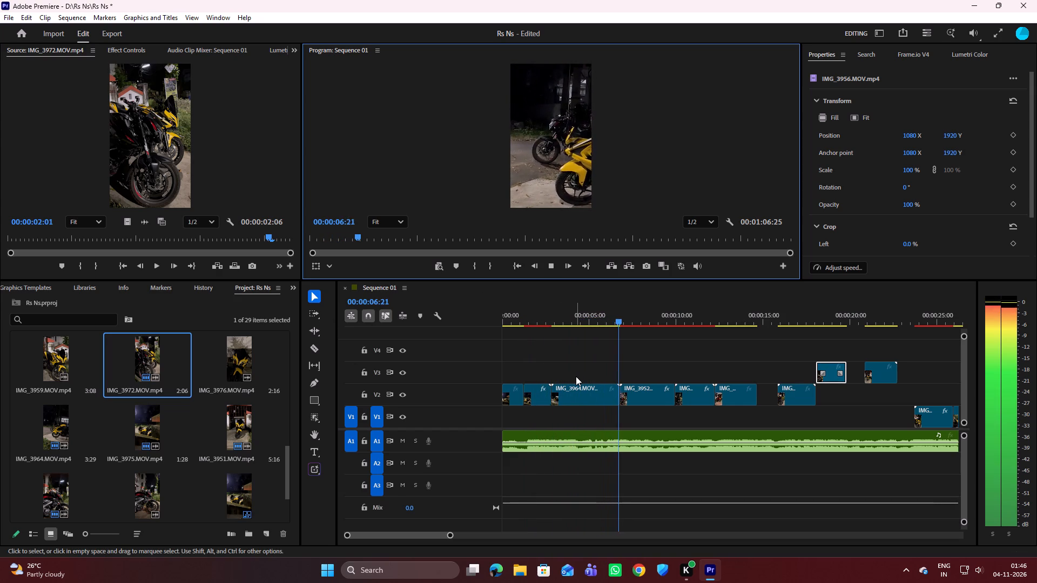
key(space)
drag(624, 322, 623, 322)
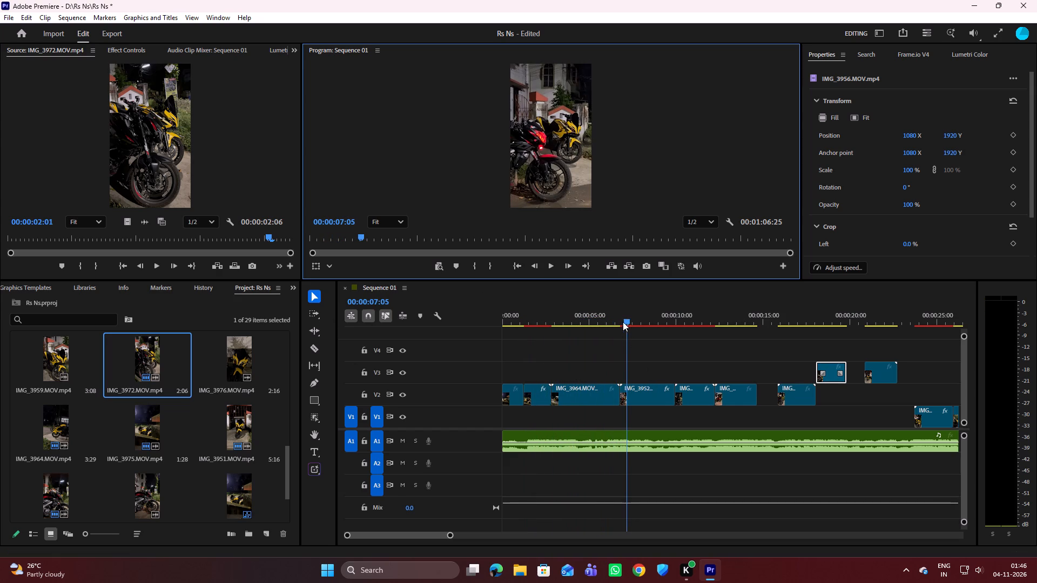
drag(623, 322, 467, 326)
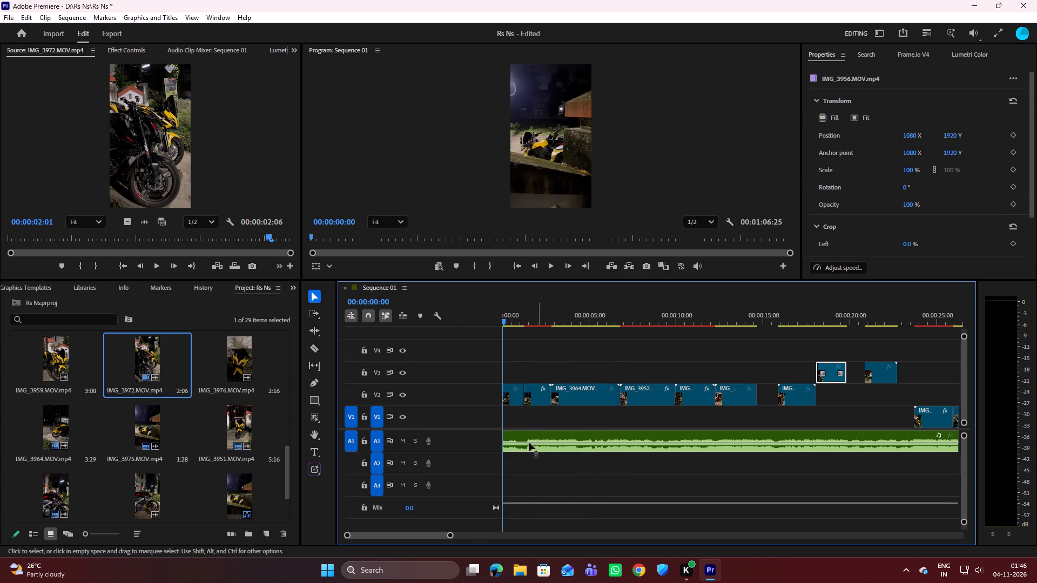
Scrub the opening V2 clips from the sequence start into IMG_3964, checking the cut from IMG_3975 to IMG_3964.
drag(452, 533, 411, 529)
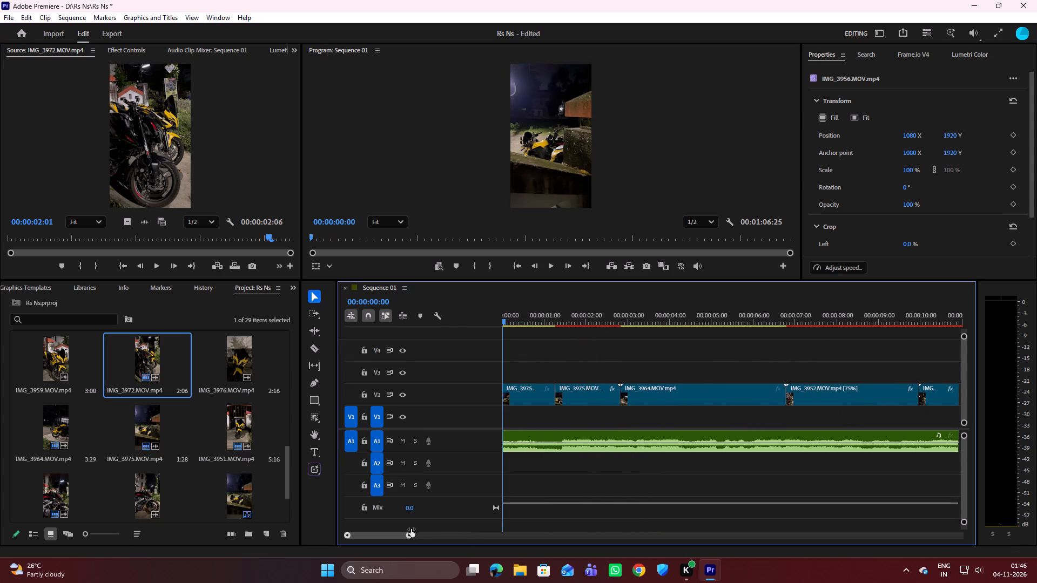
drag(411, 529, 415, 531)
drag(502, 317, 569, 323)
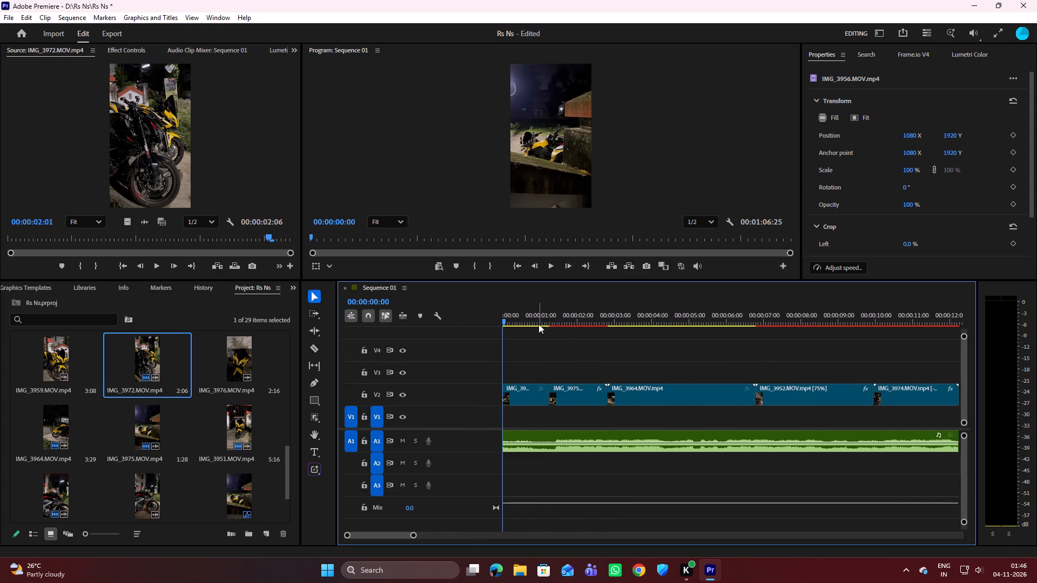
drag(500, 318, 516, 317)
drag(505, 320, 535, 320)
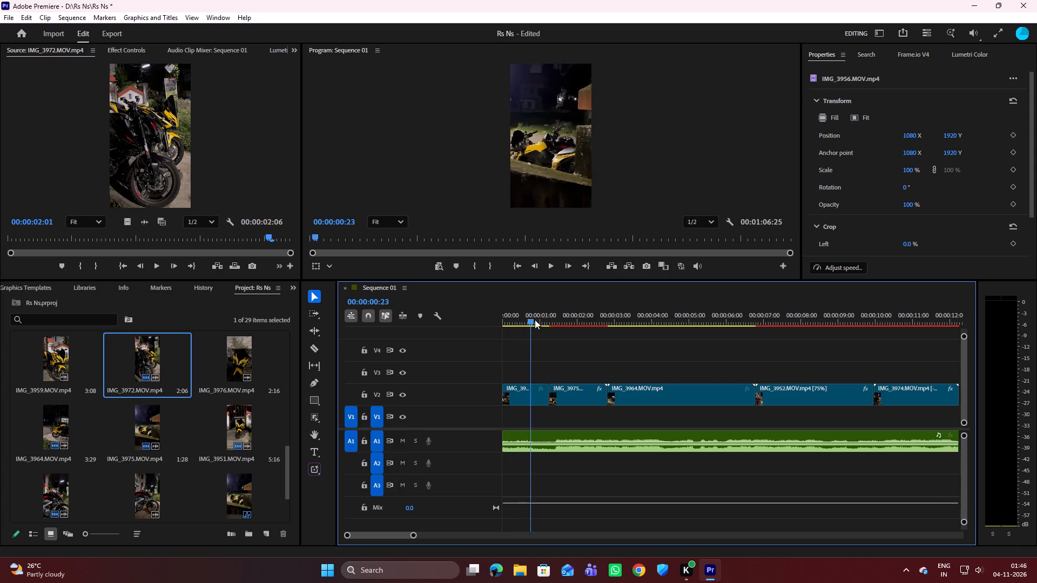
drag(535, 320, 611, 314)
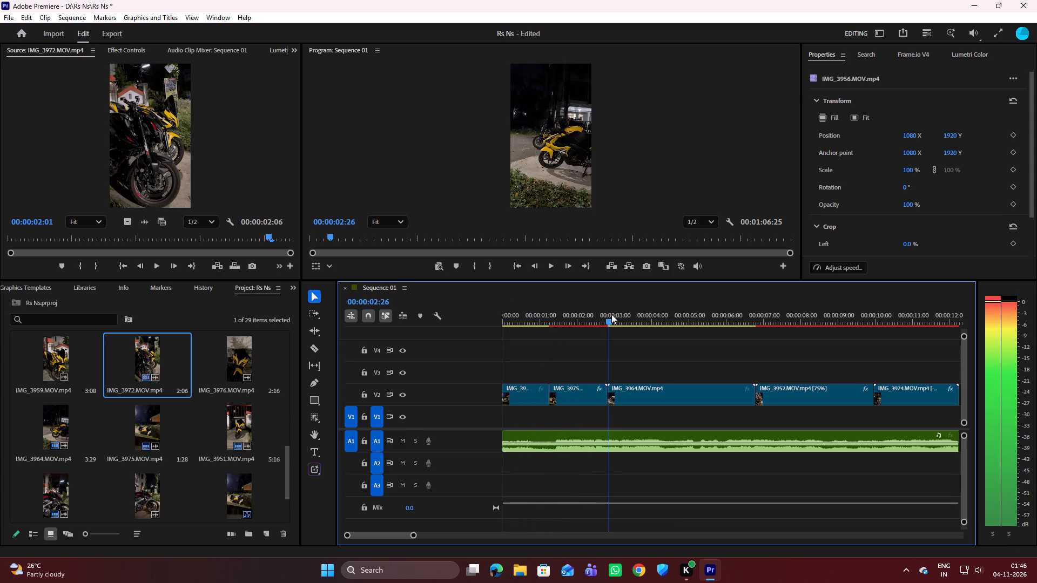
drag(611, 314, 610, 320)
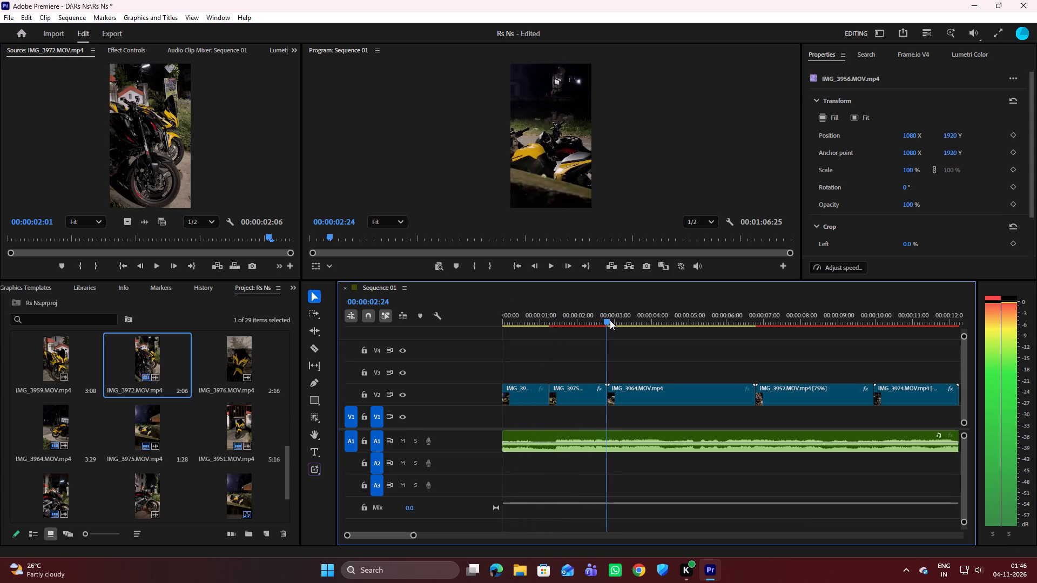
drag(610, 320, 717, 323)
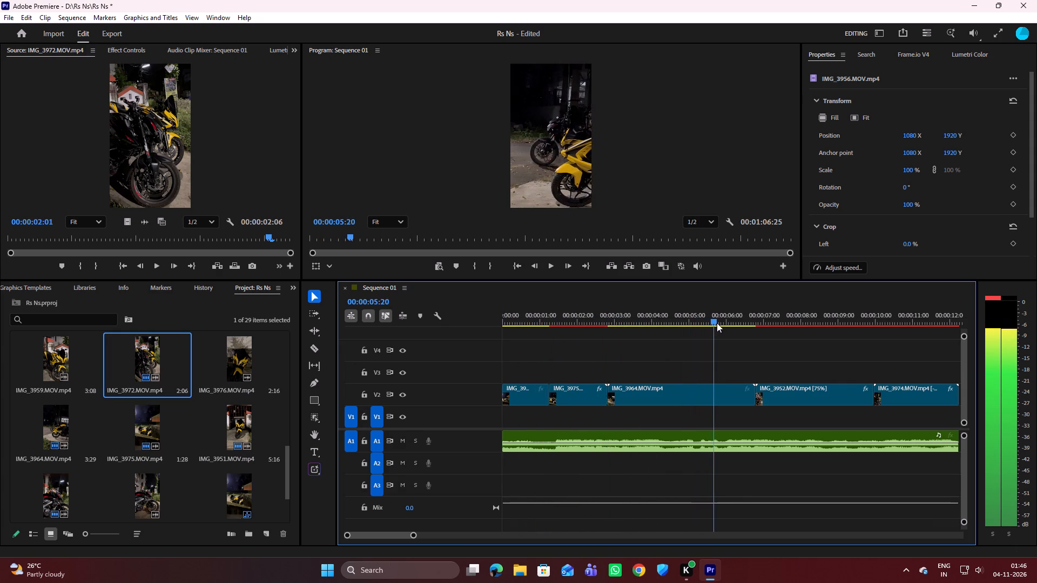
drag(717, 323, 611, 341)
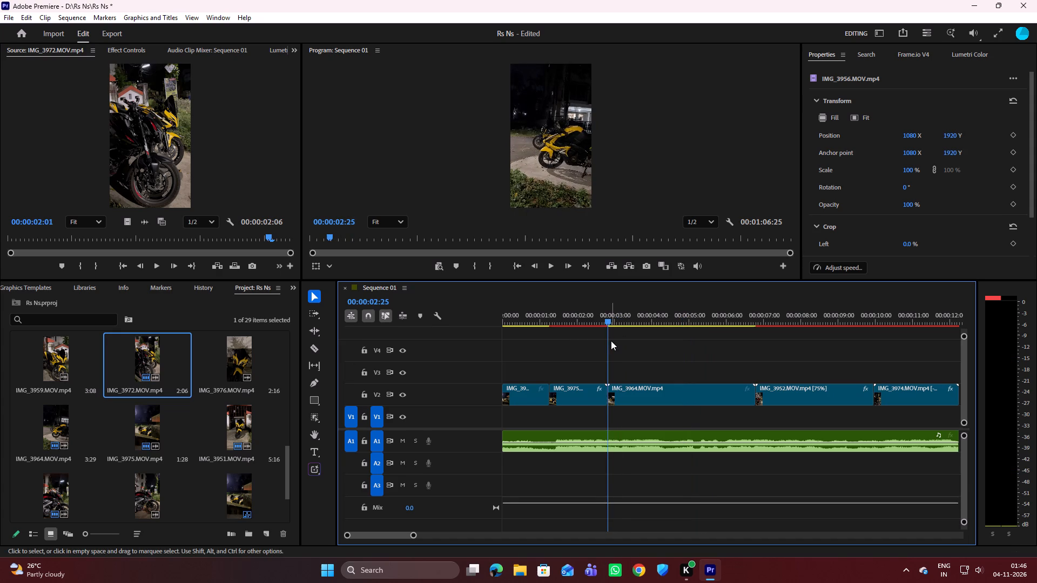
Replay IMG_3964 on V2 several times across its cut into IMG_3952 to check the timing against the music.
key(space)
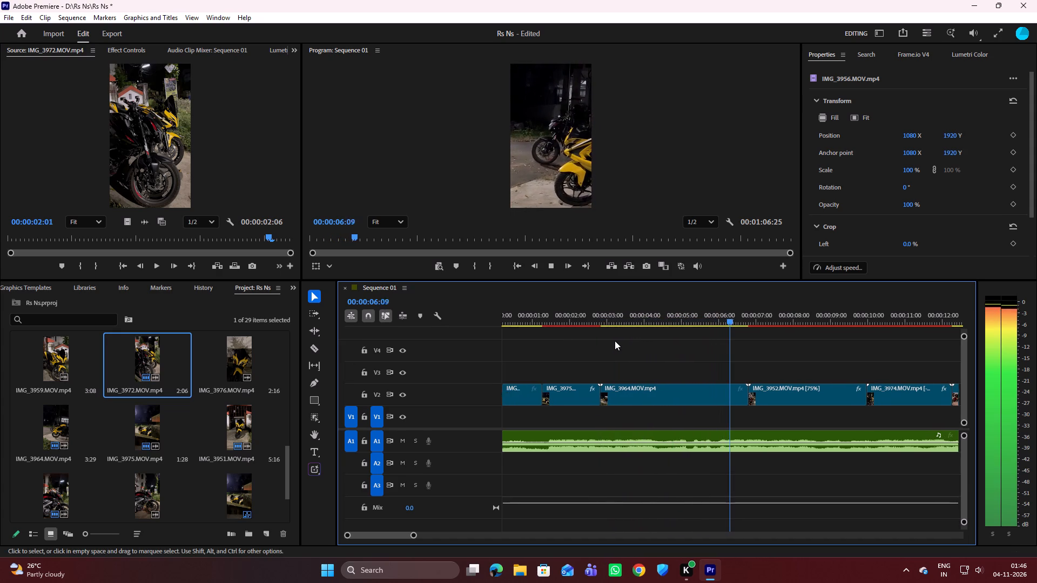
key(space)
key(space)
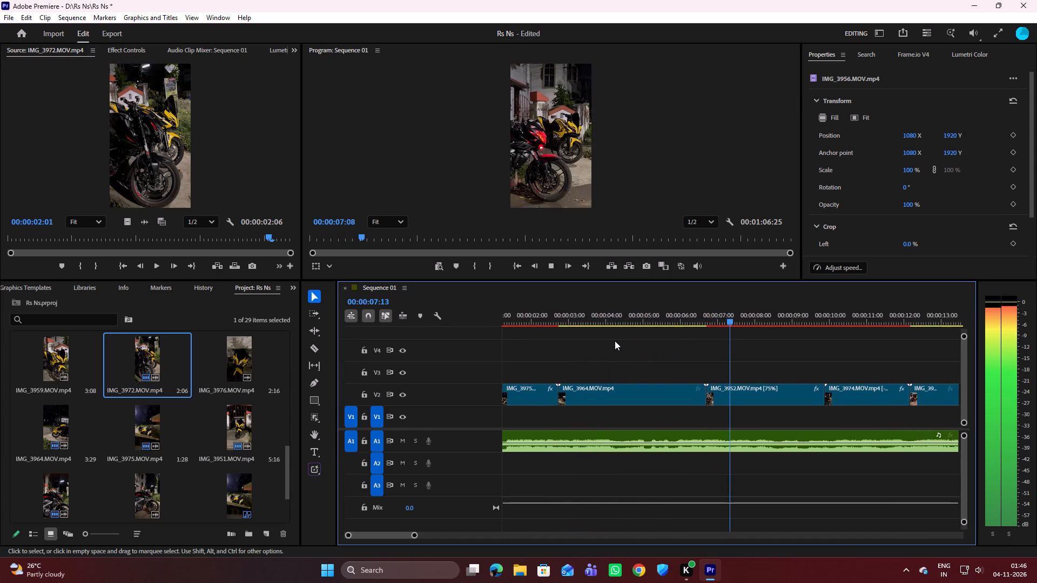
key(space)
drag(731, 320, 695, 328)
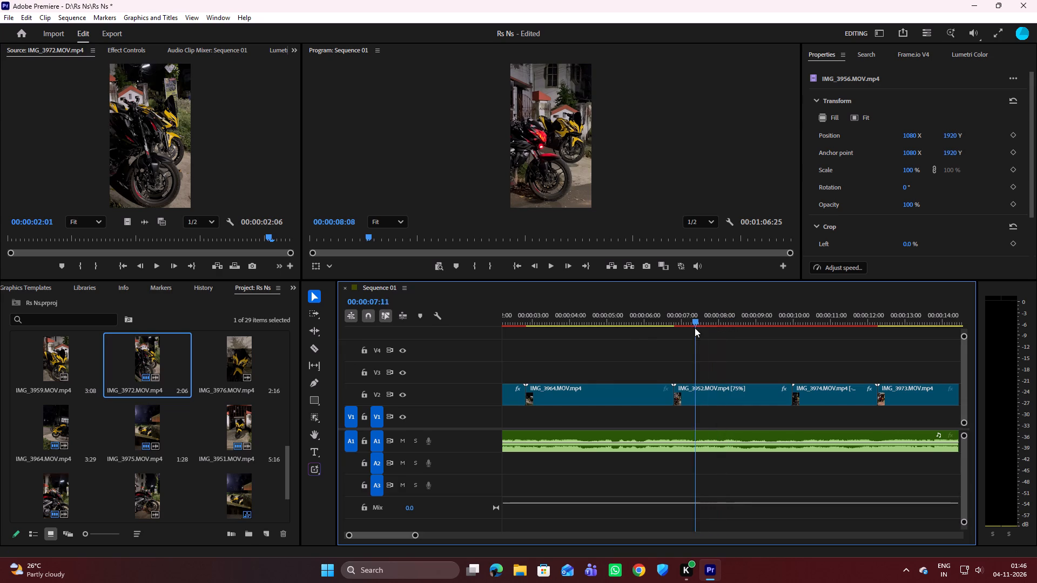
drag(695, 328, 590, 343)
key(space)
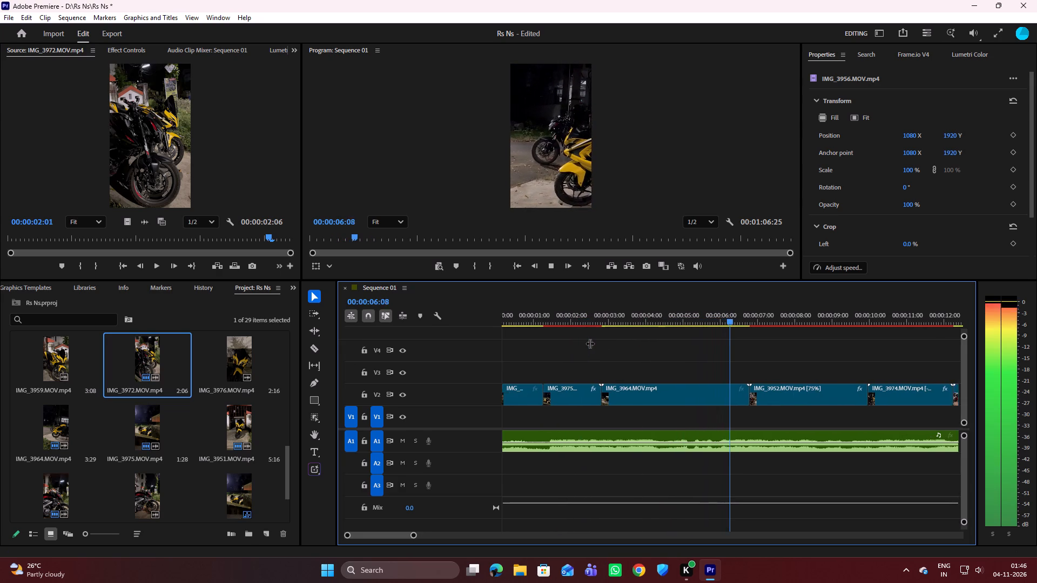
key(space)
drag(726, 323, 582, 358)
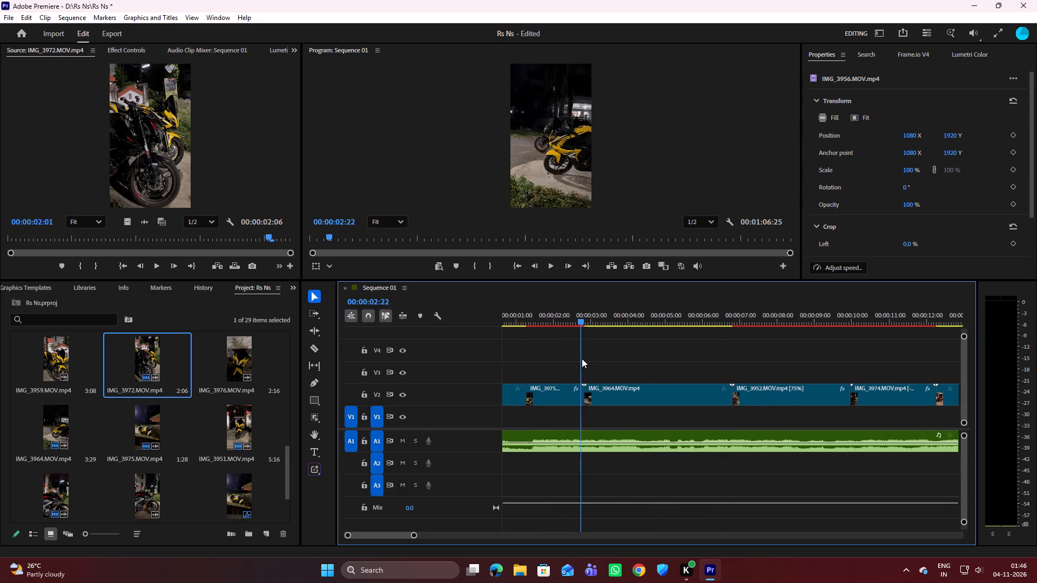
drag(582, 358, 586, 359)
key(space)
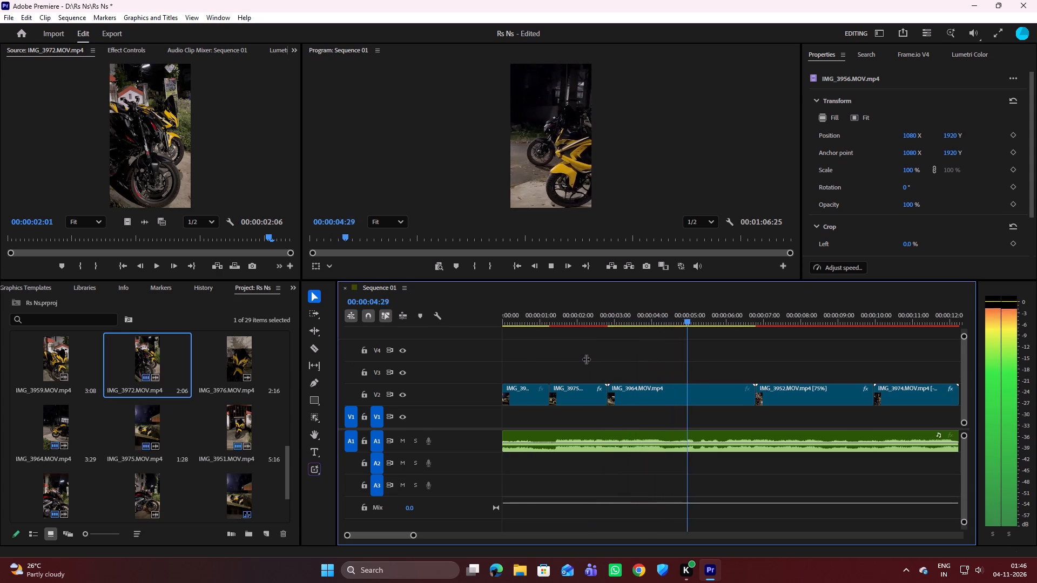
key(space)
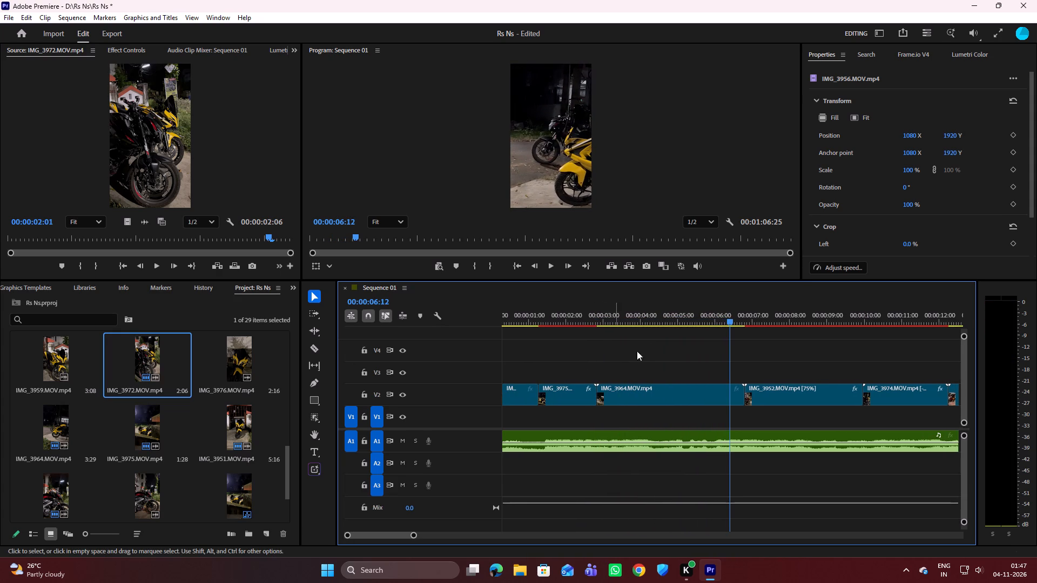
key(space)
key(space)
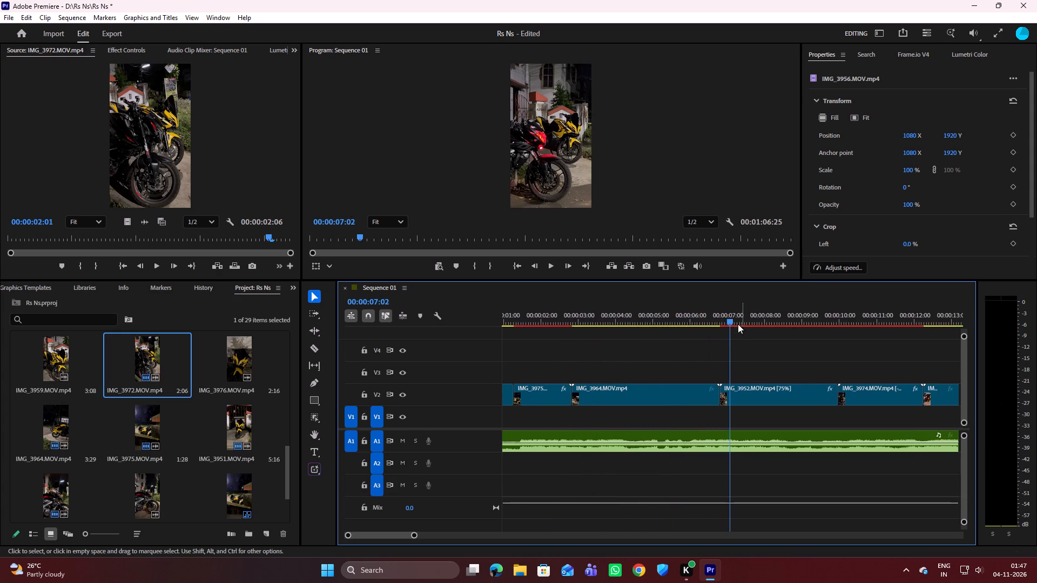
drag(726, 318, 720, 320)
Play from IMG_3952 past the end of IMG_3973, and close the V2 gap by butting IMG_3972 against IMG_3973.
key(space)
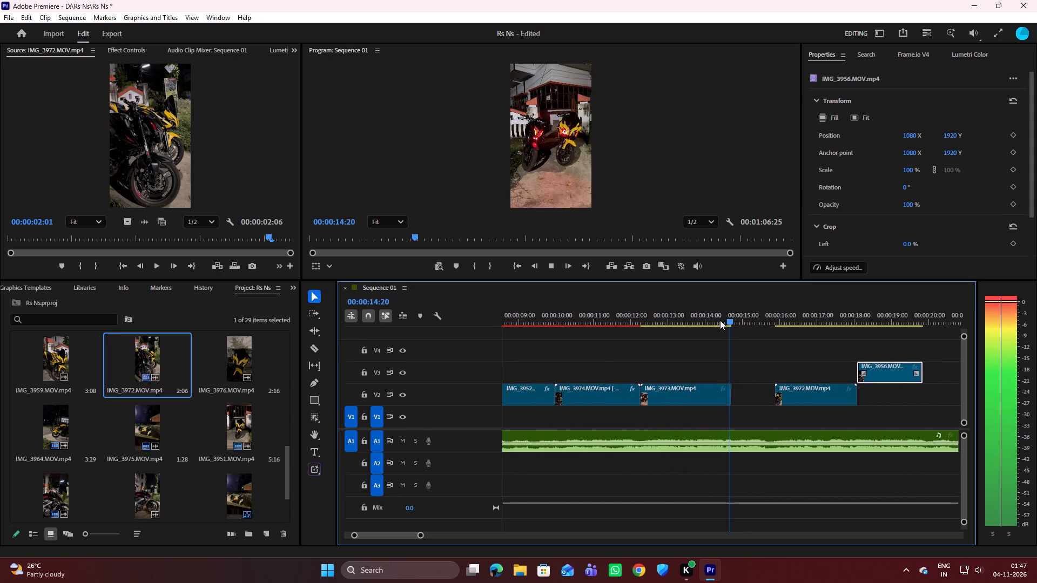
key(space)
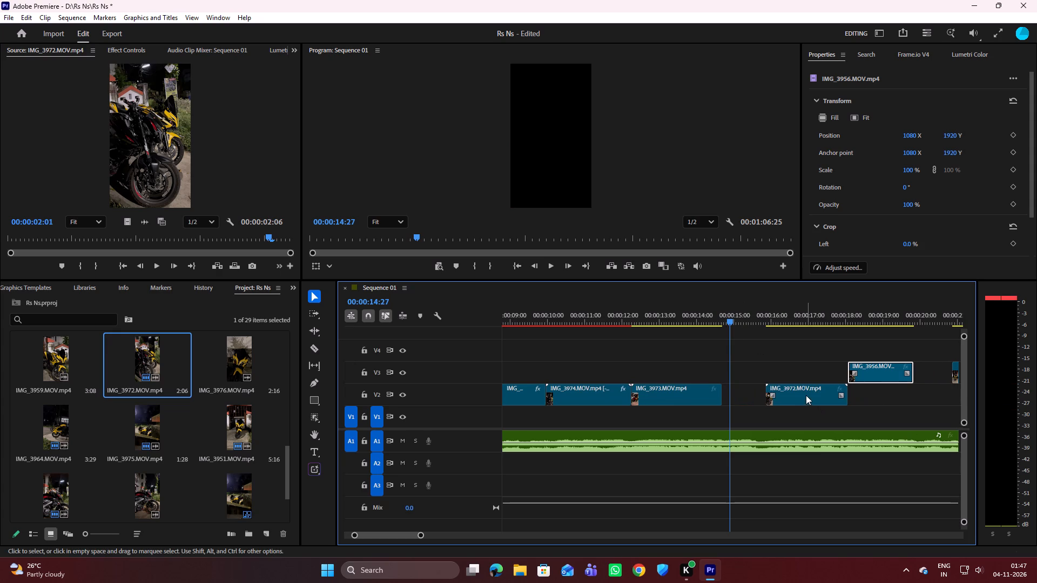
drag(806, 395, 760, 404)
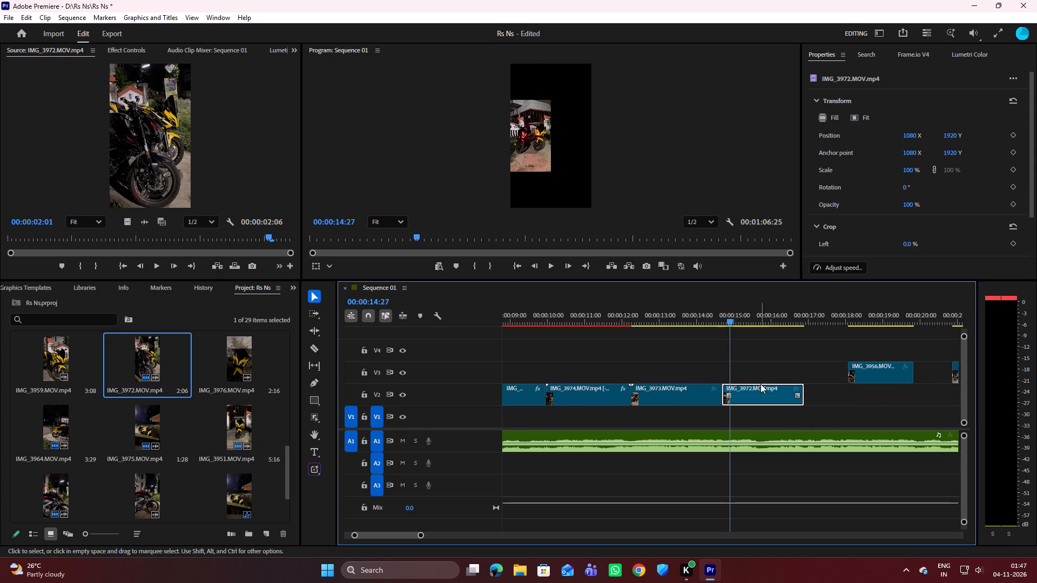
drag(730, 324, 696, 330)
drag(753, 389, 771, 381)
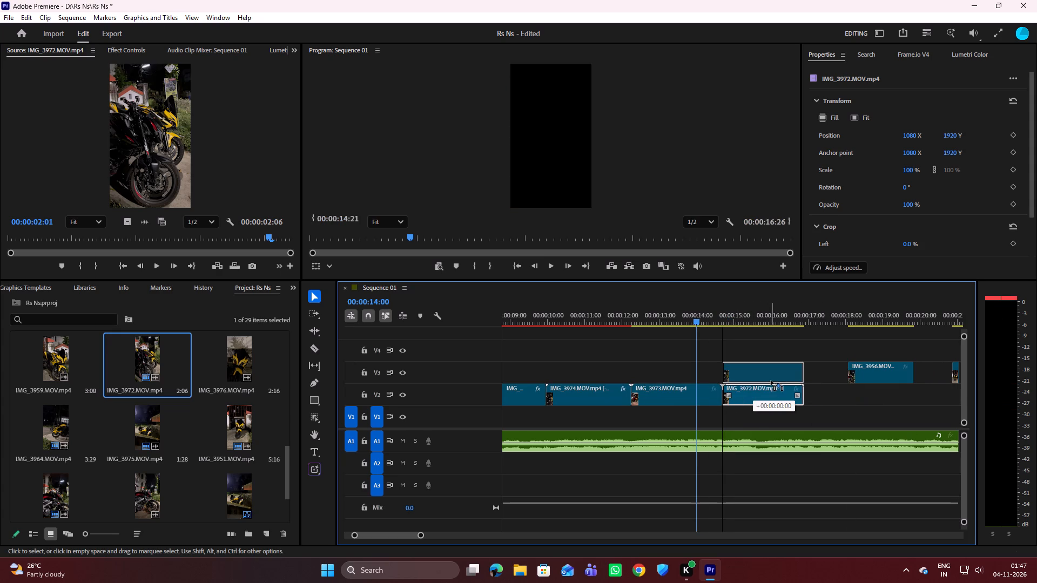
drag(771, 381, 776, 400)
drag(770, 393, 760, 395)
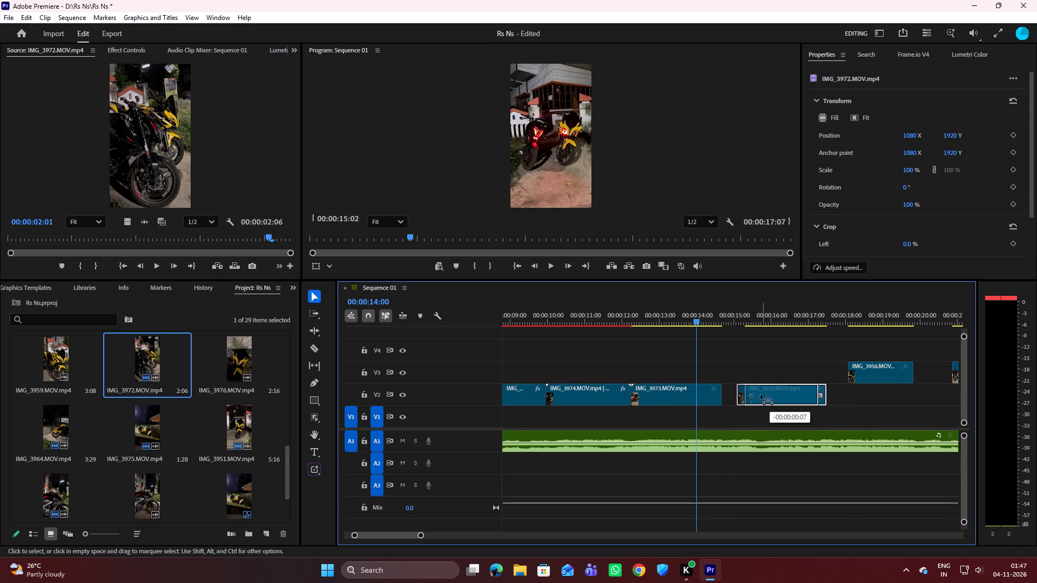
drag(760, 395, 752, 396)
Play past the end of IMG_3972, and move IMG_3956 from V3 to V2 so it starts where IMG_3972 ends.
key(space)
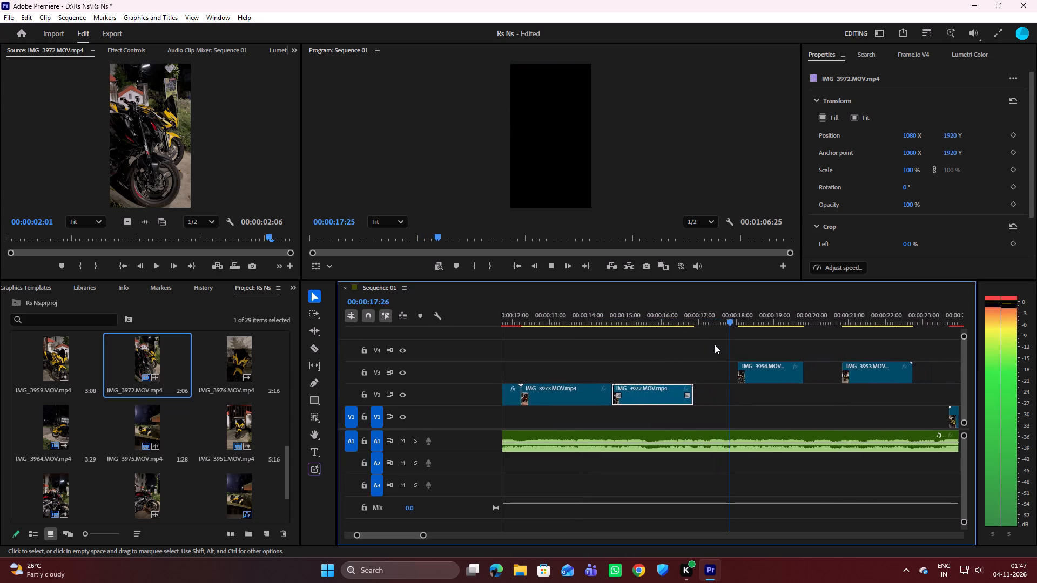
key(space)
drag(721, 369, 683, 396)
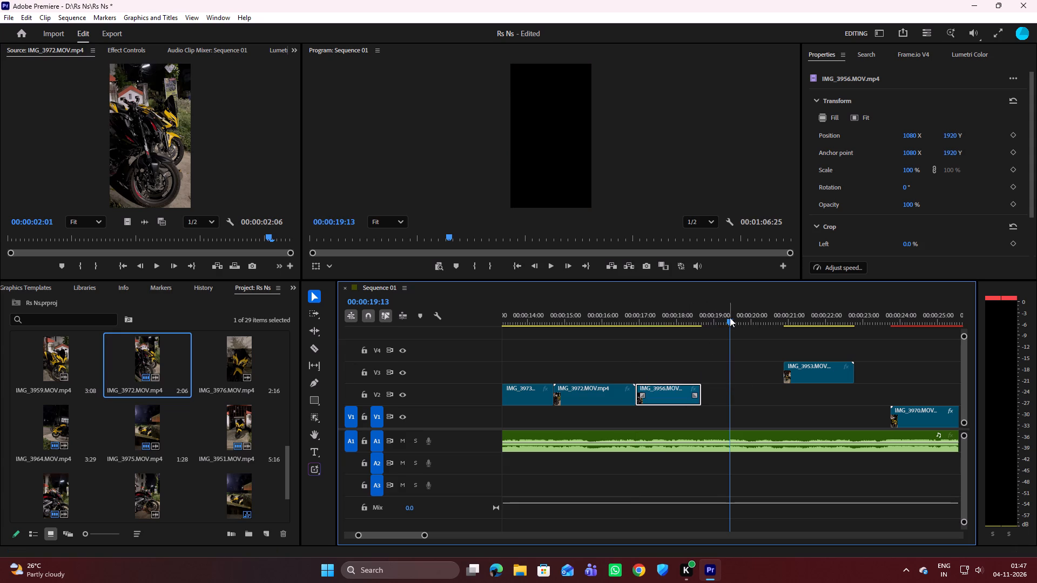
Play on from IMG_3972 to the music around 00:00:49, and replay that passage to look for a cut point.
drag(731, 320, 623, 338)
key(space)
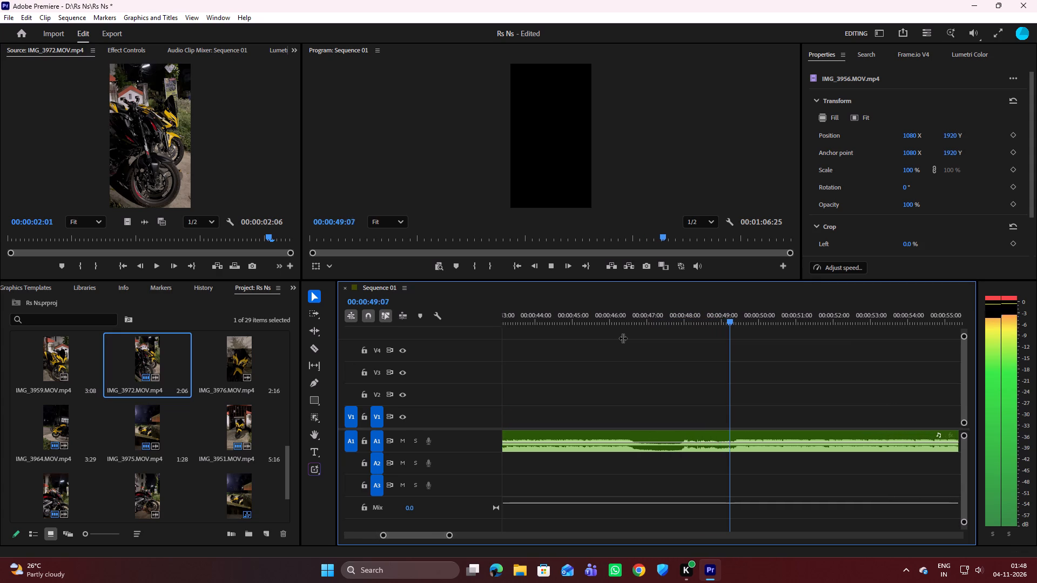
key(space)
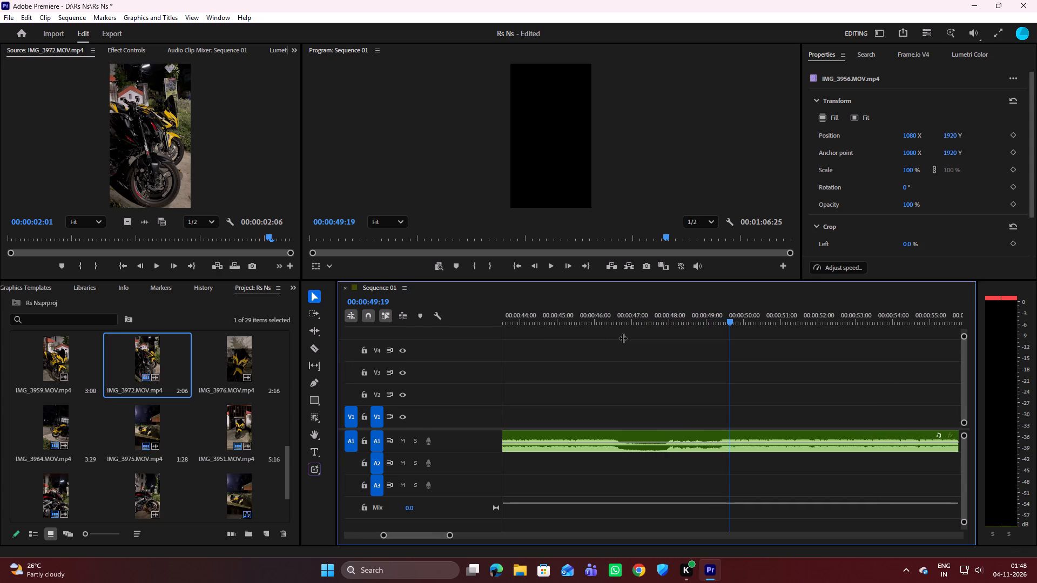
drag(729, 321, 628, 341)
key(space)
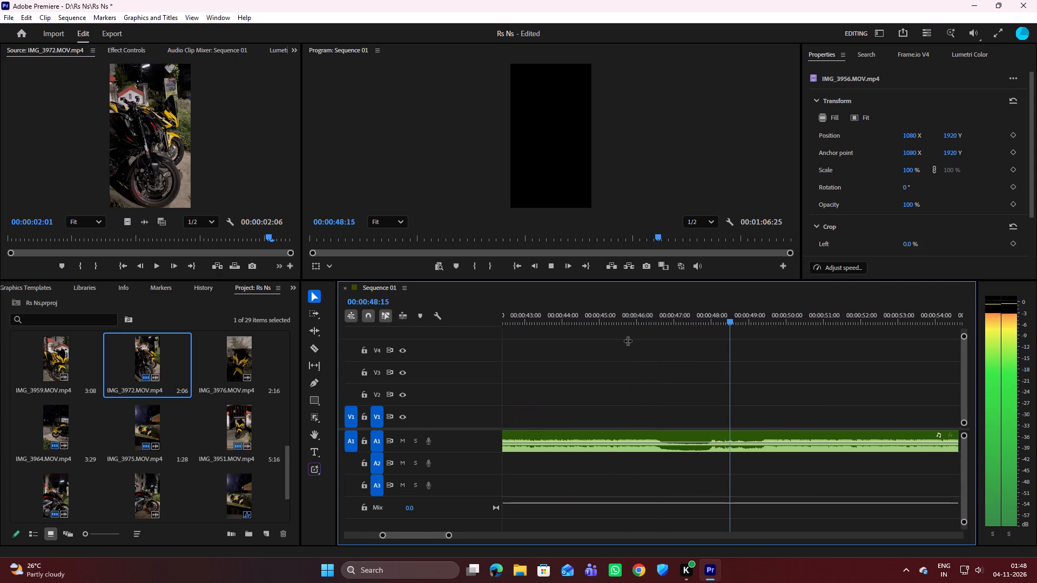
key(space)
key(space)
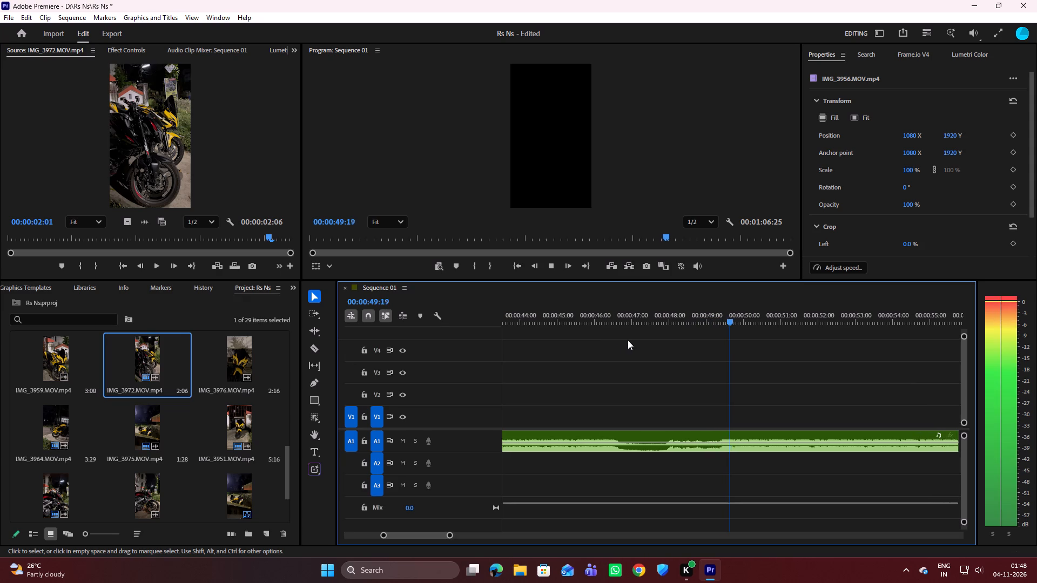
key(space)
drag(730, 318, 682, 334)
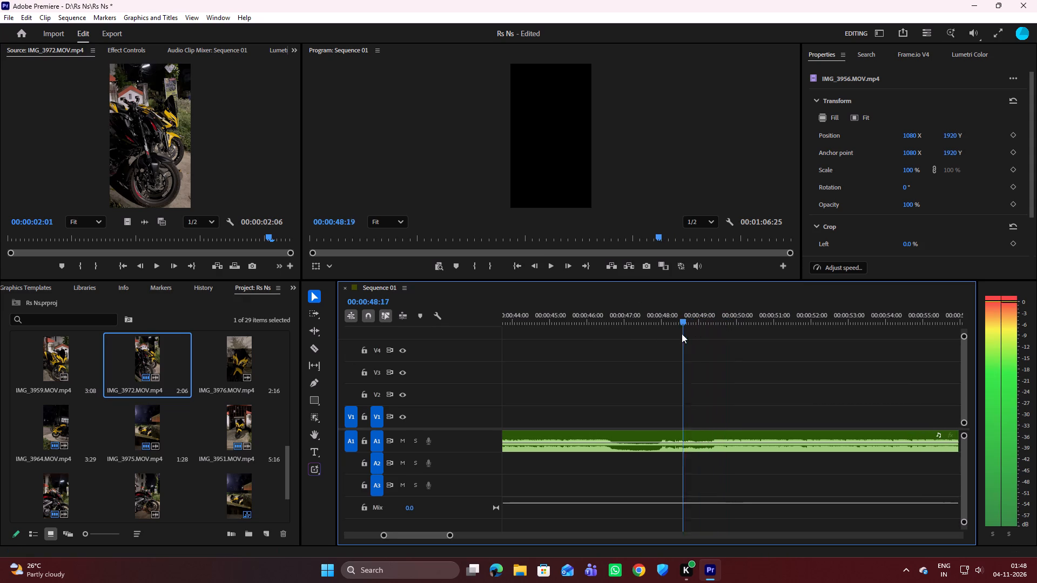
drag(682, 334, 657, 338)
key(space)
key(space)
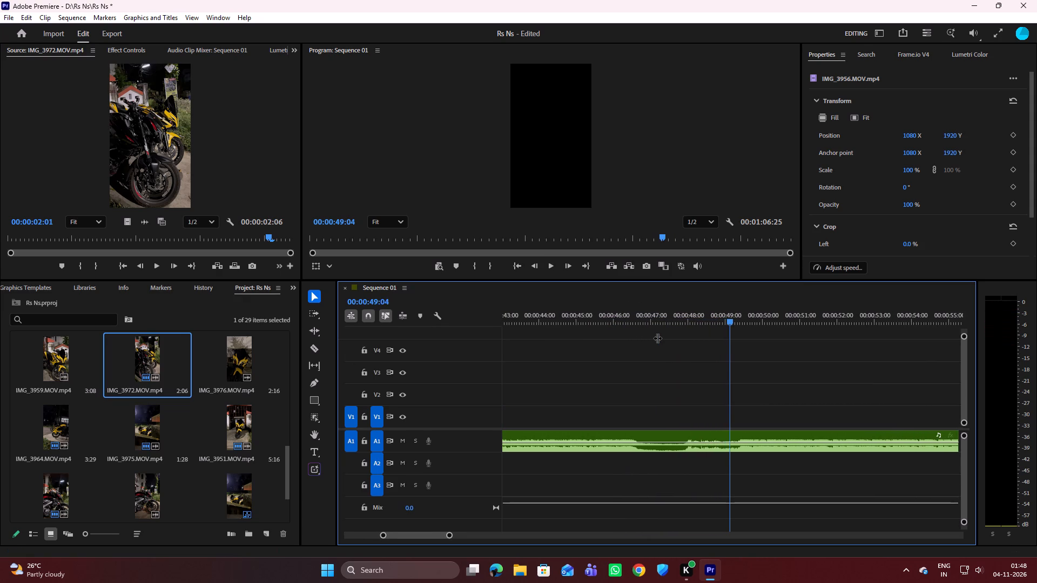
key(space)
key(space)
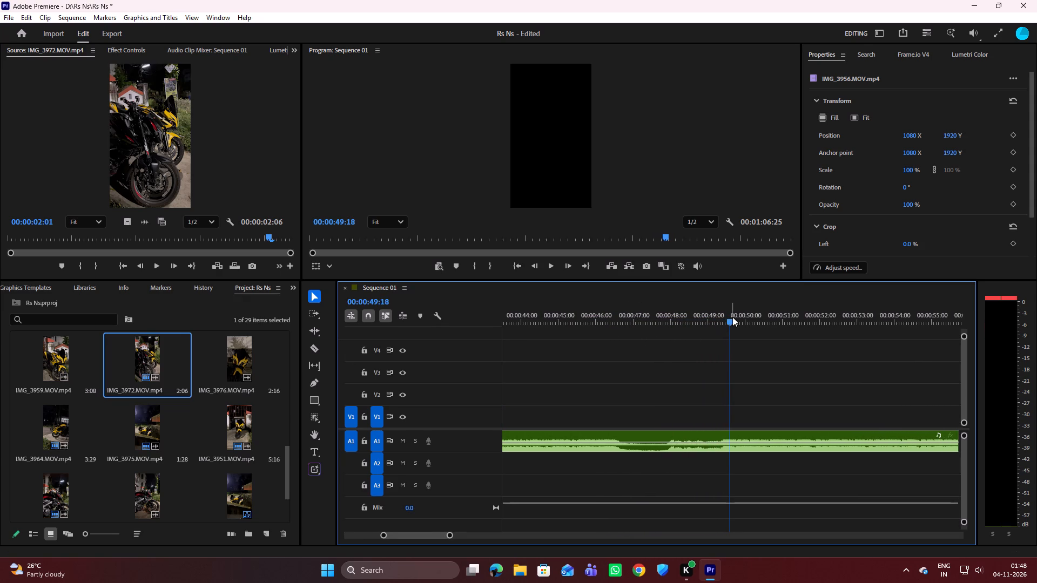
Fine-tune the cut position by ear and split the music clip on A1 at 00:00:49:10.
drag(730, 318, 718, 324)
right_click(720, 323)
right_click(719, 323)
right_click(719, 323)
right_click(719, 323)
key(space)
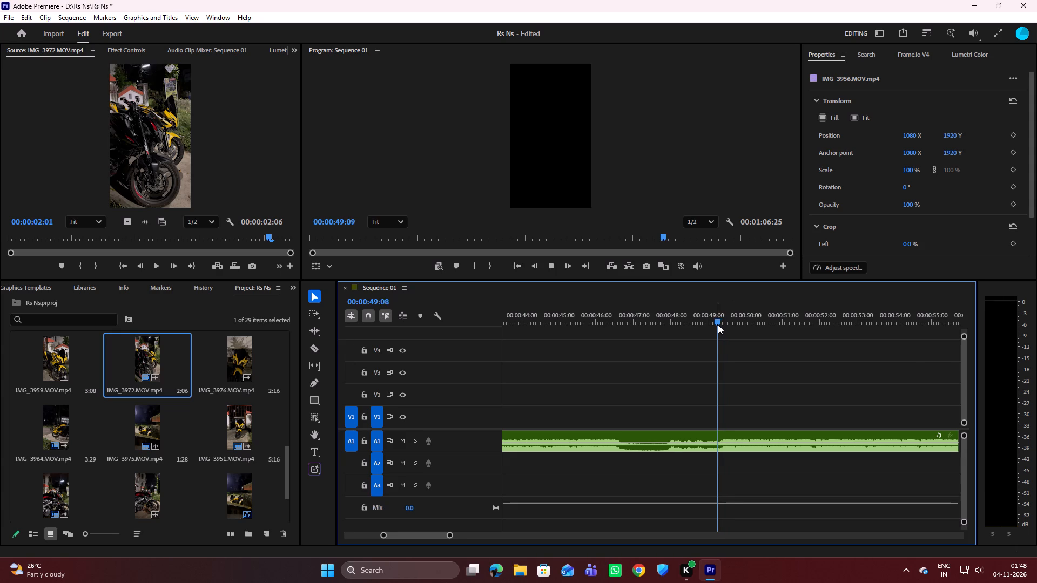
key(space)
drag(729, 322, 717, 328)
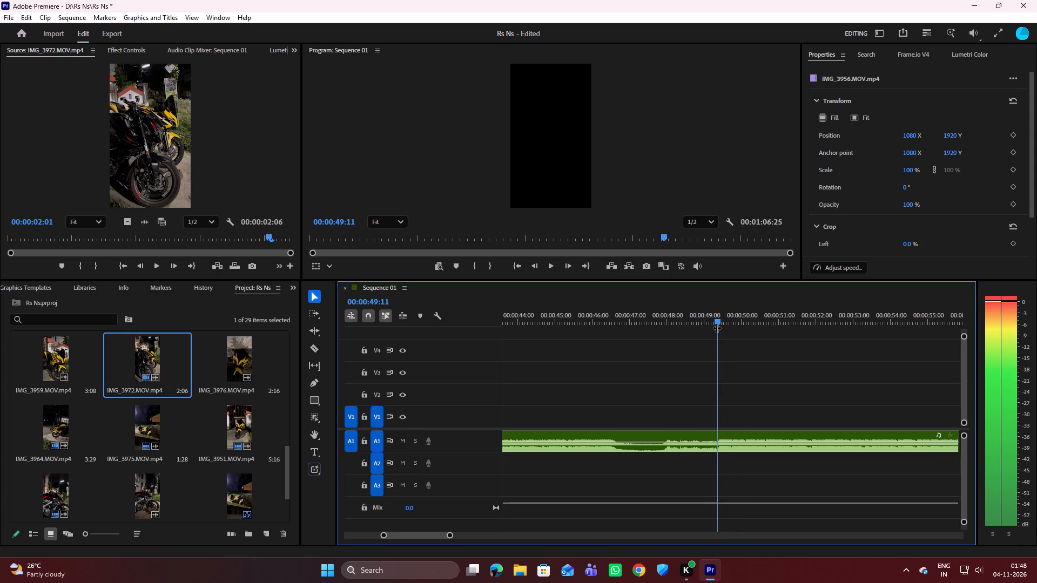
click(718, 323)
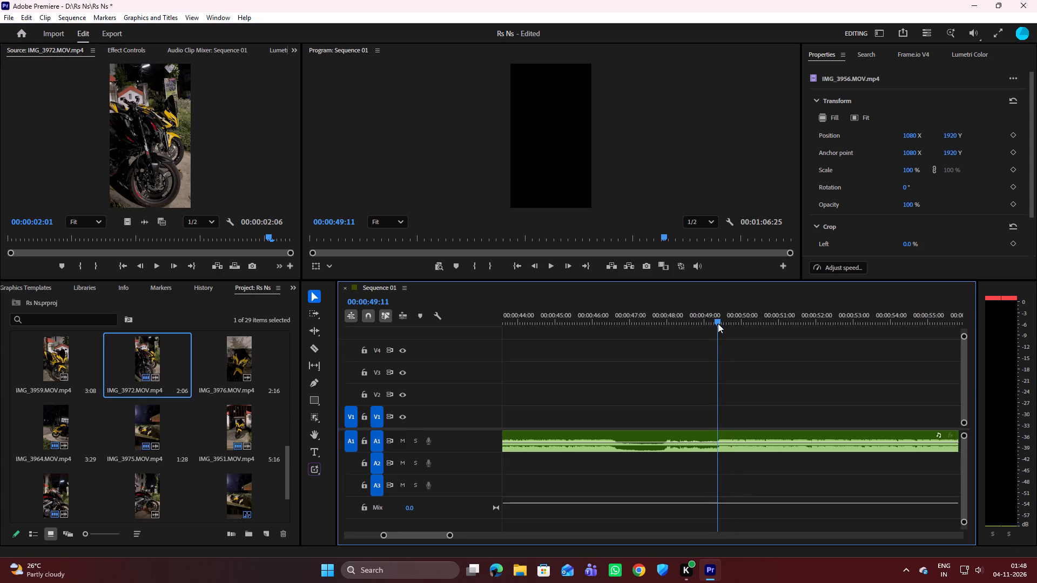
key(c)
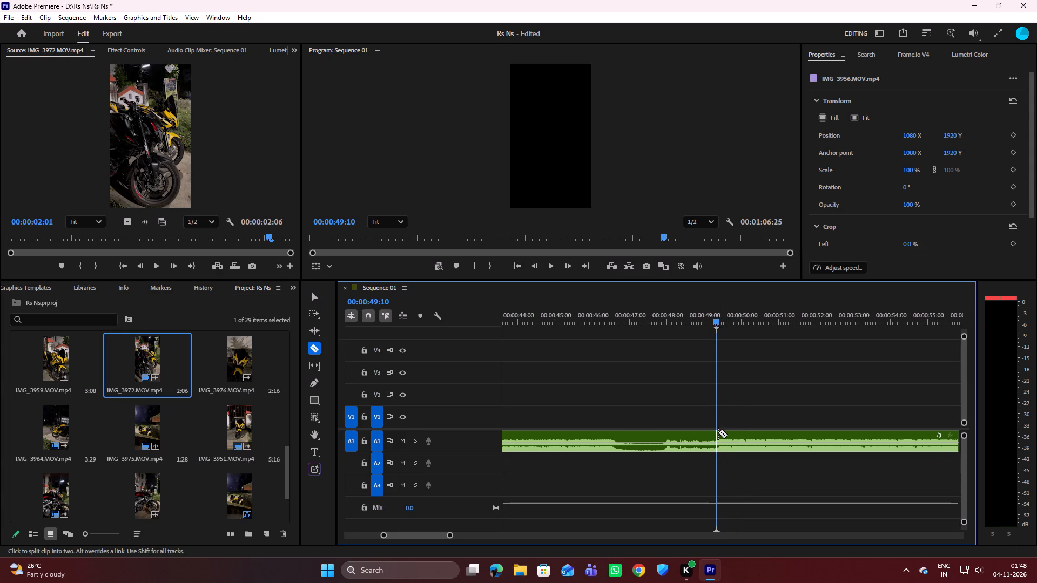
click(717, 435)
Delete the leftover part of the music clip on A1 after the cut at 00:00:49:10.
key(b)
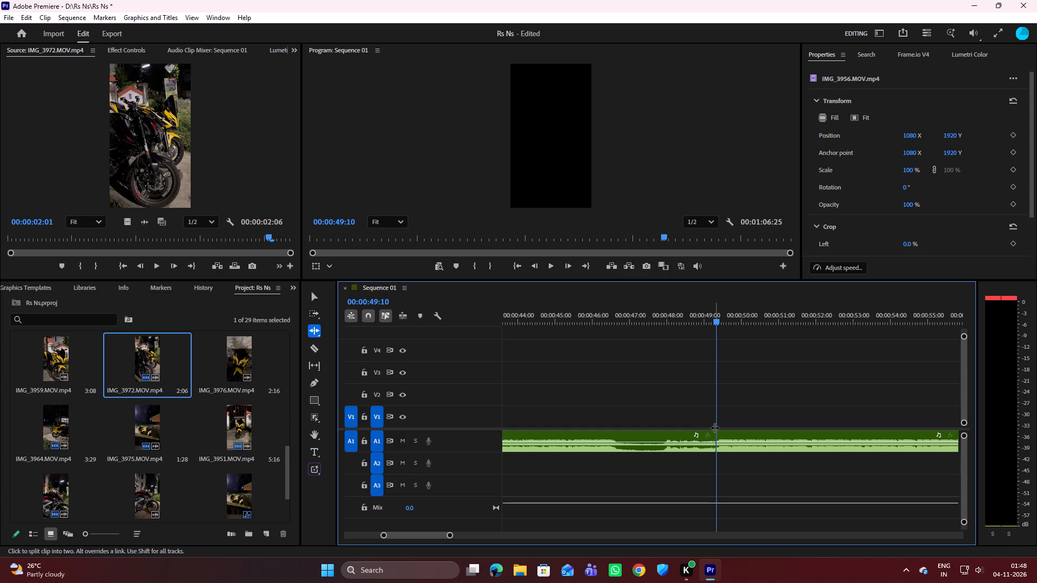
key(v)
click(736, 436)
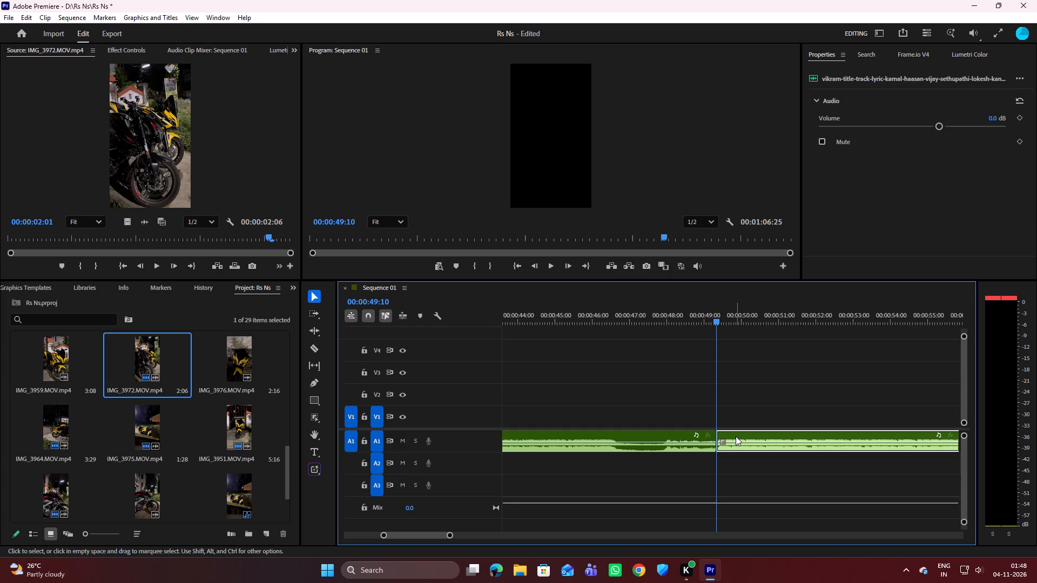
key(Delete)
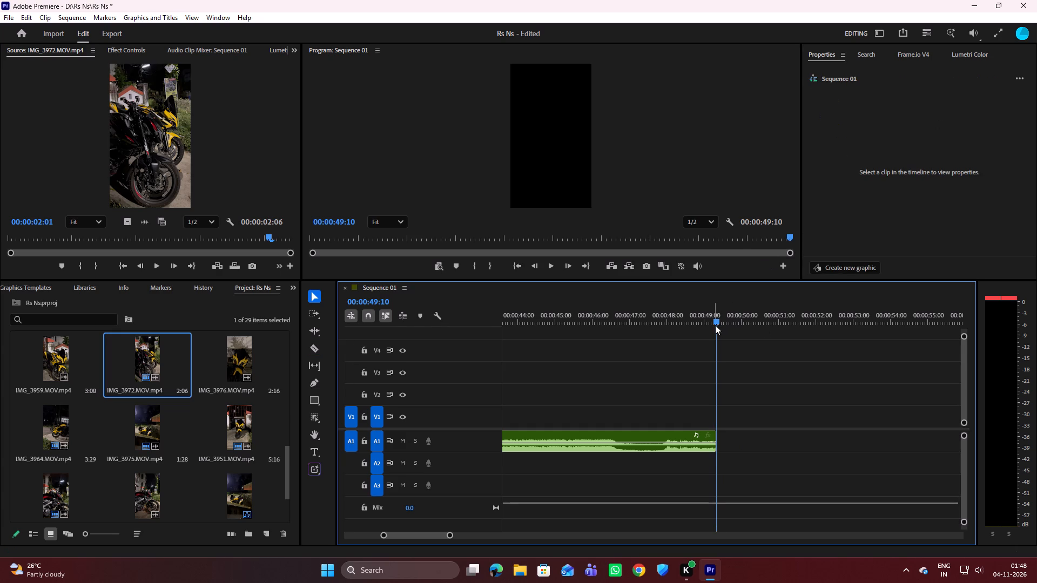
Replay the music's new ending from 00:00:47:16, and scrub back through the sequence to review the clips and gaps.
drag(715, 322, 648, 340)
right_click(648, 340)
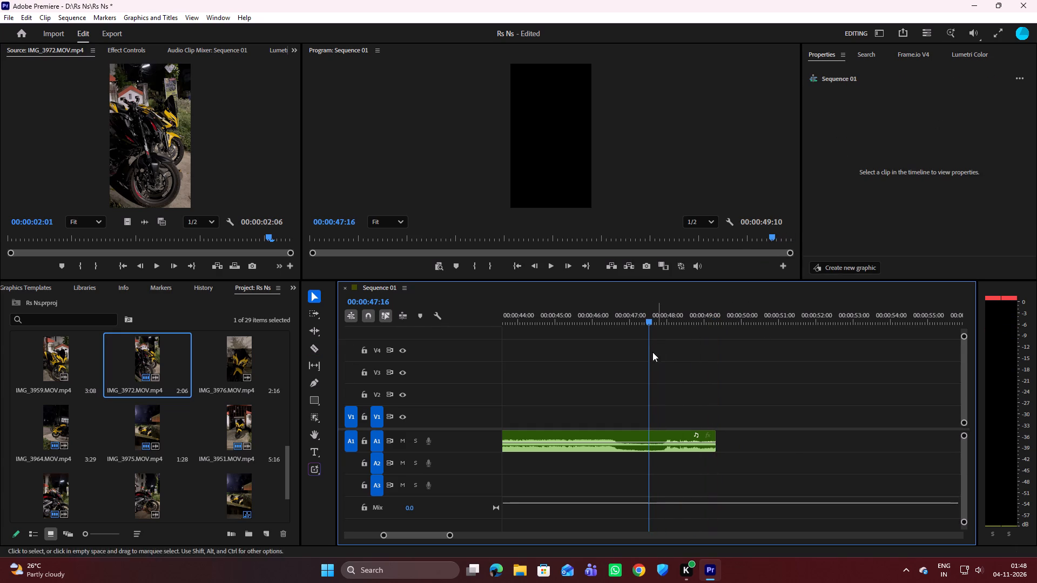
key(space)
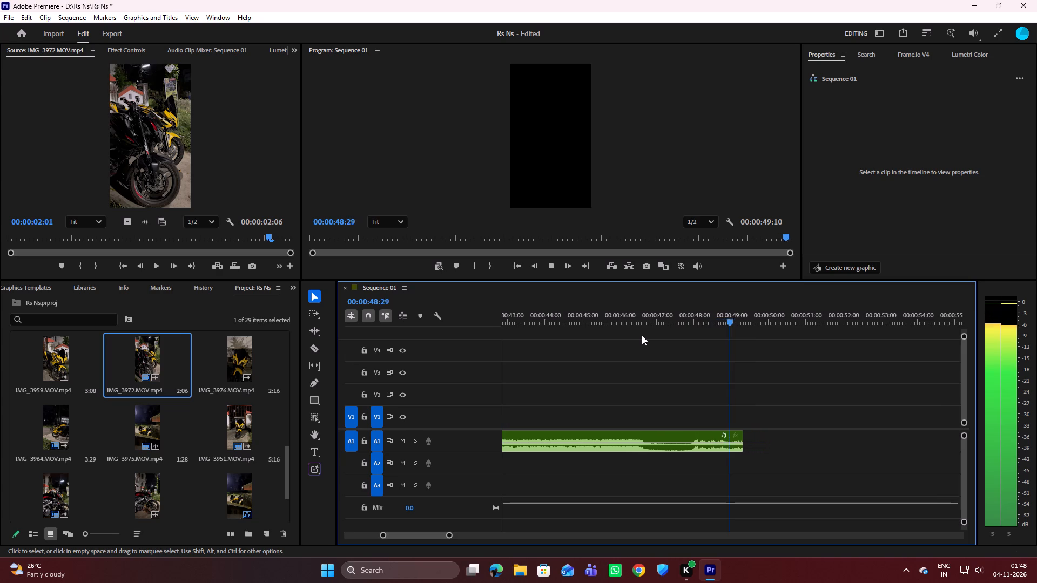
drag(728, 322, 725, 323)
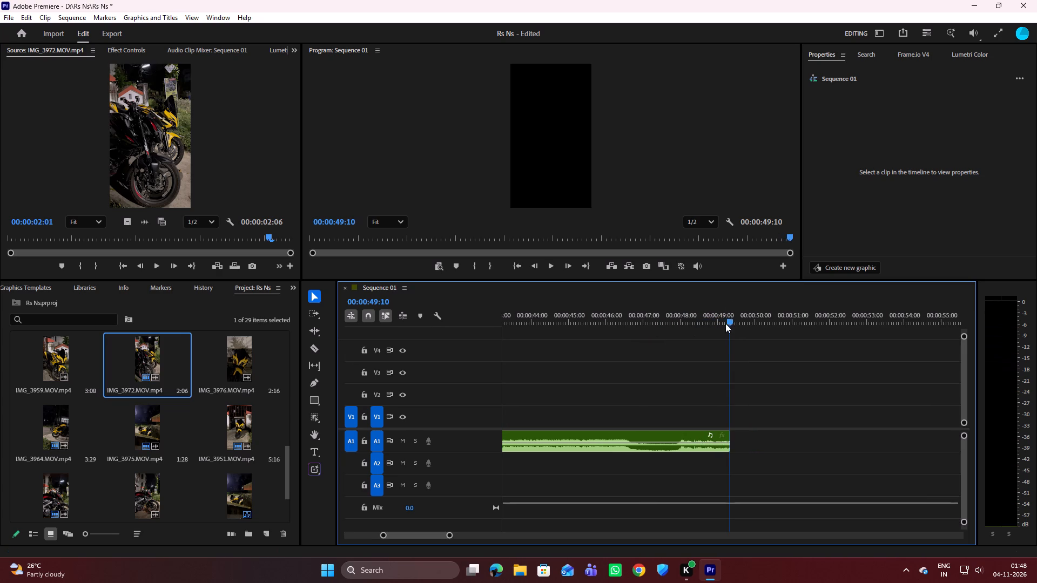
drag(725, 323, 420, 357)
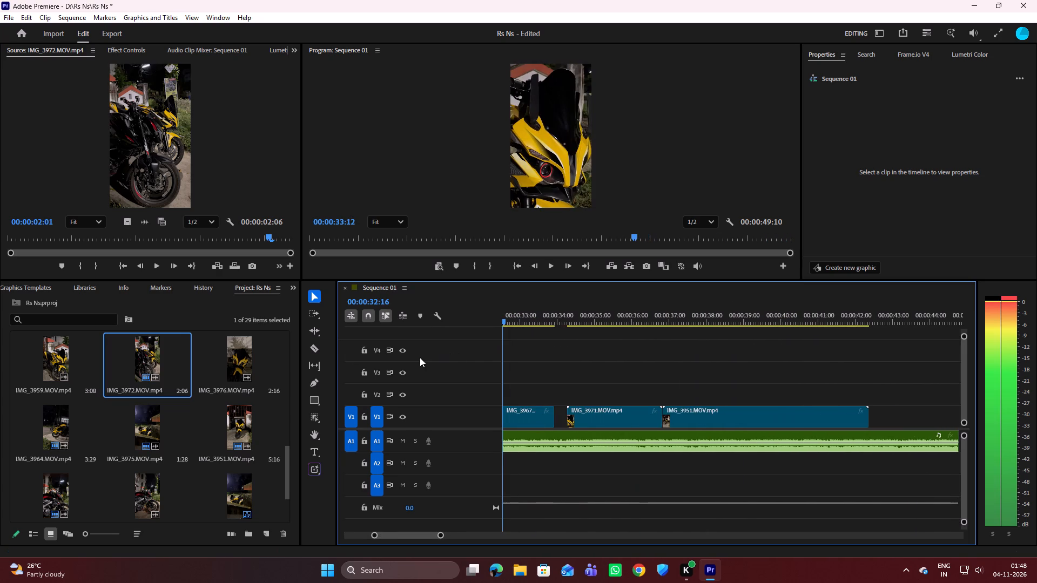
drag(420, 357, 546, 335)
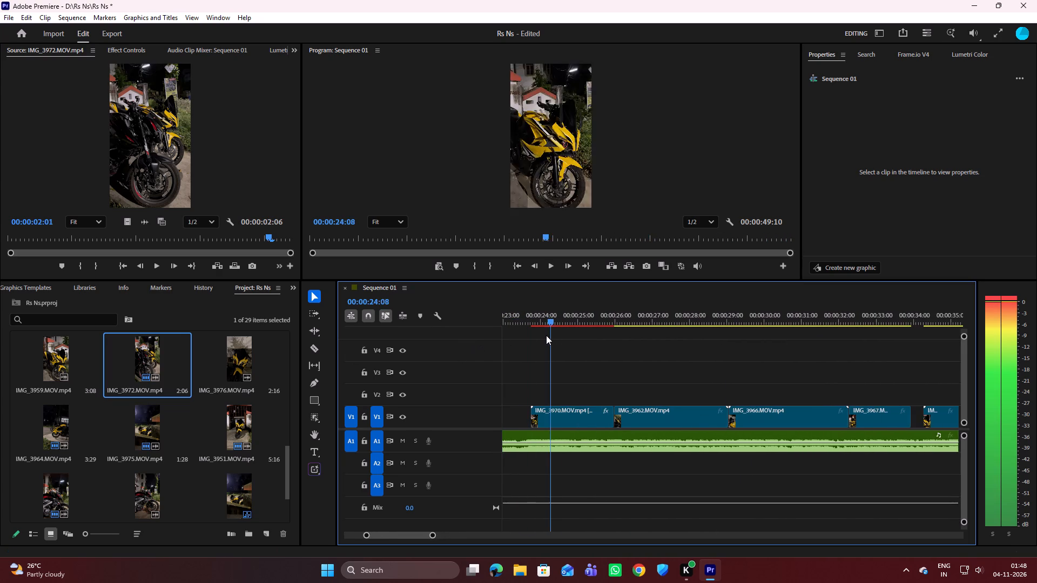
drag(546, 335, 792, 307)
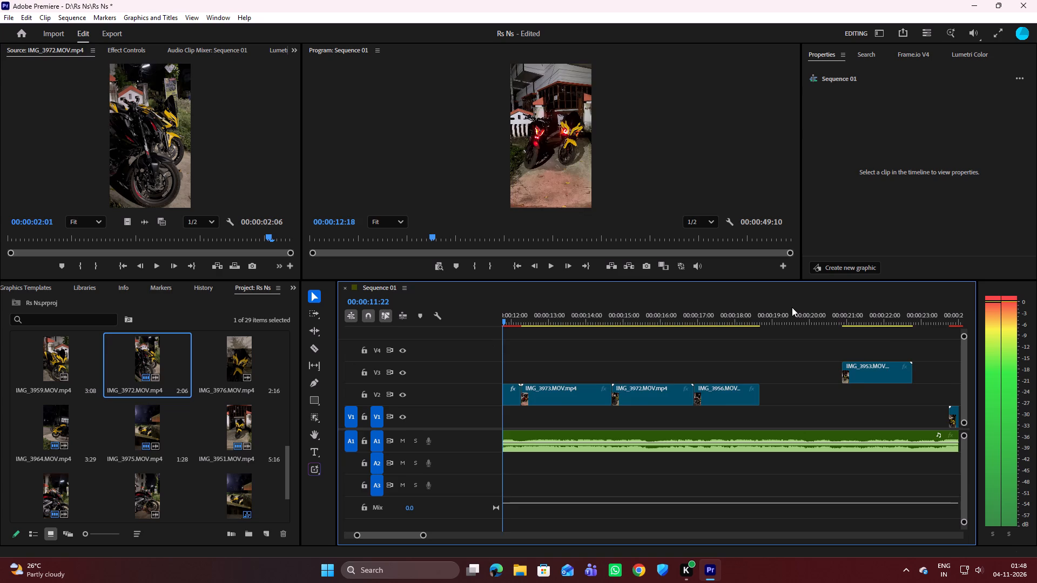
drag(792, 307, 886, 299)
Move the V1 clips from IMG_3970 through IMG_3951 together to V2 so the last one ends with the music at 00:00:49:10.
scroll(894, 293, down, 18)
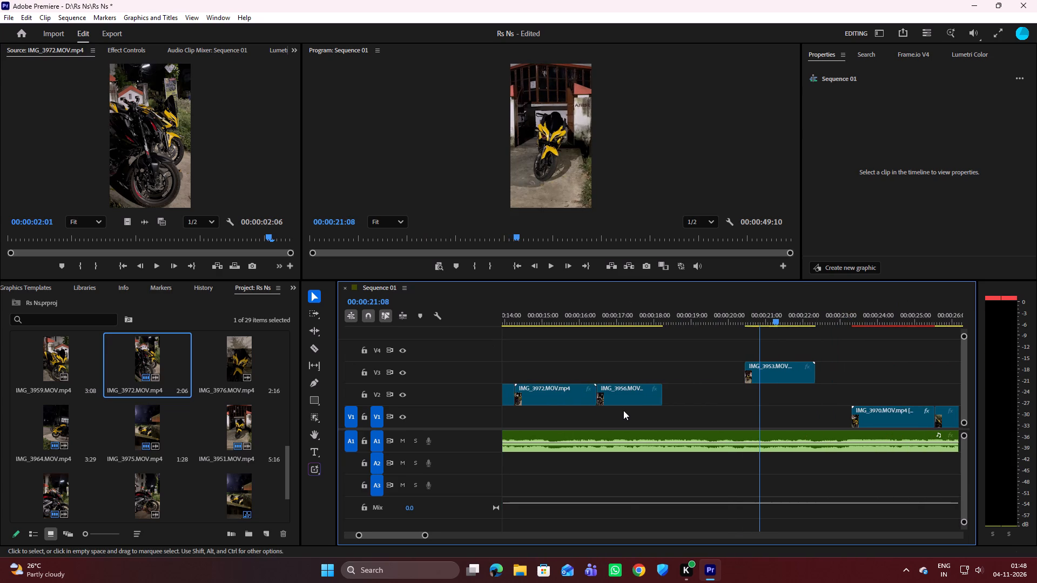
scroll(623, 410, down, 8)
drag(631, 348, 919, 402)
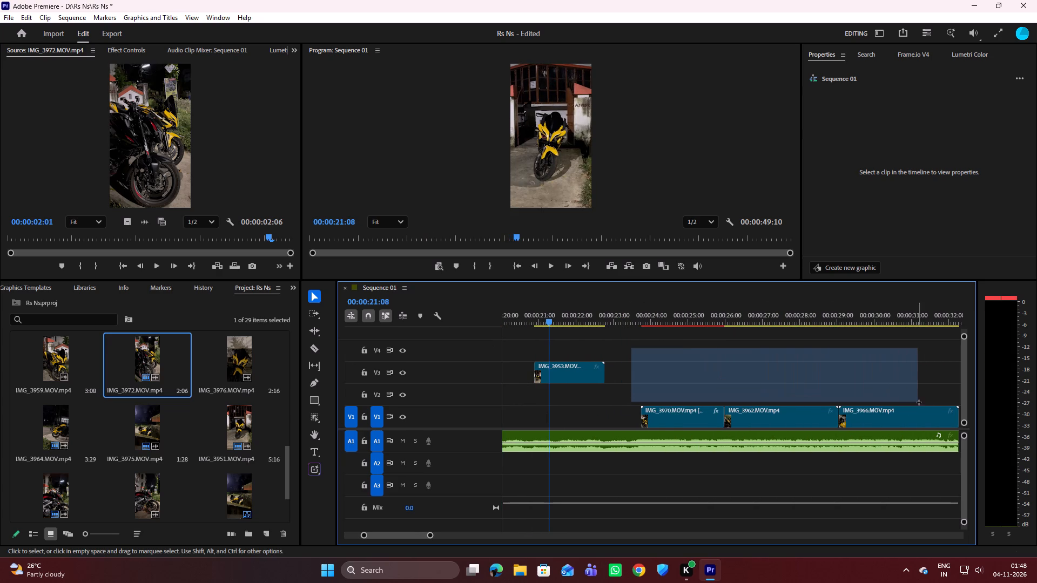
drag(919, 402, 498, 416)
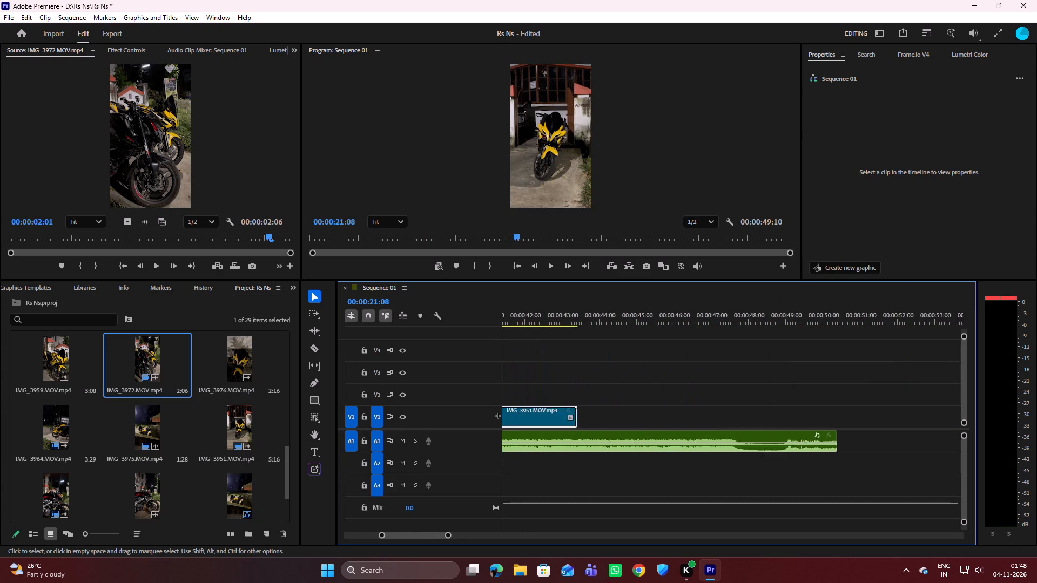
drag(498, 416, 534, 421)
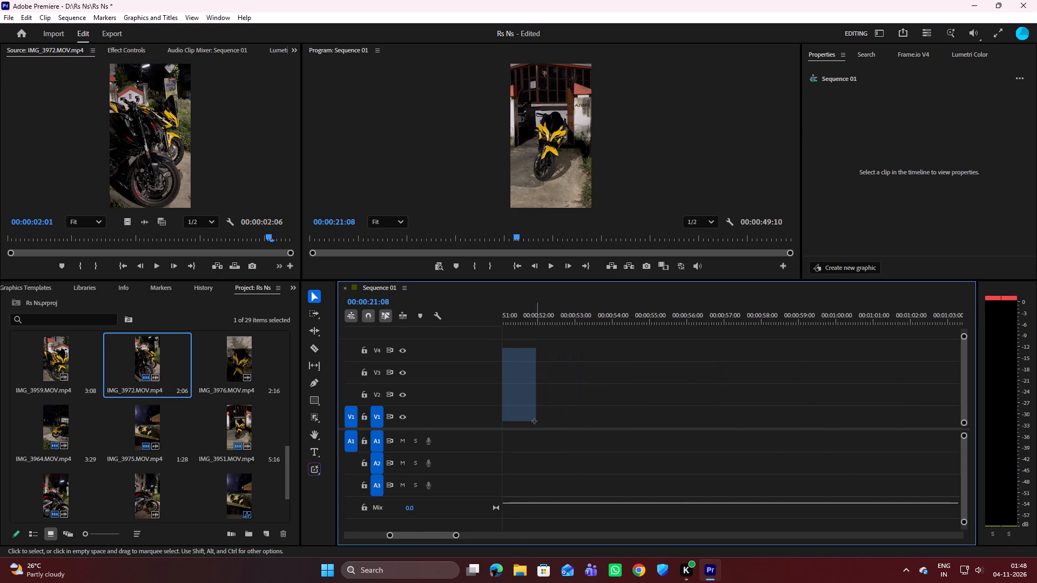
drag(534, 421, 514, 421)
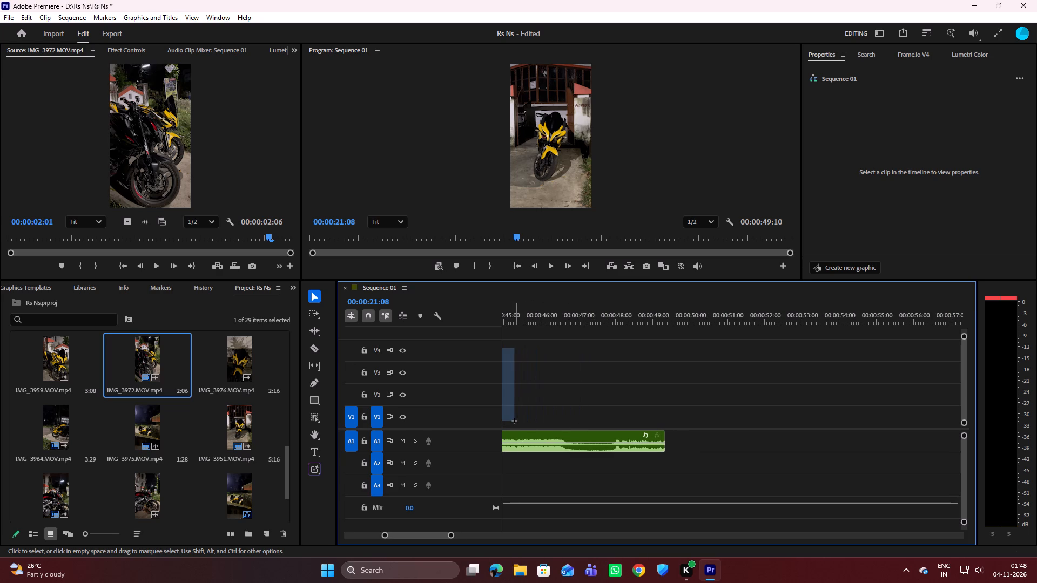
drag(514, 421, 677, 415)
drag(608, 416, 807, 403)
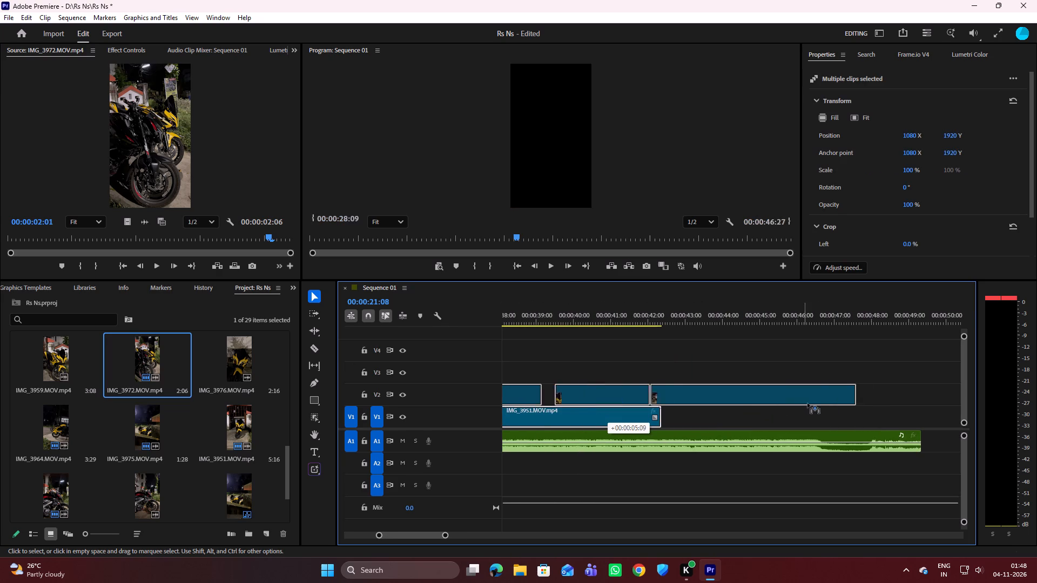
drag(807, 403, 861, 404)
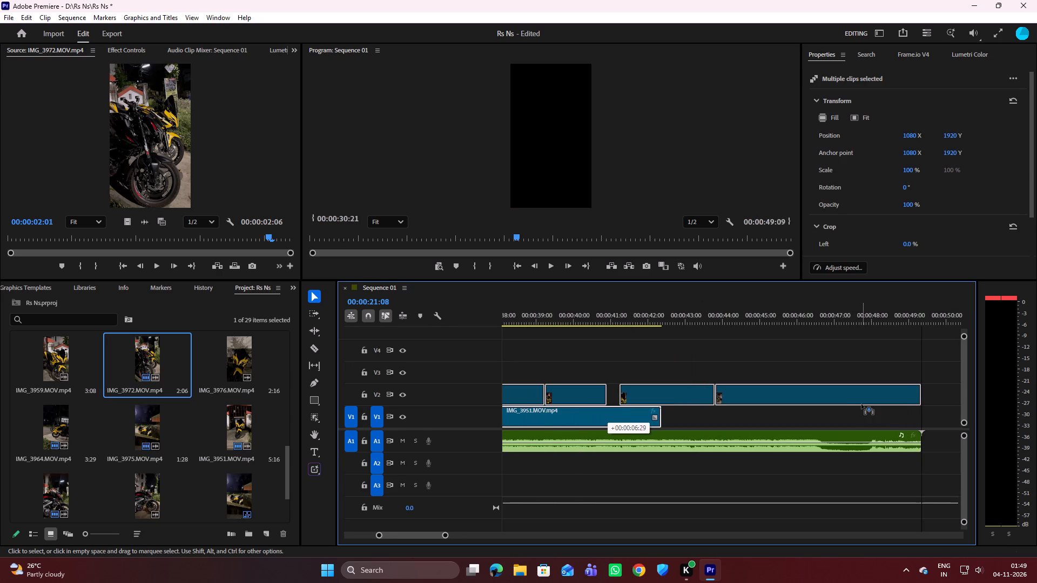
drag(861, 404, 862, 404)
Move IMG_3953 from V3 to V2 so it ends where IMG_3970 starts.
scroll(647, 359, up, 4)
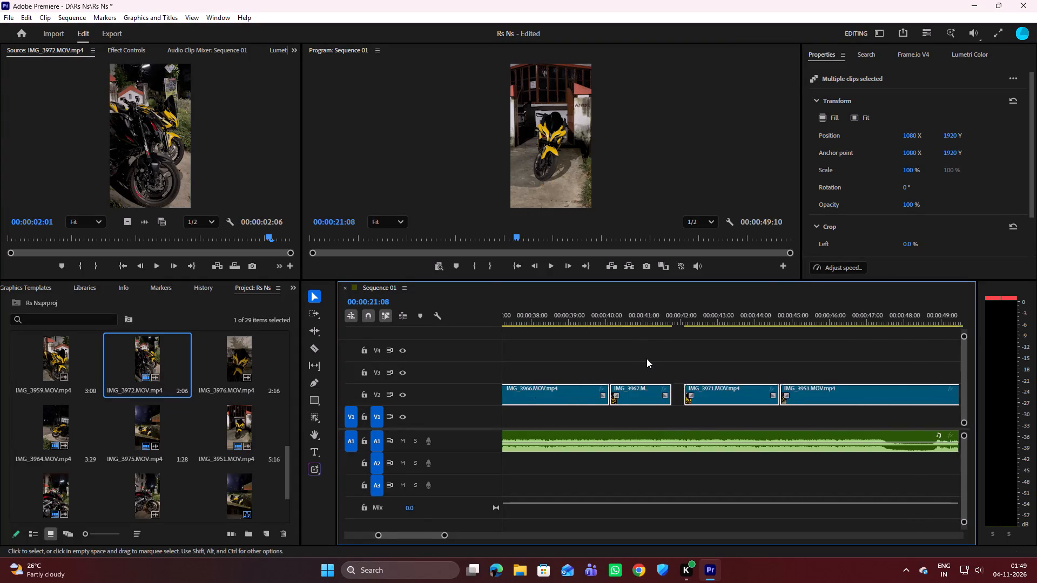
scroll(647, 358, up, 9)
scroll(591, 364, up, 9)
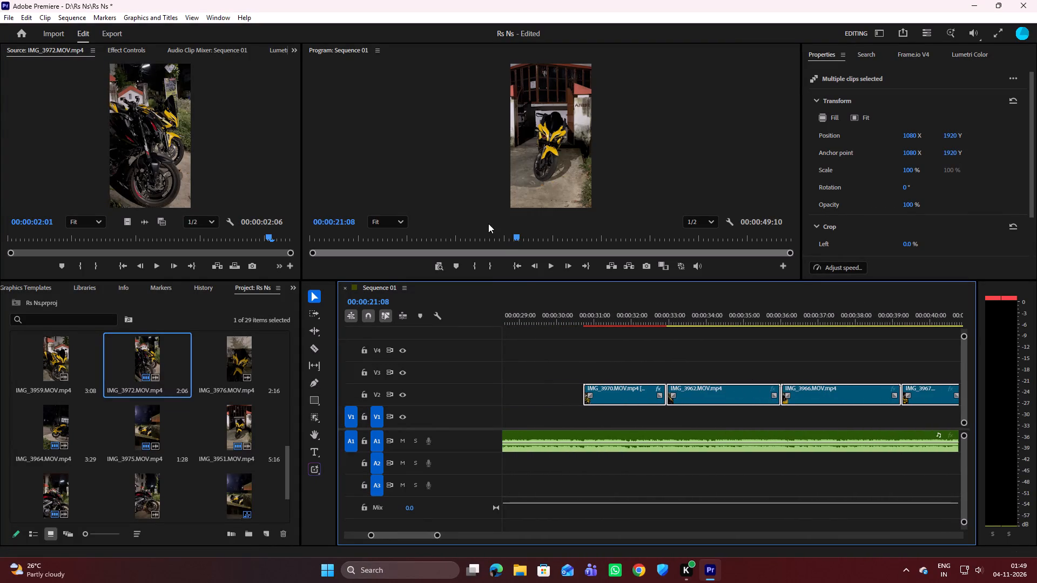
scroll(575, 365, up, 16)
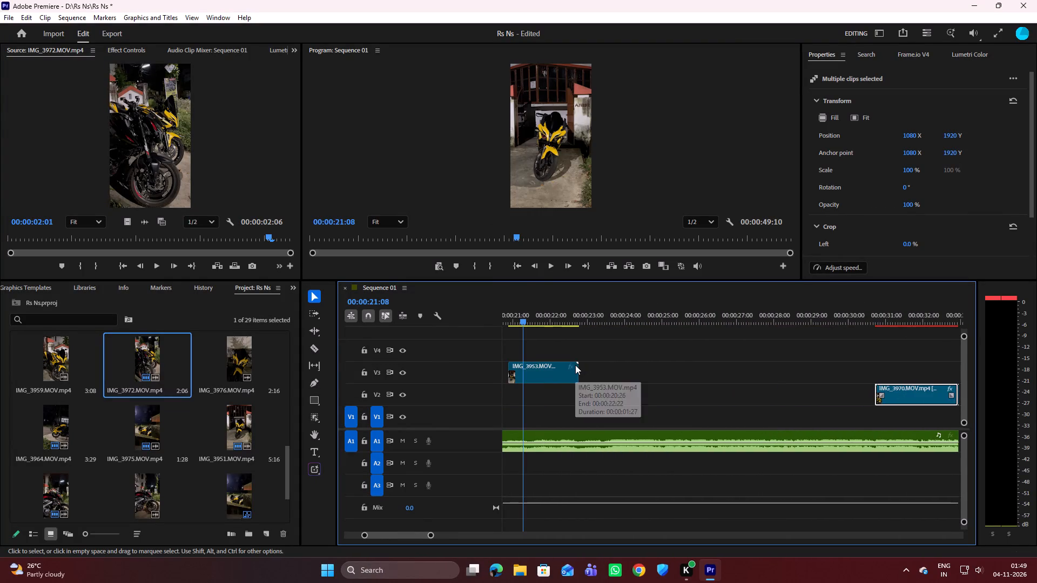
scroll(575, 365, up, 3)
drag(558, 370, 804, 374)
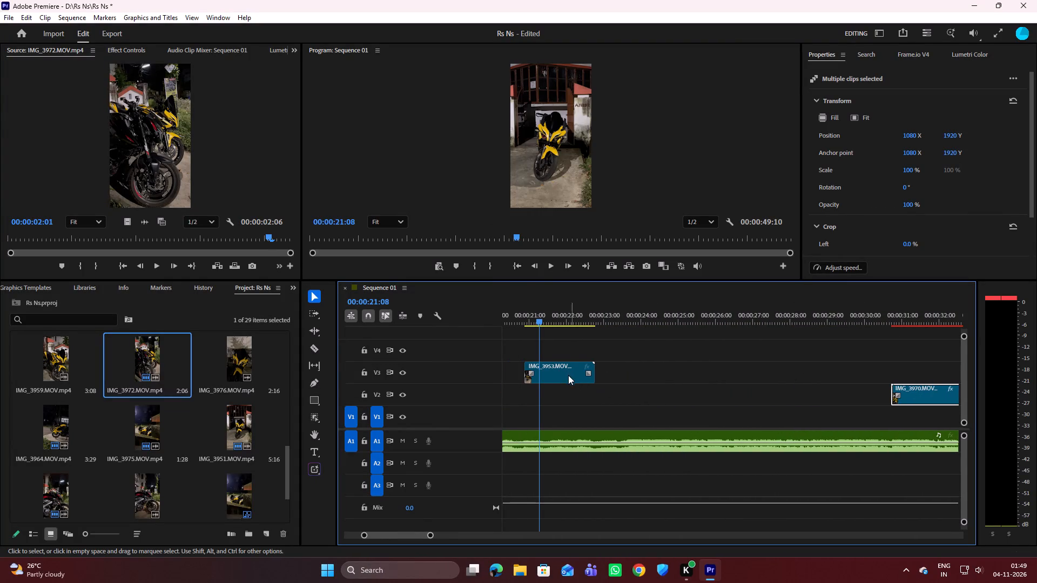
drag(564, 371, 857, 389)
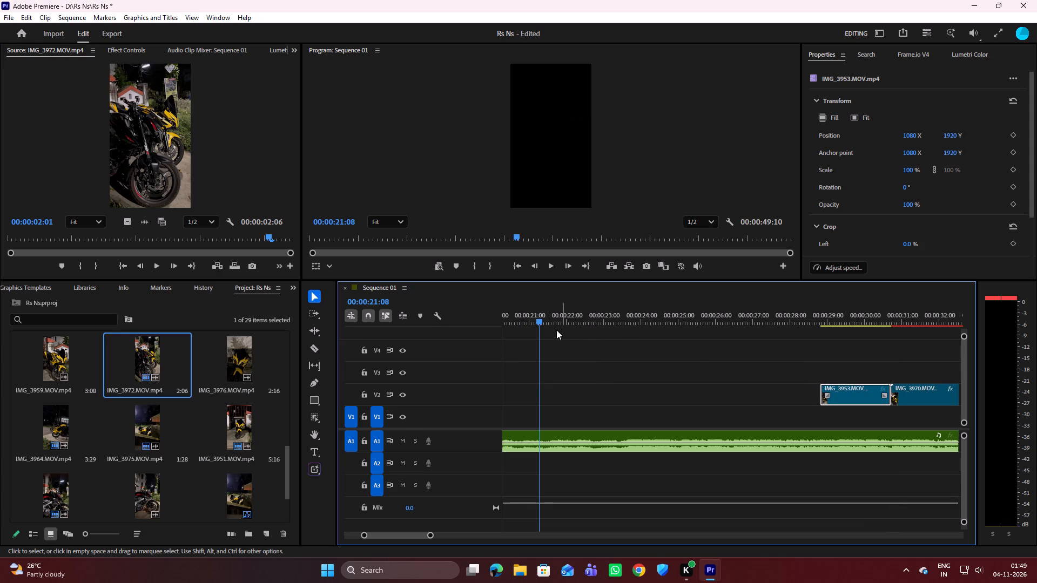
Return to the sequence start and play through IMG_3964, stopping at 00:00:06:11 to find a trim point.
drag(542, 322, 289, 381)
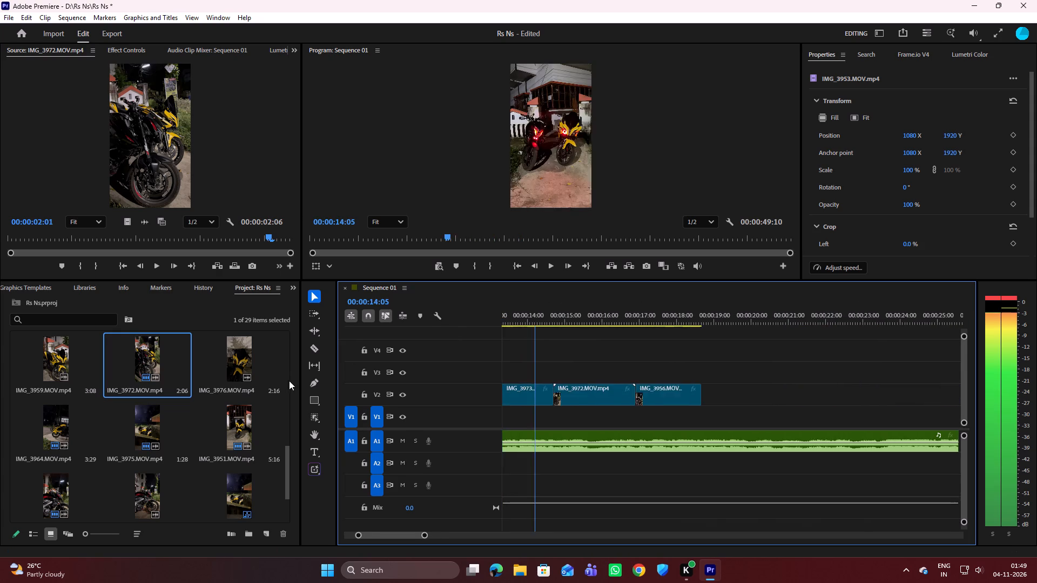
drag(289, 381, 539, 440)
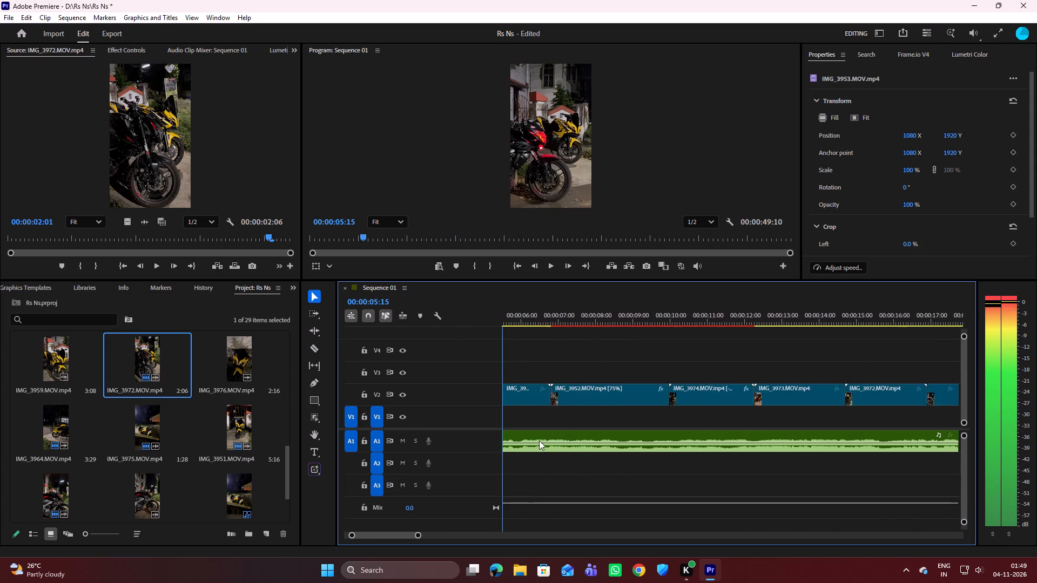
drag(539, 440, 331, 408)
click(331, 408)
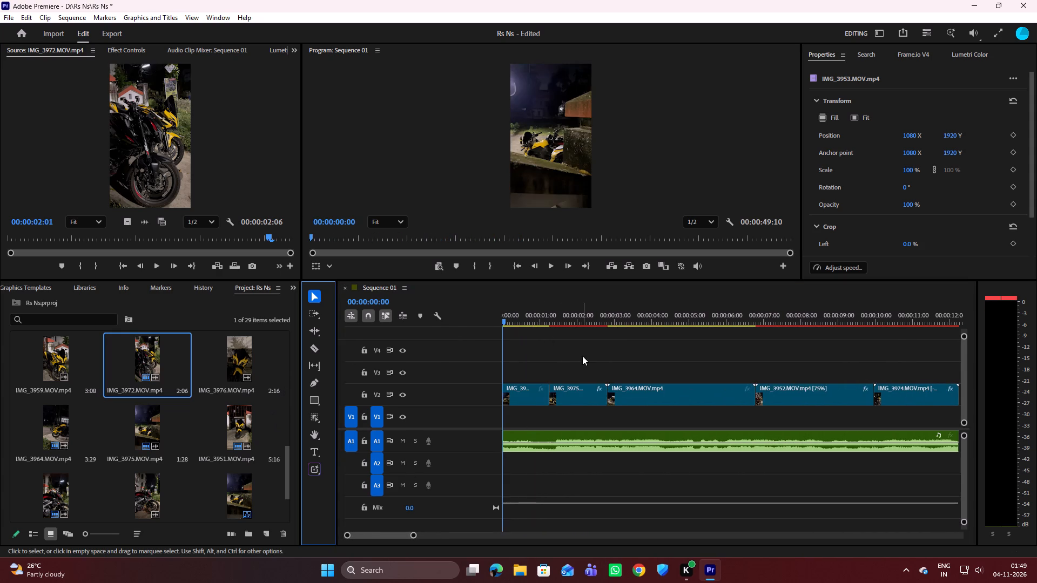
scroll(583, 349, up, 9)
click(575, 359)
scroll(608, 344, up, 9)
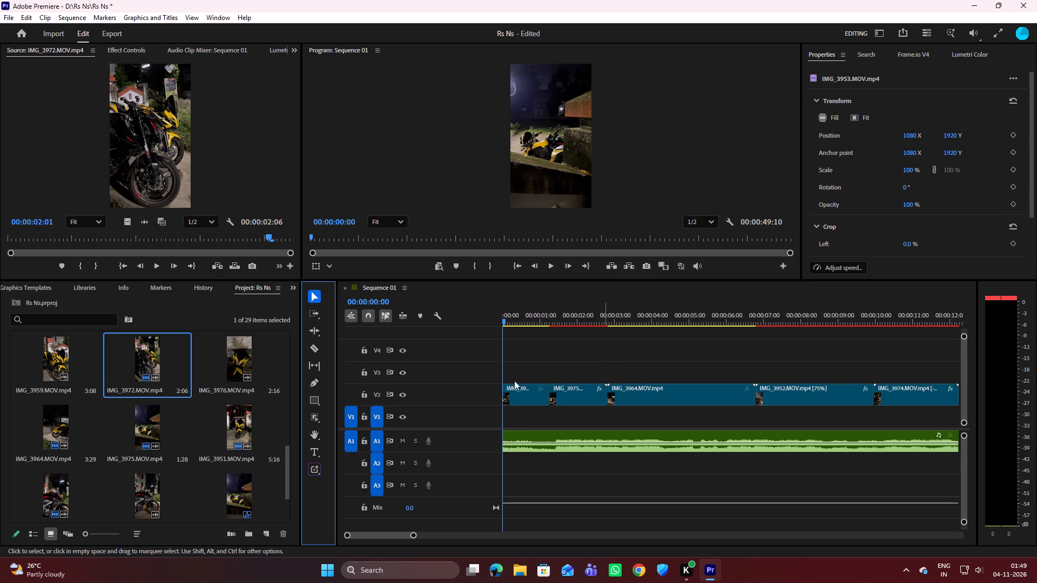
scroll(653, 350, down, 11)
scroll(654, 350, up, 17)
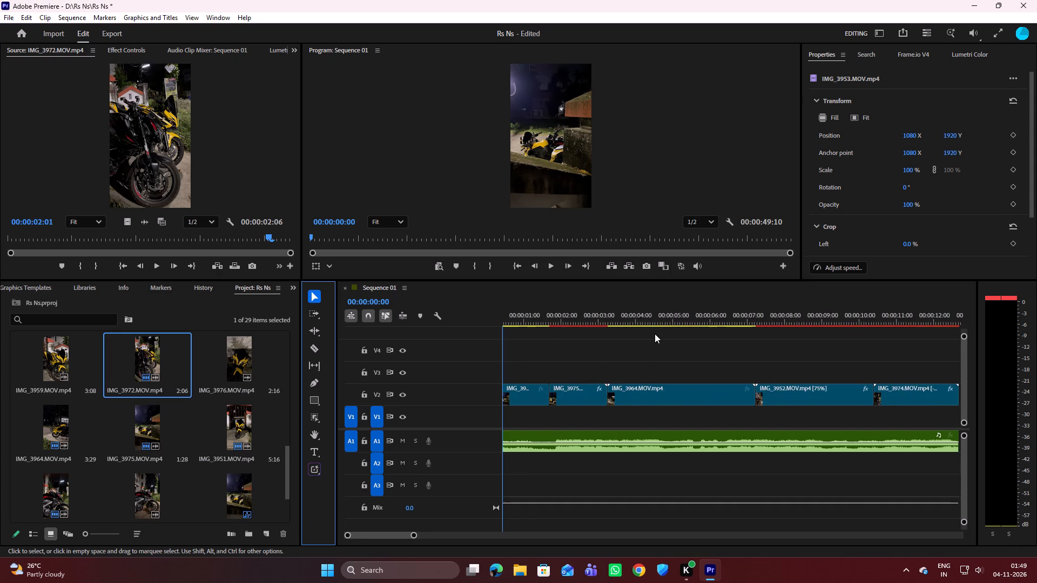
scroll(655, 334, up, 6)
key(space)
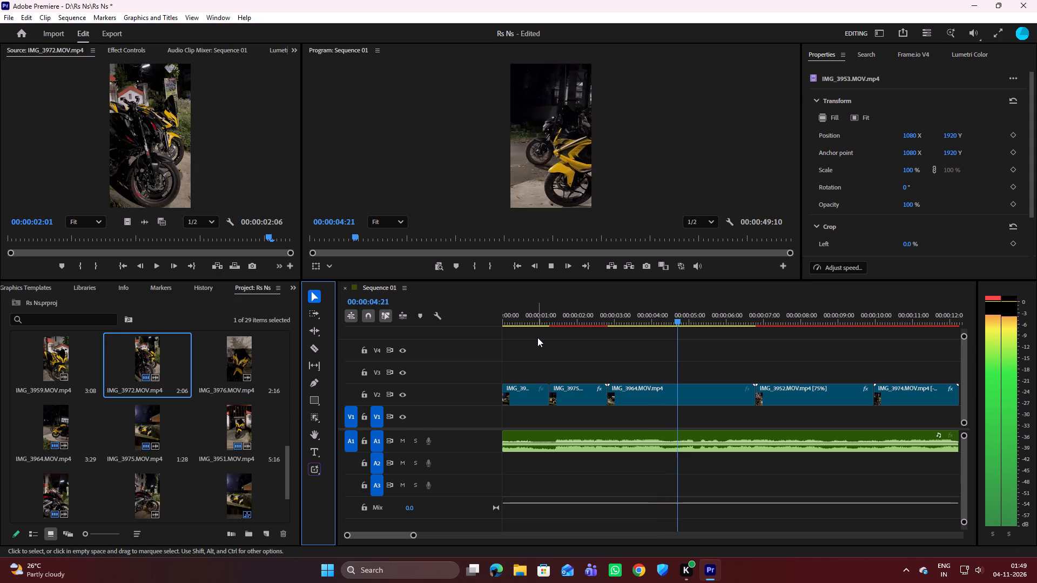
key(space)
key(space)
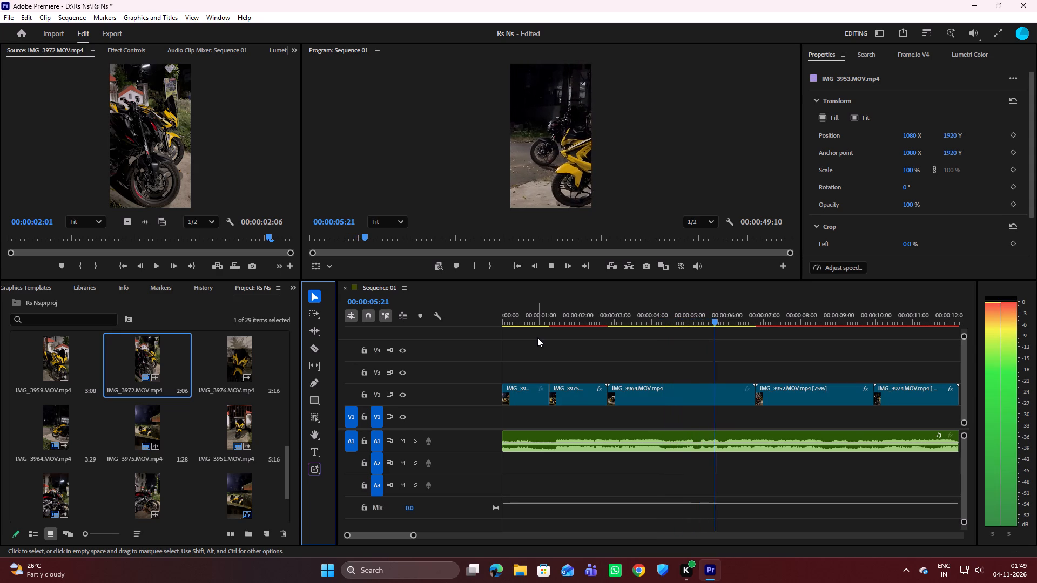
key(space)
key(space)
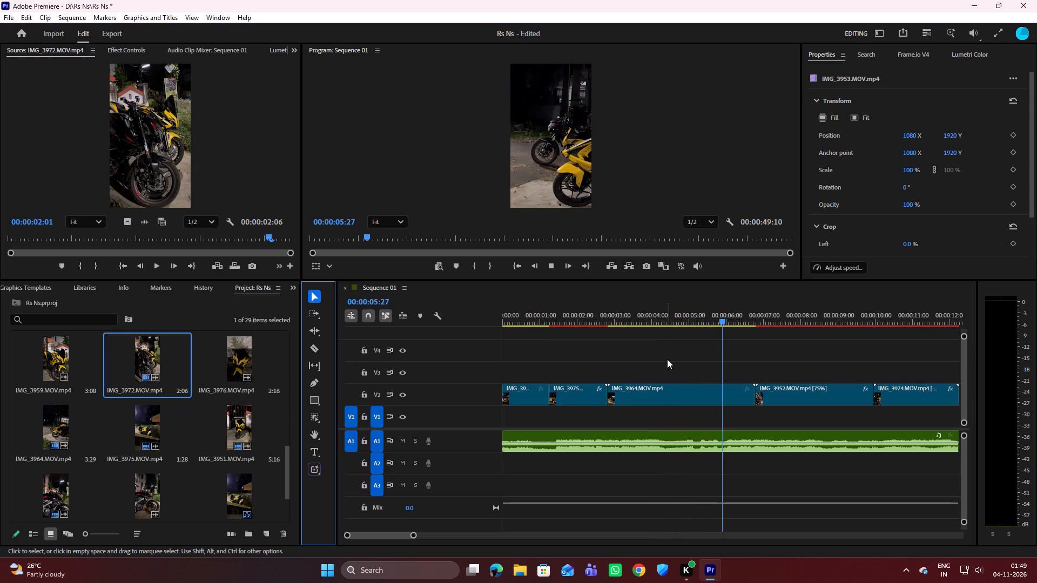
key(space)
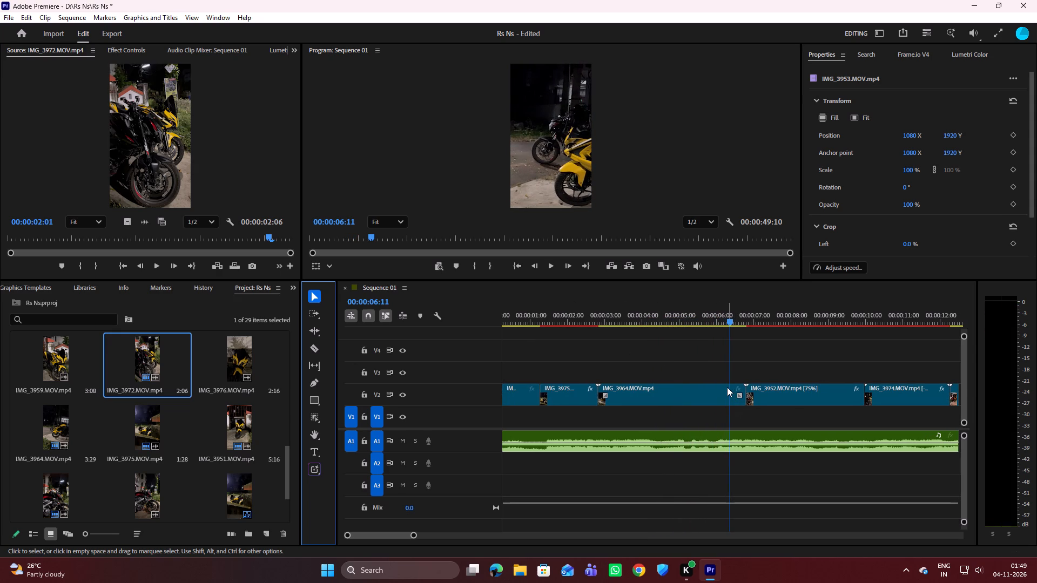
Split IMG_3964 on V2 at 00:00:06:11 and delete the short piece after the cut.
key(c)
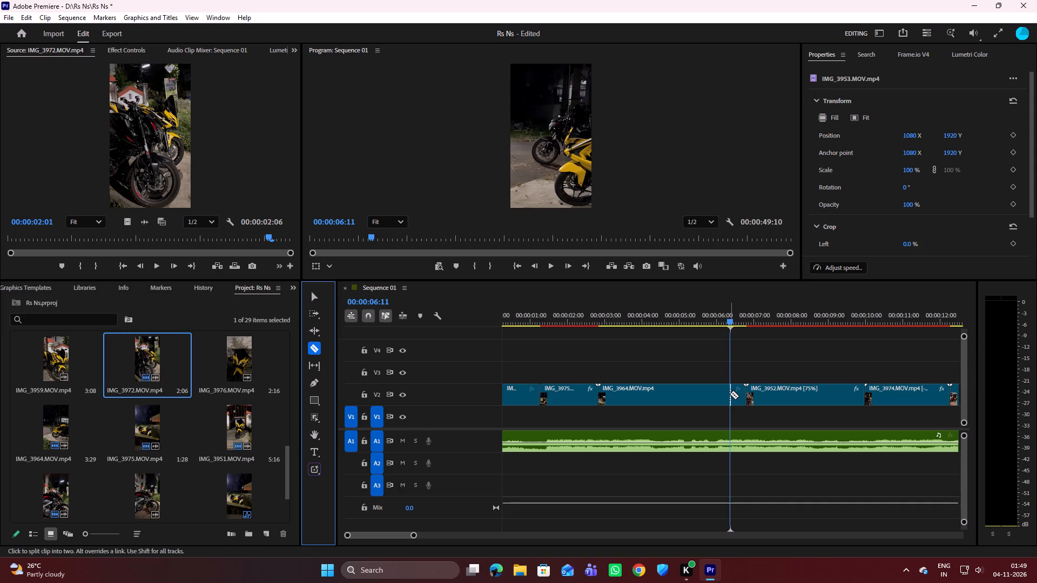
click(730, 394)
key(v)
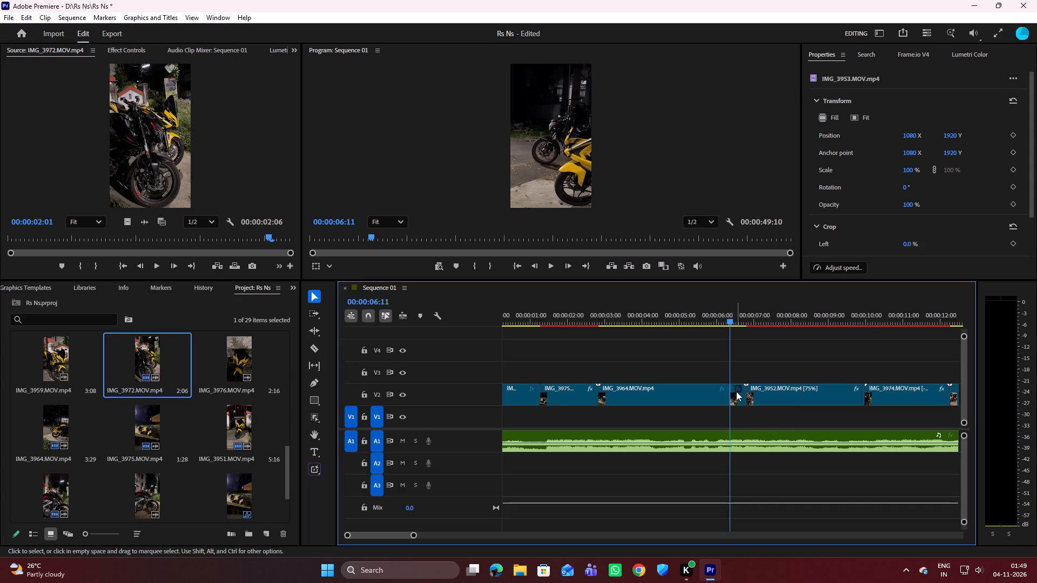
click(737, 398)
key(Delete)
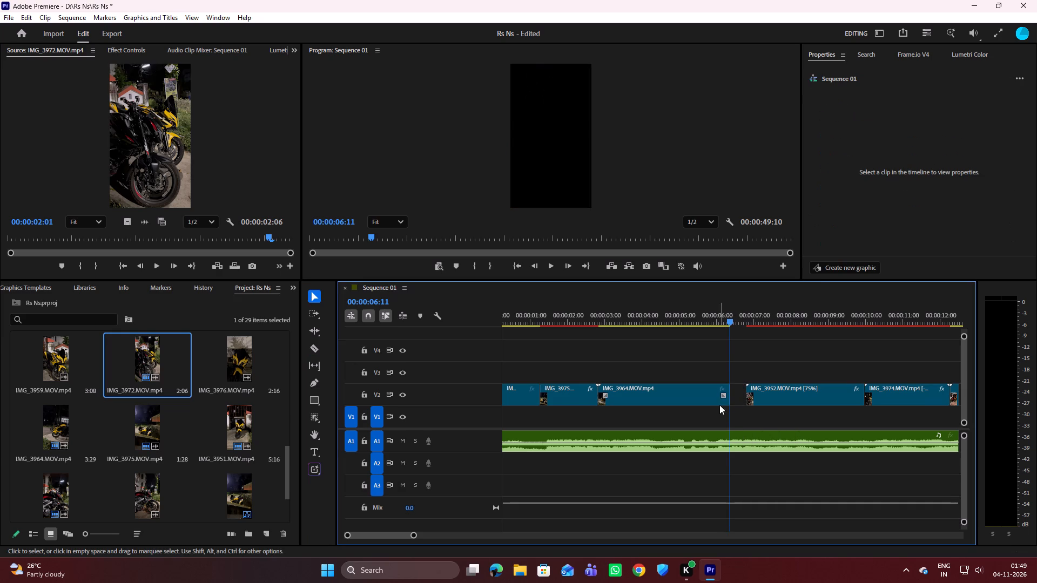
Move IMG_3952 and IMG_3974 together on V2 so IMG_3952 starts at the end of IMG_3964, at 00:00:06:11.
drag(747, 360, 927, 409)
drag(819, 390, 813, 391)
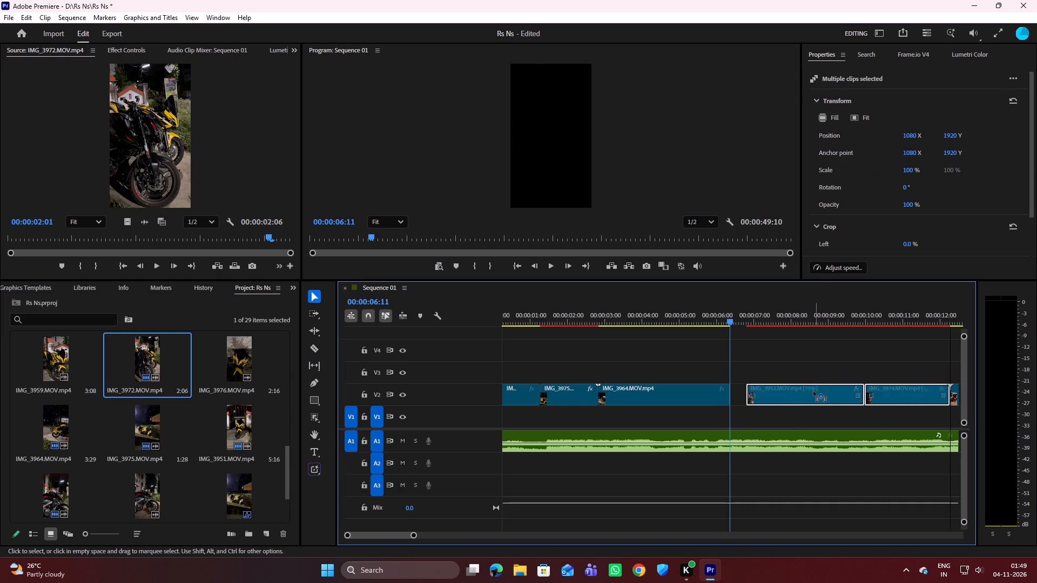
drag(813, 391, 803, 398)
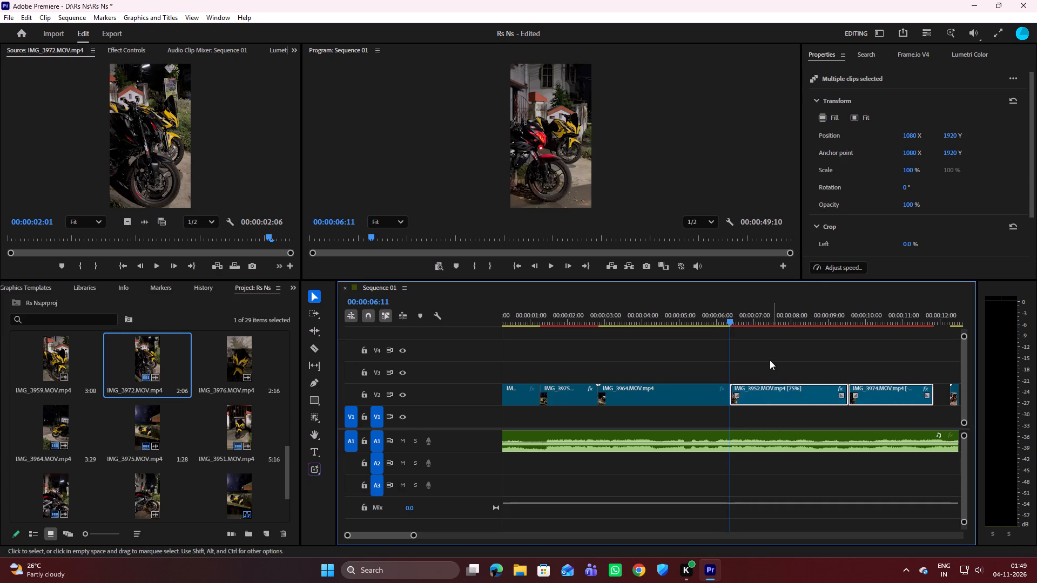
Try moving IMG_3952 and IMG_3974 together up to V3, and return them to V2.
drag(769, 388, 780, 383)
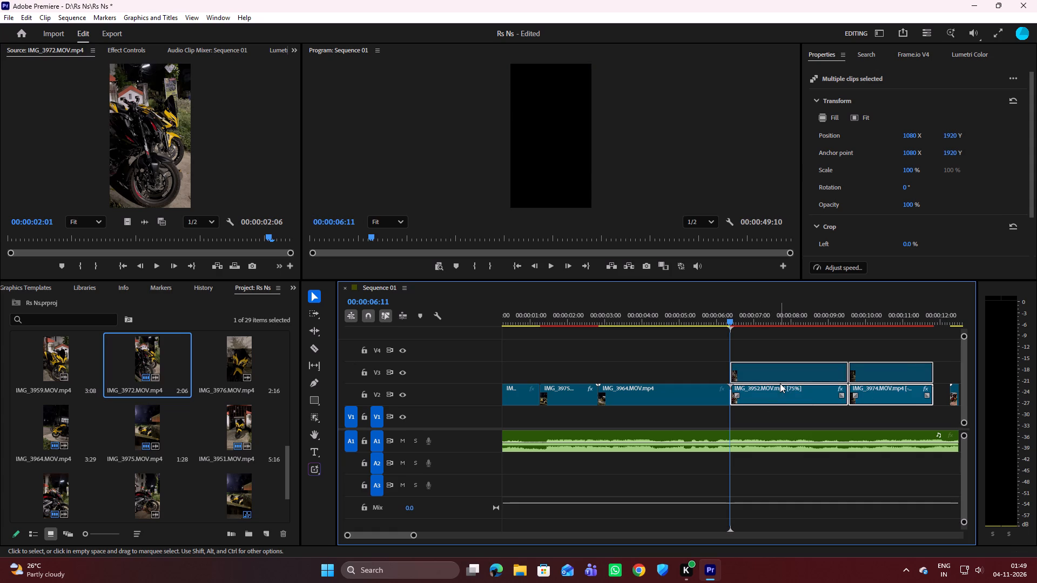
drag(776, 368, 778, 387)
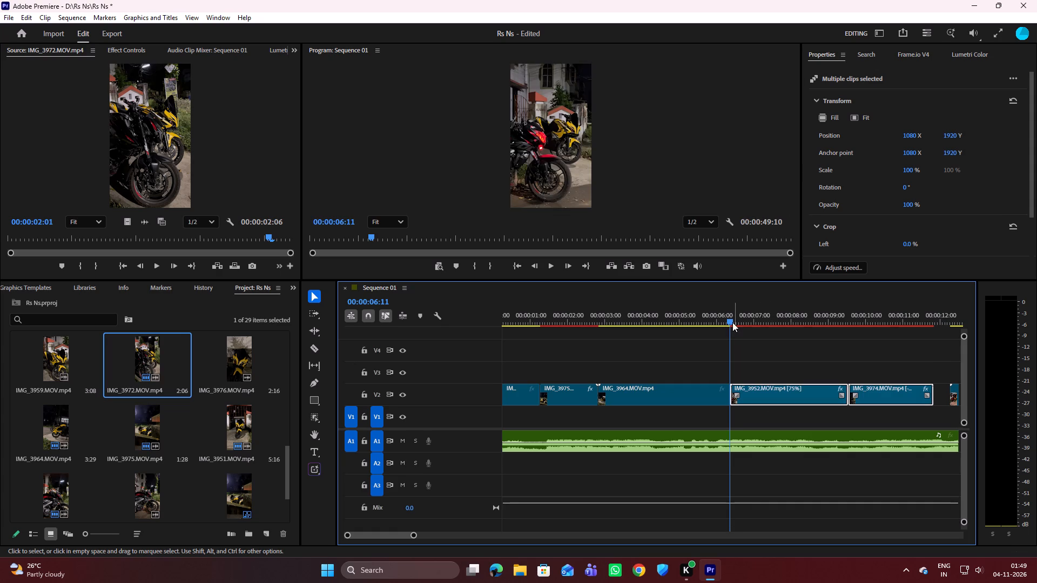
Play the sequence from the start, and scrub through IMG_3952 and IMG_3974 to judge their pacing against the music.
drag(732, 321, 420, 344)
key(space)
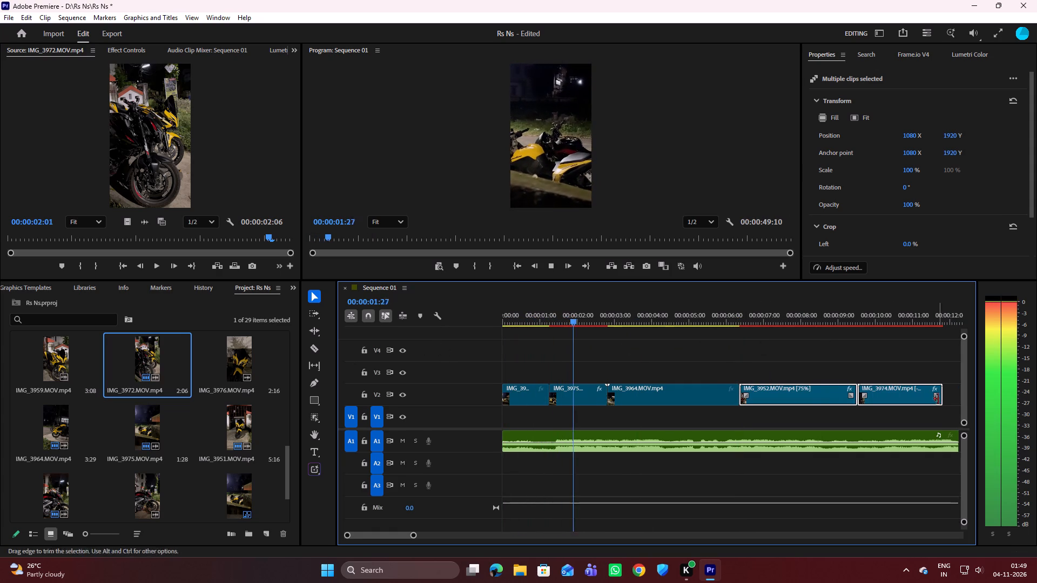
scroll(811, 360, up, 5)
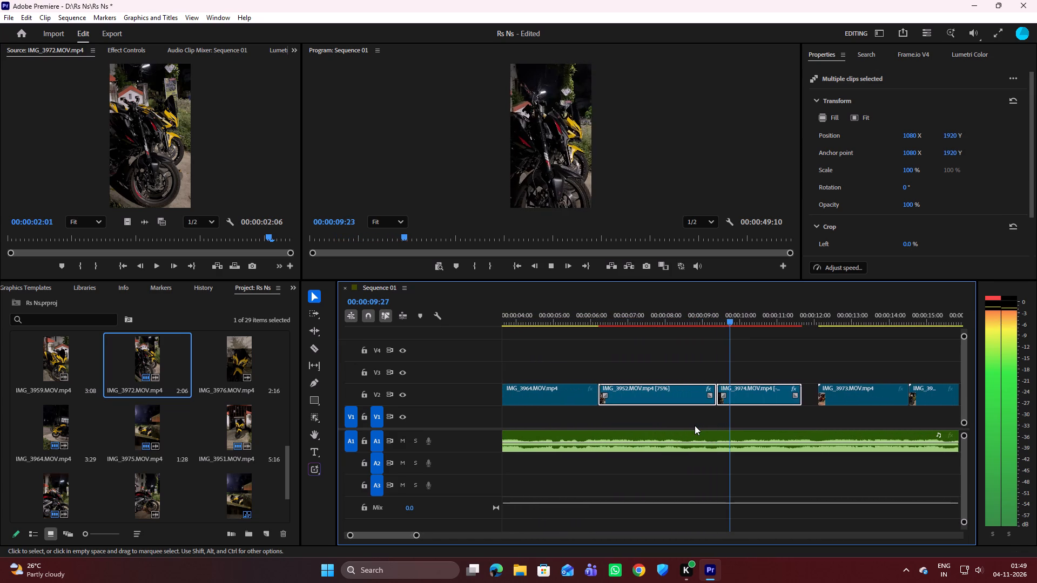
key(space)
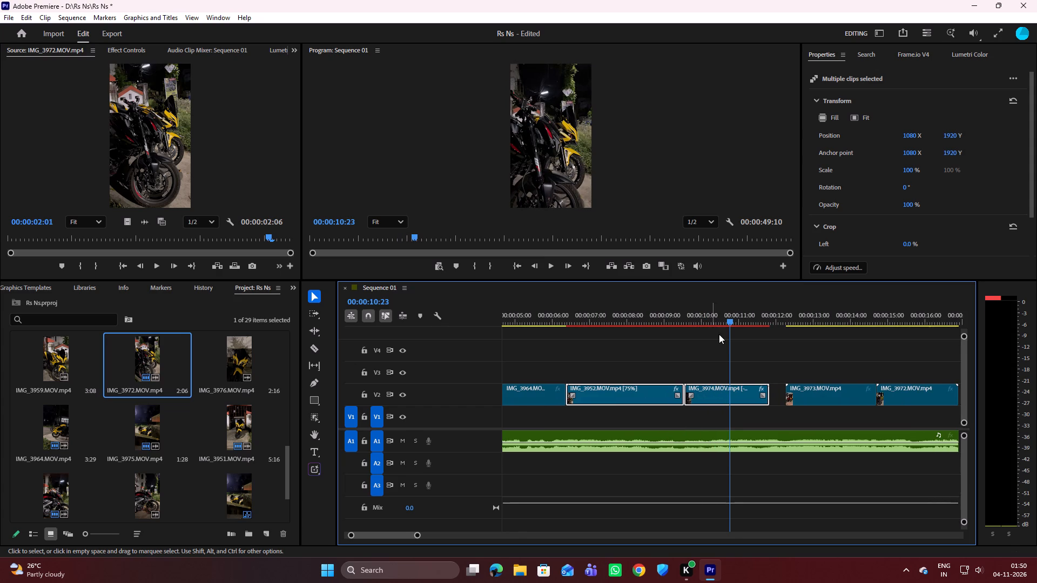
drag(729, 322, 580, 338)
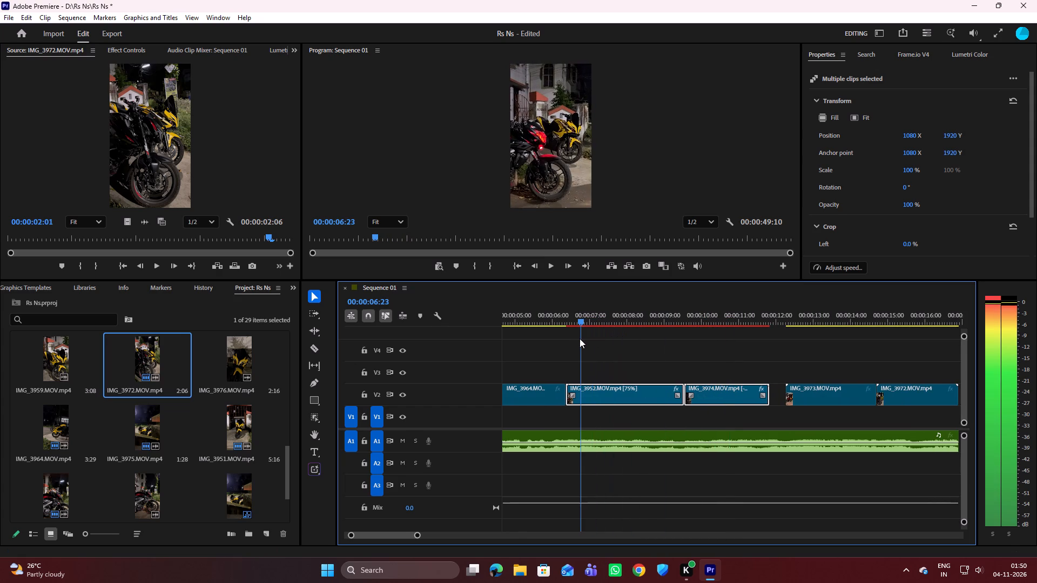
drag(580, 338, 638, 331)
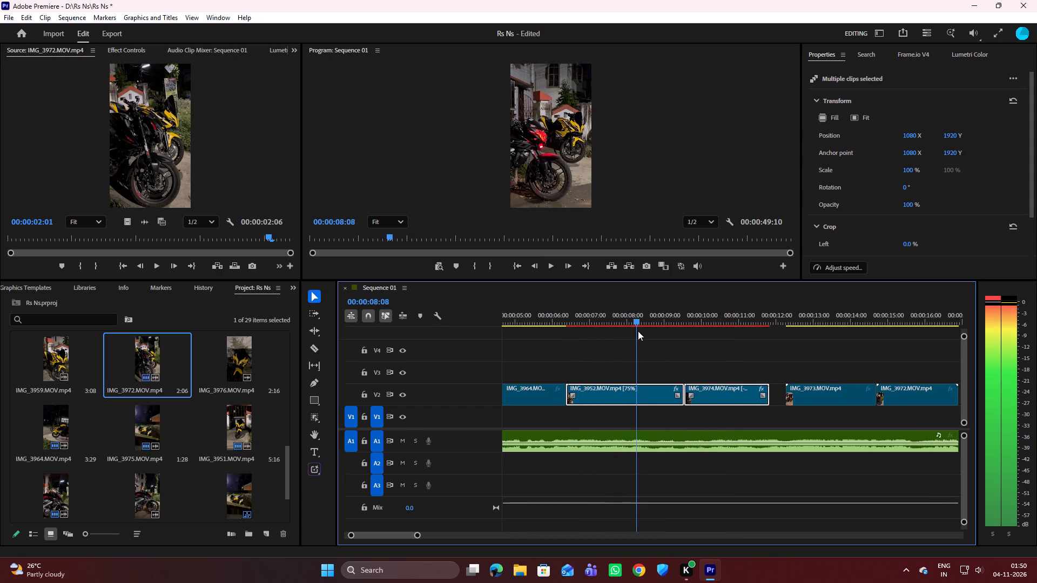
drag(638, 331, 680, 322)
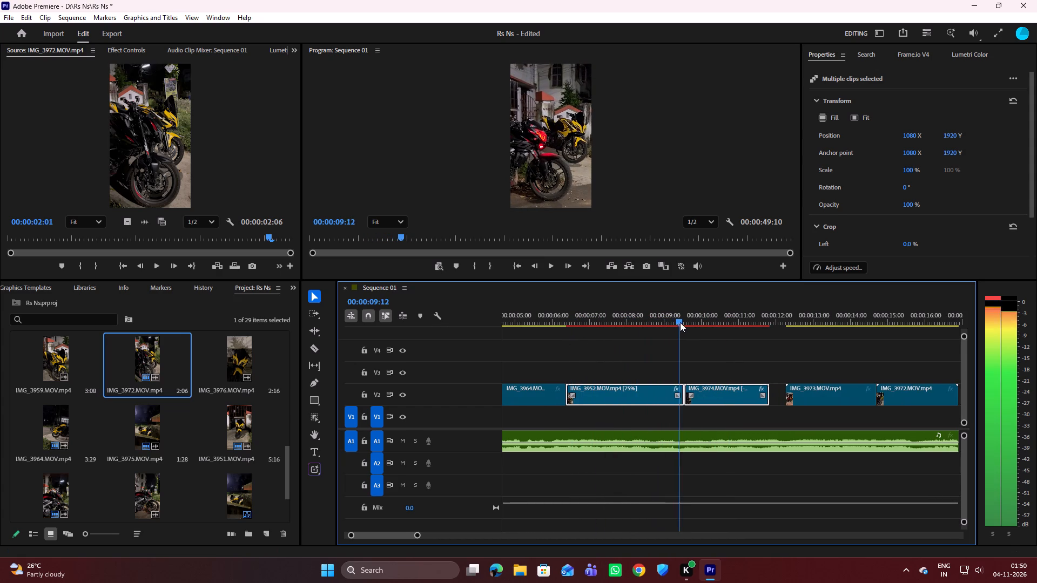
drag(680, 322, 701, 322)
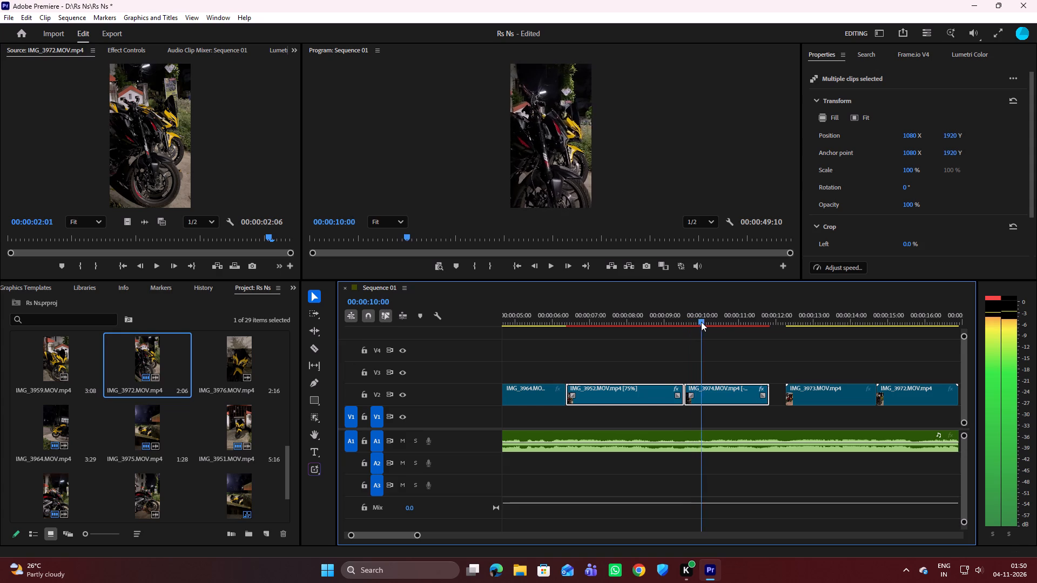
drag(701, 322, 752, 326)
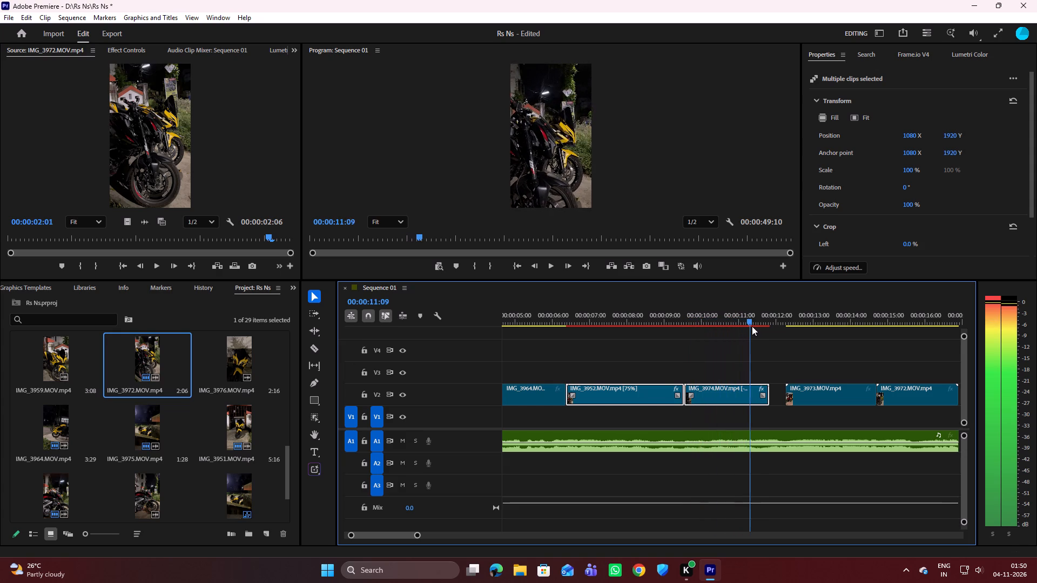
drag(752, 326, 740, 331)
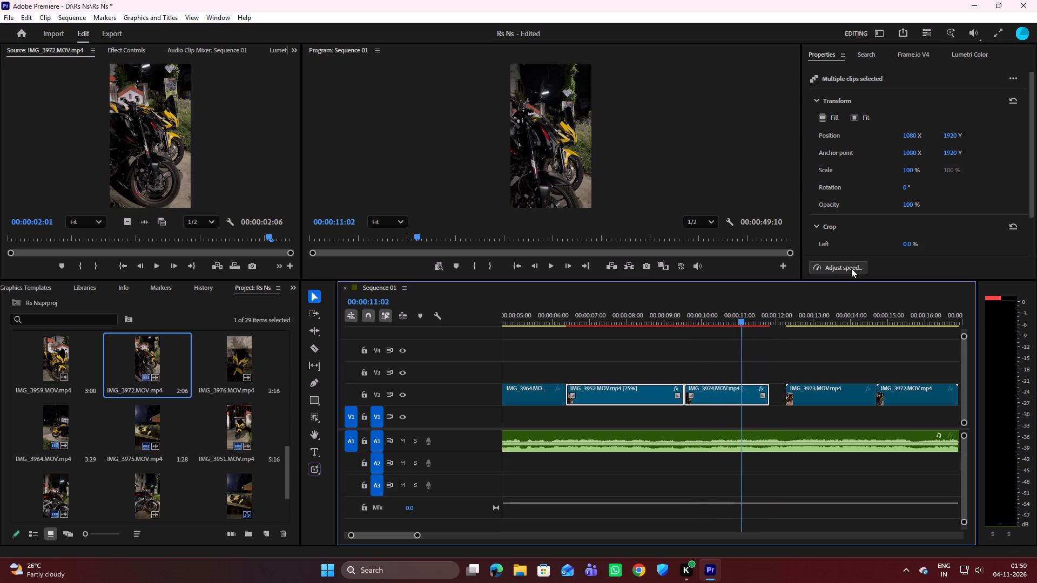
Set the speed of the reversed IMG_3974 clip on V2 to 80%, keeping Optical flow interpolation.
click(629, 350)
click(703, 393)
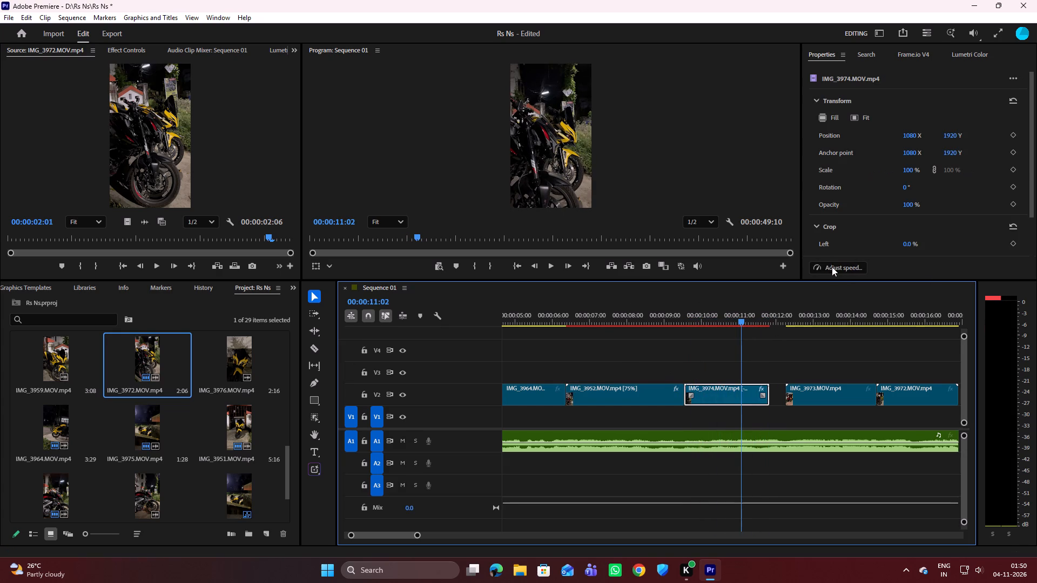
click(829, 268)
click(589, 209)
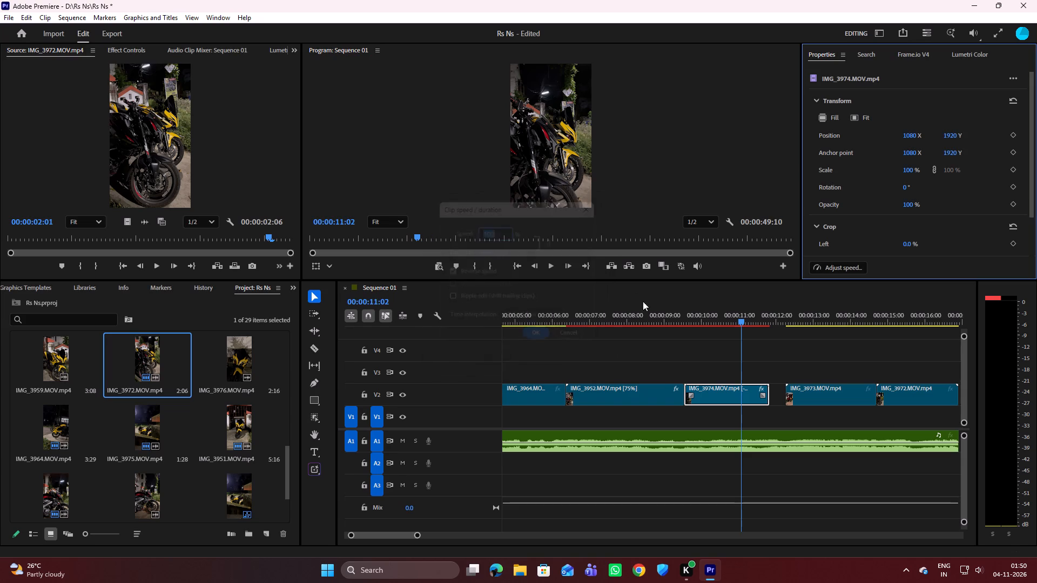
drag(740, 320, 684, 314)
key(space)
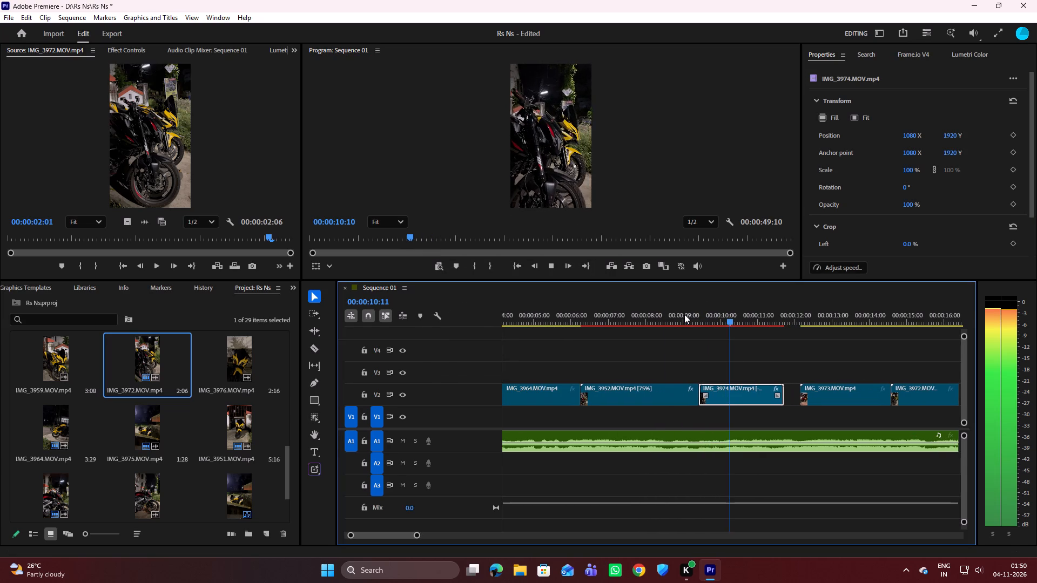
key(space)
click(830, 266)
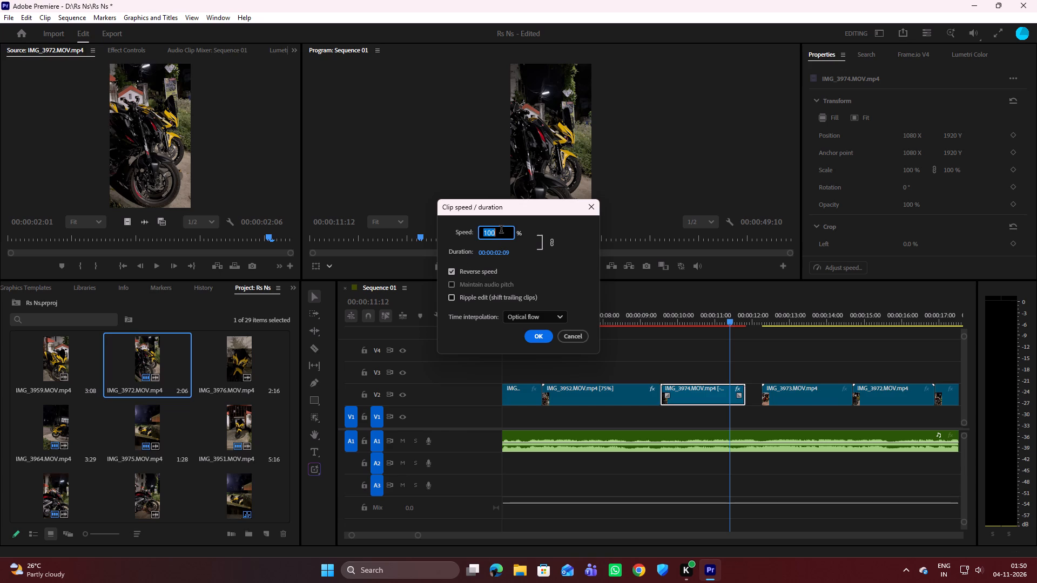
key(BackSpace)
text(80)
click(534, 342)
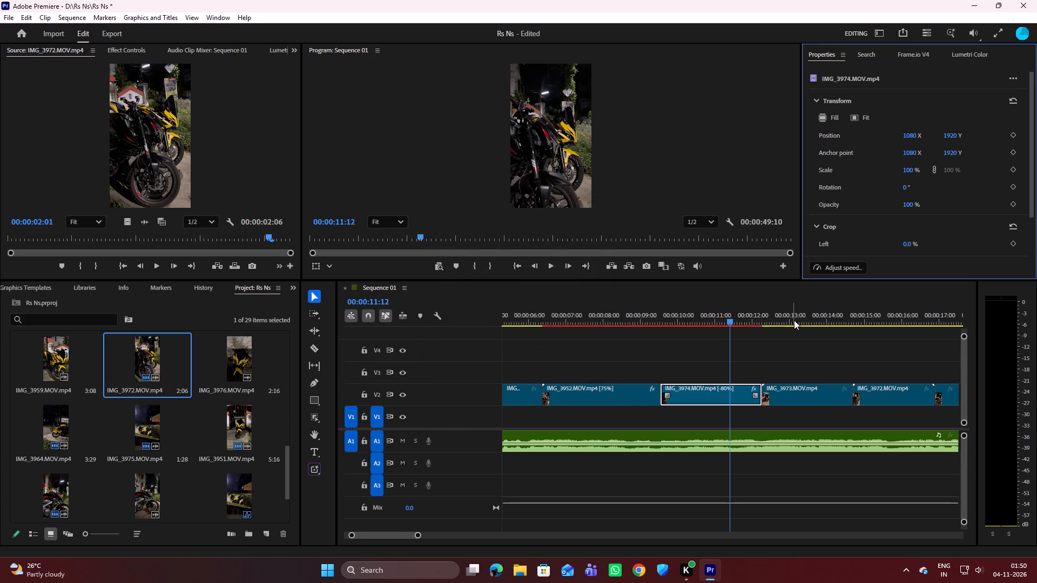
Play from the start of IMG_3974 and replay from IMG_3952 into IMG_3973 to check the timing against the music.
drag(728, 320, 659, 331)
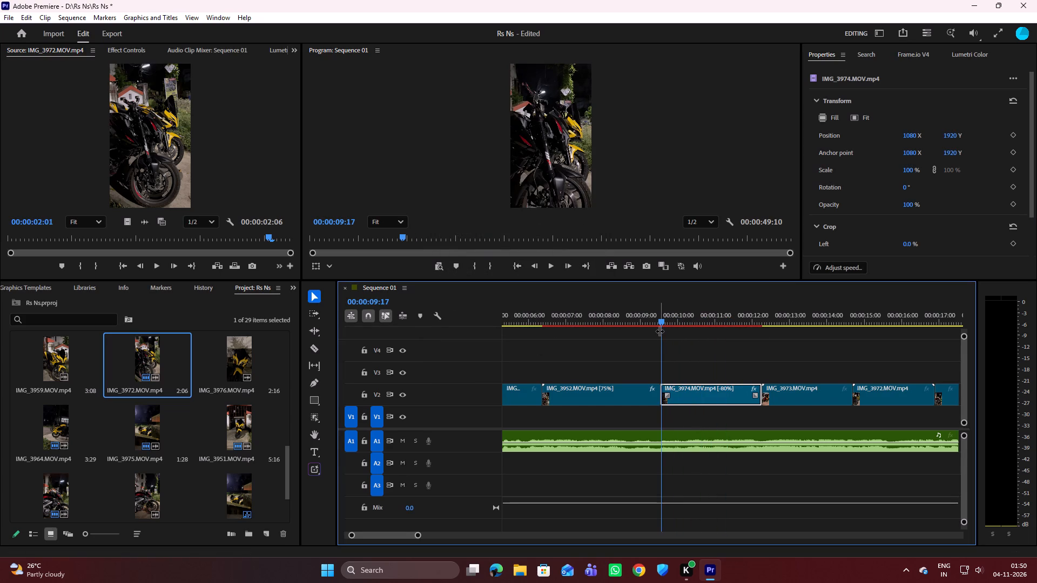
key(space)
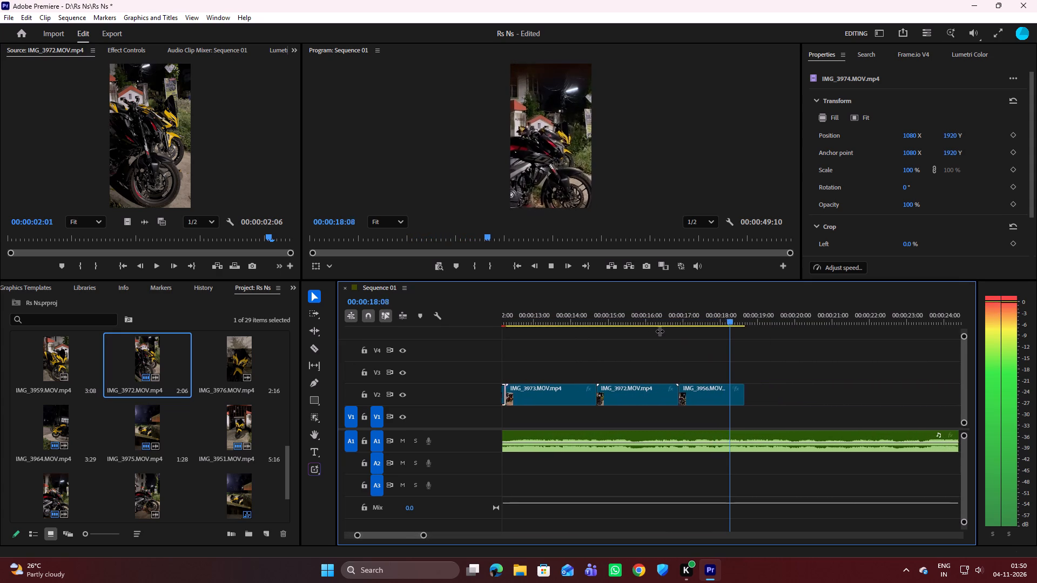
key(space)
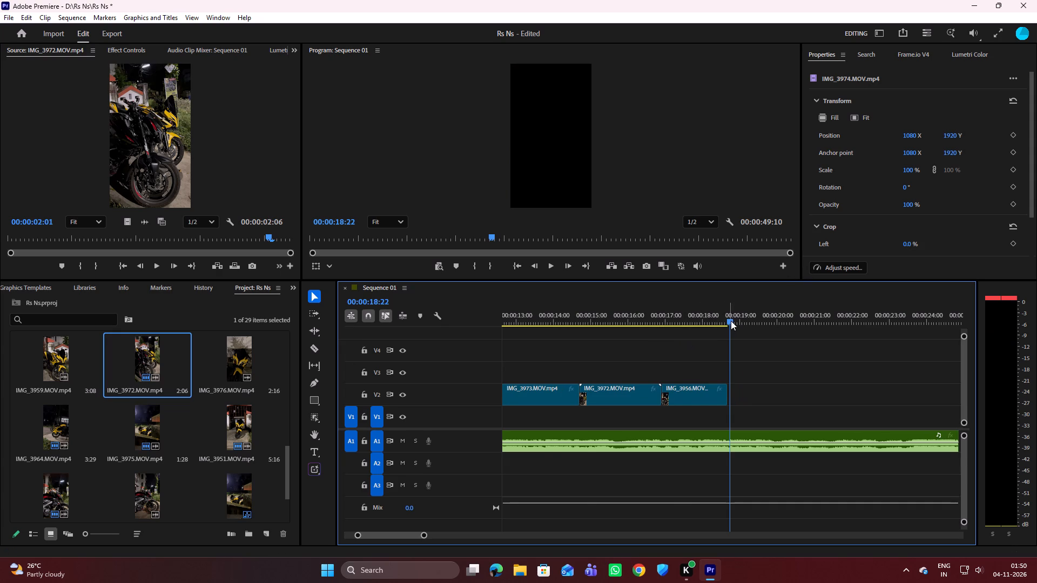
drag(731, 321, 568, 339)
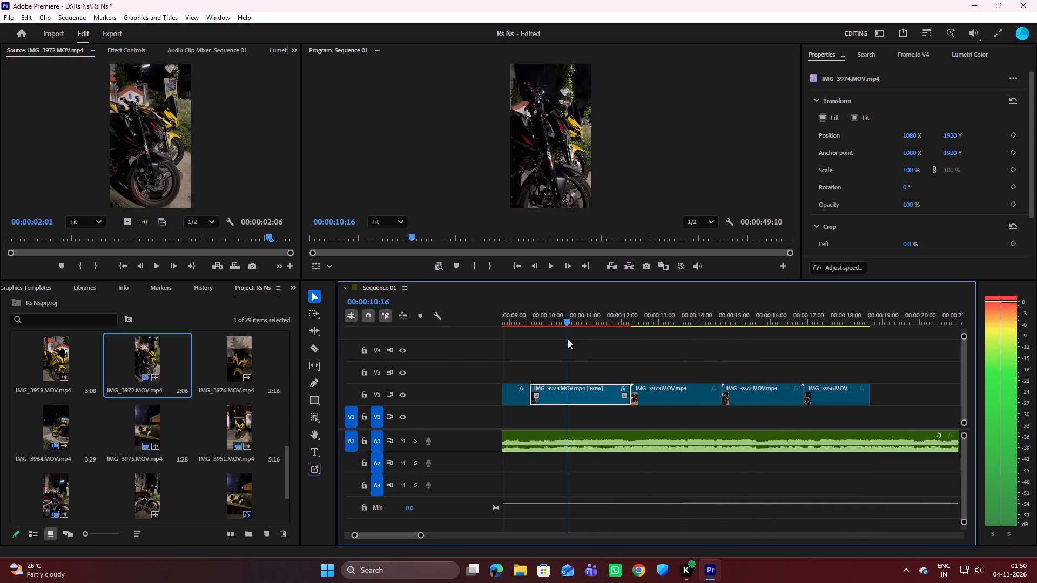
drag(568, 339, 559, 327)
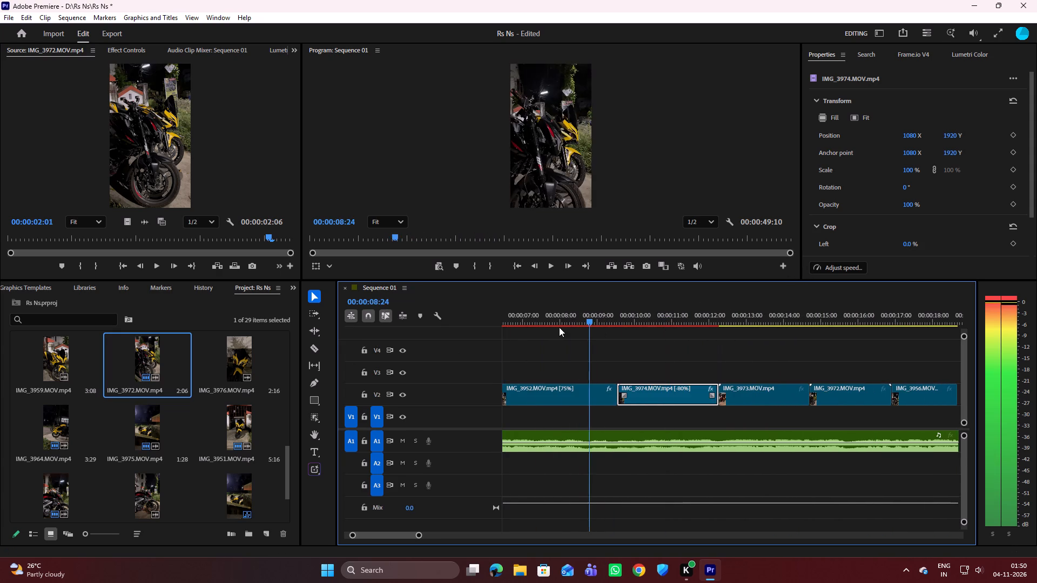
drag(559, 327, 558, 327)
key(space)
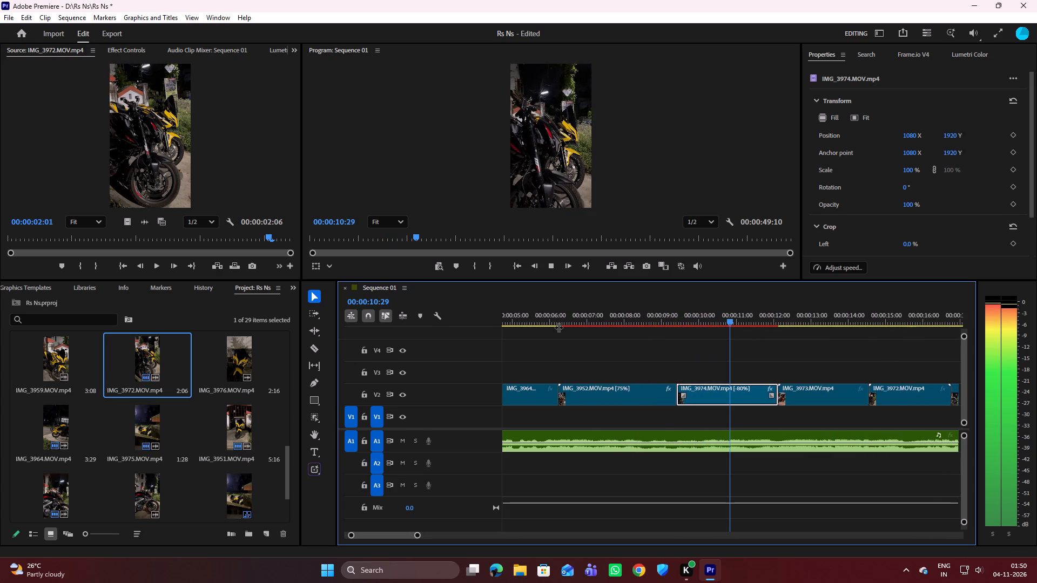
key(space)
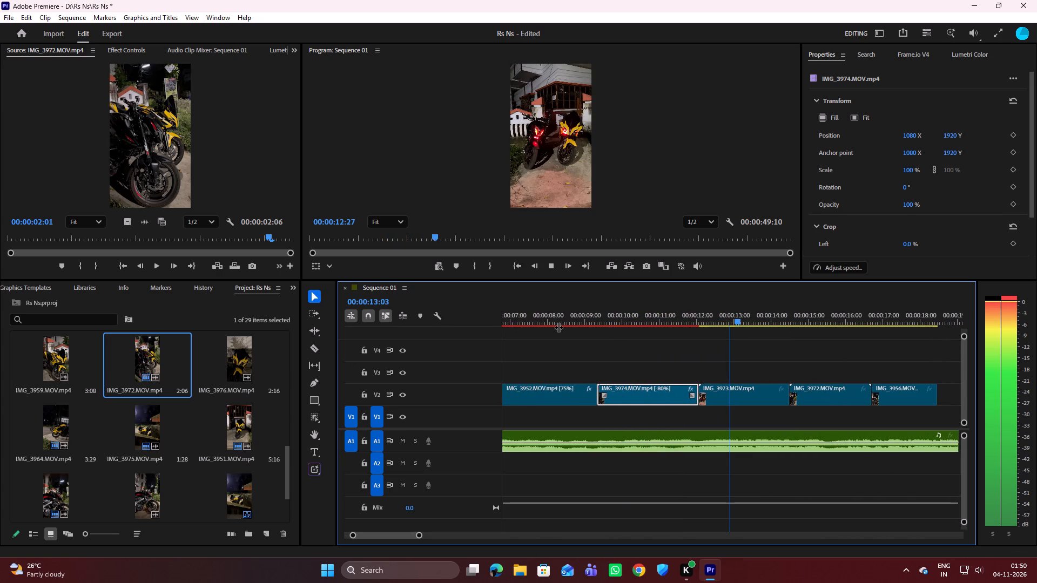
key(space)
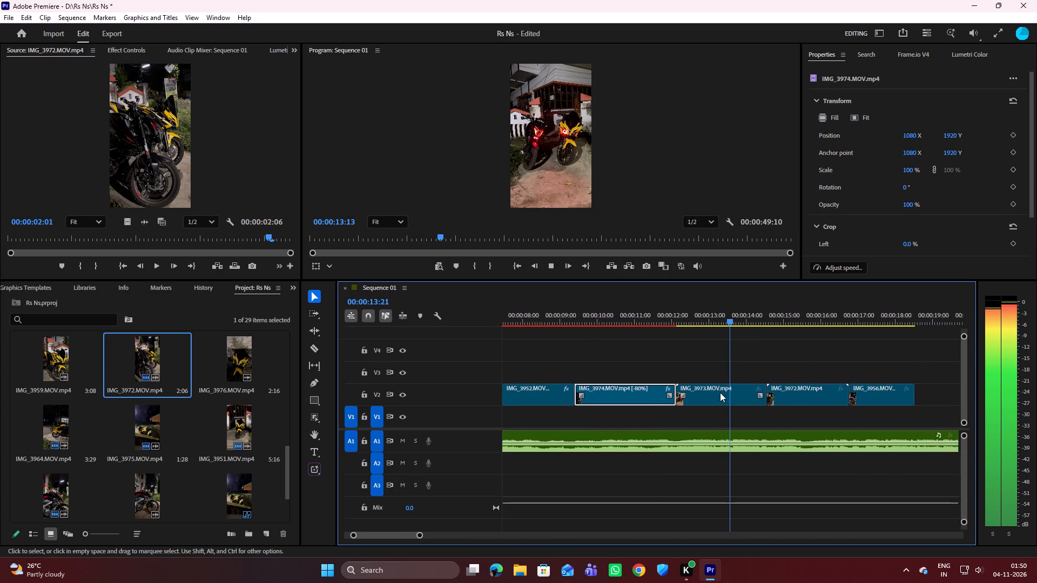
key(space)
Set the speed of IMG_3973 on V2 to 75% with Optical flow time interpolation.
click(720, 392)
click(820, 269)
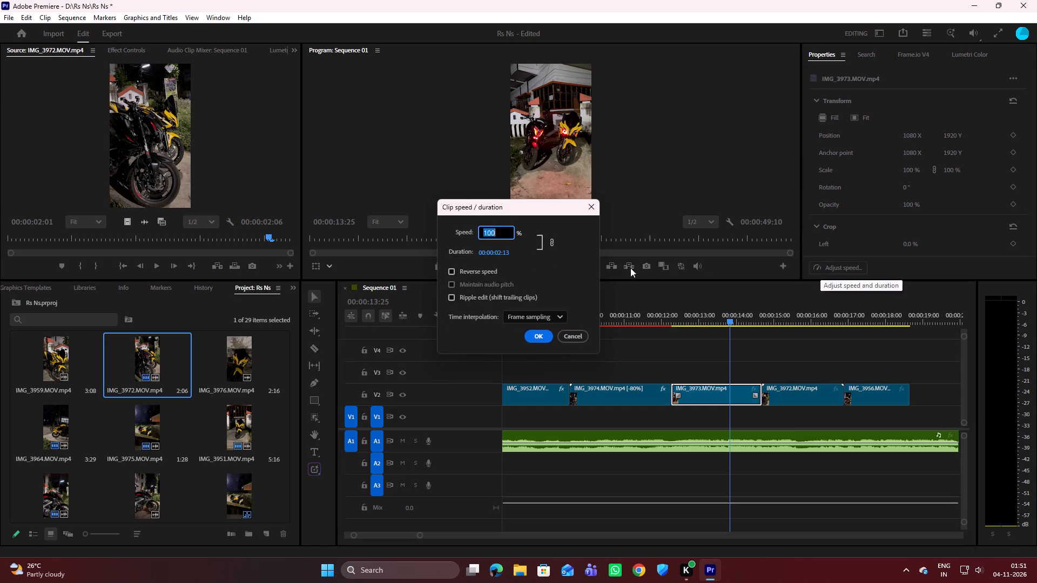
key(BackSpace)
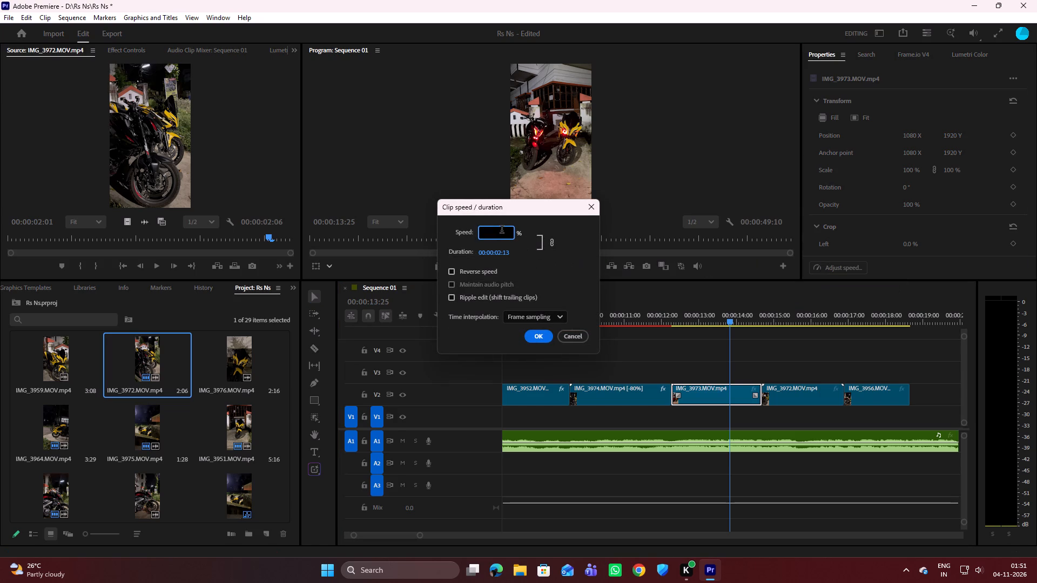
text(80)
key(BackSpace)
key(BackSpace)
text(75)
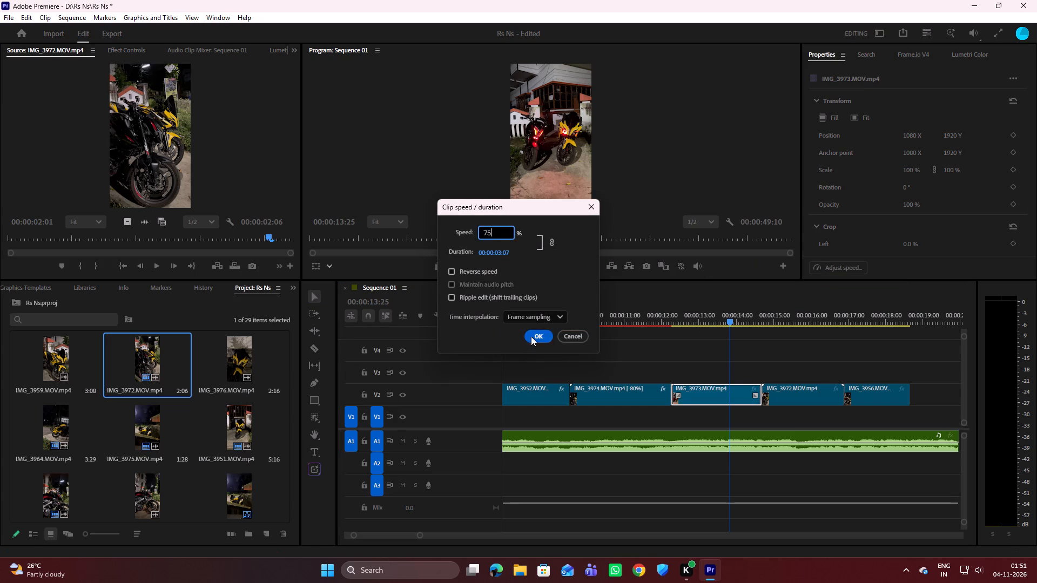
click(538, 316)
click(525, 355)
click(530, 340)
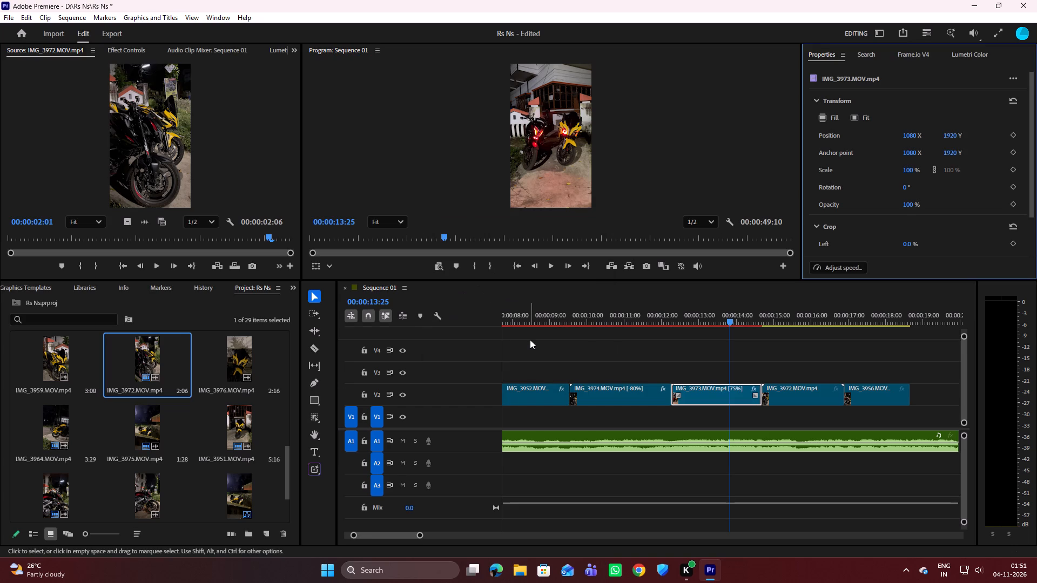
Play and replay from IMG_3973 through IMG_3972 into IMG_3956 to judge their pacing against the music.
drag(729, 321, 678, 334)
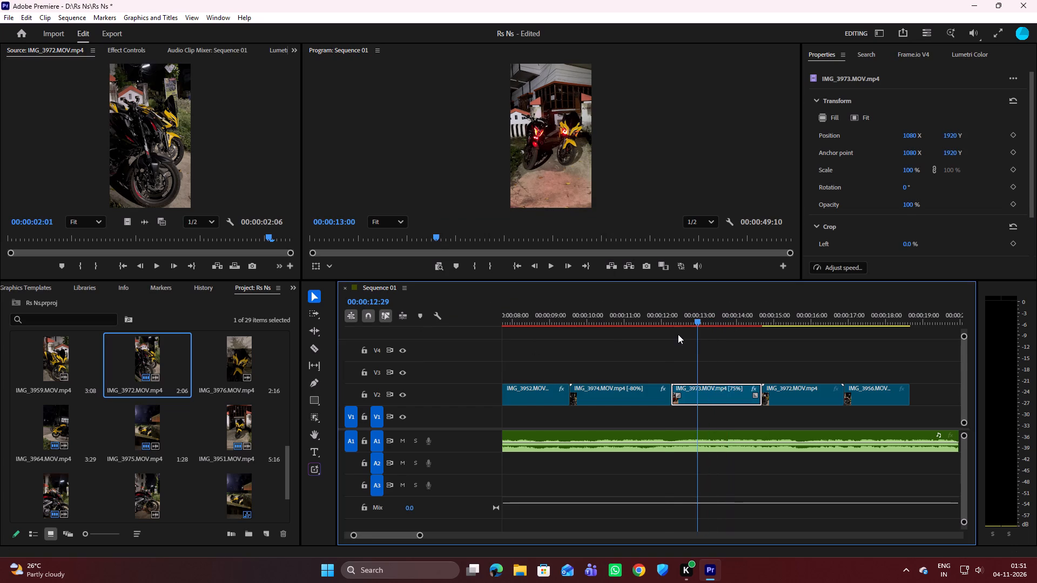
drag(678, 334, 665, 331)
key(space)
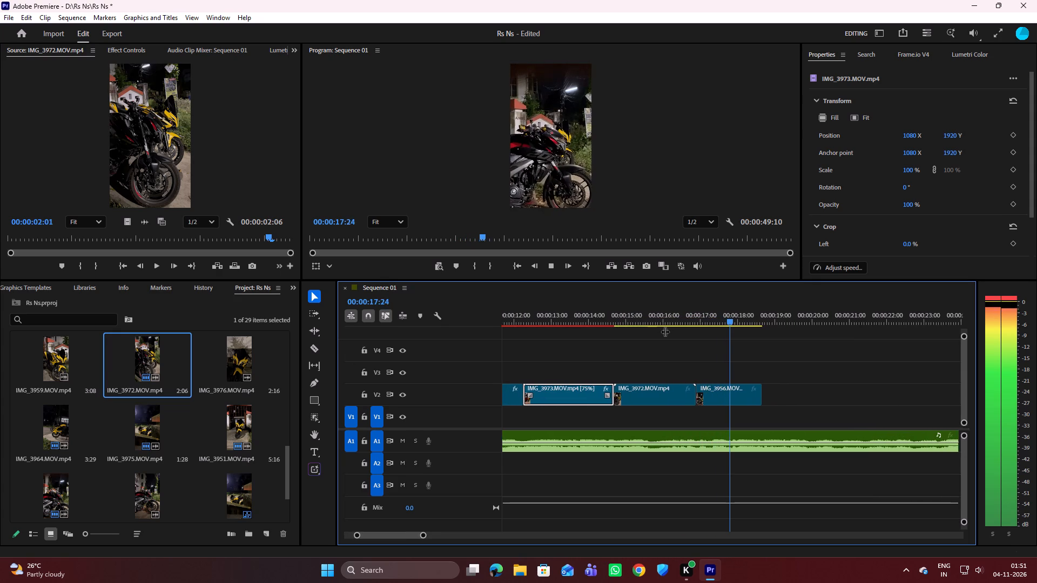
key(space)
drag(732, 320, 597, 344)
key(space)
key(space)
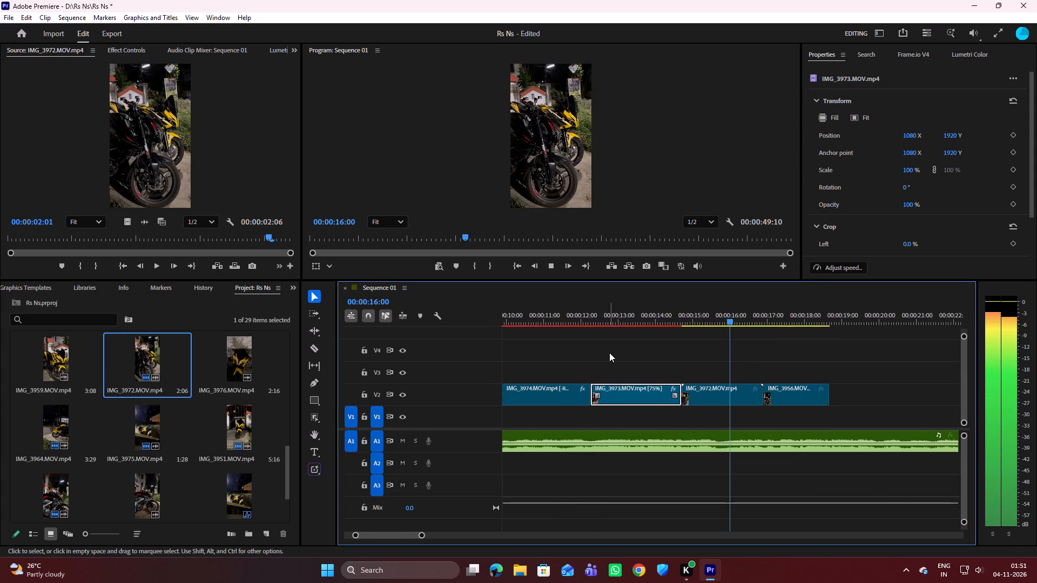
drag(732, 318, 709, 324)
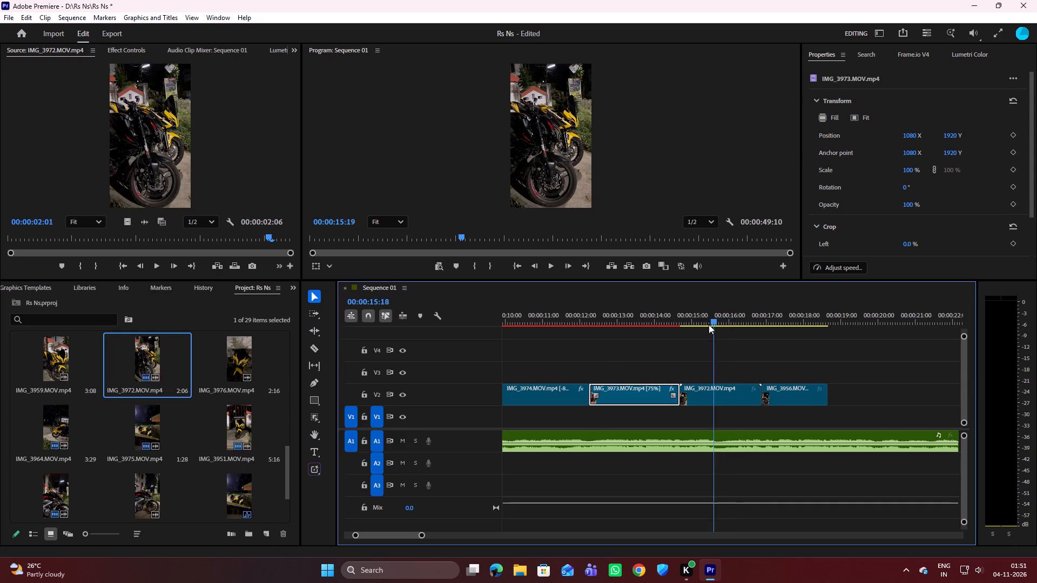
drag(709, 324, 682, 322)
key(space)
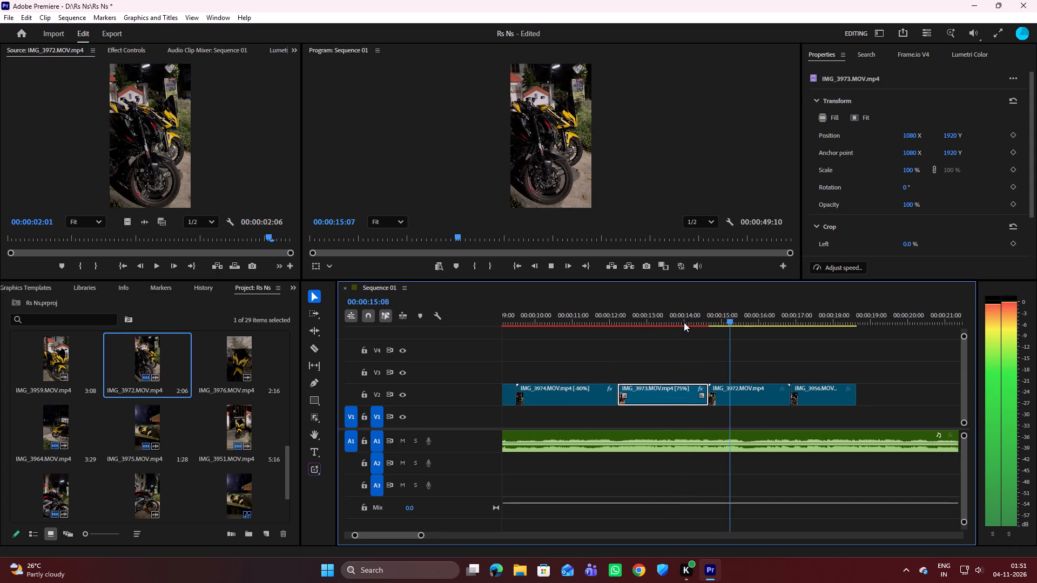
key(space)
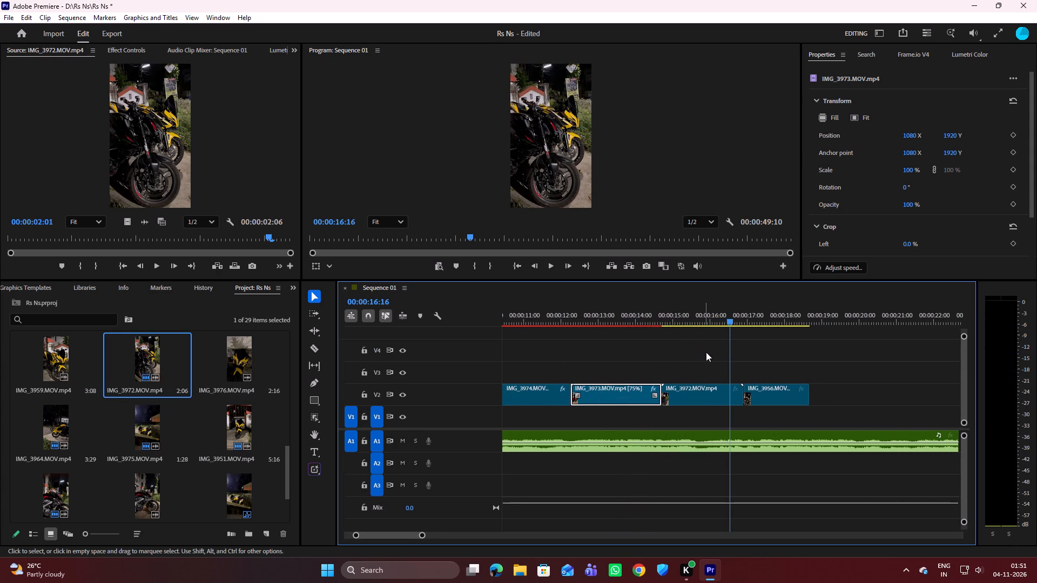
key(space)
key(space)
Set the speed of IMG_3972 on V2 to 80% with Optical flow time interpolation.
click(711, 390)
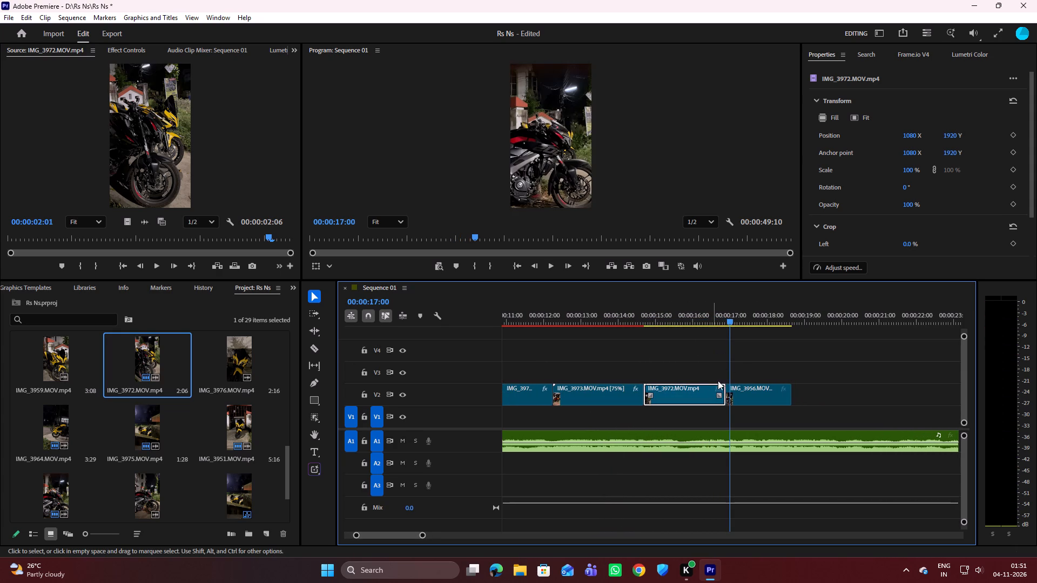
click(816, 266)
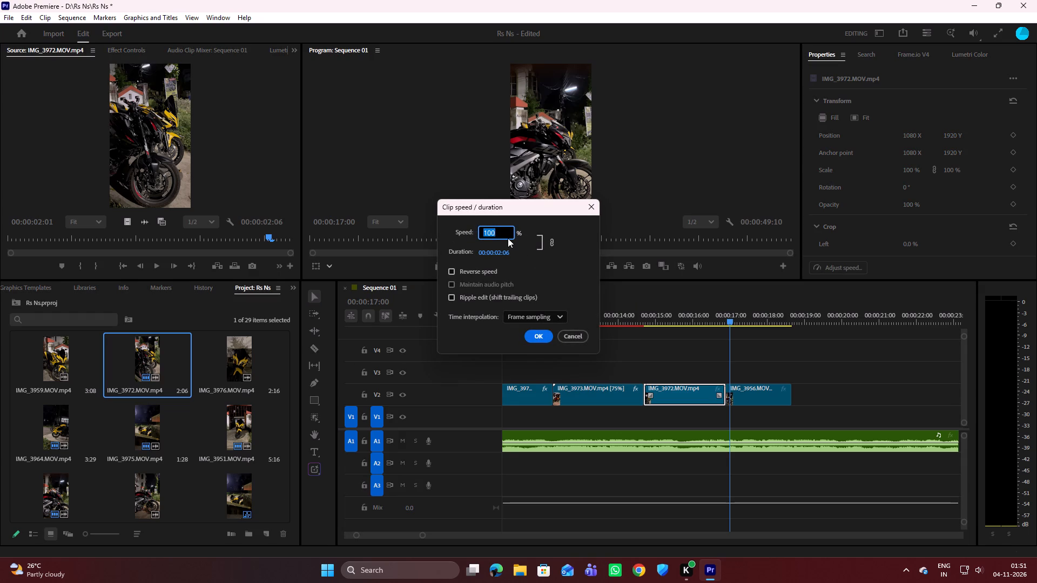
key(BackSpace)
text(80)
click(563, 315)
click(531, 360)
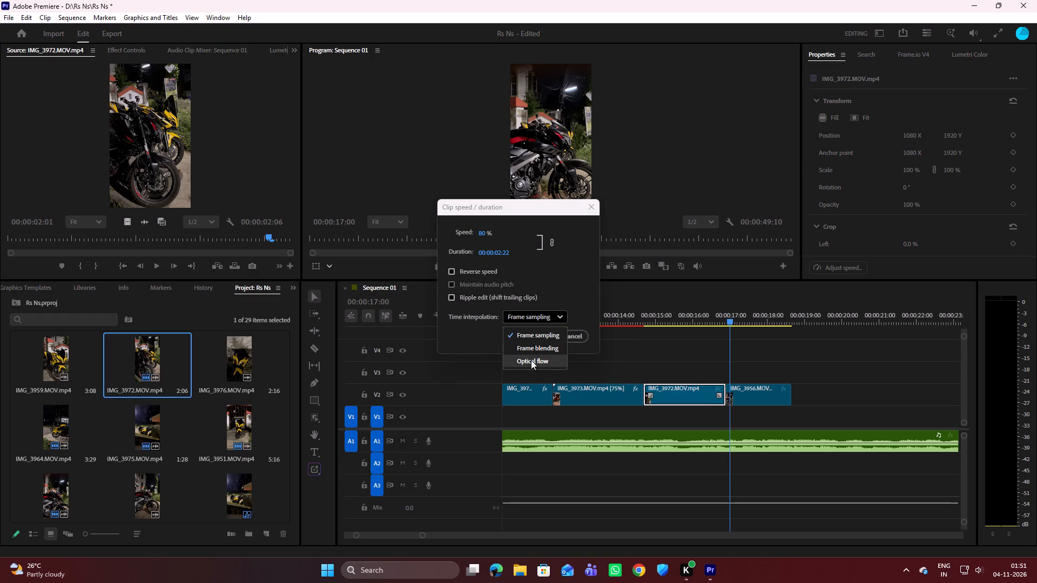
click(534, 340)
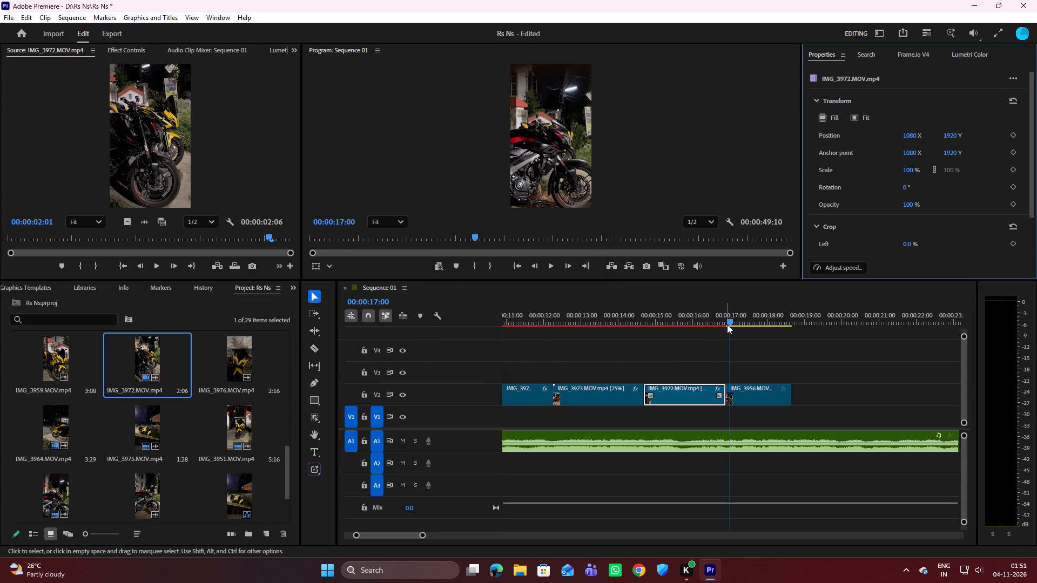
Play from the start of IMG_3972 on to the end of the sequence to check the timing against the music.
drag(729, 320, 643, 324)
key(space)
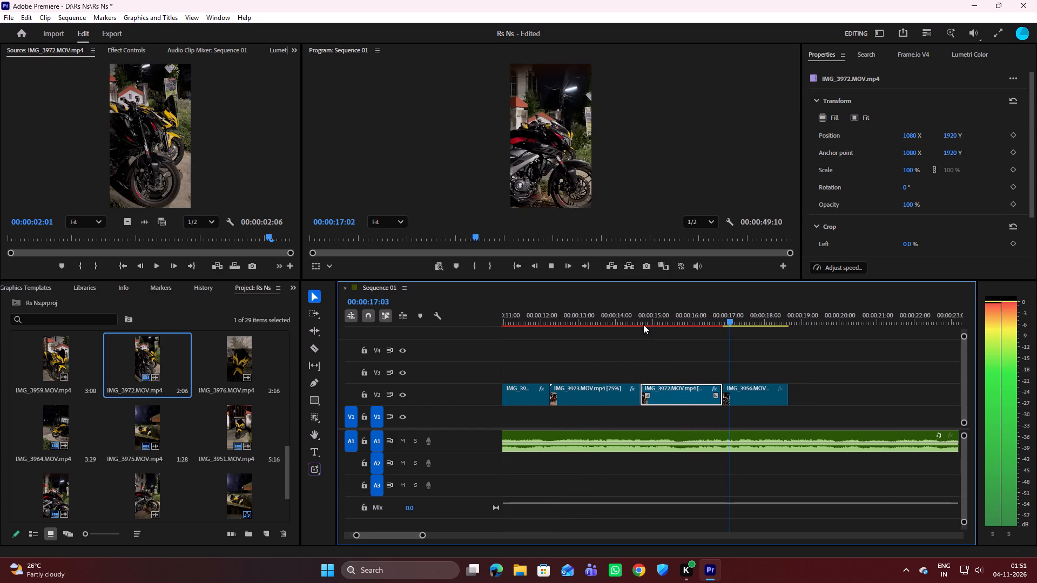
key(space)
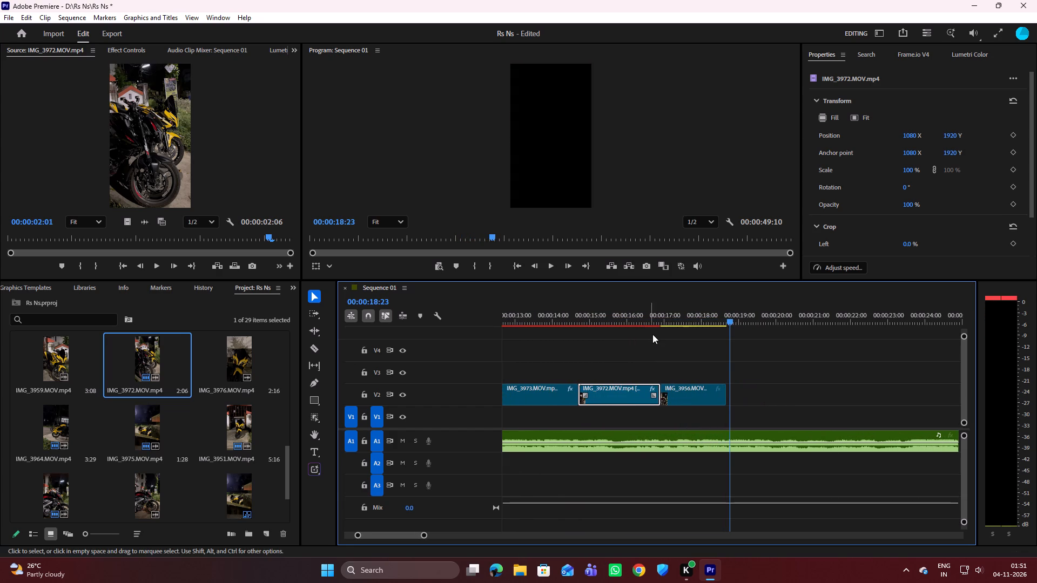
key(space)
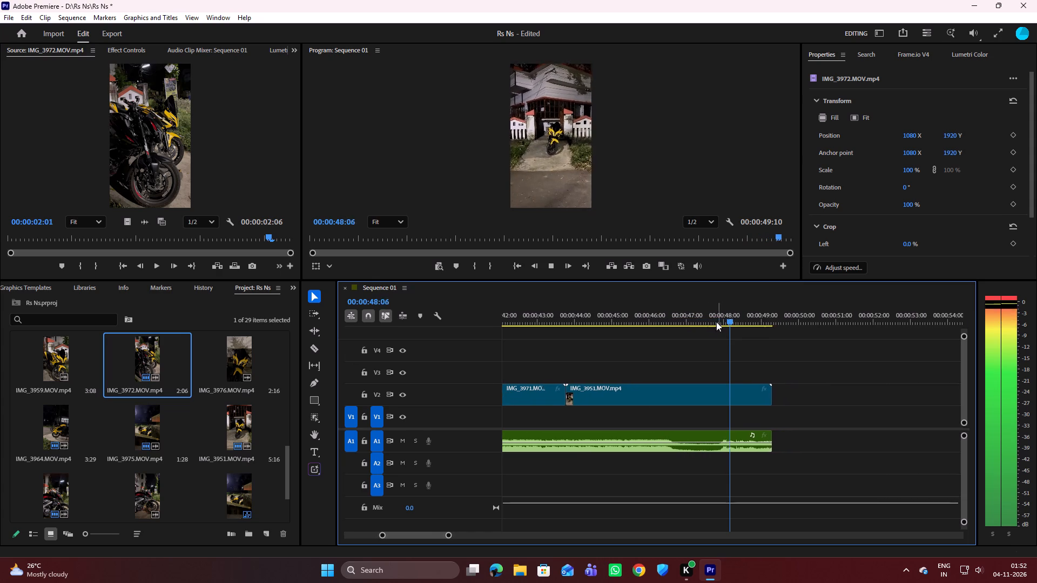
key(space)
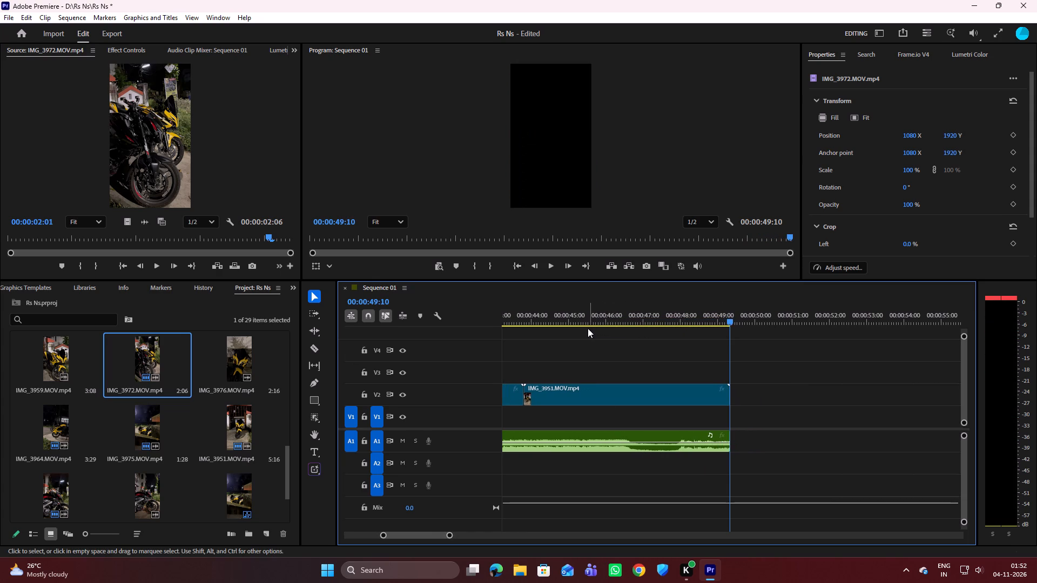
key(space)
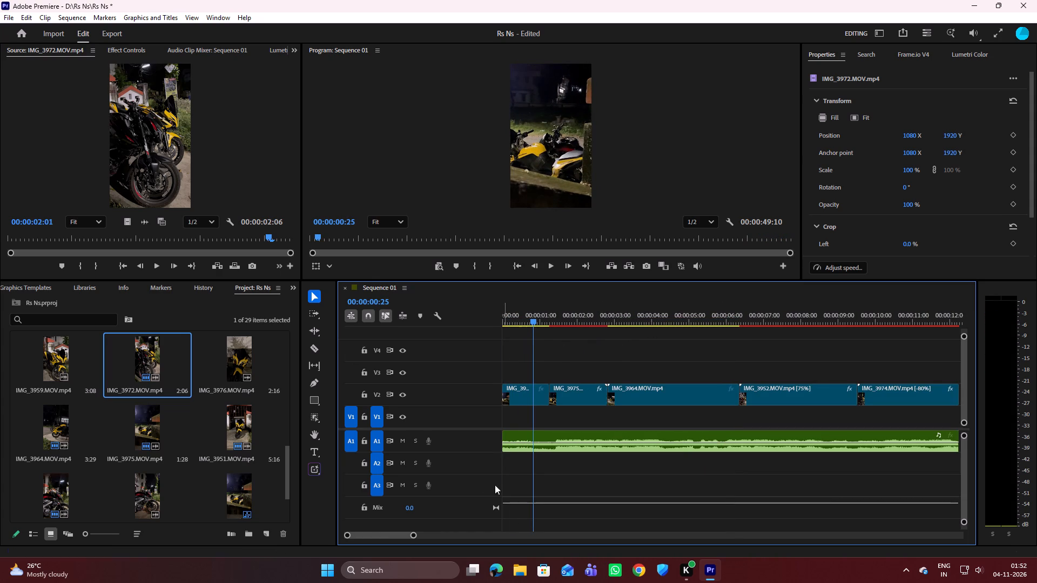
Delete the second group of V2 clips, from about 00:00:29 to the sequence end, after the gap.
drag(414, 534, 539, 534)
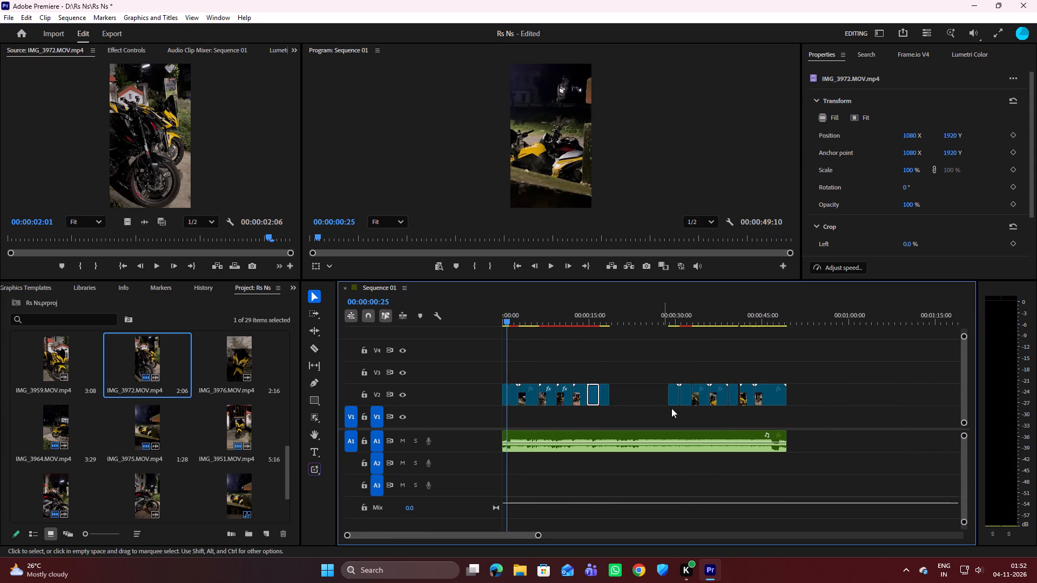
drag(666, 356, 805, 404)
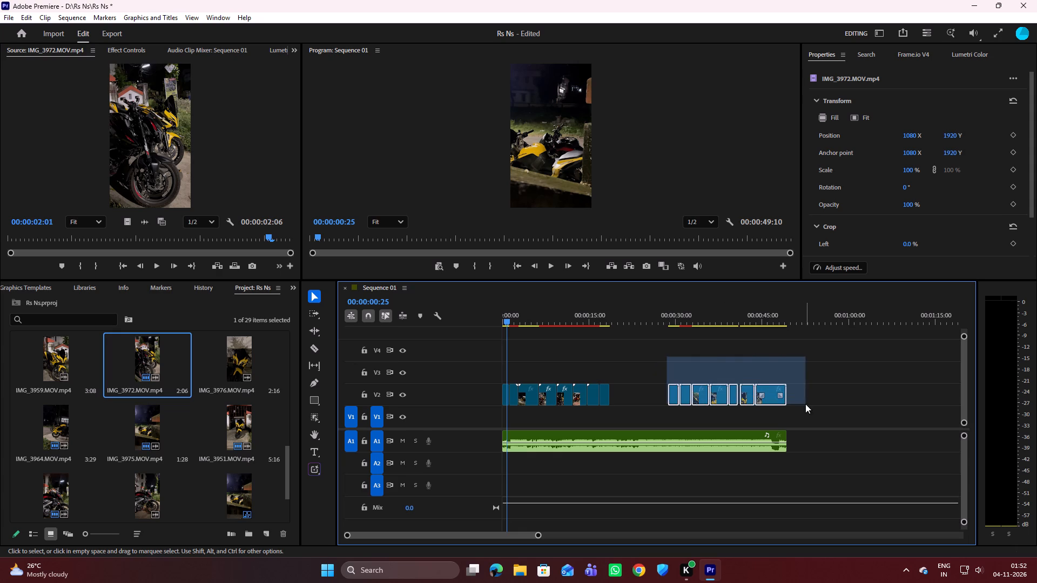
key(Delete)
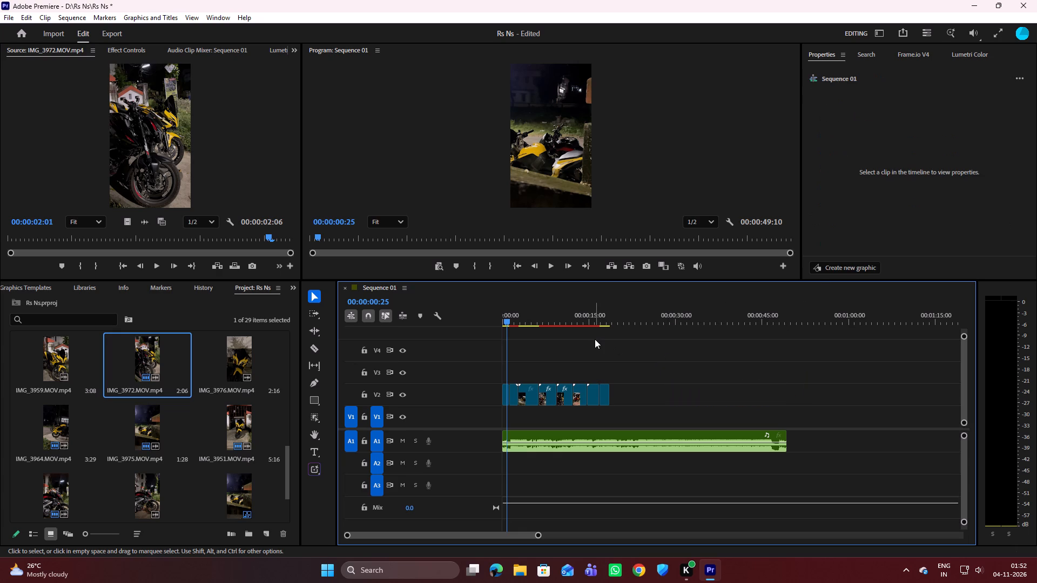
Play the opening, then move all remaining V2 clips about 00:00:30:20 later so they end with the music.
drag(509, 317, 491, 318)
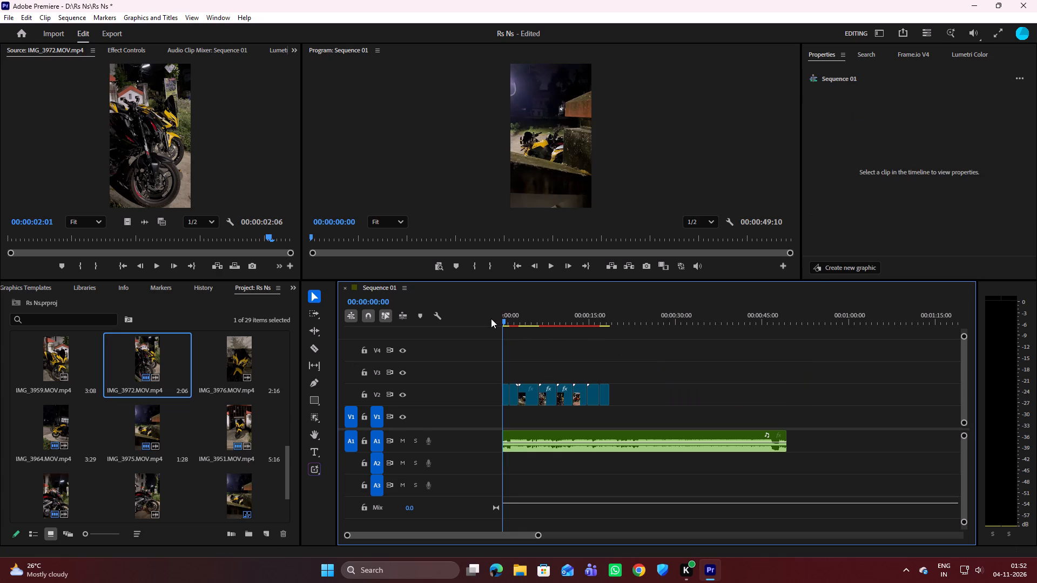
key(space)
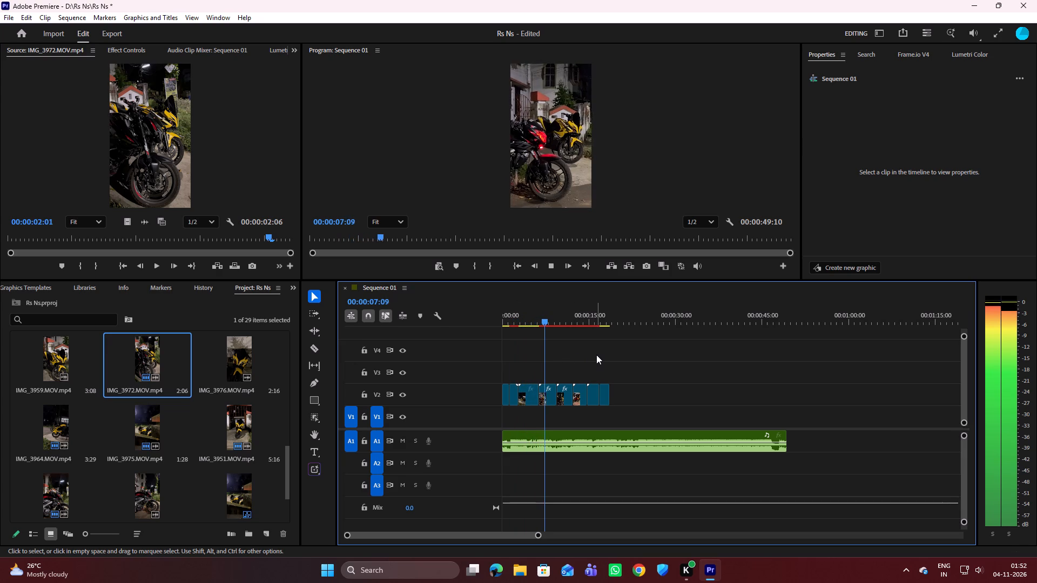
key(space)
drag(510, 342, 621, 387)
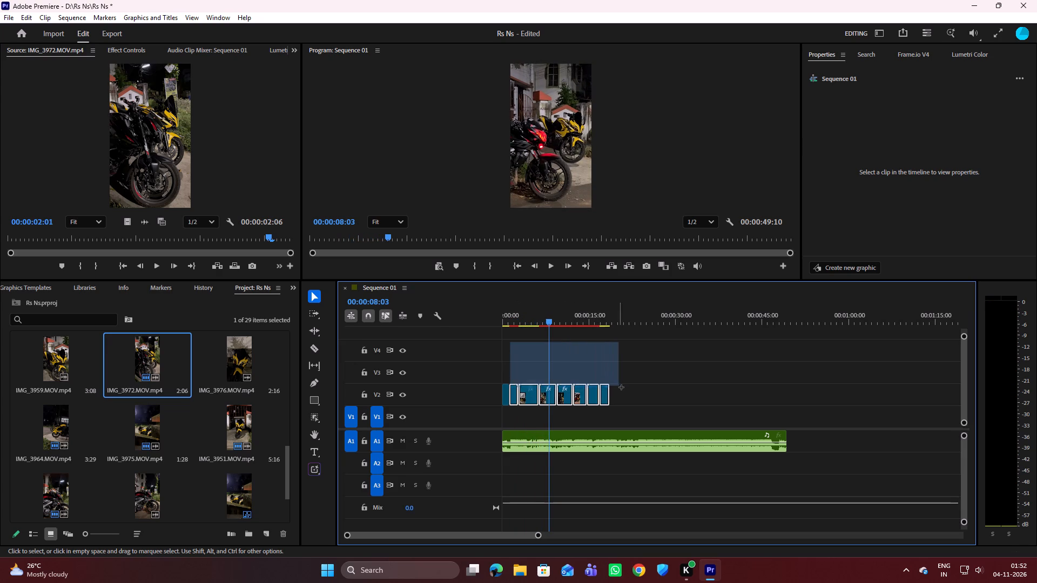
drag(621, 387, 624, 389)
click(497, 337)
click(509, 344)
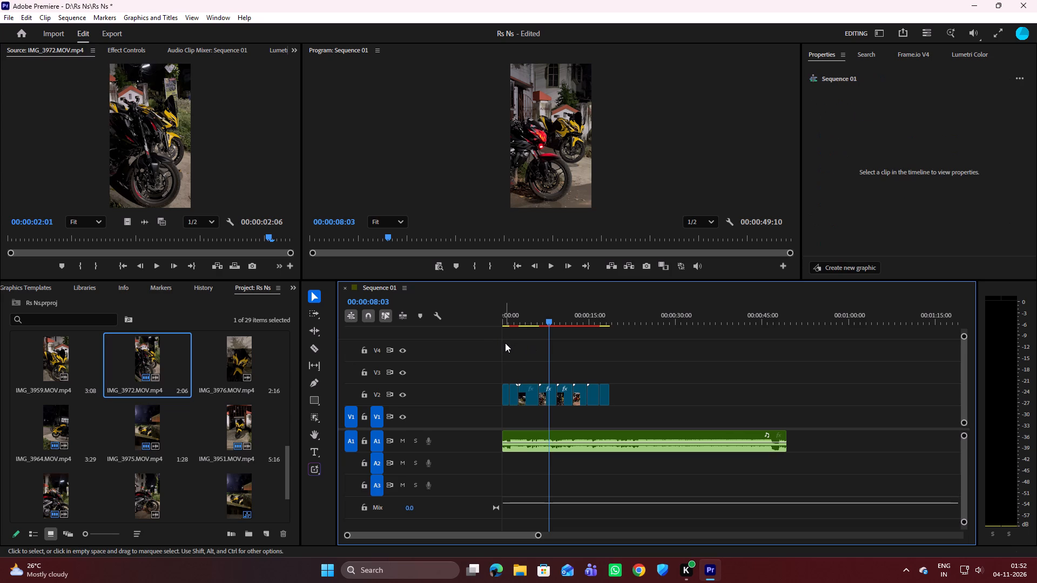
drag(504, 343, 614, 391)
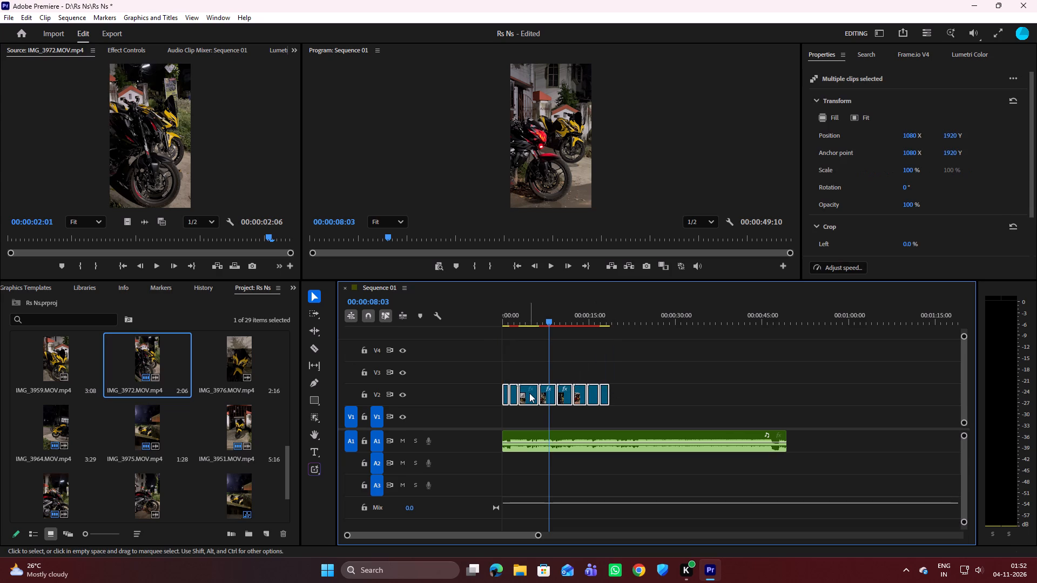
drag(503, 390, 628, 392)
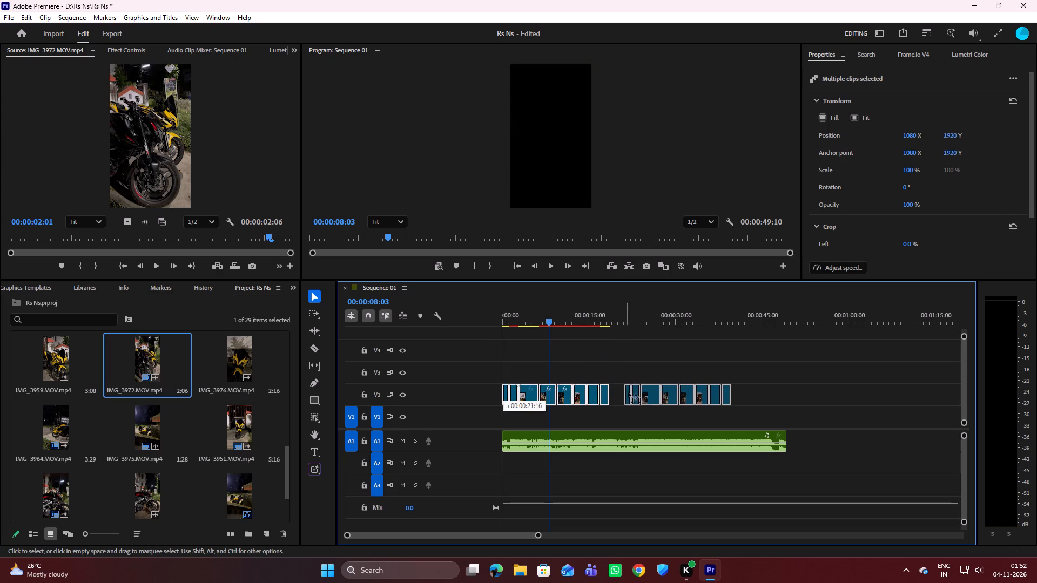
drag(628, 392, 676, 393)
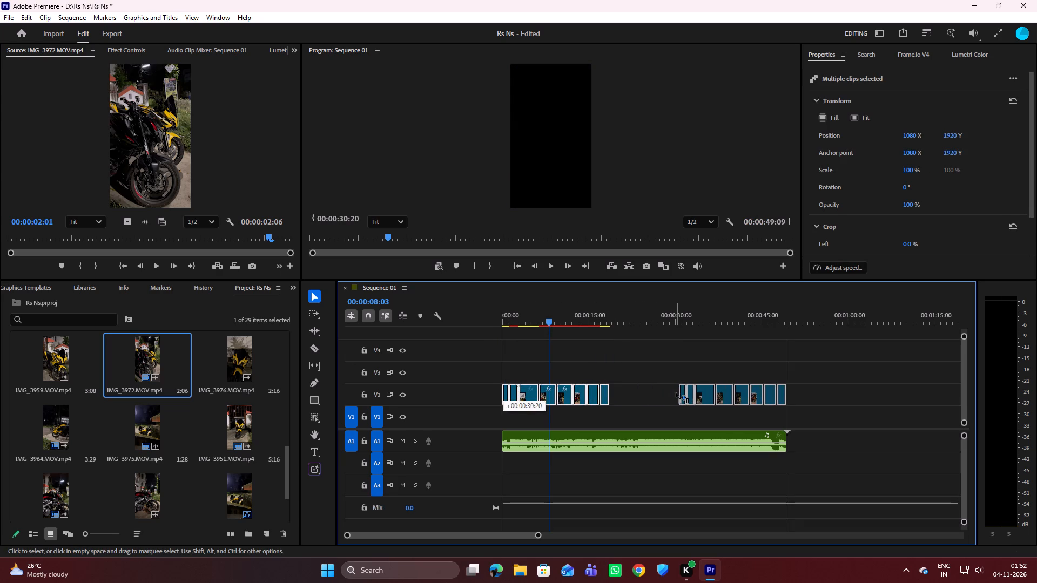
drag(676, 393, 675, 393)
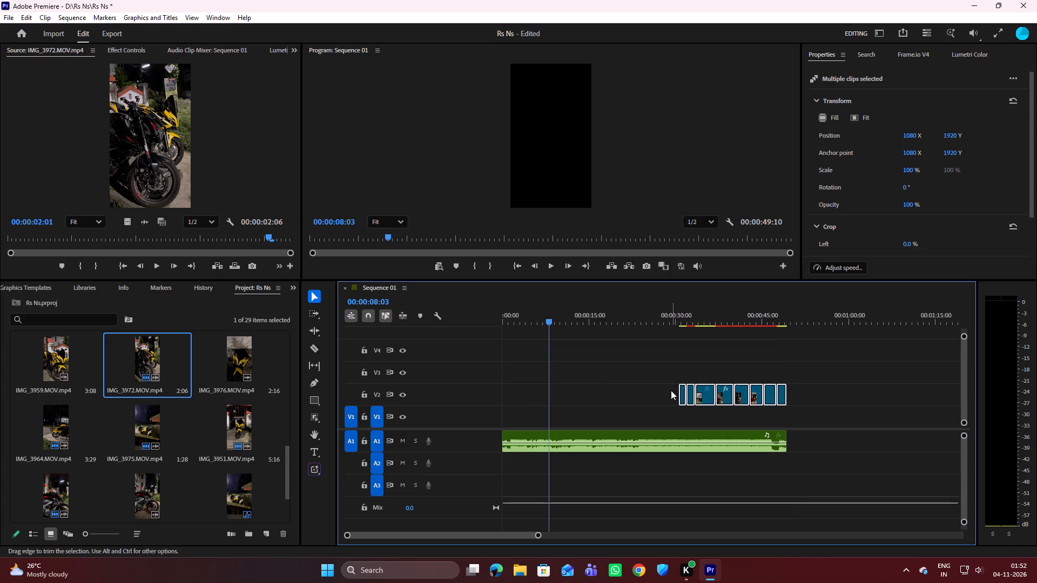
Play the moved V2 clips from about 00:00:30:21 to the end, and replay their start against the music.
drag(549, 320, 670, 333)
key(space)
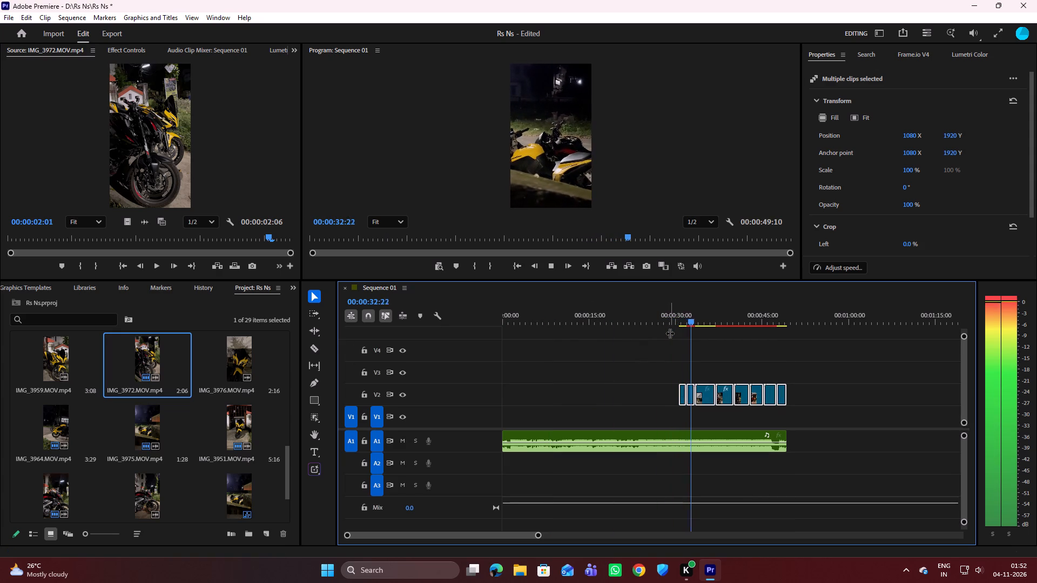
key(space)
drag(690, 321, 676, 320)
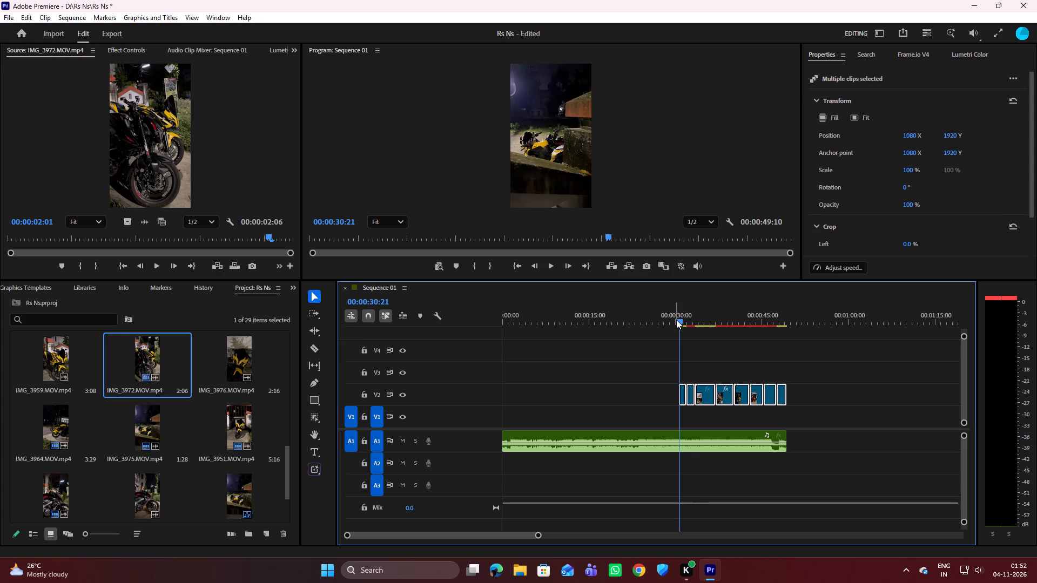
key(space)
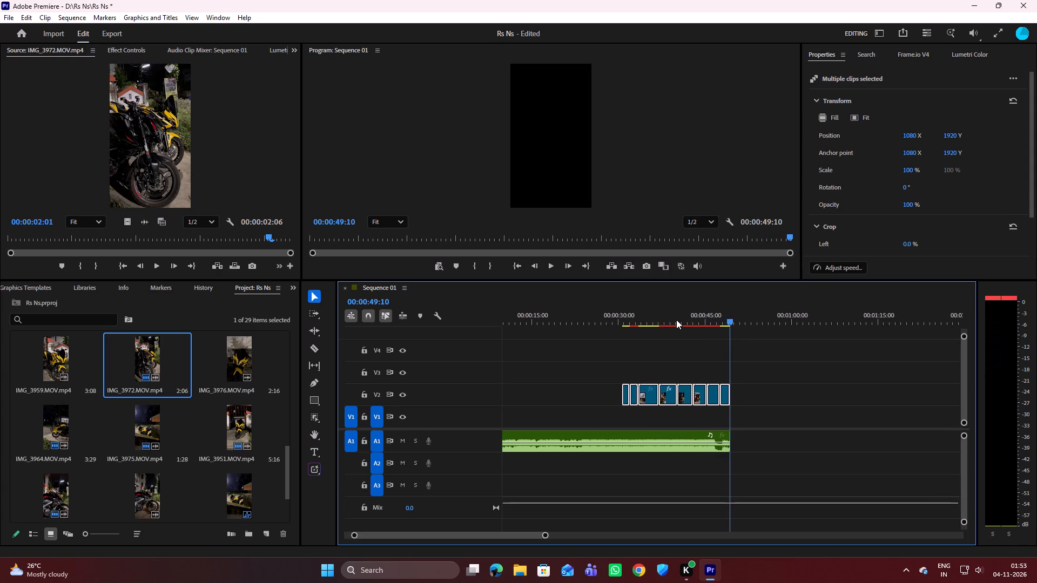
drag(730, 320, 653, 320)
drag(653, 320, 622, 316)
key(space)
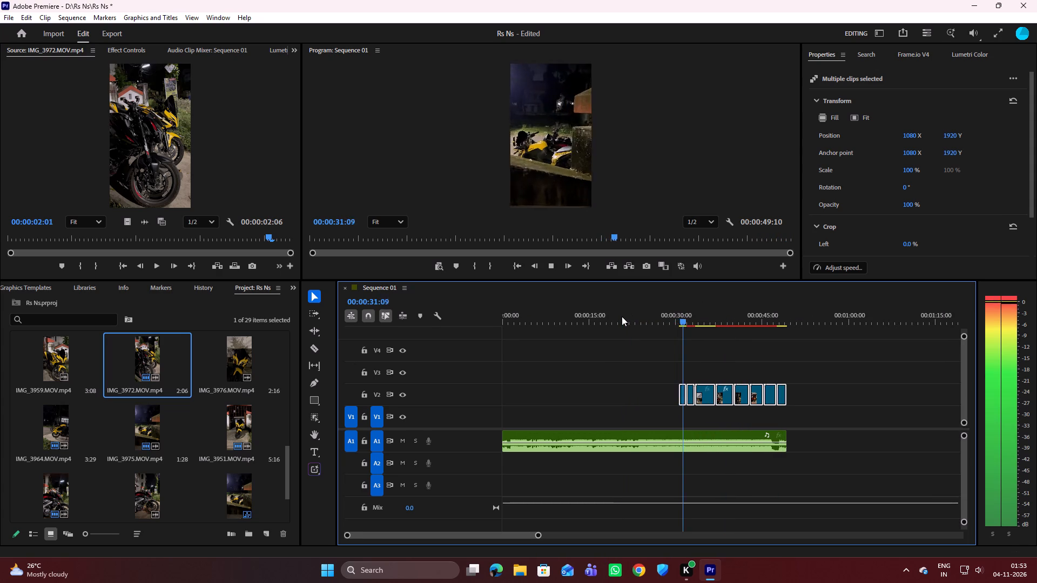
key(space)
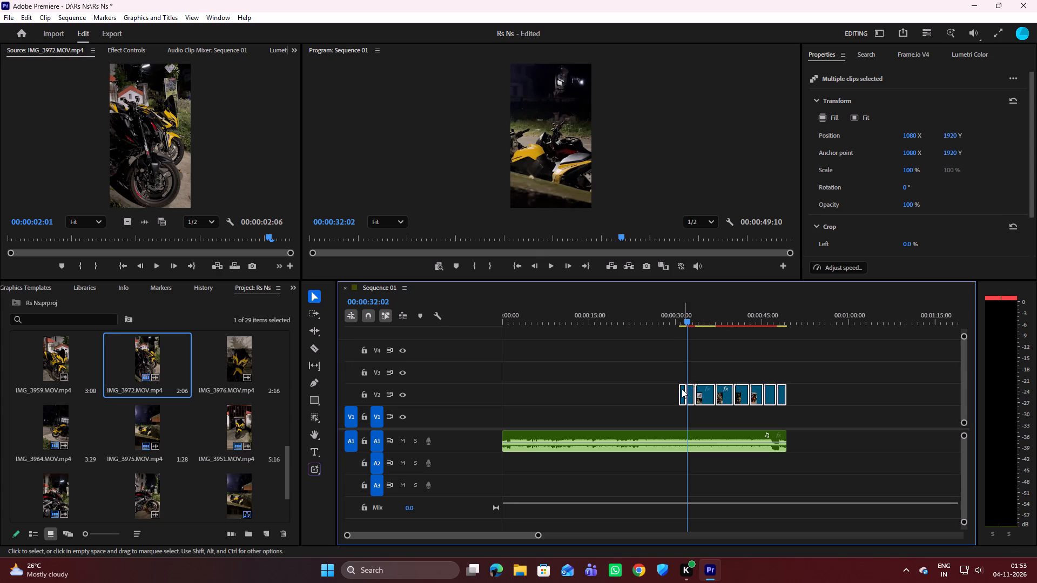
Shift the whole group of V2 clips slightly earlier so it starts at about 00:00:29.
drag(681, 390, 675, 389)
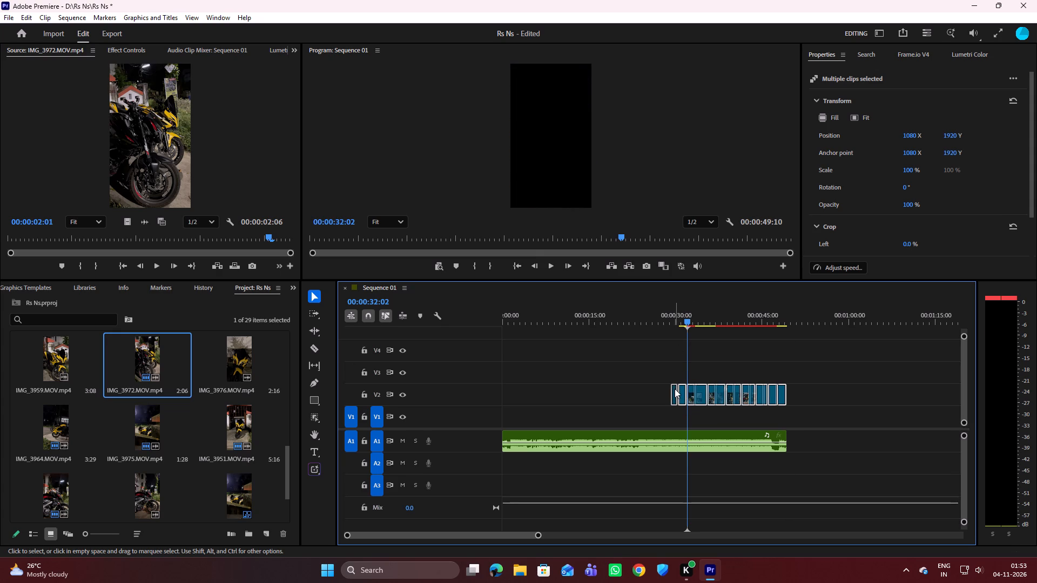
drag(686, 316, 661, 321)
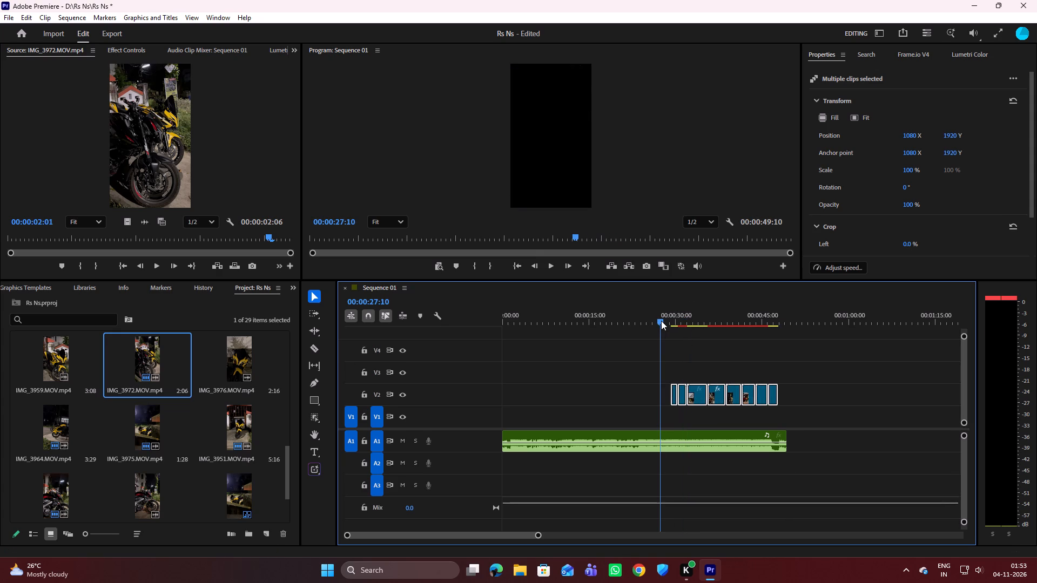
Play the V2 clips against the music from about 00:00:29 to the sequence end.
drag(663, 321, 675, 322)
key(space)
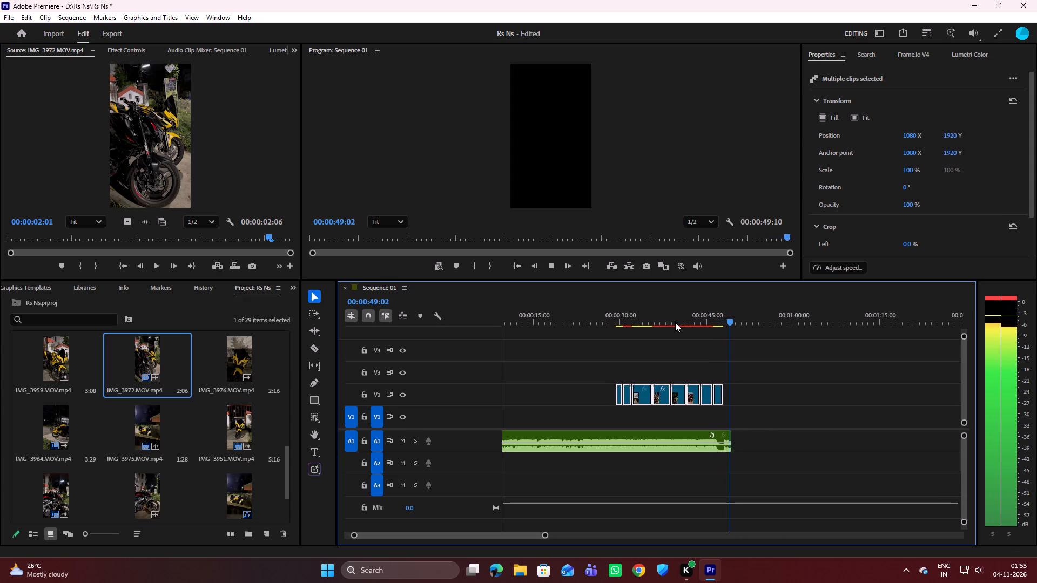
key(space)
key(space)
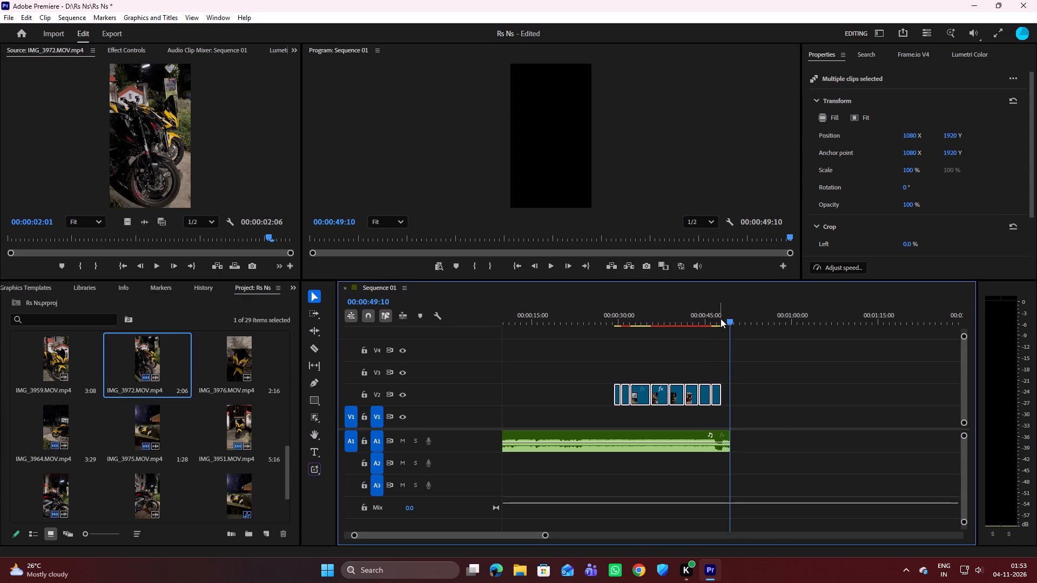
drag(729, 320, 648, 328)
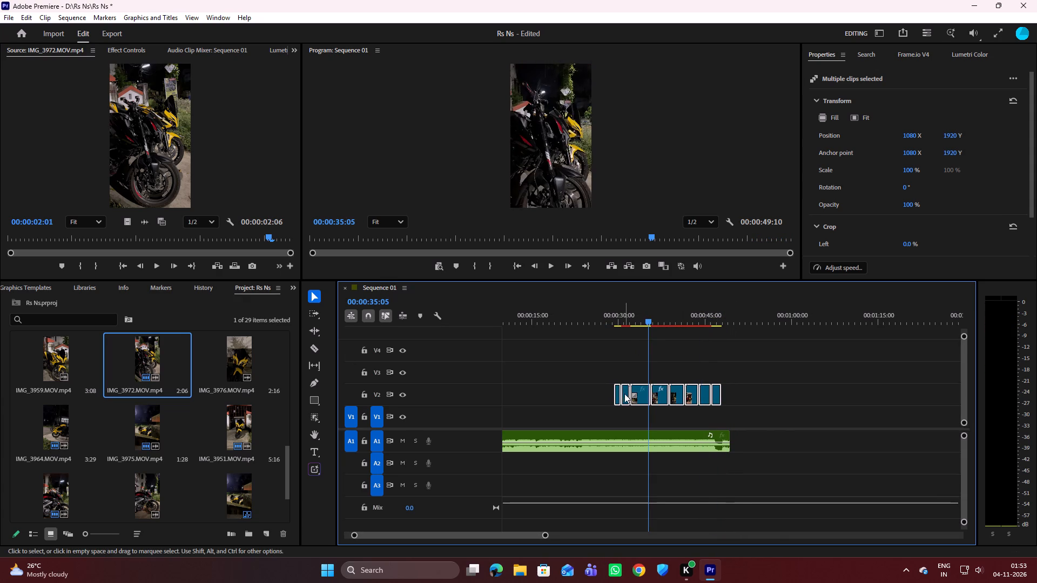
Move the whole group of V2 clips back to the start of the sequence and down onto track V1.
drag(617, 392, 461, 389)
drag(527, 392, 526, 410)
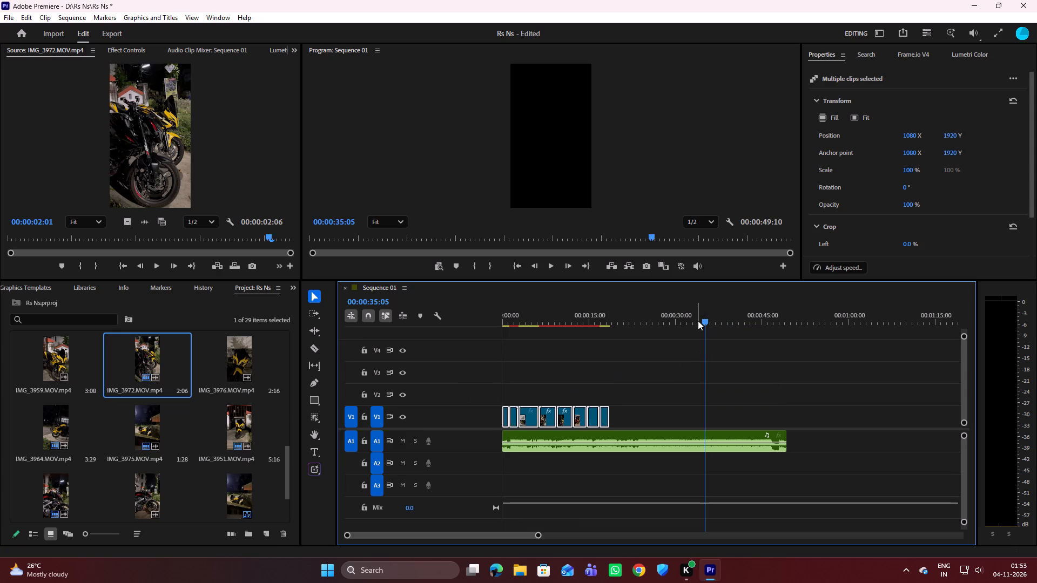
Play the sequence from the start to just past the last V1 clip to check the clips against the music.
drag(704, 322, 498, 341)
key(space)
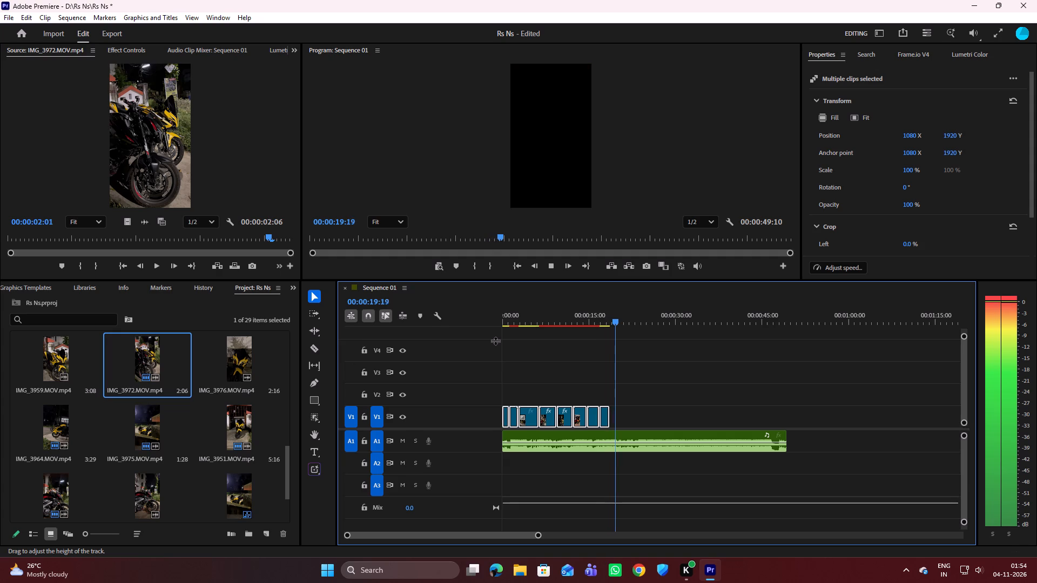
key(space)
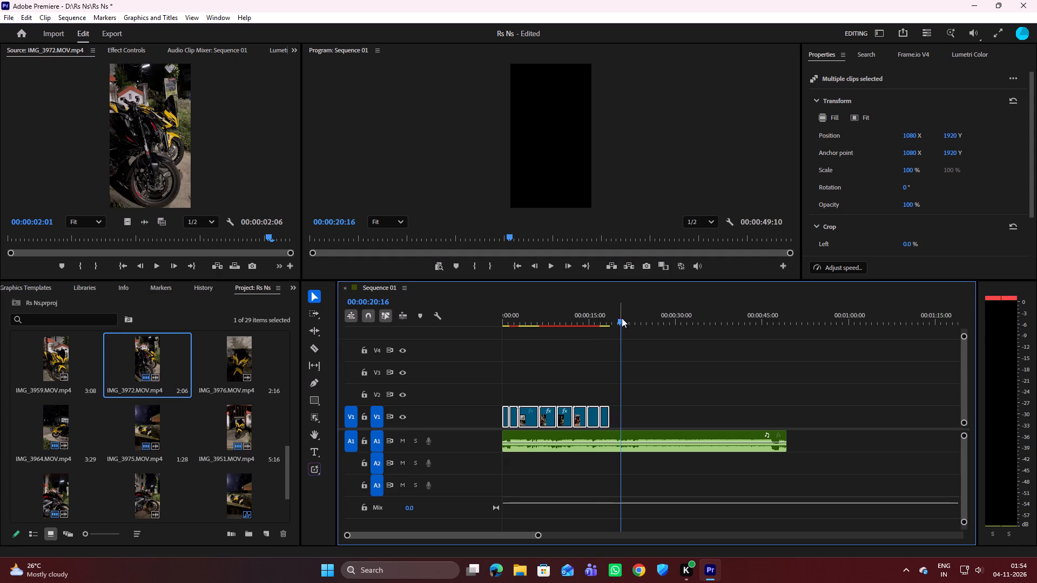
Check the speed and duration settings of the last V1 clip, IMG_3956.MOV, and of the preceding clip, IMG_3972.MOV.
drag(622, 318, 604, 319)
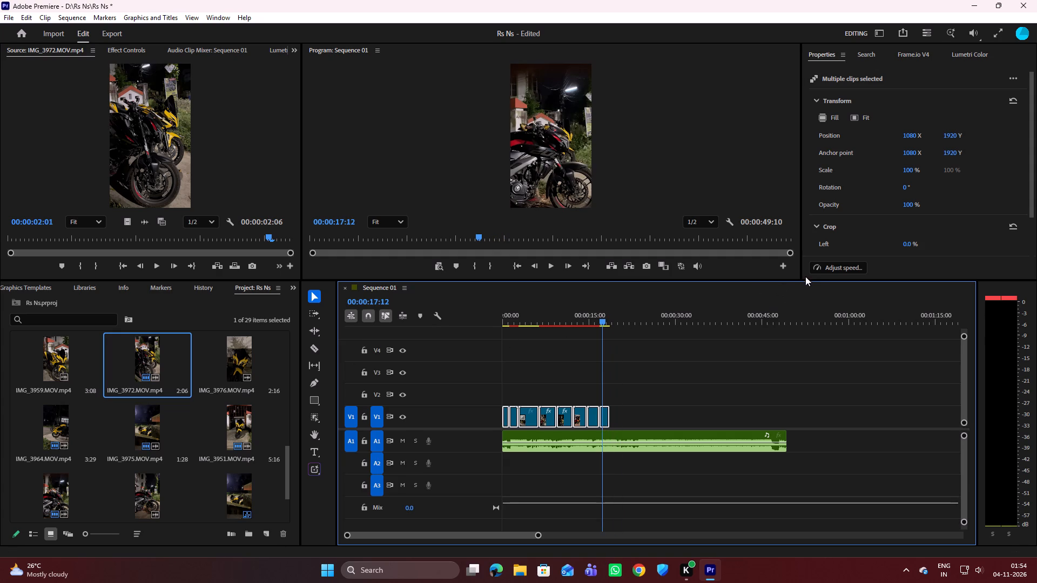
click(698, 348)
click(608, 417)
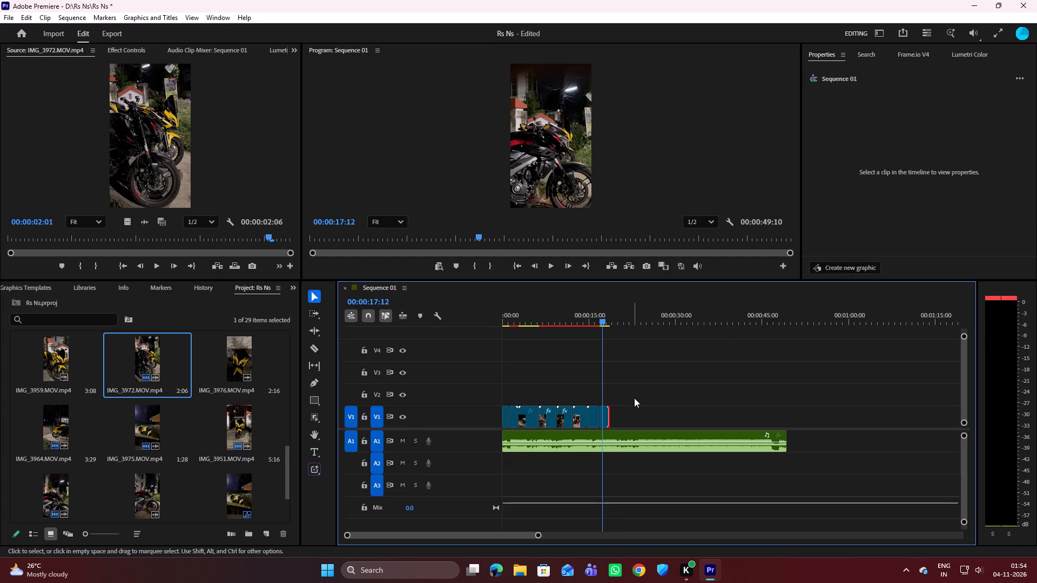
click(661, 378)
click(607, 419)
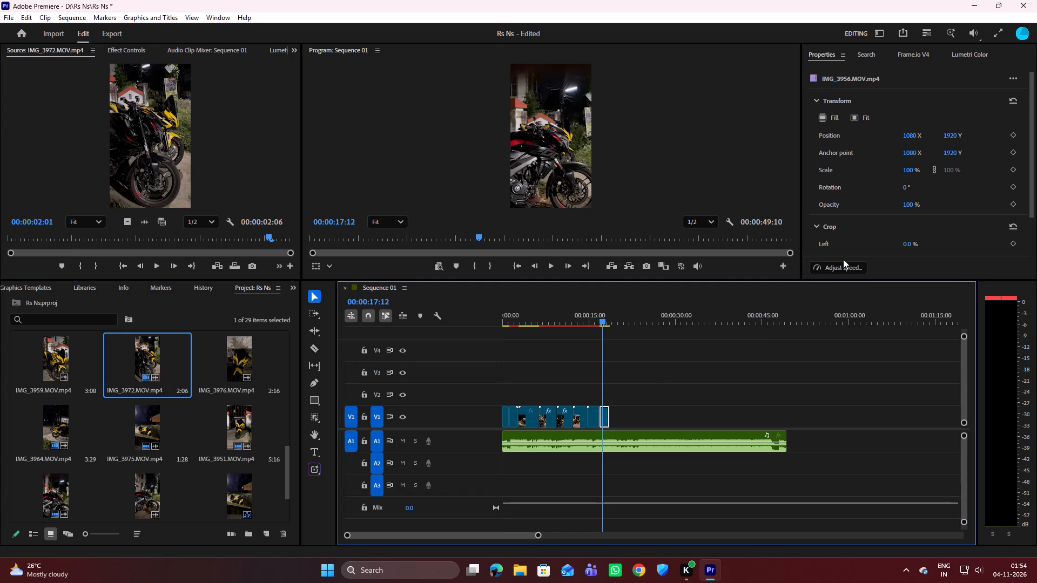
click(836, 264)
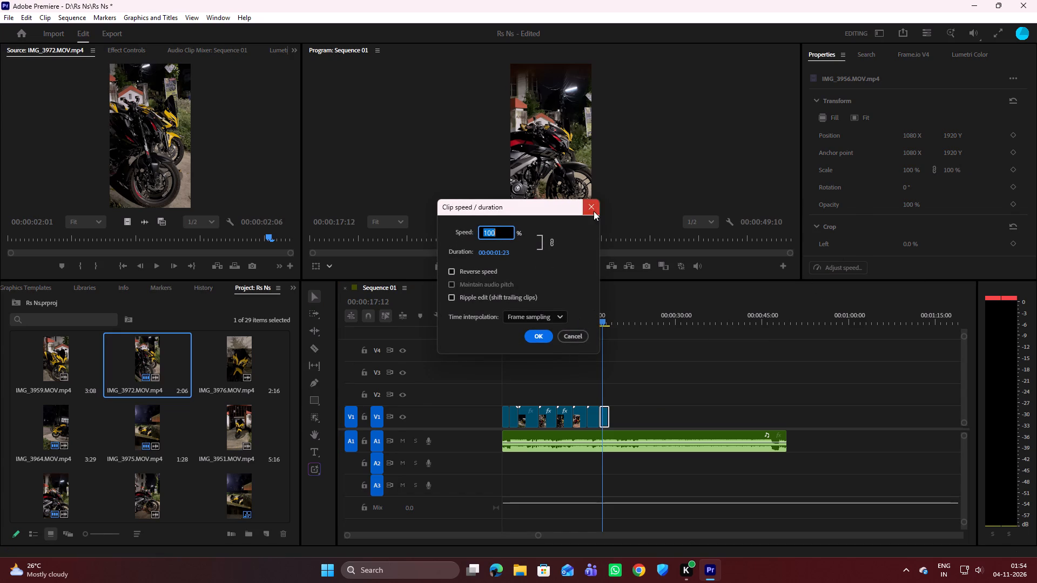
click(594, 211)
drag(602, 321, 595, 317)
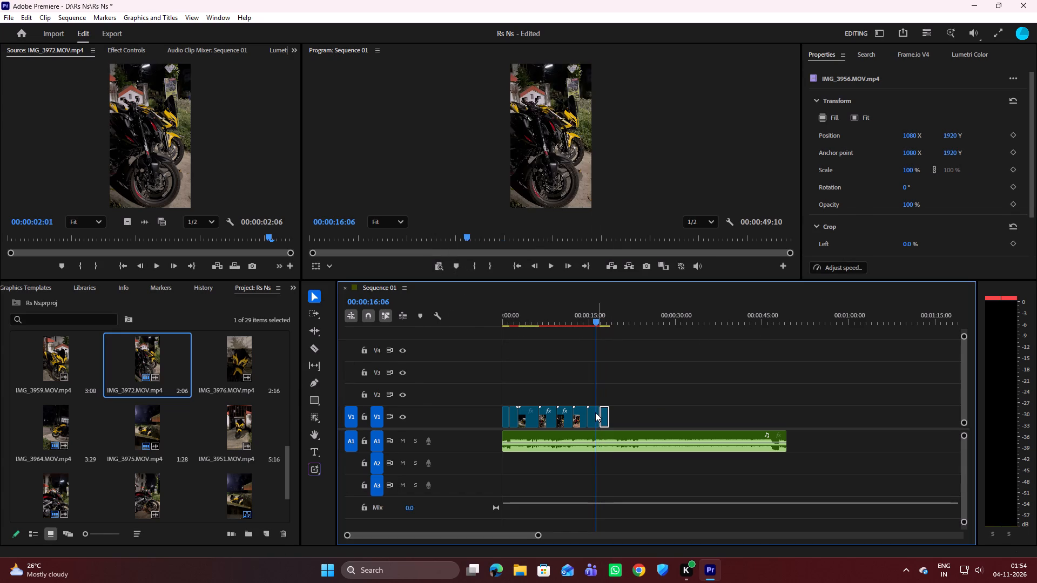
click(596, 419)
click(686, 379)
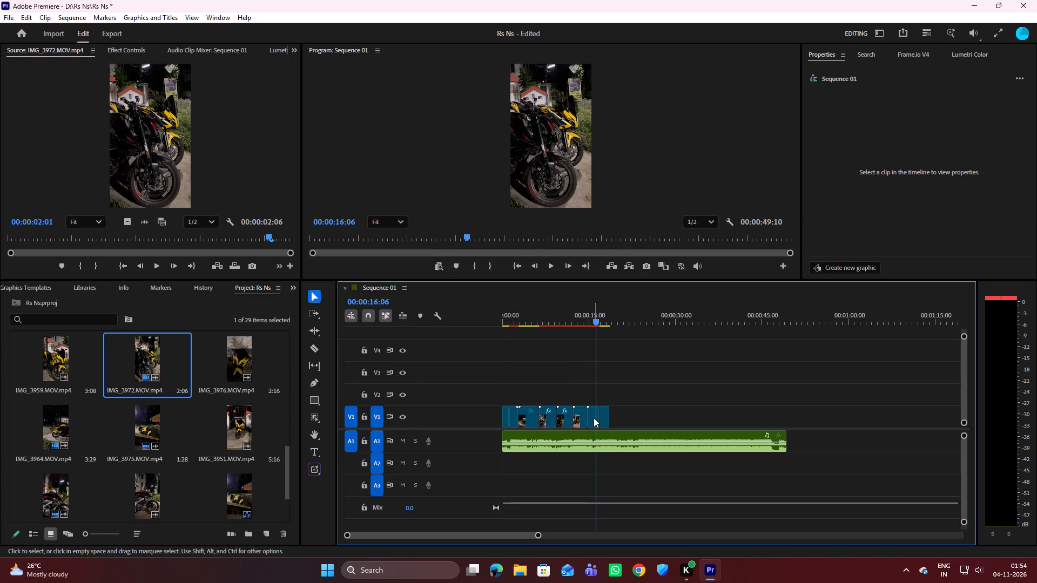
click(594, 418)
click(832, 269)
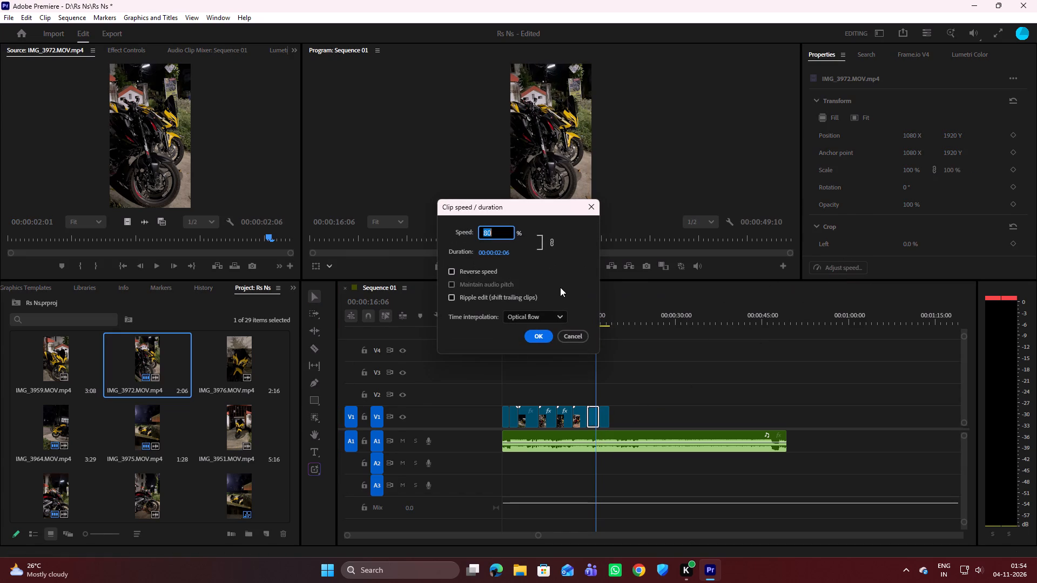
click(541, 333)
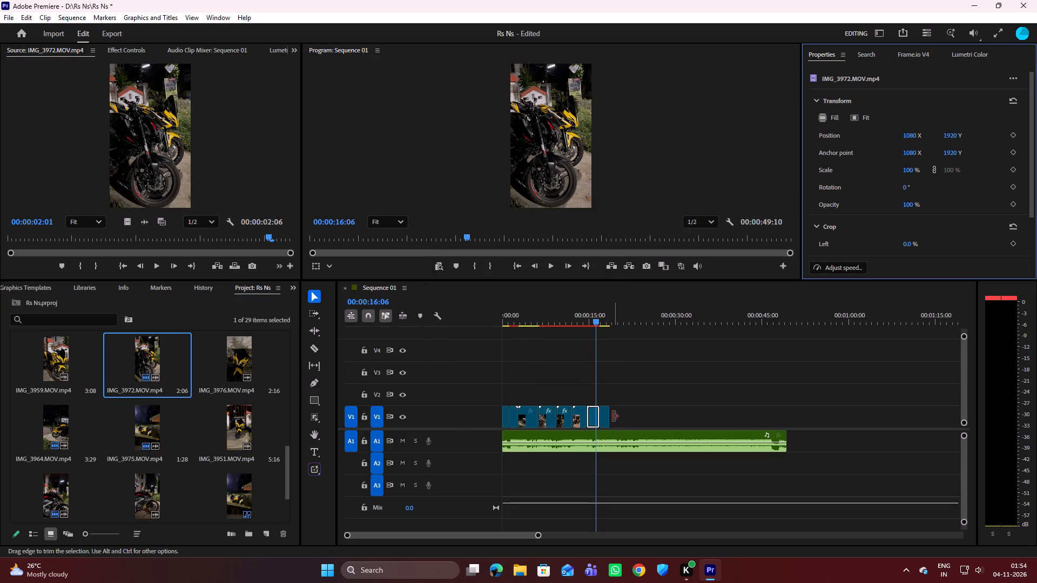
Slow the last V1 clip, IMG_3956.MOV, to 80% speed with Optical flow time interpolation.
click(604, 421)
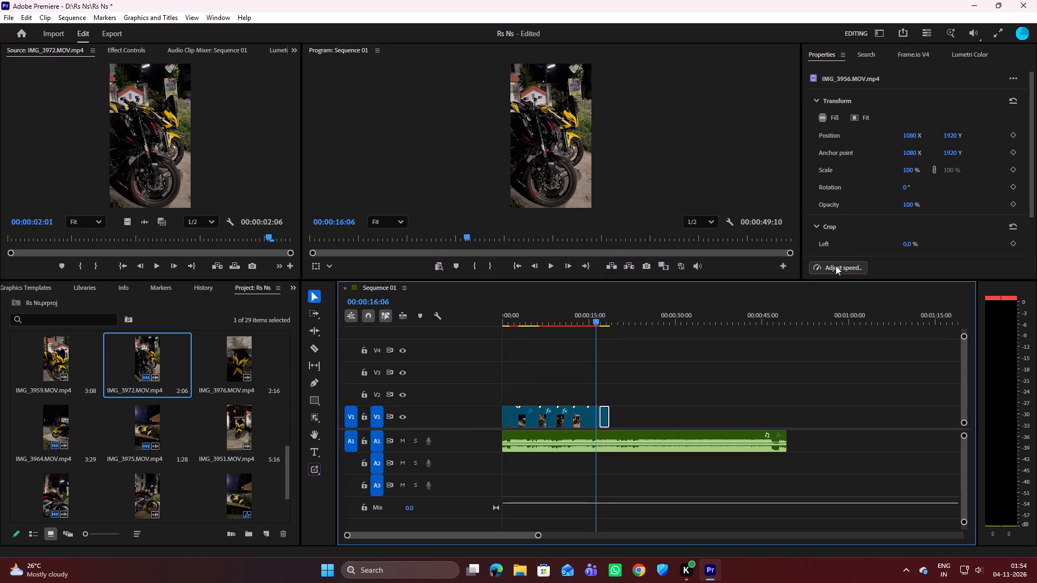
click(836, 266)
key(BackSpace)
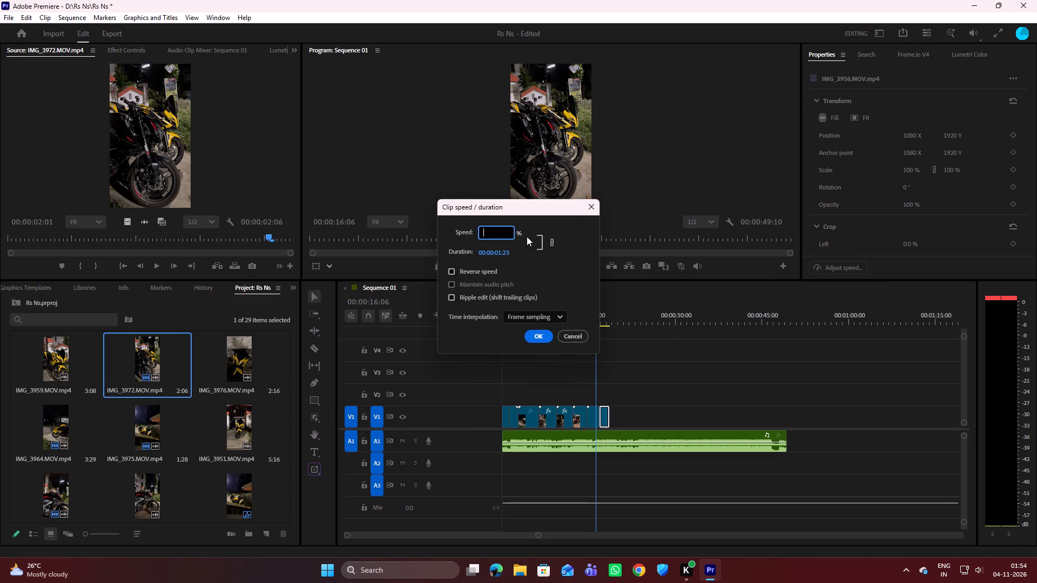
text(80)
click(543, 316)
click(536, 363)
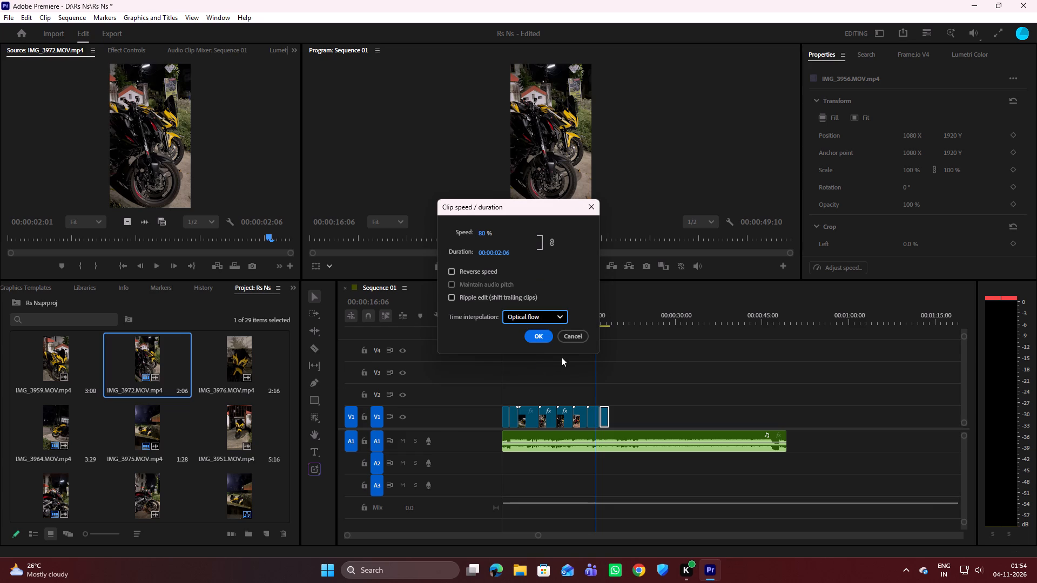
click(535, 338)
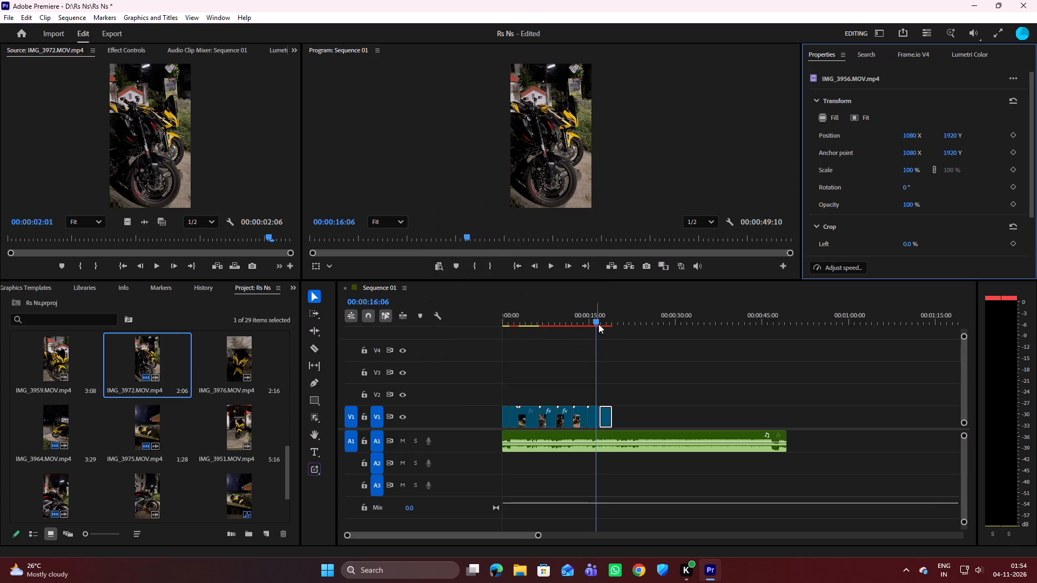
Play the slowed last V1 clip and its transition from the preceding clip twice against the music.
click(597, 321)
key(space)
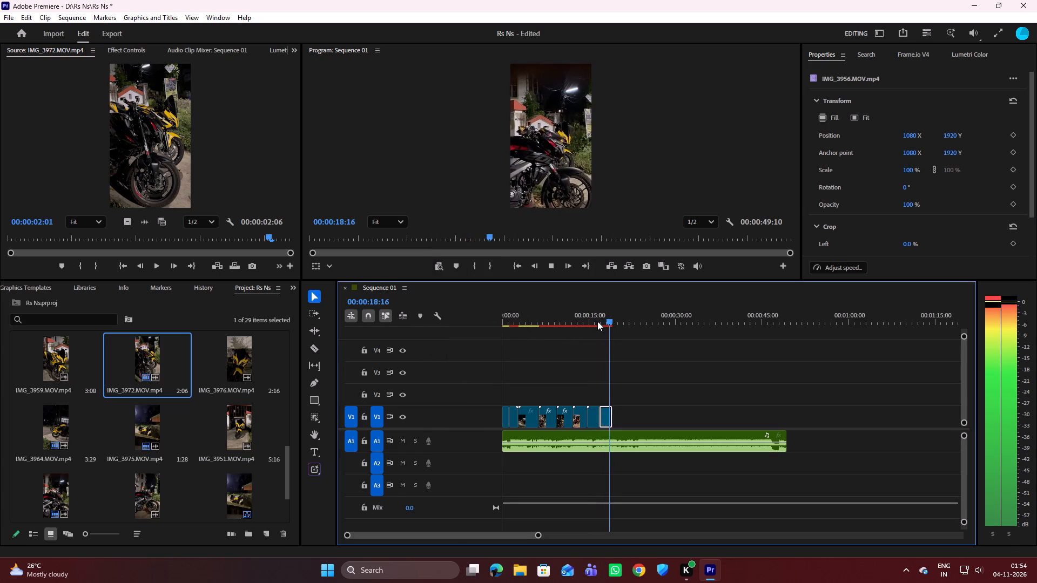
key(space)
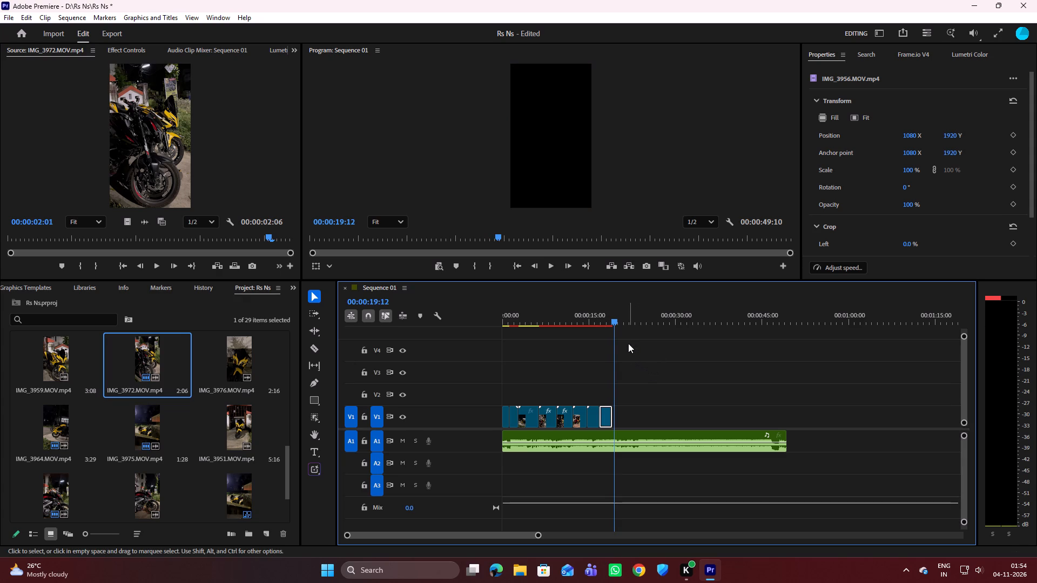
drag(617, 322, 604, 317)
key(space)
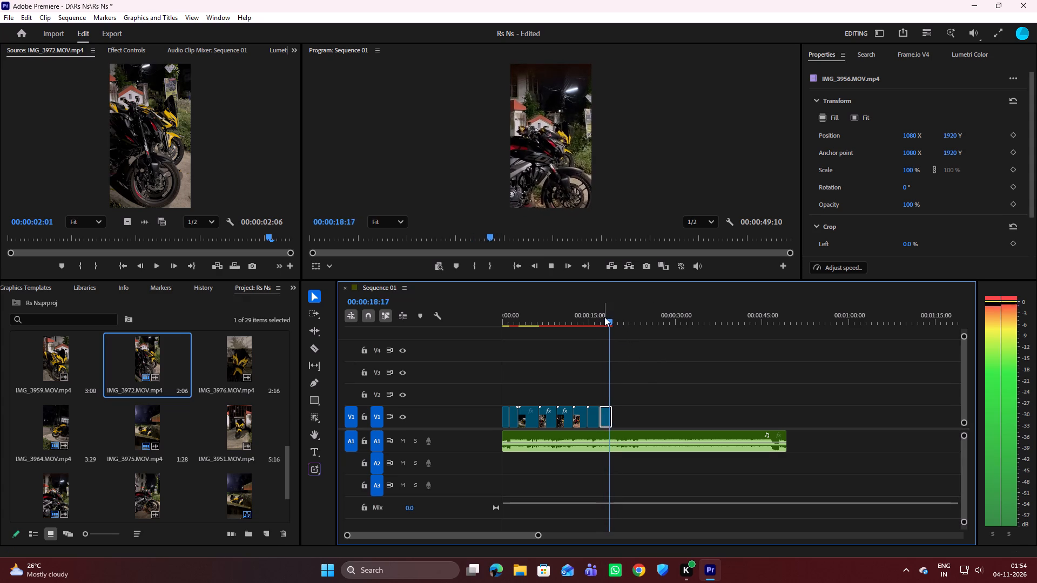
key(space)
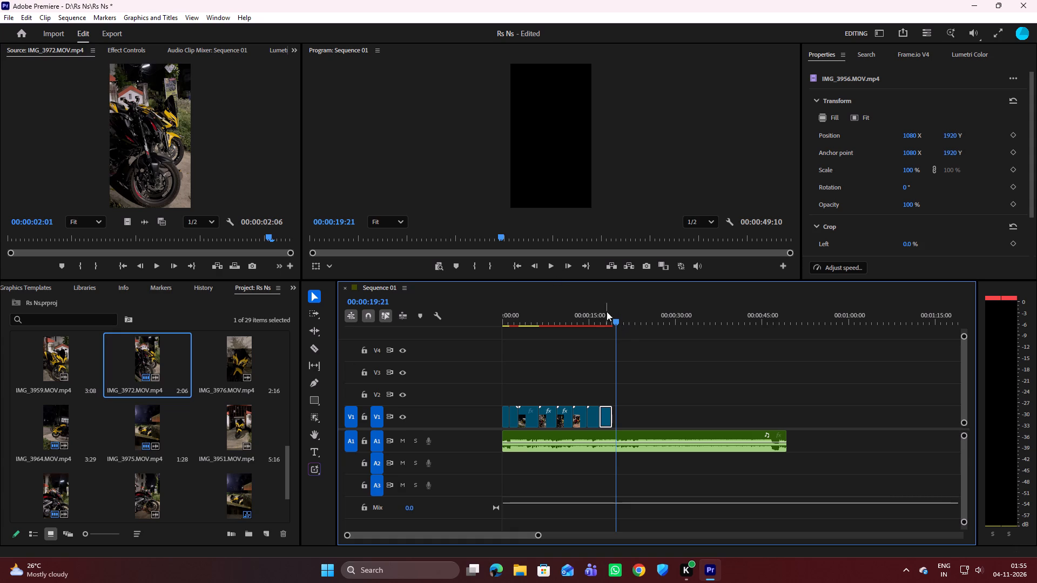
Render the sequence previews and expand the render details.
key(Return)
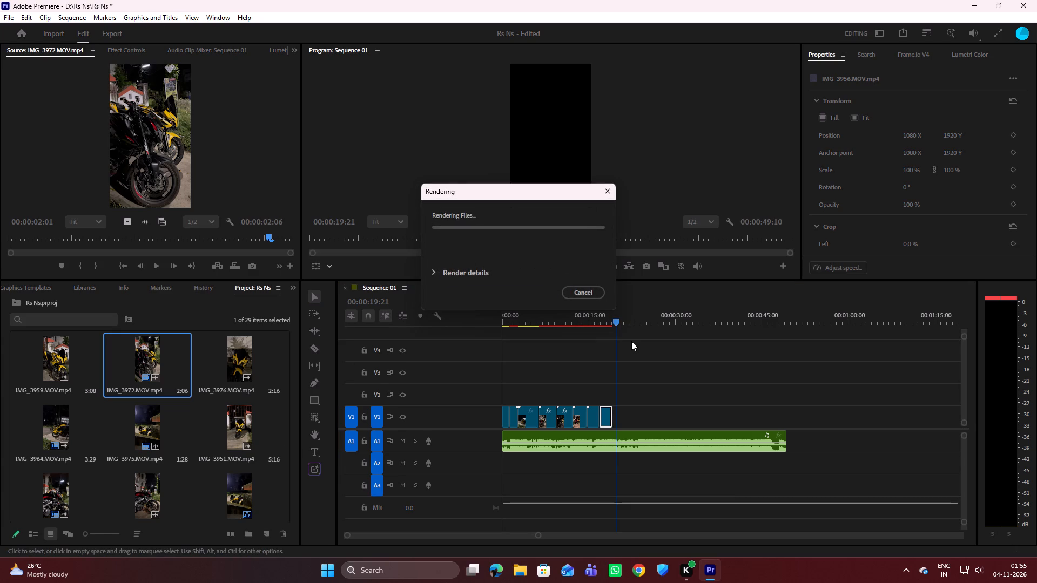
click(435, 272)
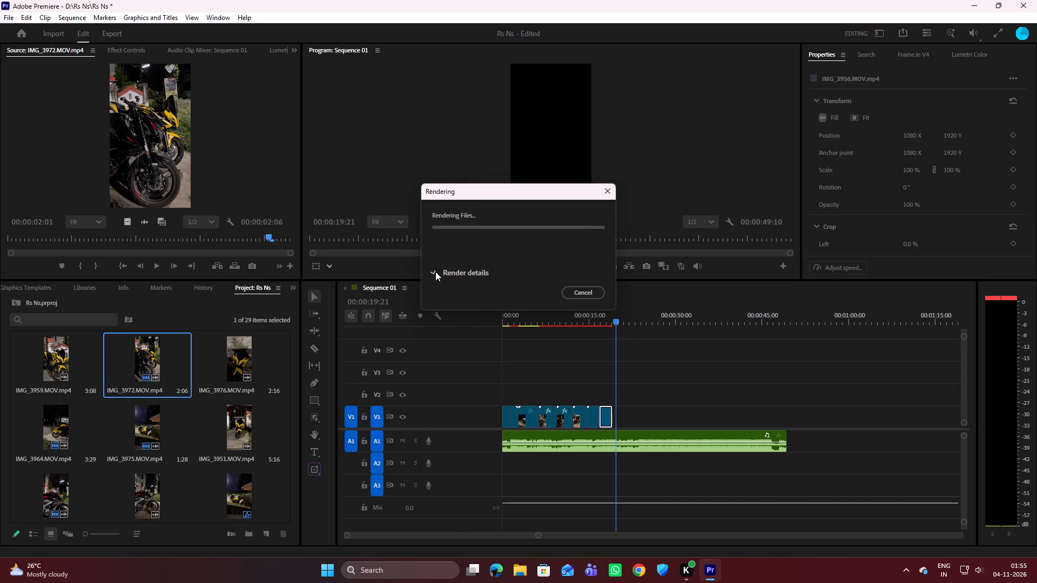
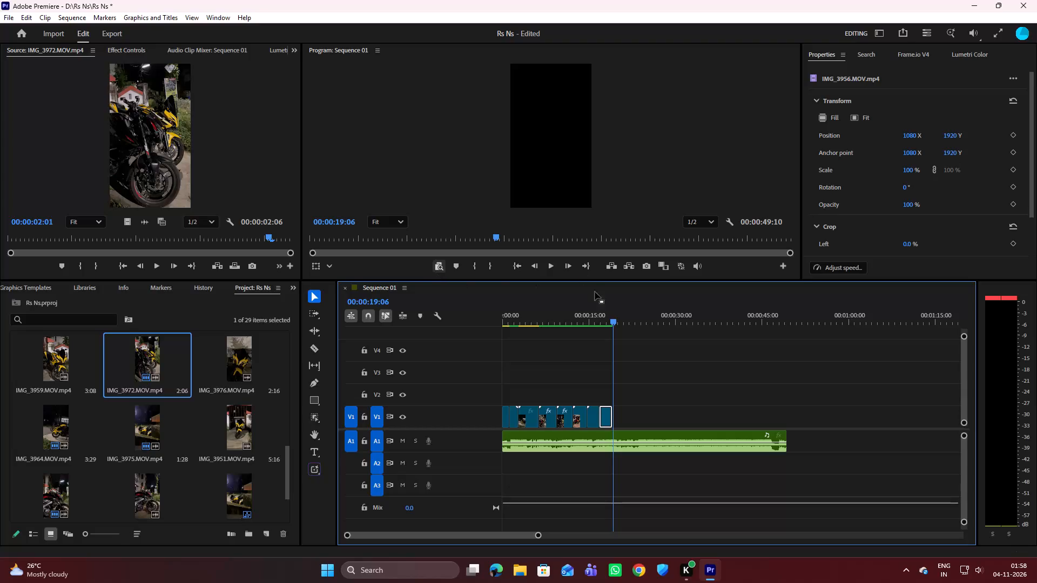
Play the sequence from its start through the end of the last video clip to review the edit.
drag(614, 318, 551, 316)
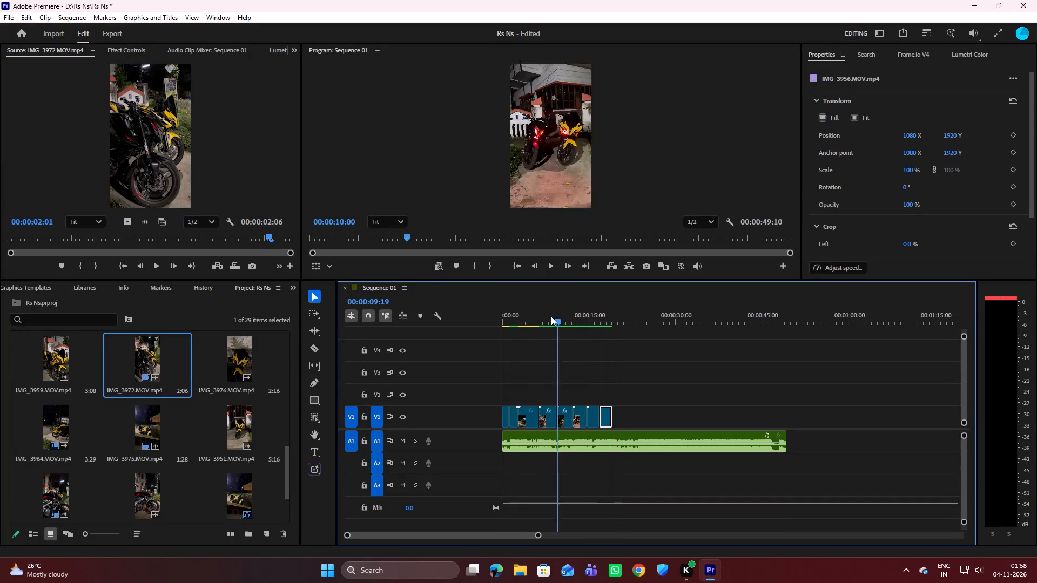
drag(551, 316, 497, 316)
key(space)
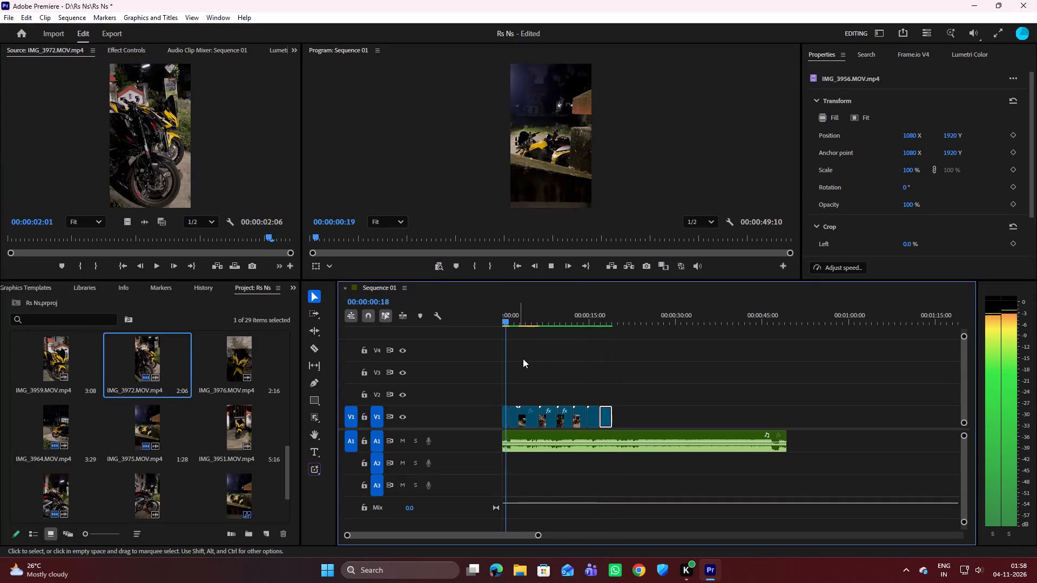
click(527, 361)
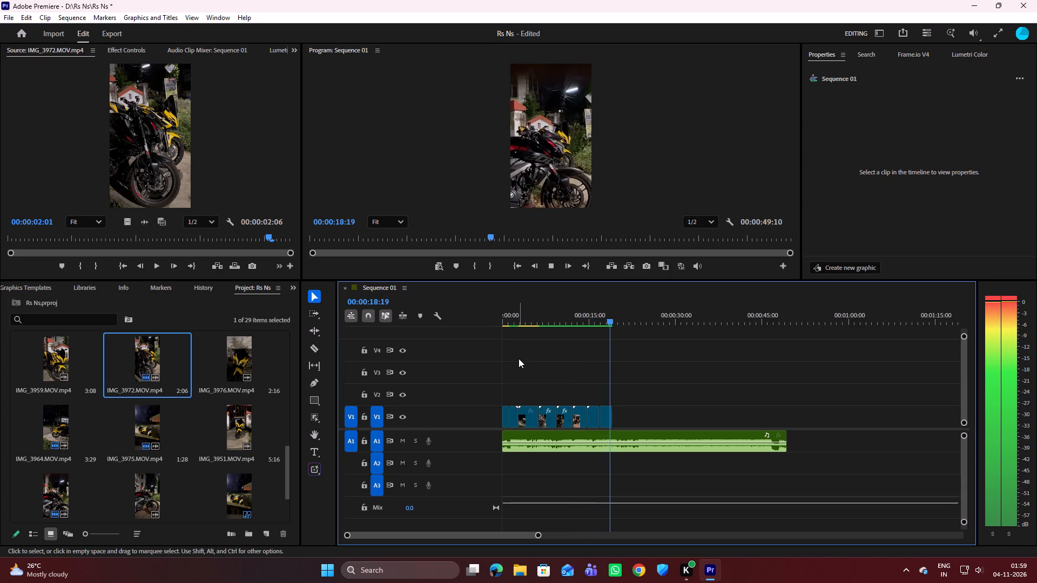
key(space)
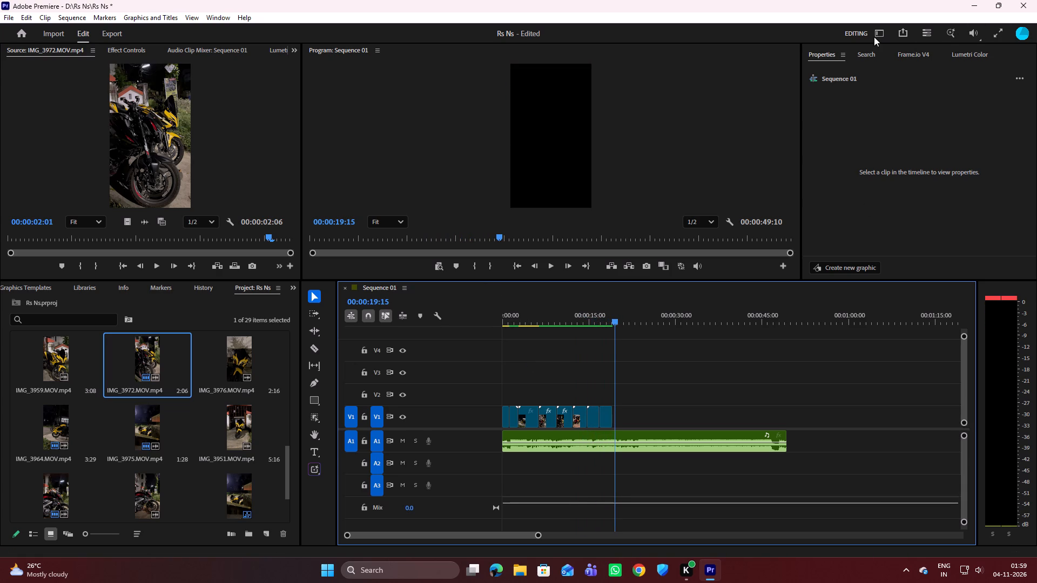
Switch the workspace layout from Editing to Vertical.
click(874, 37)
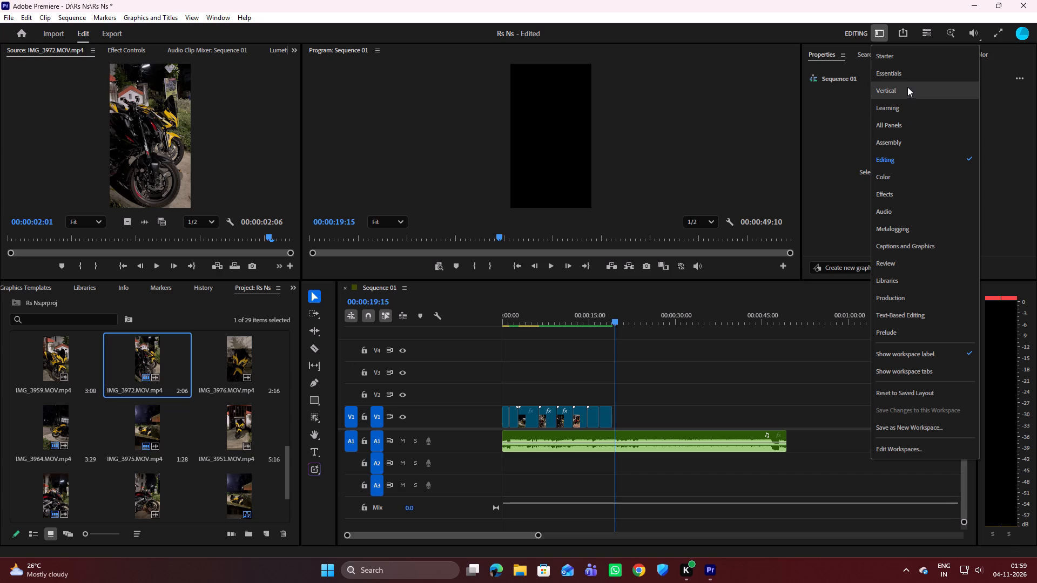
click(907, 87)
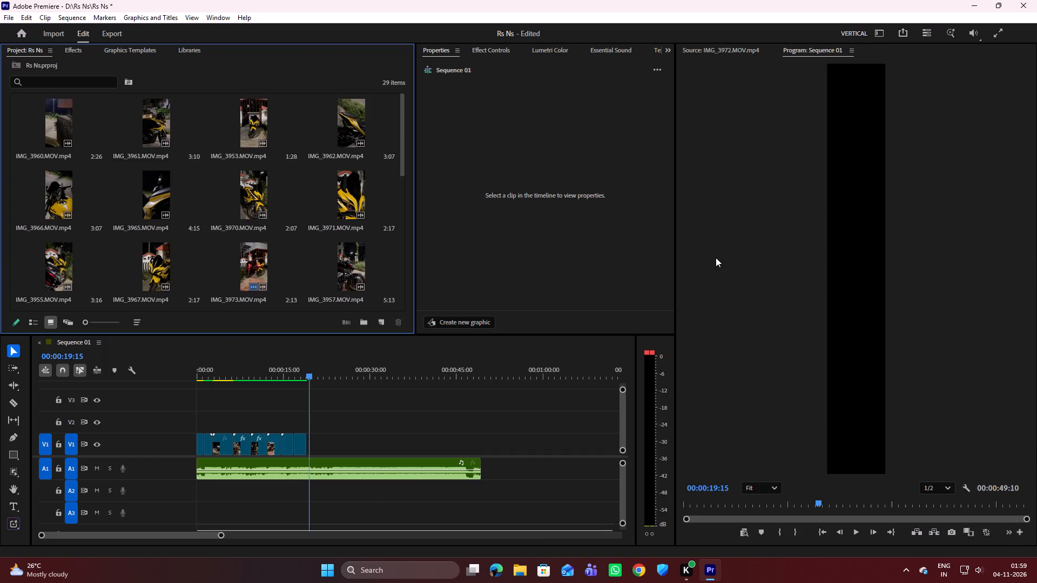
Replay the sequence from the beginning to past the last video clip in the enlarged vertical preview.
drag(253, 374, 219, 370)
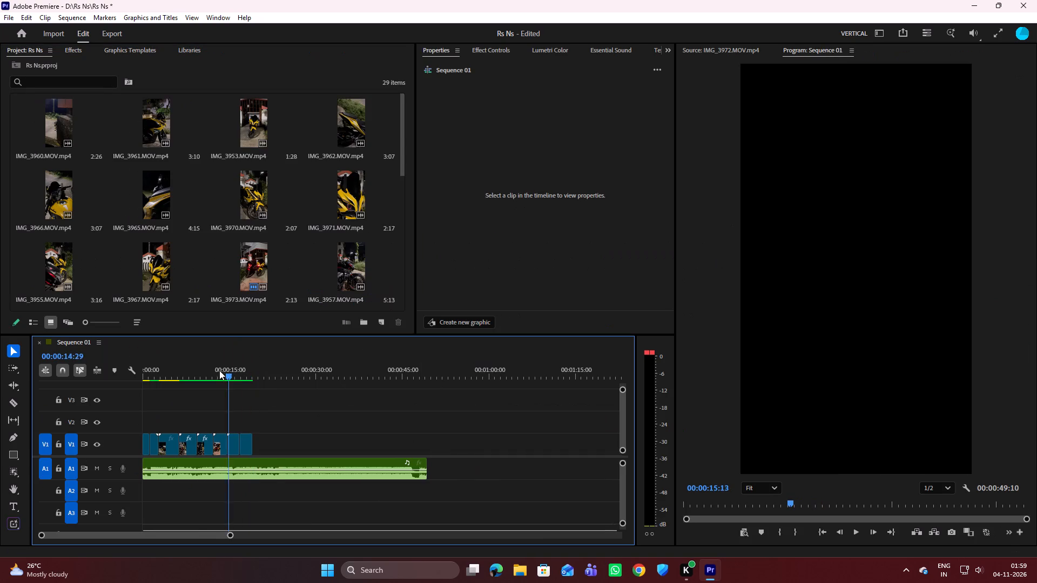
drag(219, 370, 131, 363)
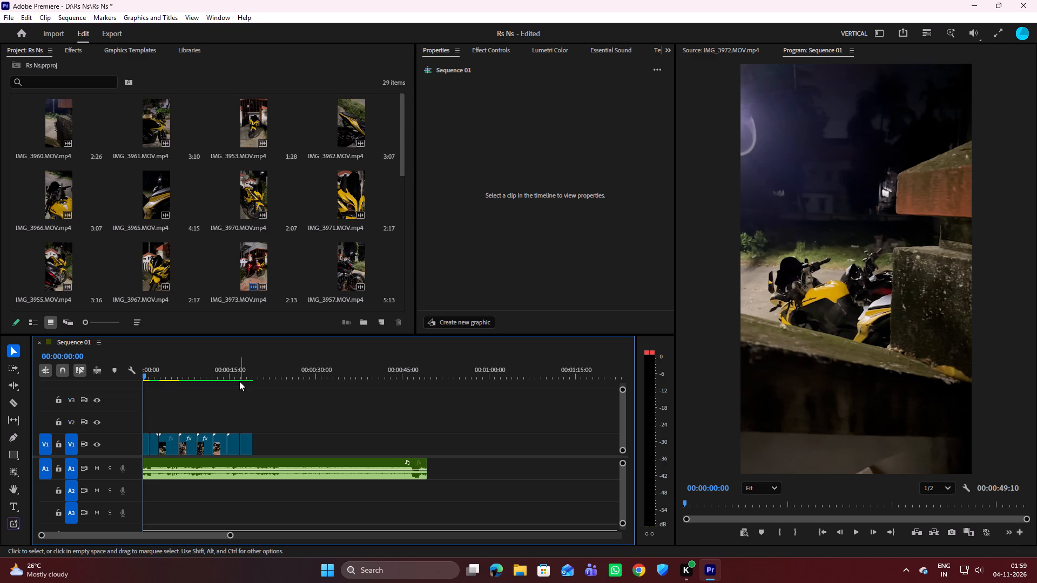
key(space)
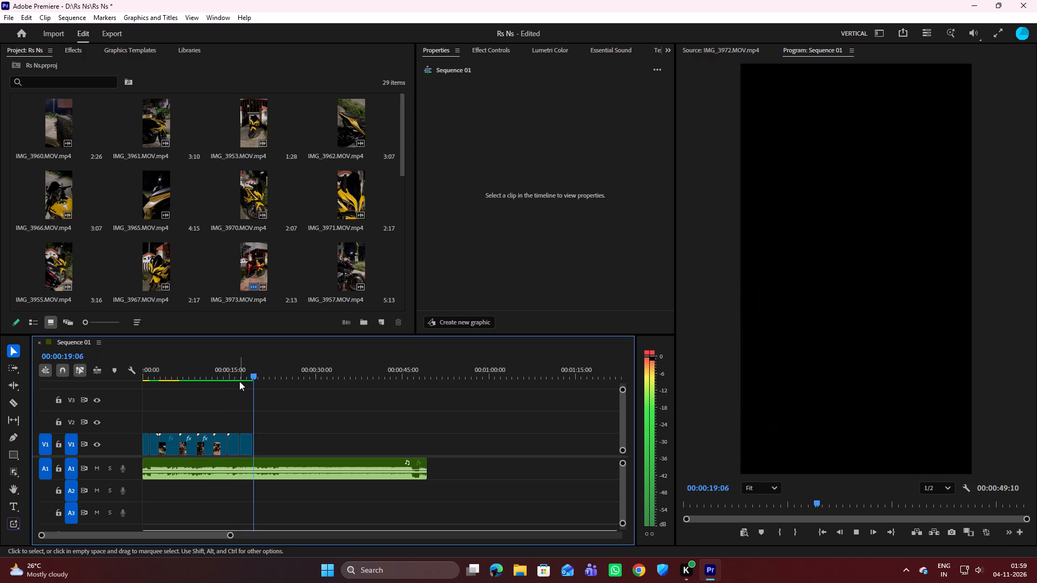
key(space)
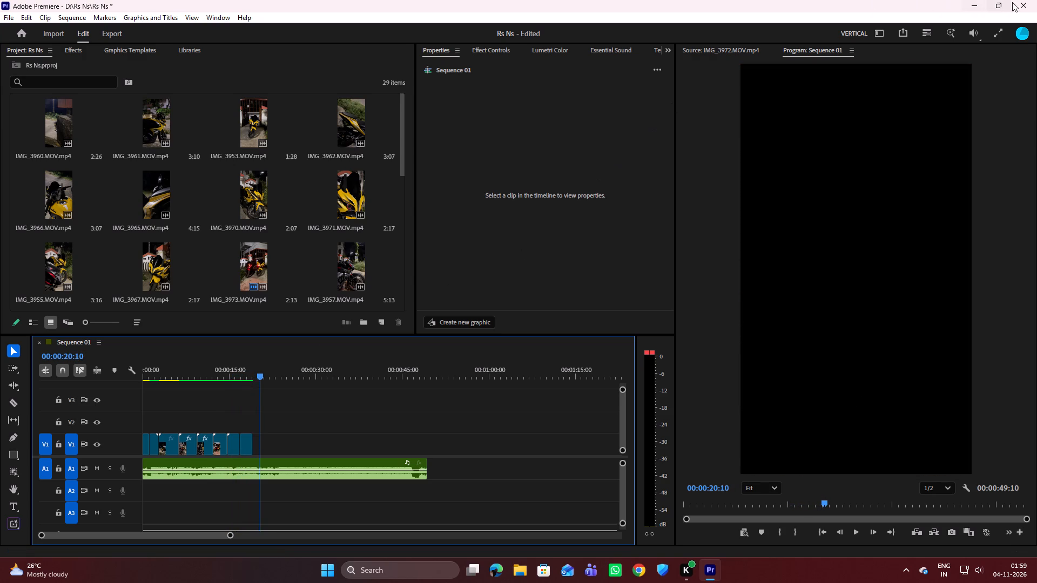
Close the application, saving the changes to the Rs Ns project.
click(1023, 5)
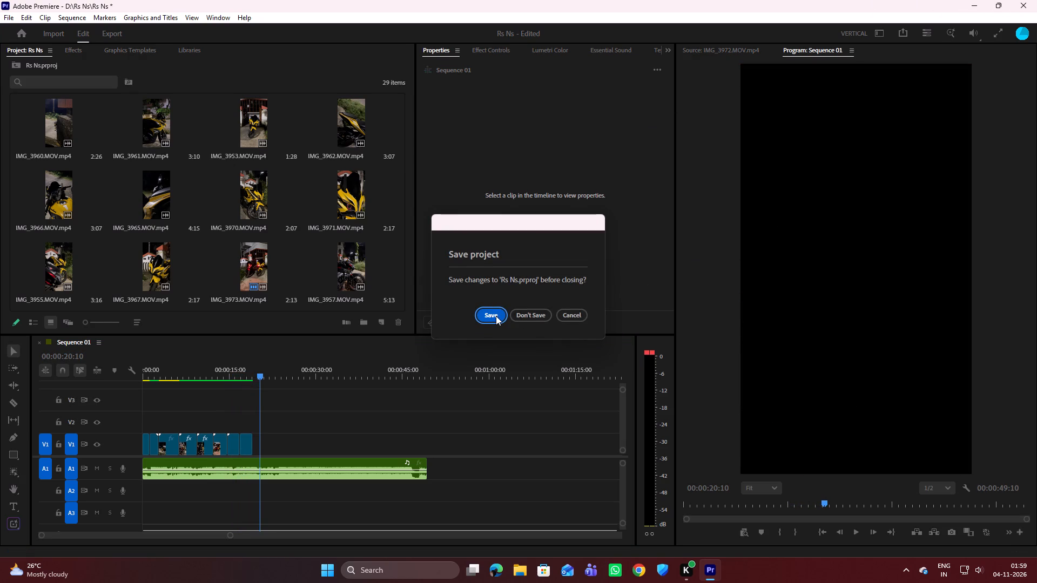
click(495, 315)
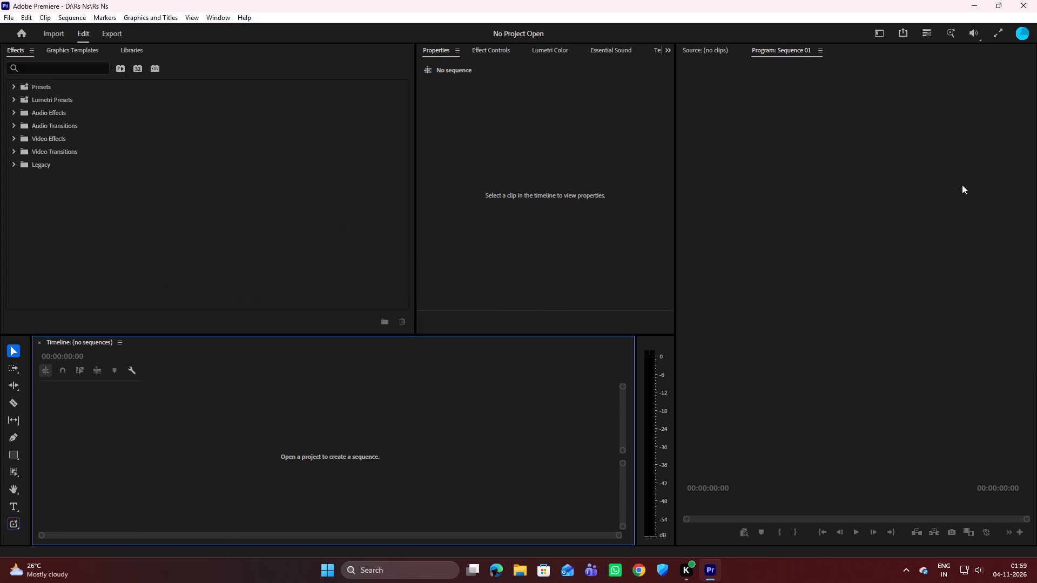